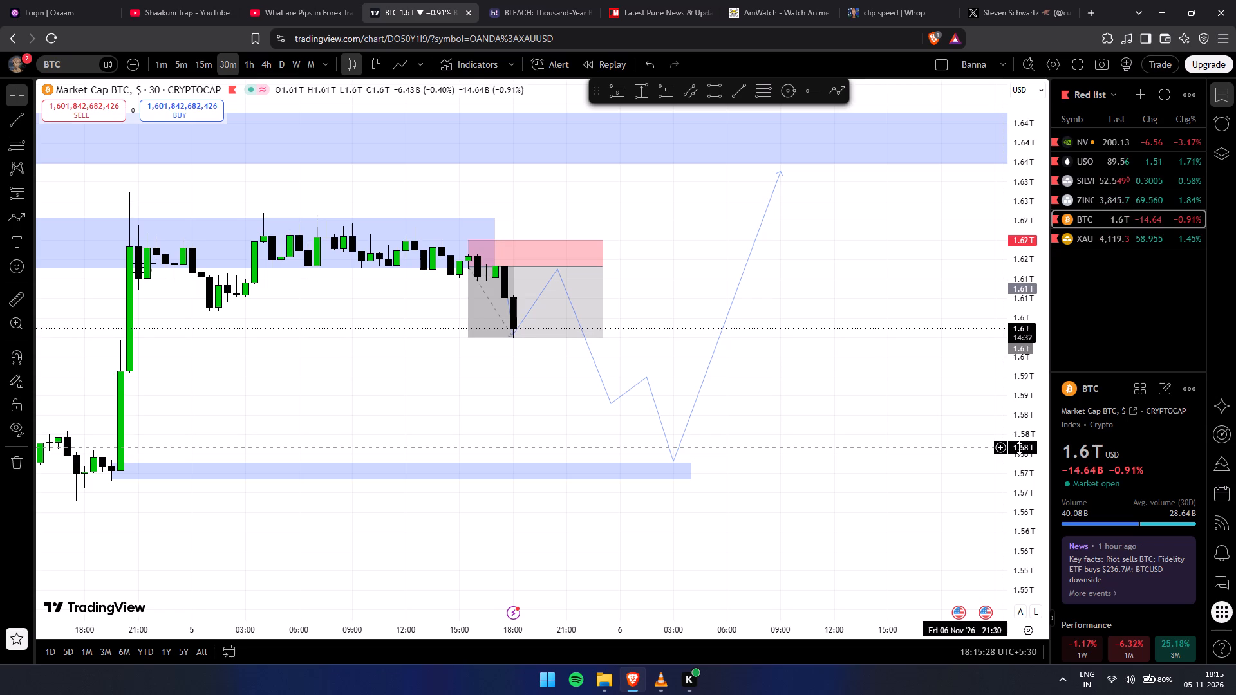
Duplicate the lowest blue zone rectangle on the 30-minute BTC chart, placing the copy just above the original.
key("ctrl+Escape")
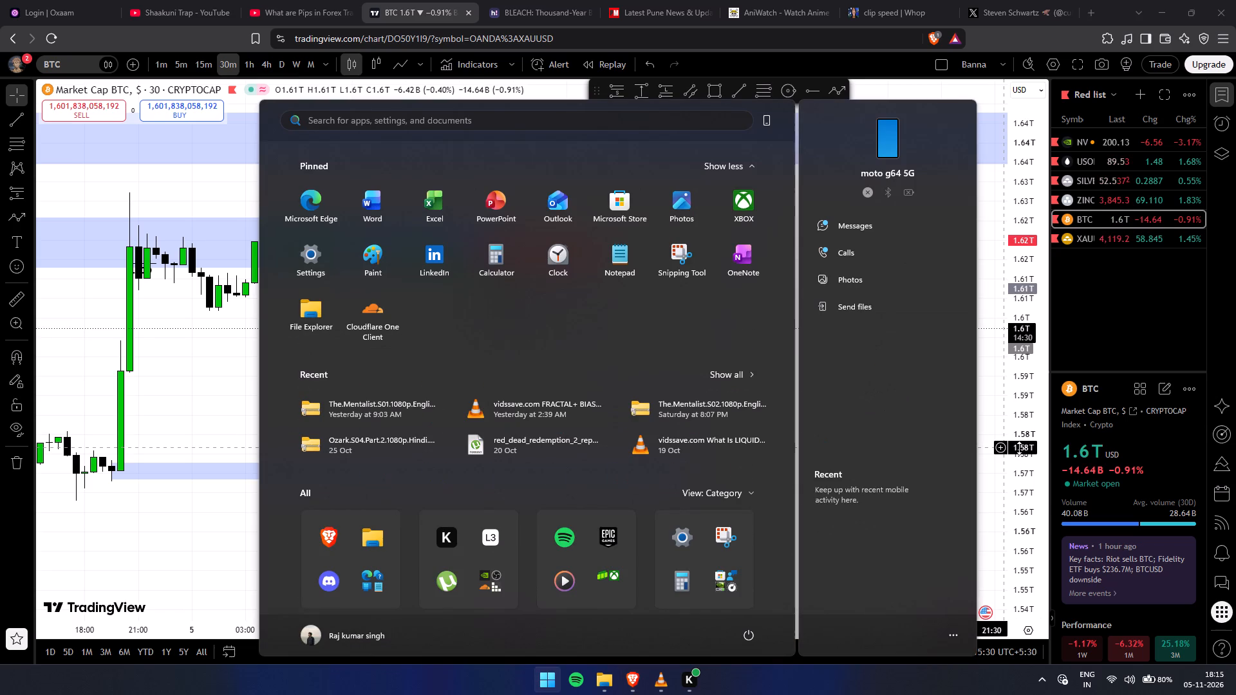
left_click(203, 461)
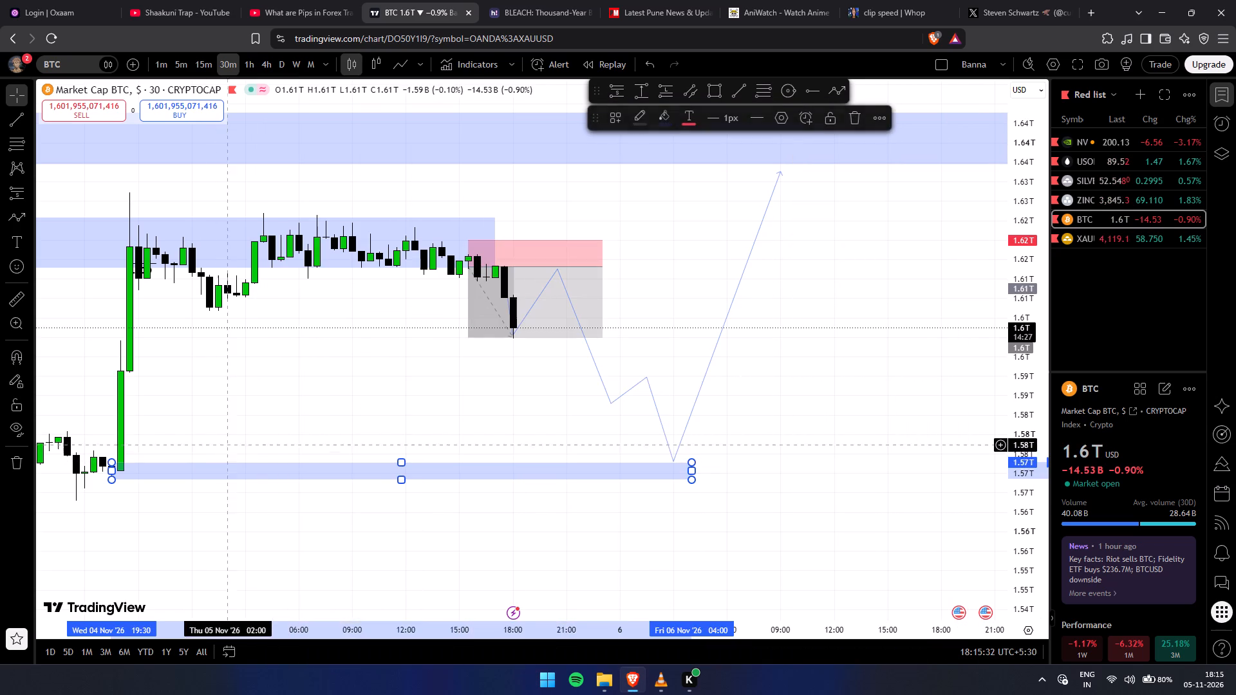
left_click_drag(671, 386, 691, 351)
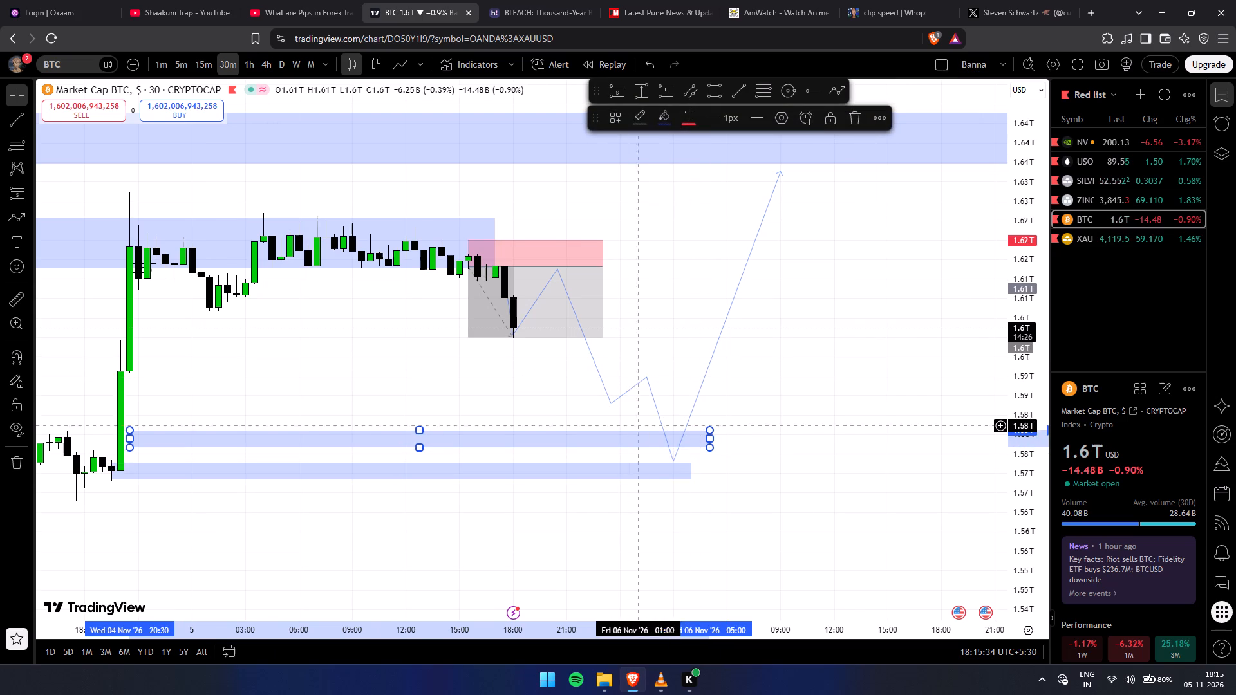
left_click(858, 421)
Switch the BTC chart to the 15-minute timeframe and frame the latest drop together with the two lower zones.
left_click_drag(1027, 454, 1015, 364)
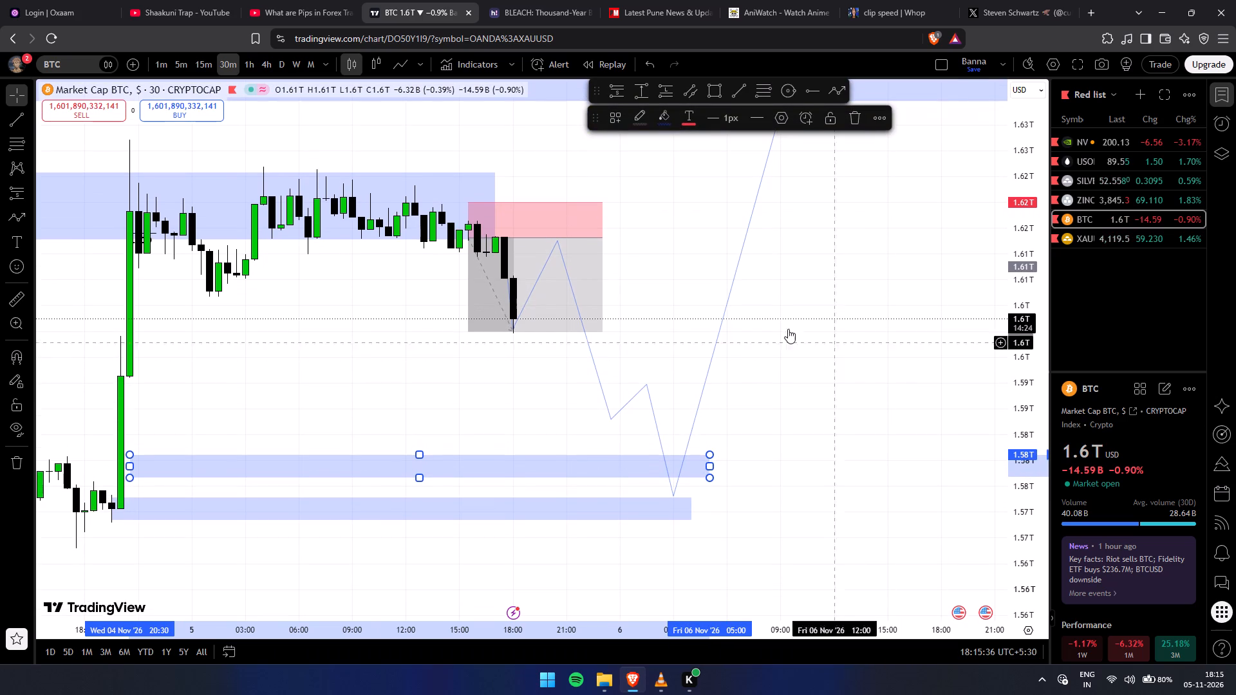
left_click(195, 66)
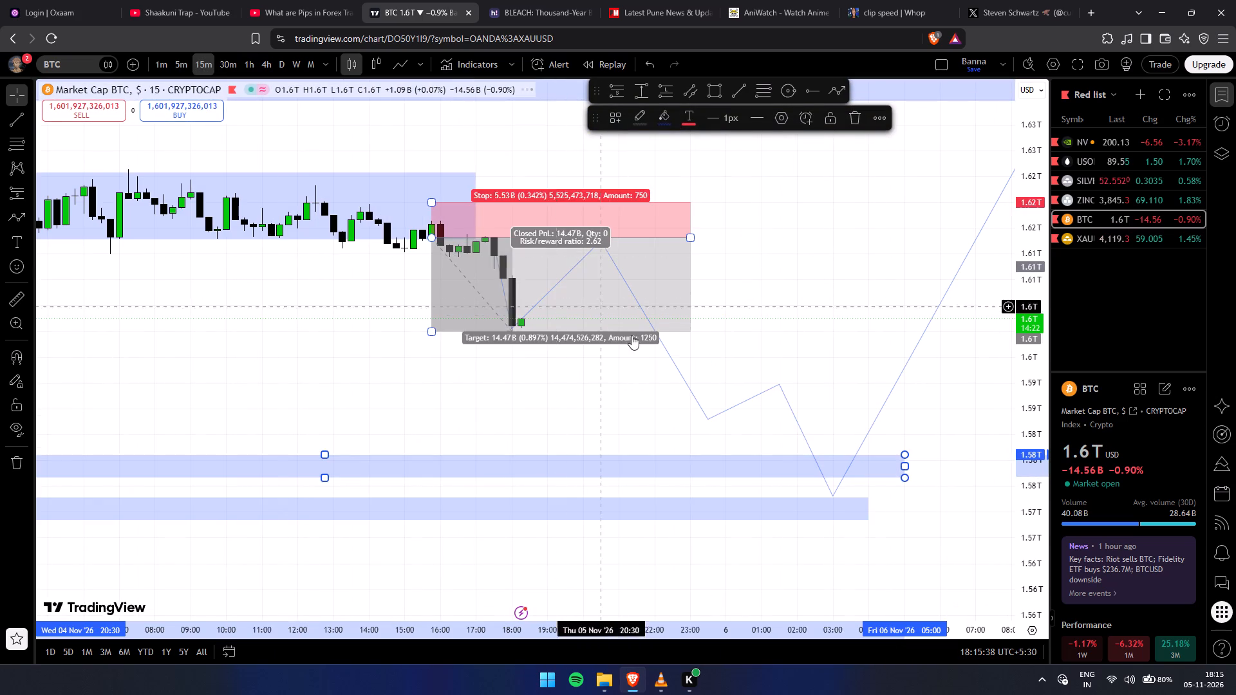
left_click_drag(1014, 431, 969, 193)
left_click_drag(1024, 383, 1004, 207)
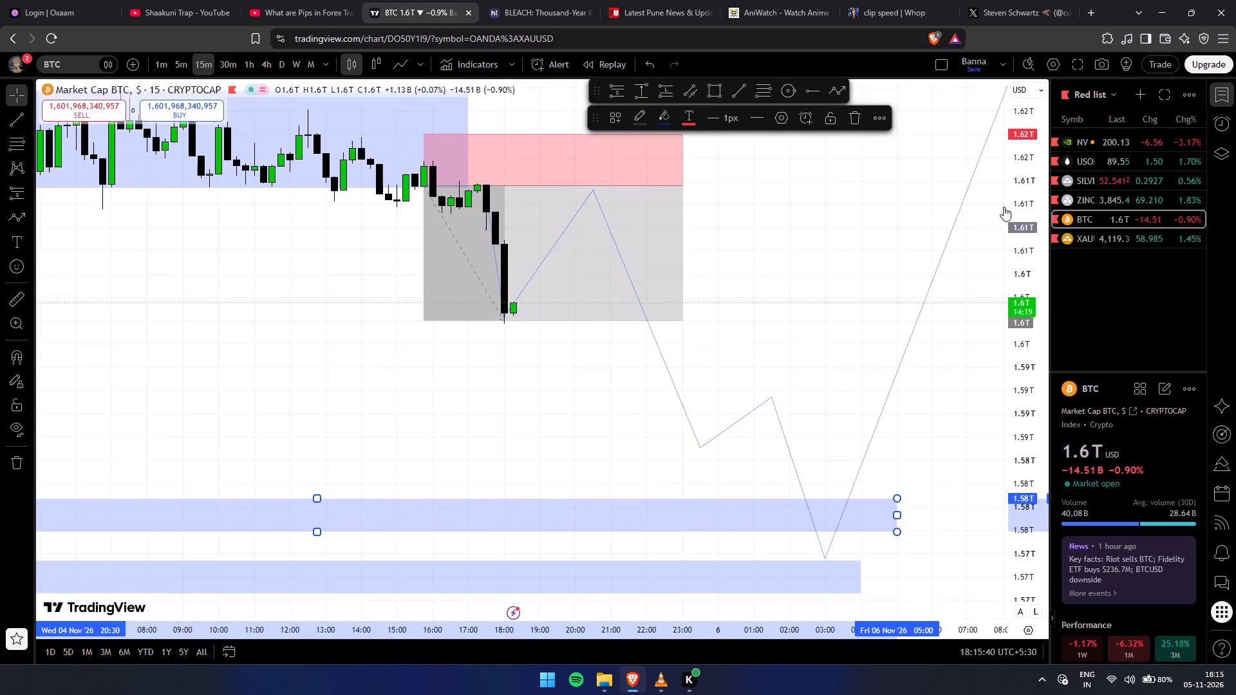
left_click_drag(1004, 207, 999, 200)
left_click_drag(884, 269, 887, 325)
left_click_drag(881, 352, 935, 393)
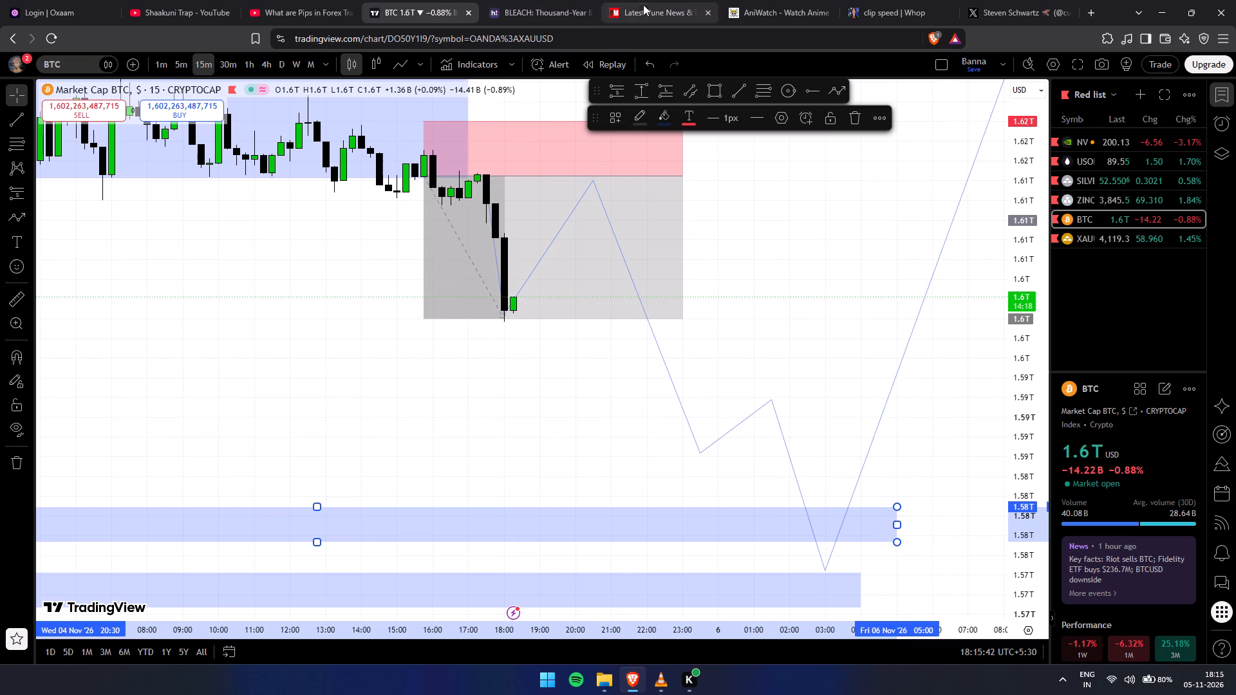
View the Shaakuni Trap YouTube channel page and reload the open browser pages.
left_click(272, 15)
left_click(160, 0)
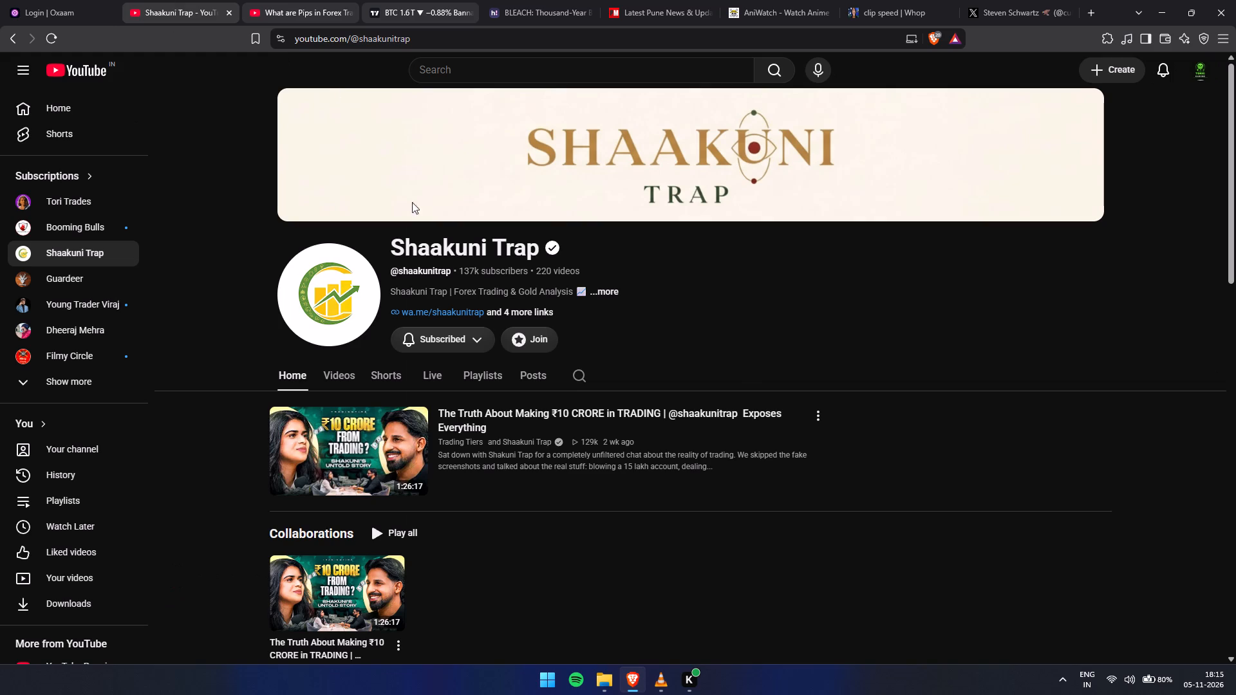
scroll(411, 278, "down", 1)
left_click_drag(62, 39, 55, 37)
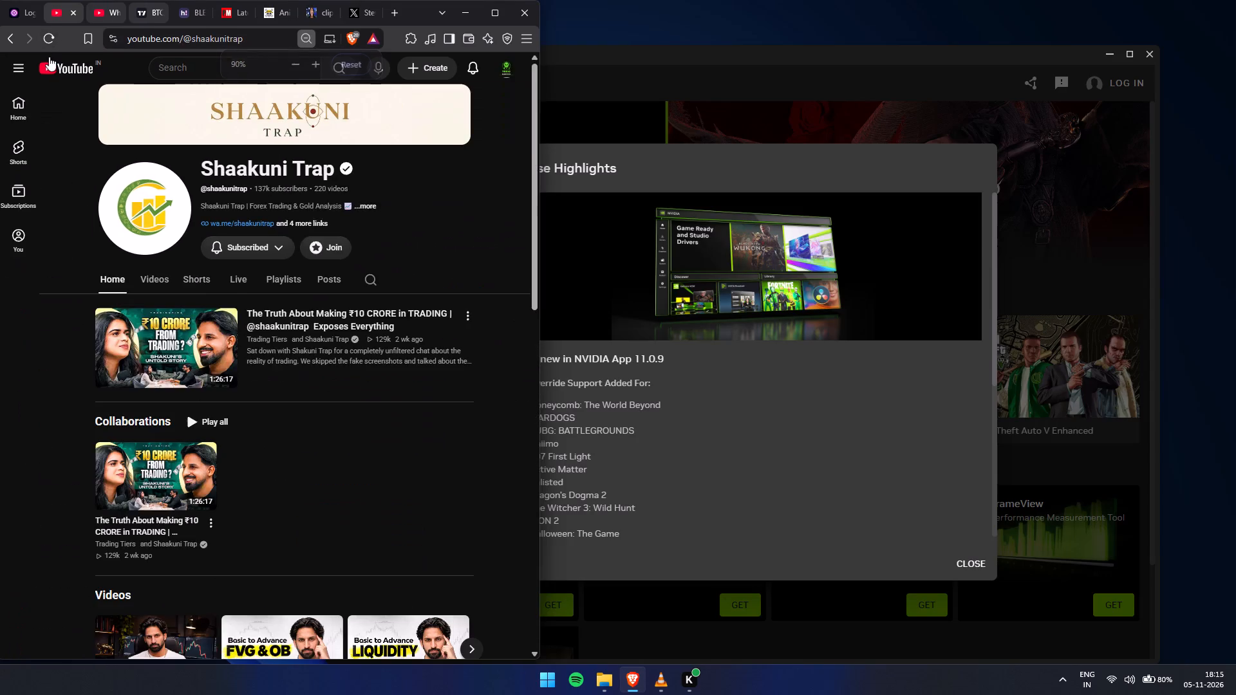
left_click(46, 45)
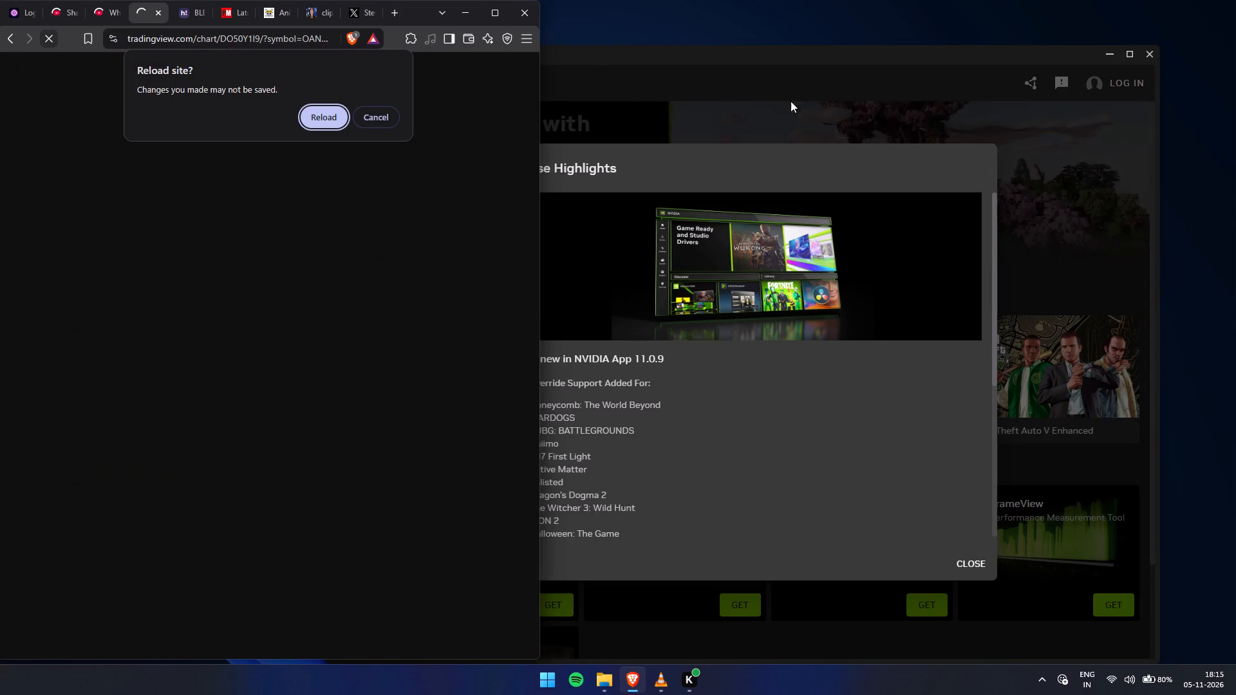
Switch to the NVIDIA app, read through its Release Highlights to the end and dismiss them.
left_click_drag(794, 158, 842, 147)
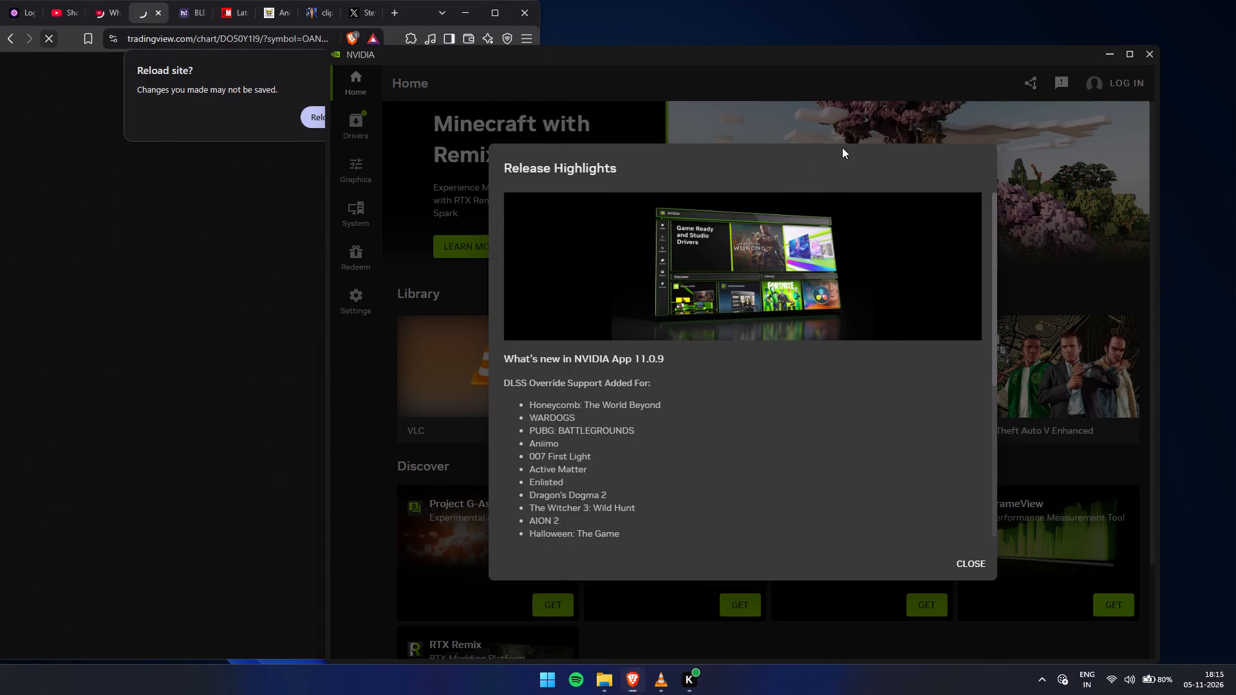
left_click_drag(842, 147, 937, 134)
scroll(711, 491, "down", 4)
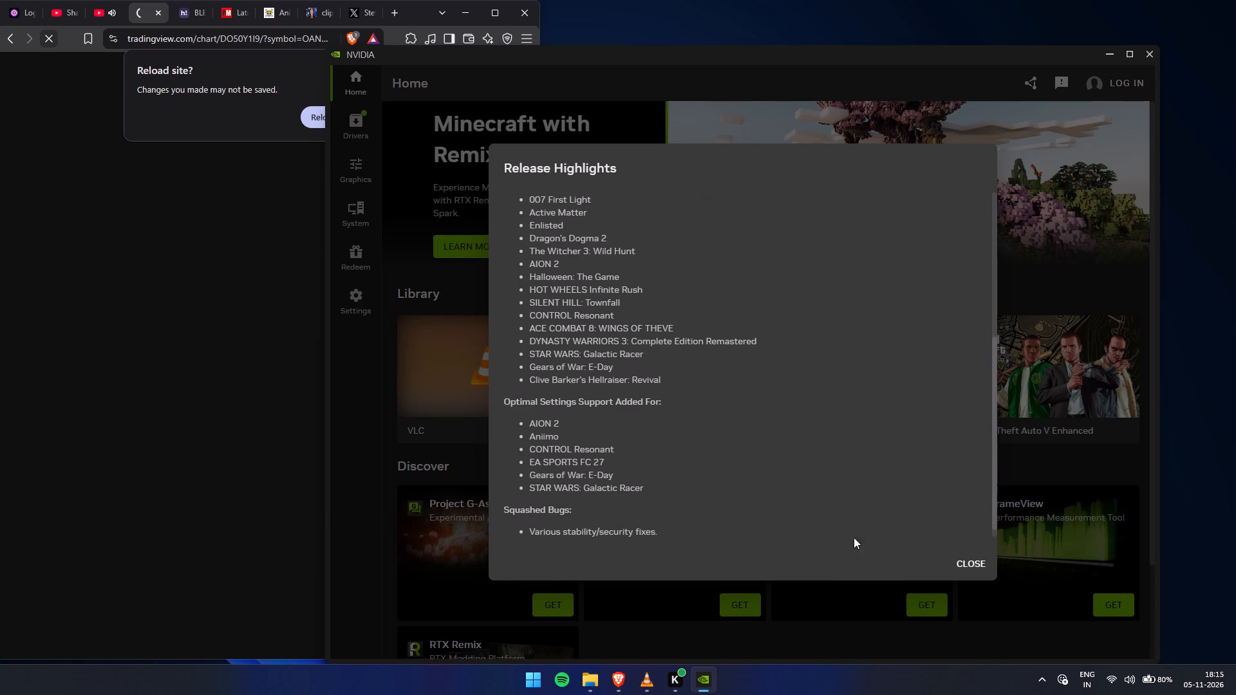
scroll(738, 465, "down", 8)
left_click(979, 568)
Skim the NVIDIA app's home page and close the app.
scroll(813, 394, "down", 2)
scroll(793, 387, "up", 3)
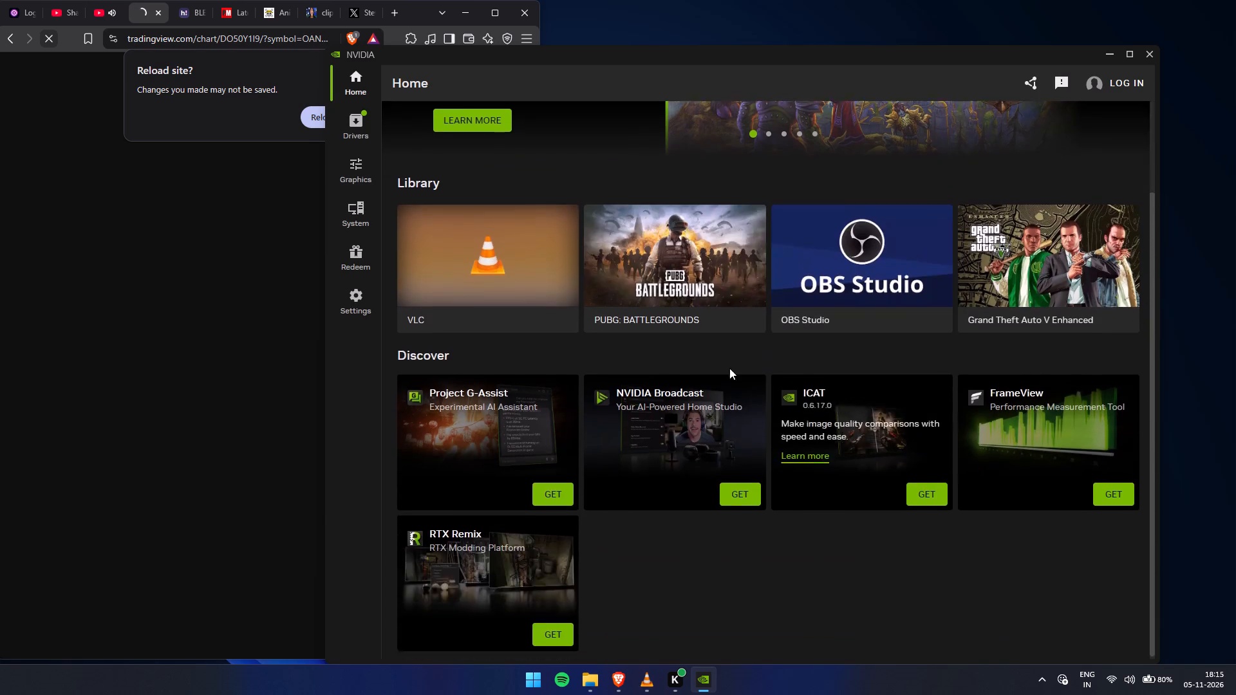
scroll(729, 368, "up", 15)
left_click(107, 12)
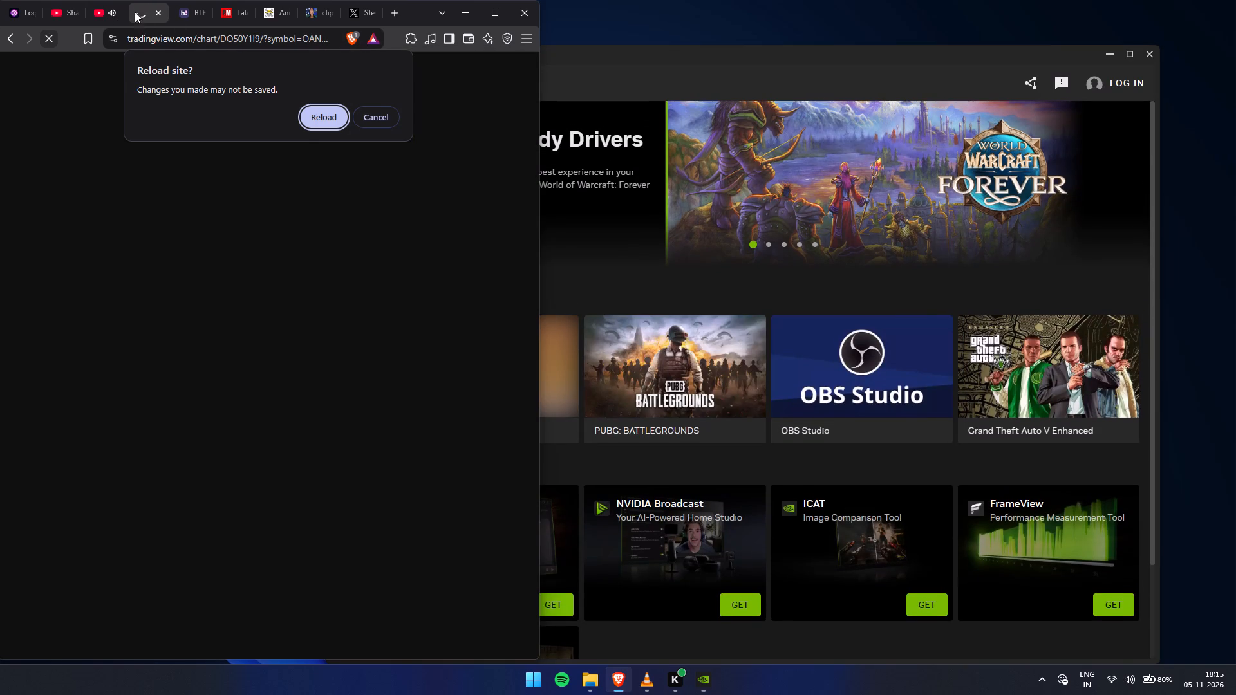
scroll(964, 283, "down", 1)
scroll(1042, 98, "up", 3)
left_click(1147, 53)
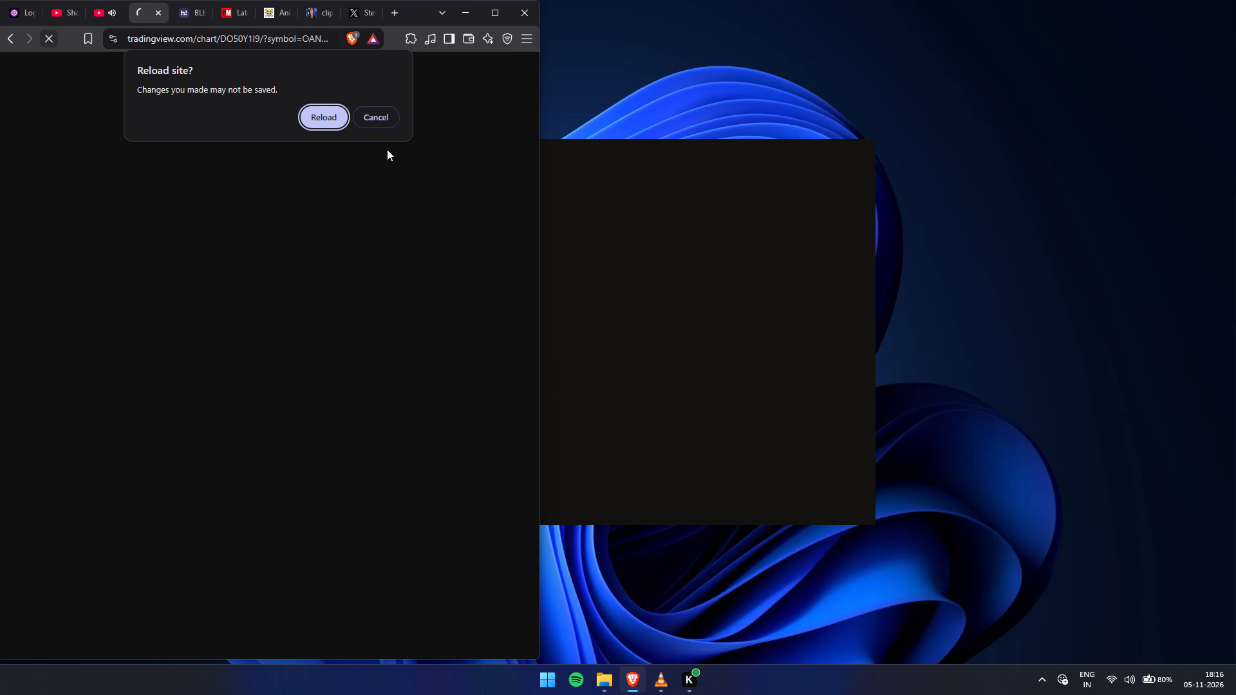
Cancel the TradingView site reload in the browser and maximize its window.
left_click(384, 120)
left_click(501, 6)
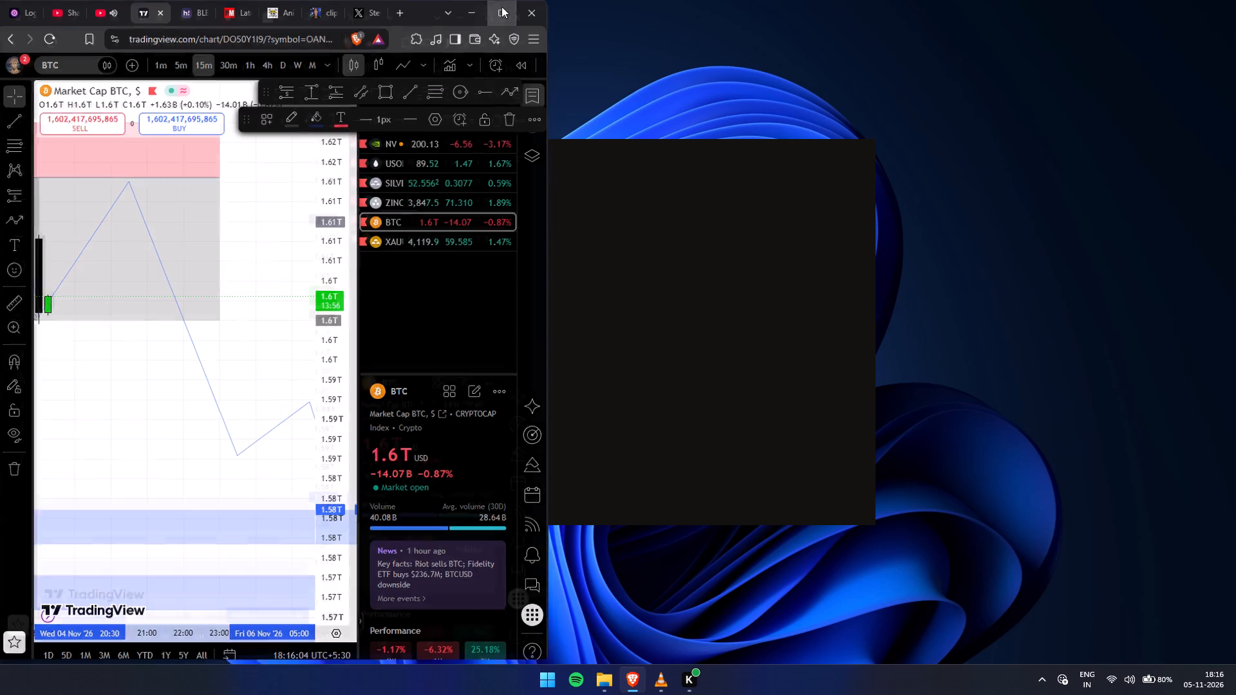
Examine the 15-minute BTC chart's recent drop, the rally before it and the two lower blue zones.
scroll(624, 331, "down", 2)
left_click_drag(615, 324, 566, 337)
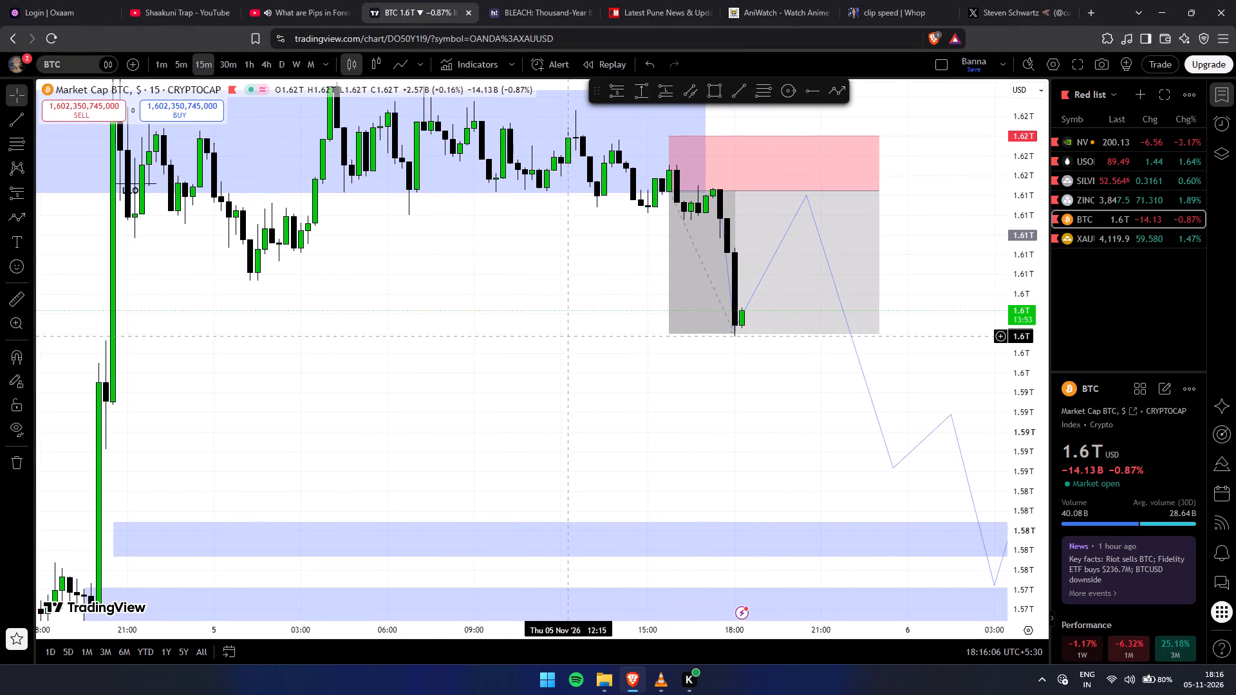
left_click_drag(1024, 411, 1009, 317)
scroll(499, 492, "down", 3)
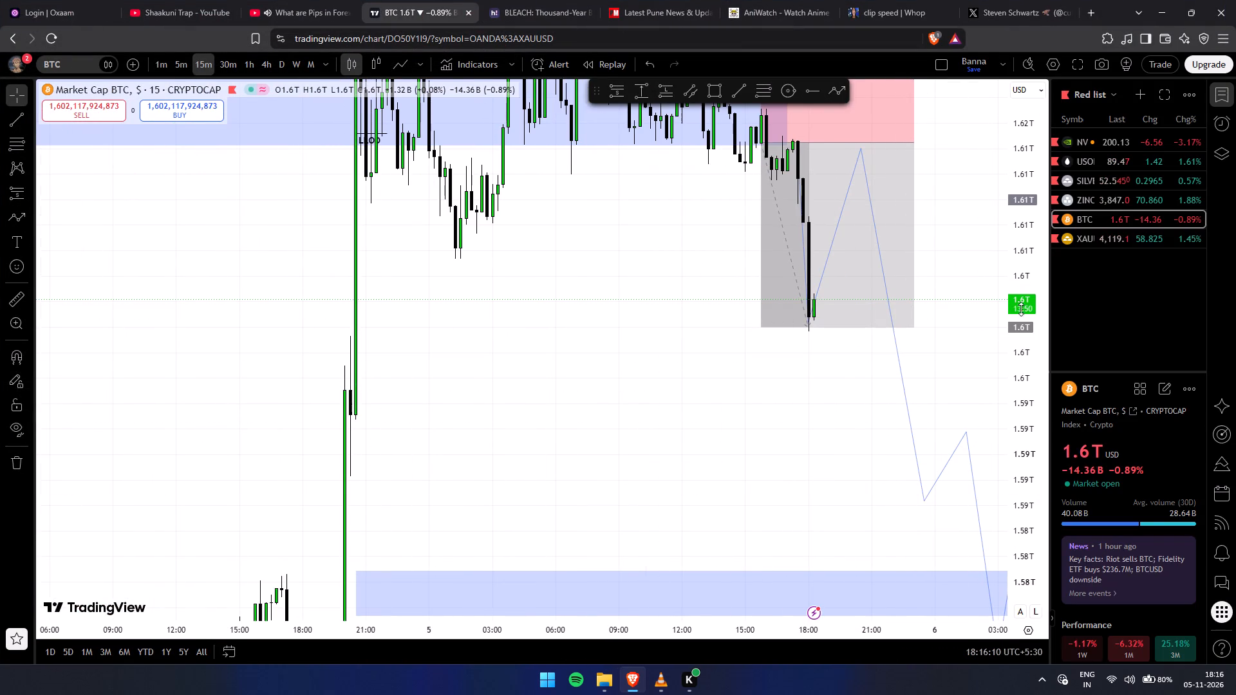
left_click_drag(1019, 290, 993, 497)
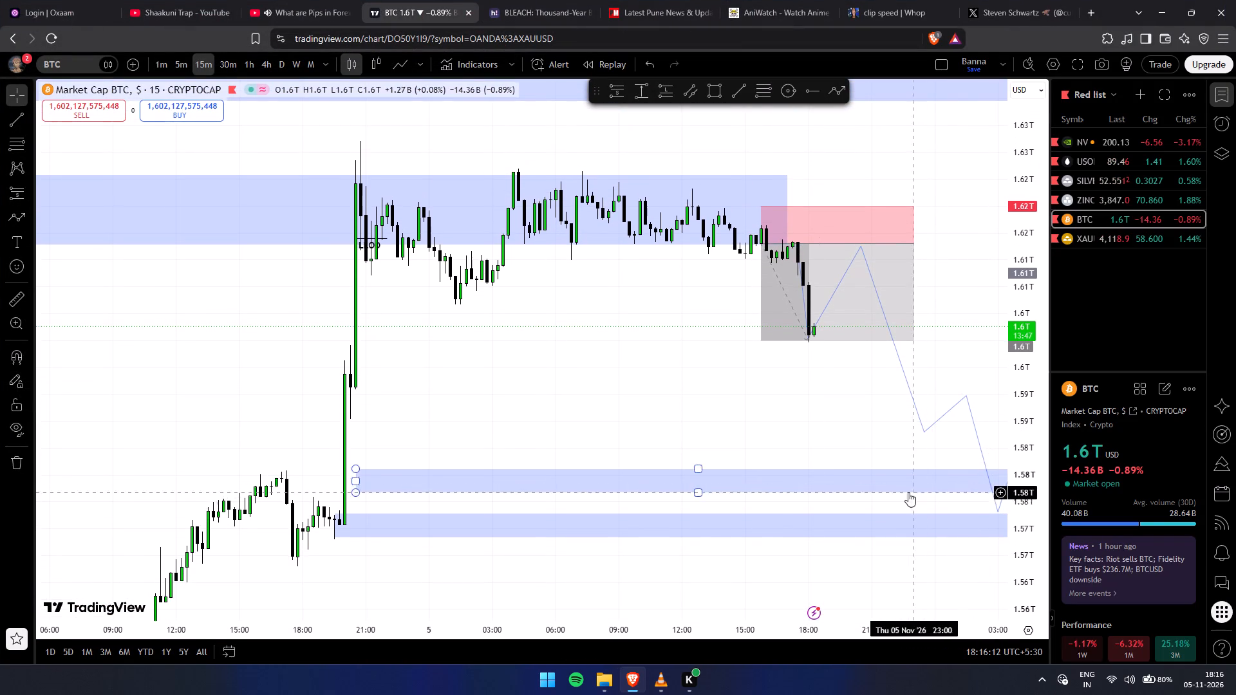
left_click_drag(756, 419, 700, 295)
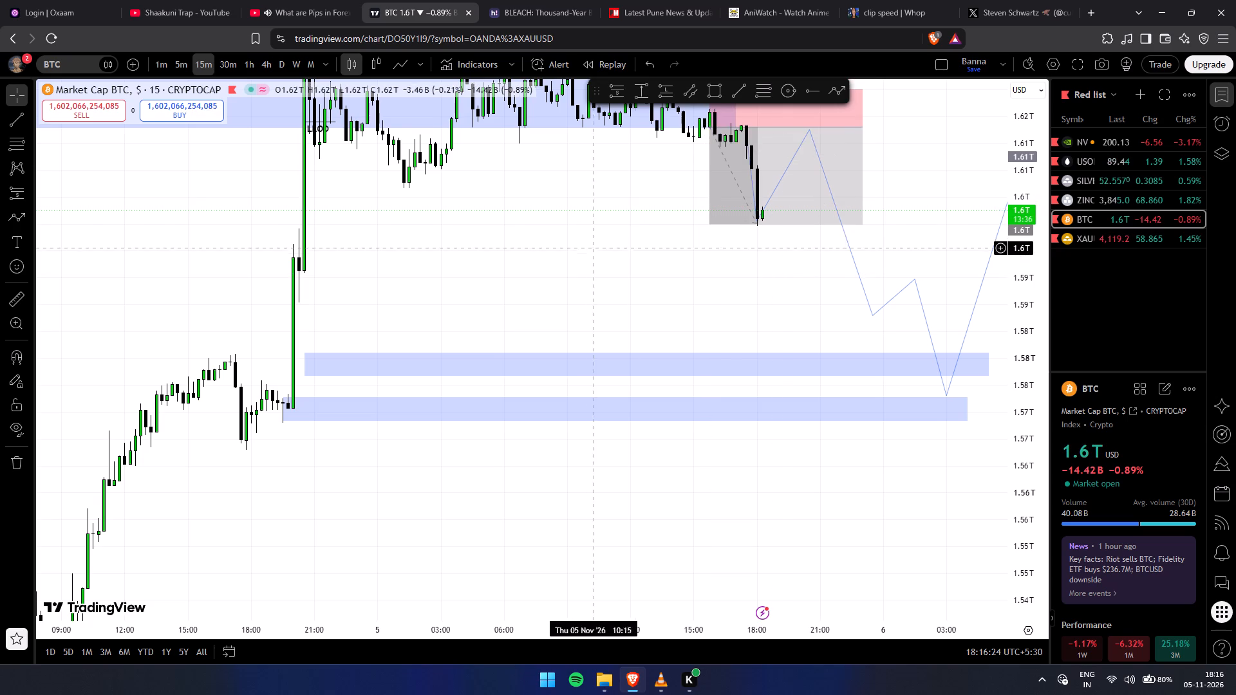
left_click_drag(586, 248, 613, 382)
Pause the forex pips Short and look over the Shaakuni Trap YouTube channel page.
left_click(290, 0)
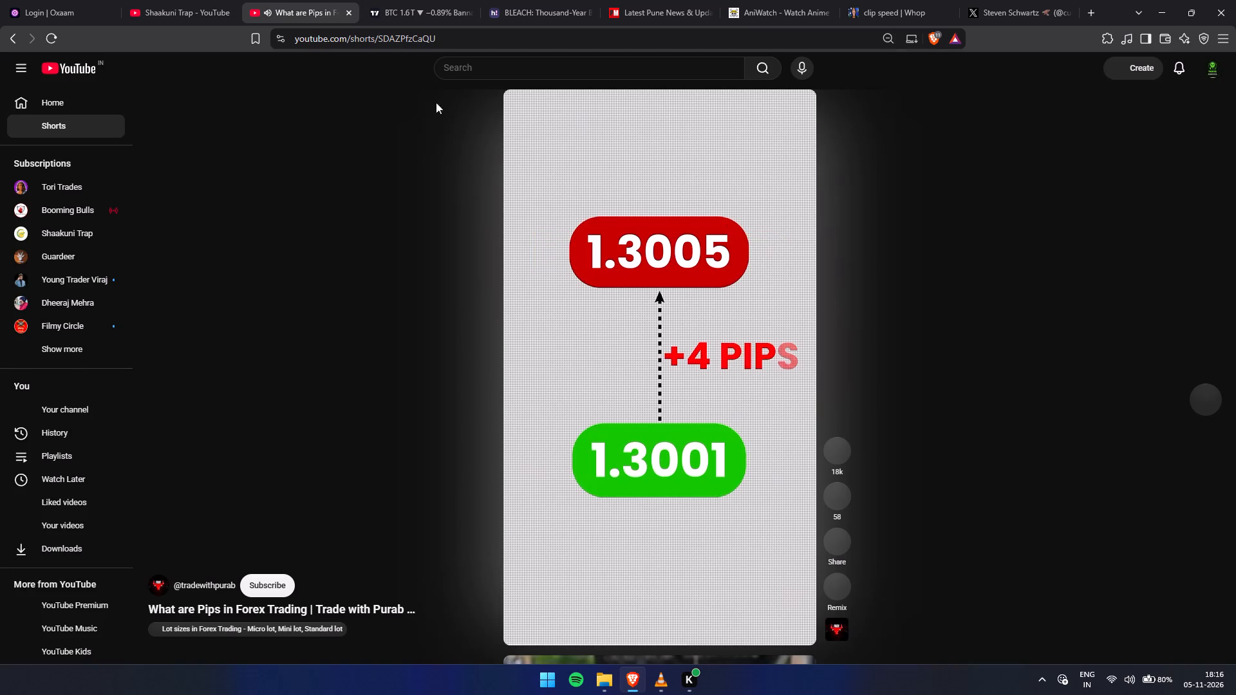
left_click(634, 297)
left_click(188, 7)
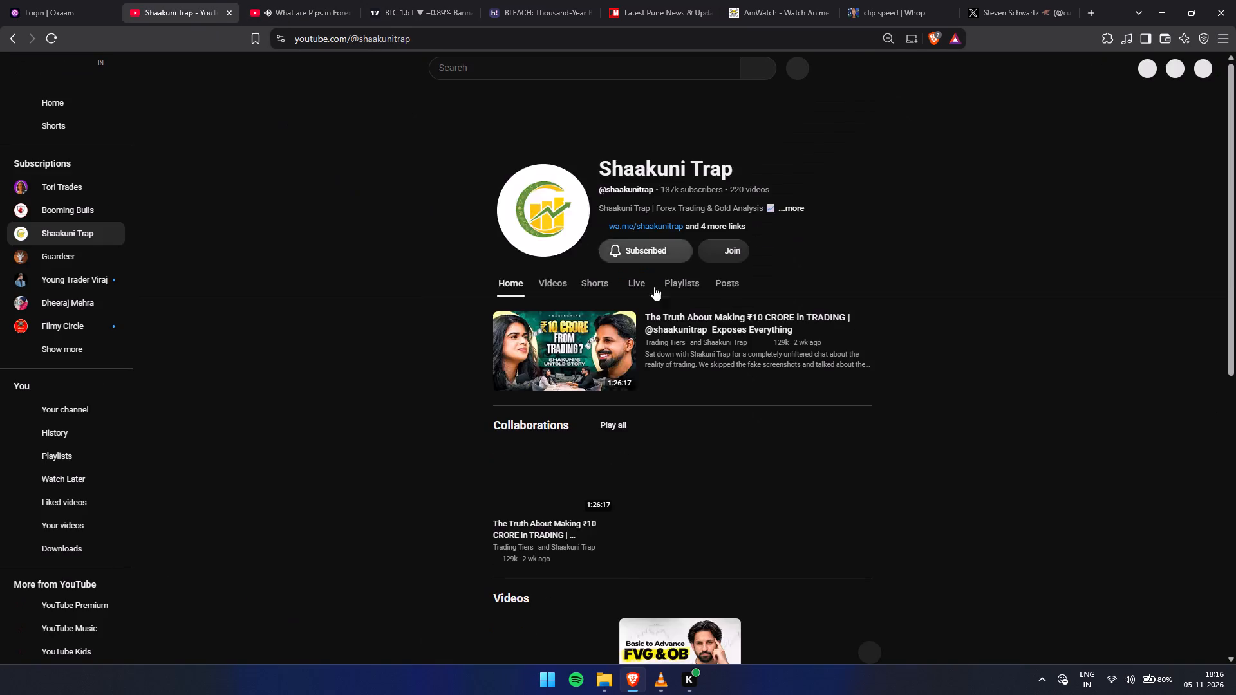
scroll(550, 261, "down", 3)
scroll(875, 531, "up", 7)
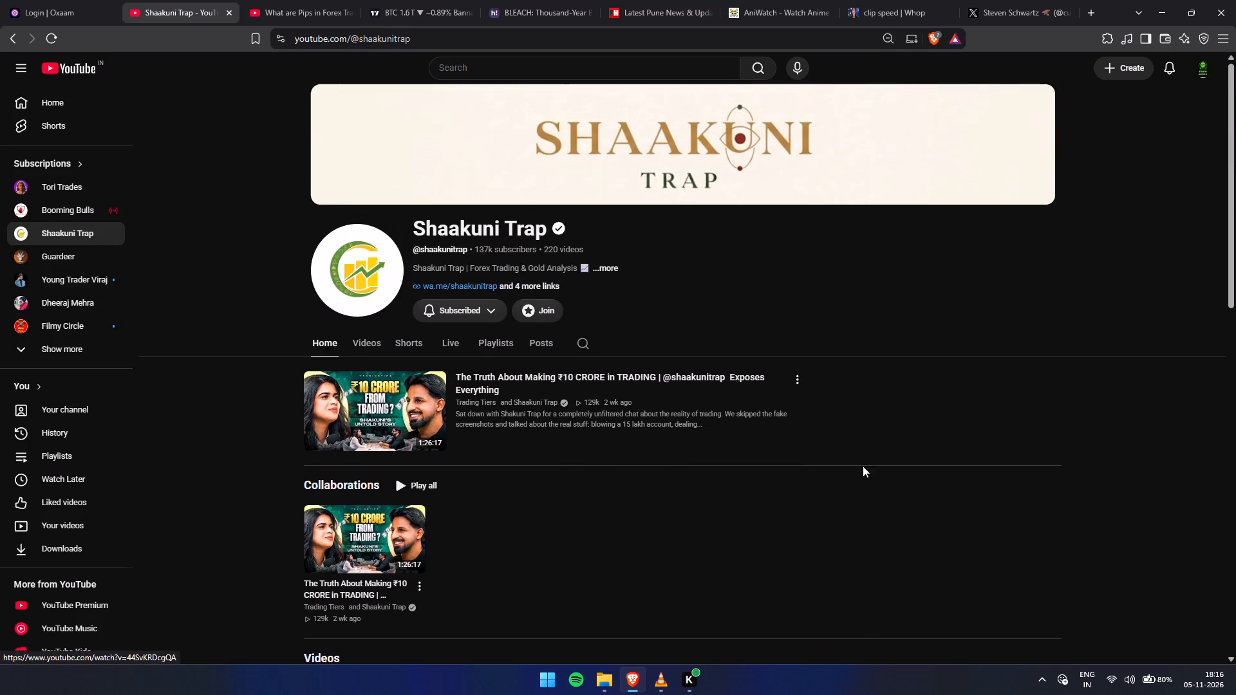
Search the web for "FORX FACTORY" in a new tab and open the Forex Factory website.
left_click(1094, 10)
type("FORX FACTOR")
key("y")
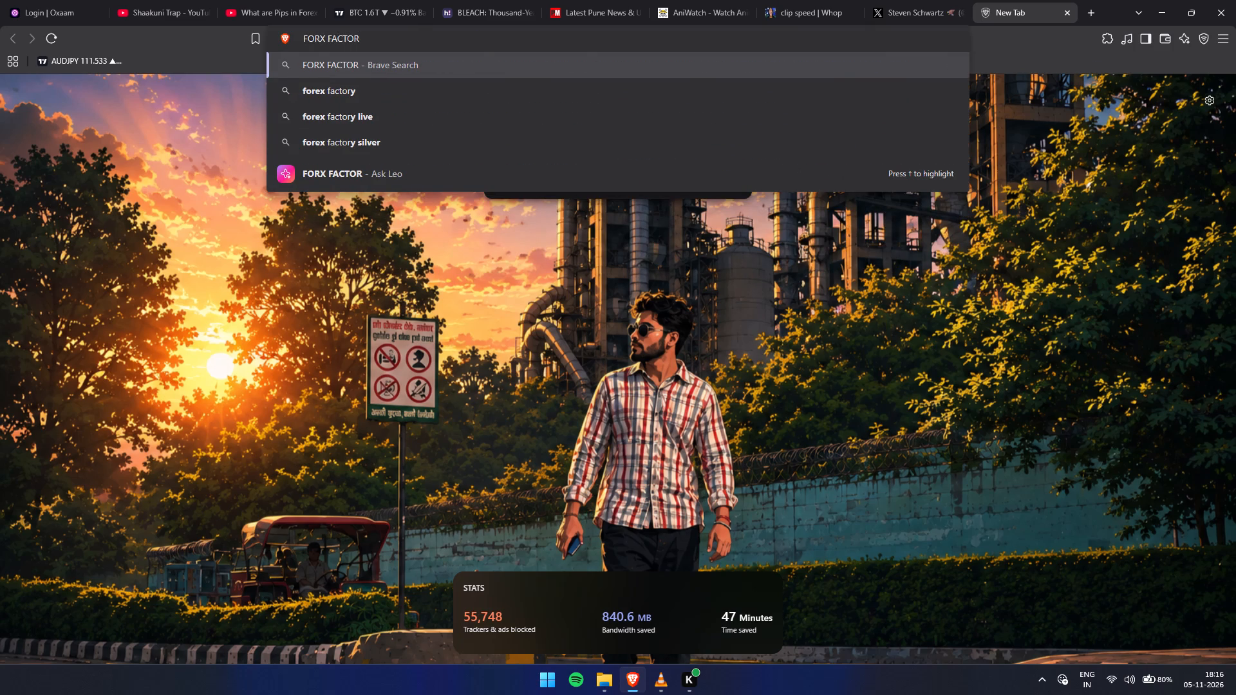
key("Return")
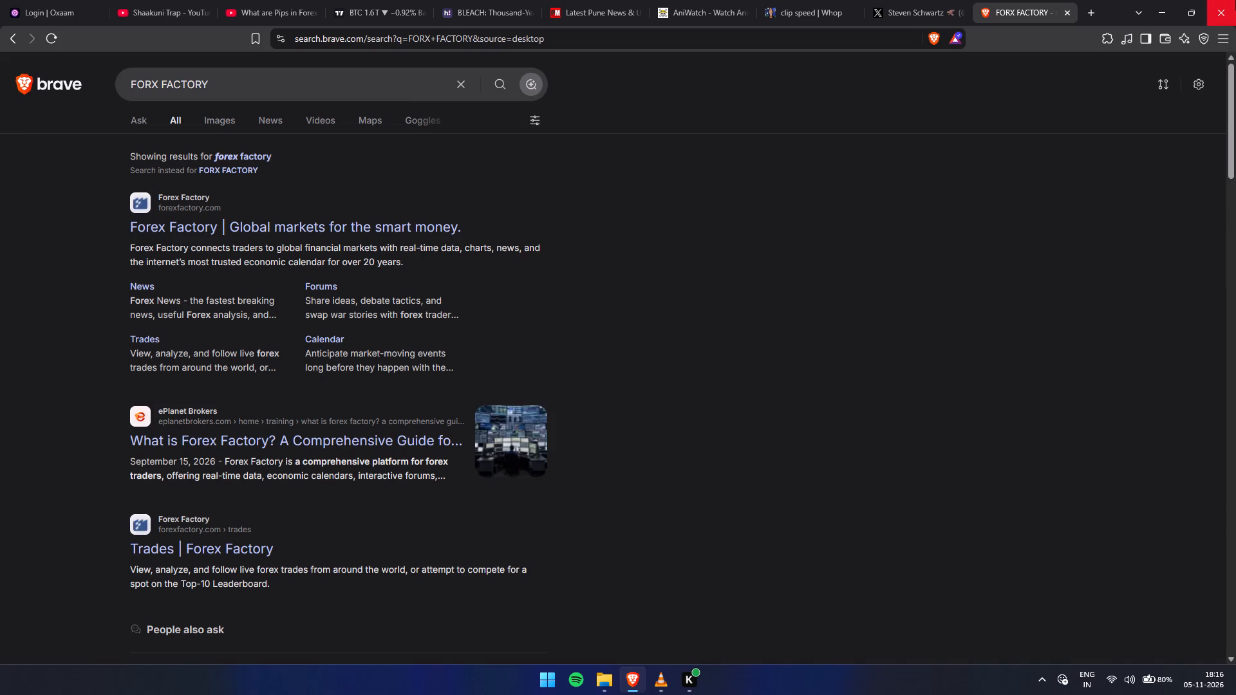
left_click(357, 226)
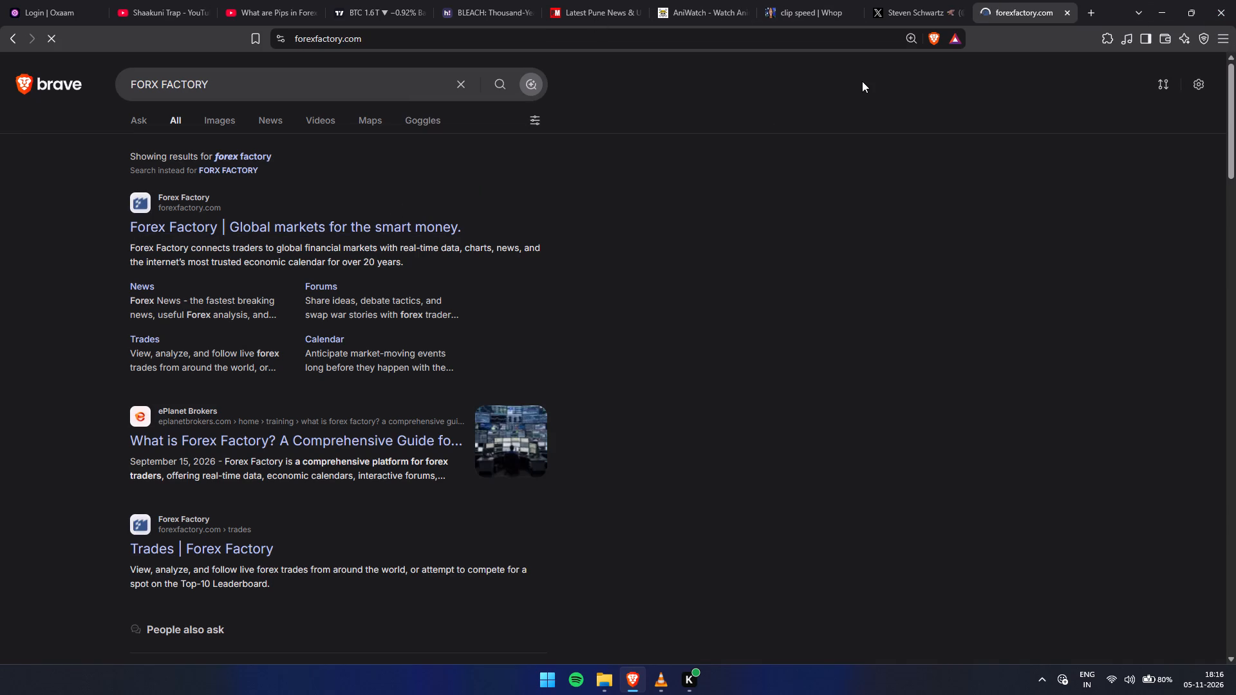
Examine the Nov 5 economic calendar and the latest news stories on the Forex Factory home page.
scroll(436, 302, "down", 7)
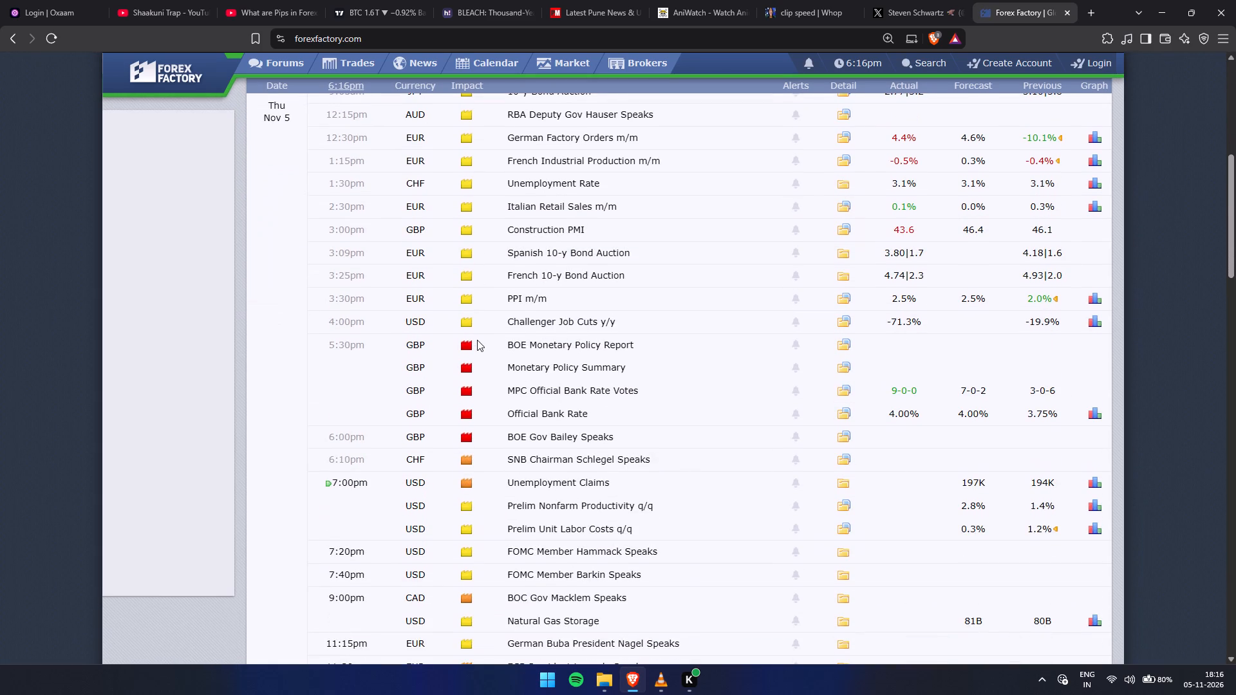
scroll(424, 331, "down", 4)
scroll(431, 326, "up", 5)
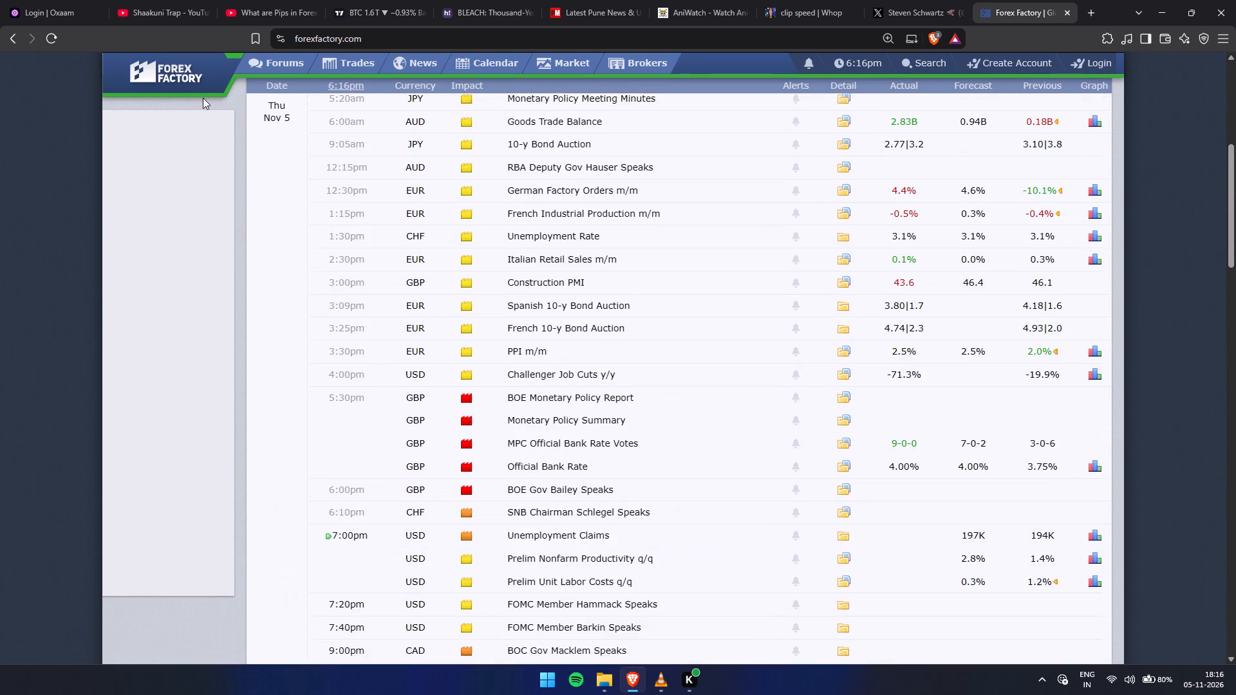
scroll(273, 15, "up", 8)
scroll(593, 329, "up", 5)
scroll(593, 329, "down", 8)
scroll(509, 320, "up", 10)
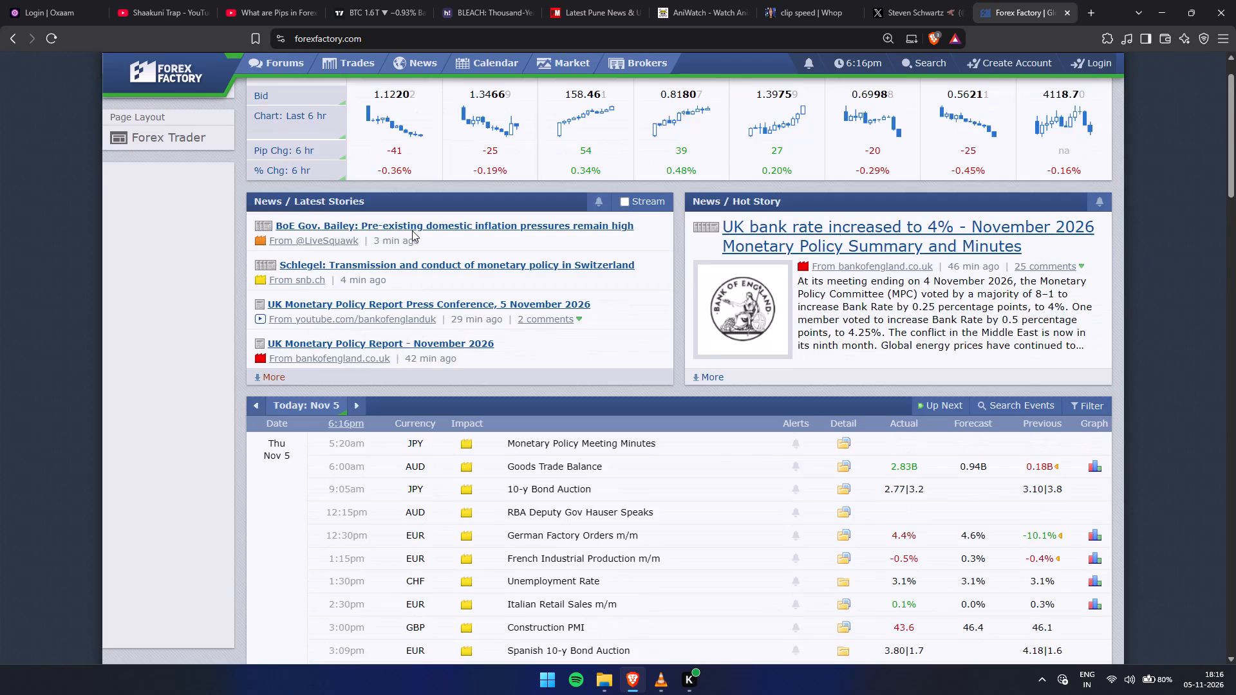
scroll(412, 230, "up", 4)
Reload Forex Factory and examine the Nov 5 calendar's remaining events, their currencies and impact ratings.
left_click(51, 37)
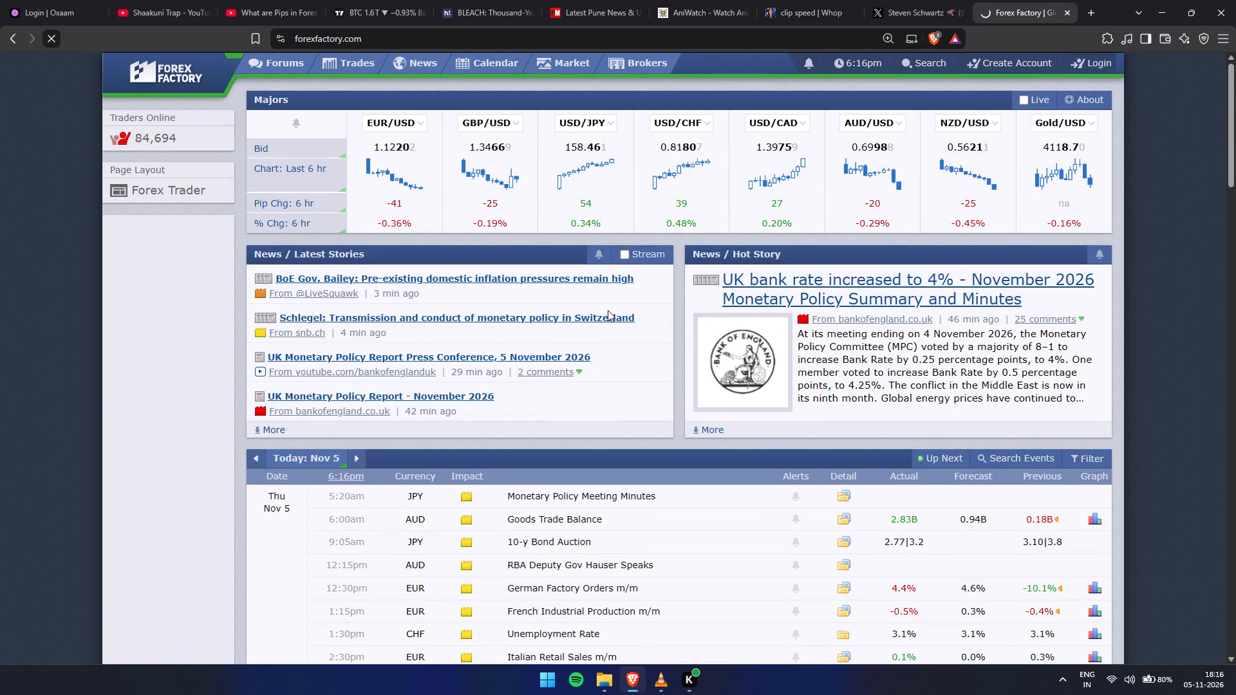
scroll(764, 366, "down", 4)
scroll(563, 336, "down", 6)
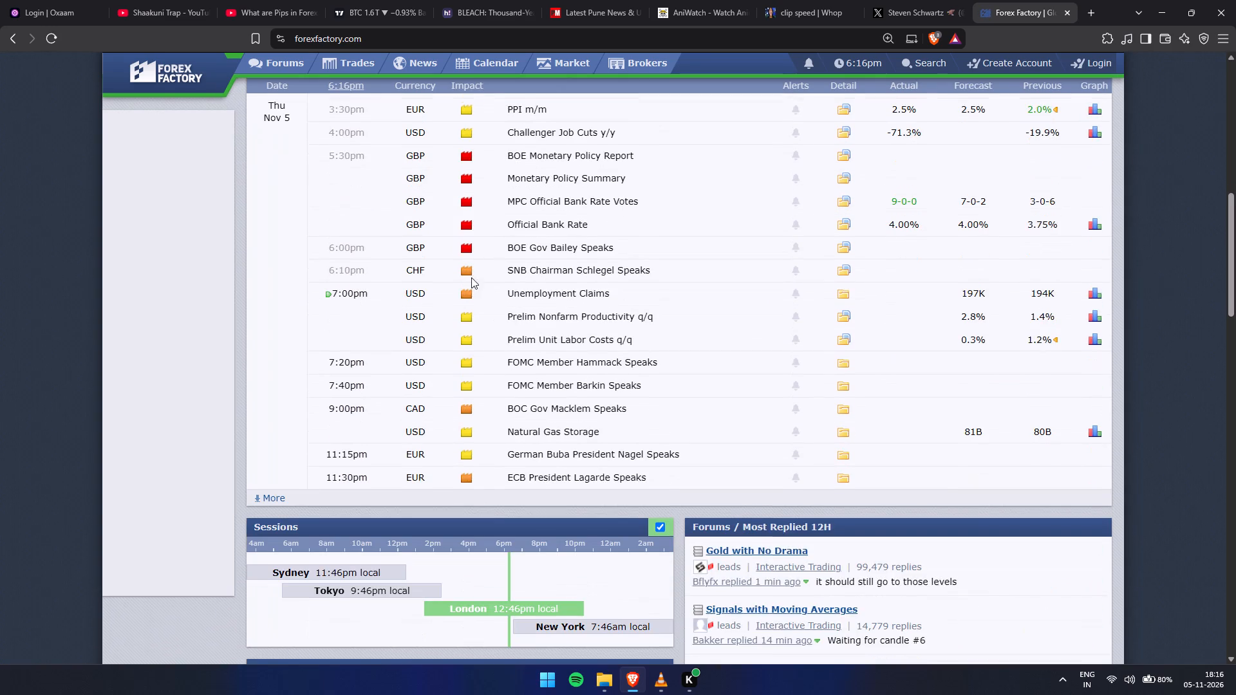
scroll(501, 234, "up", 1)
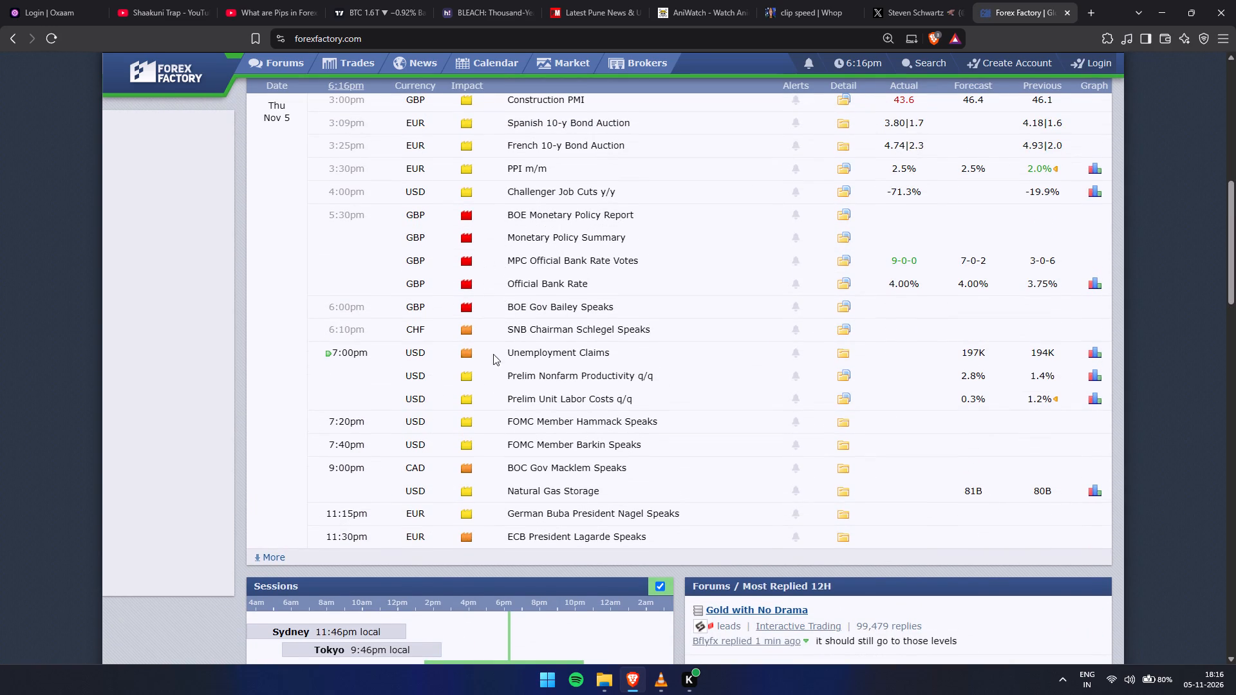
left_click_drag(425, 510, 487, 514)
left_click_drag(492, 515, 679, 539)
left_click(719, 544)
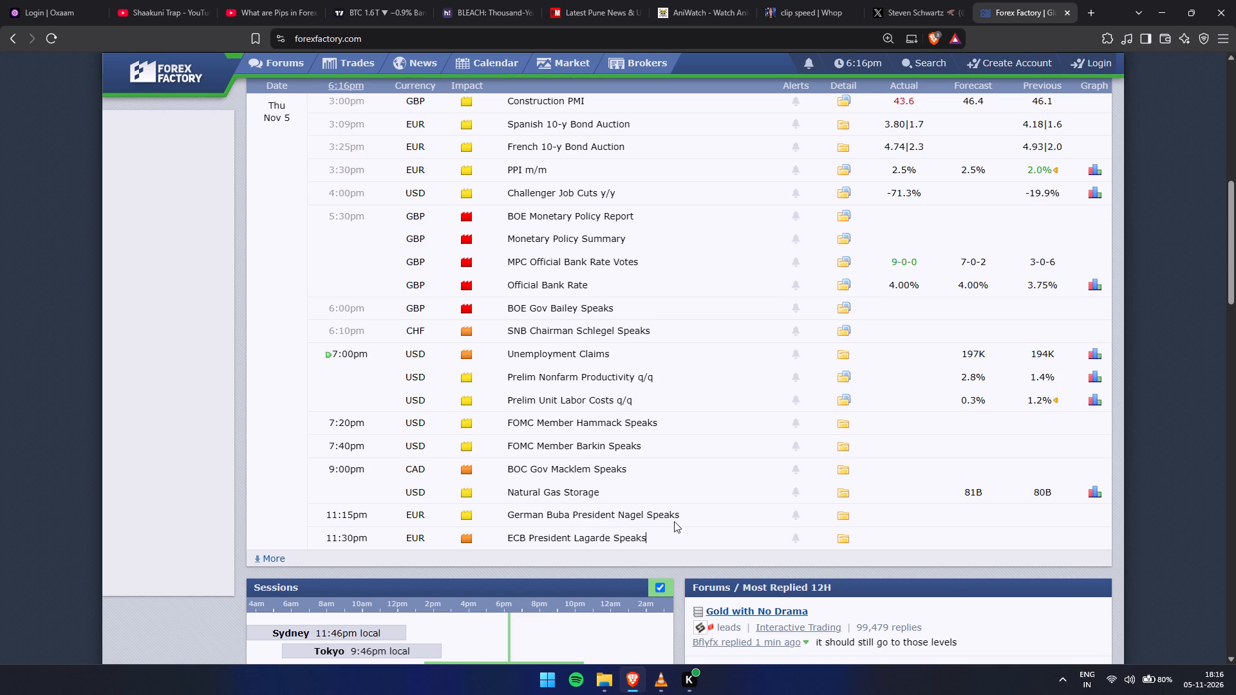
scroll(700, 530, "down", 3)
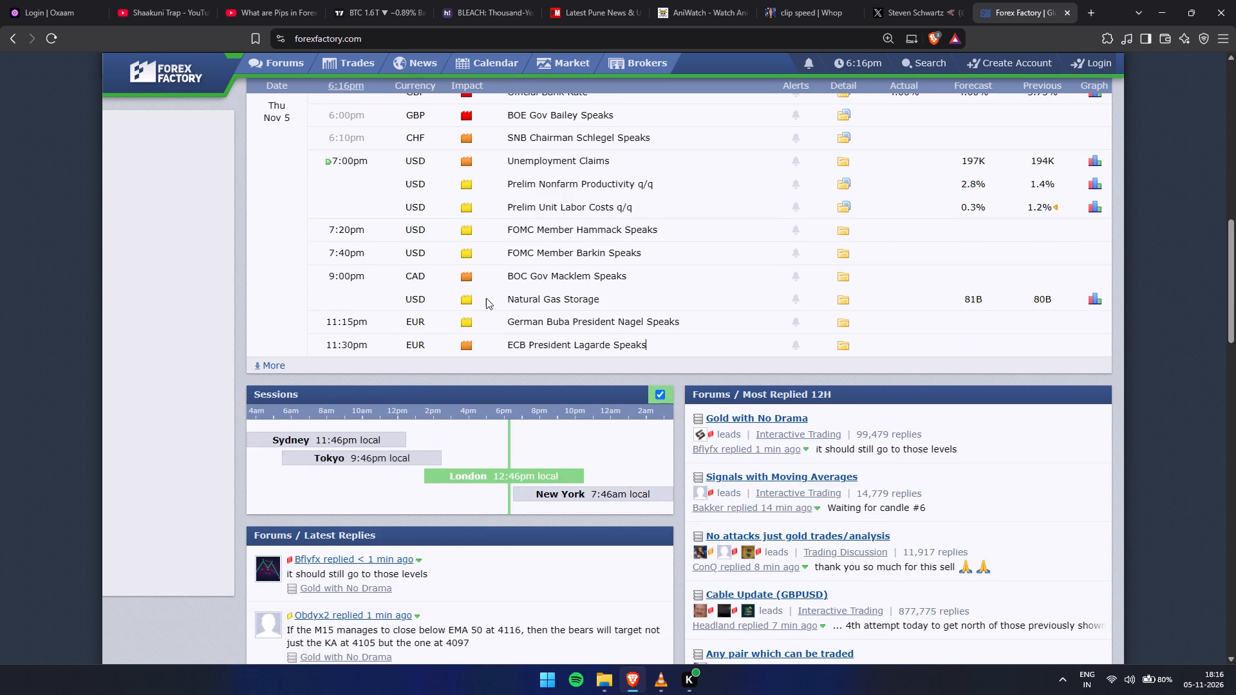
Examine the Nov 5 calendar around the BOE Gov Bailey Speaks event and the 6:00pm to 7:00pm entries.
scroll(466, 308, "up", 4)
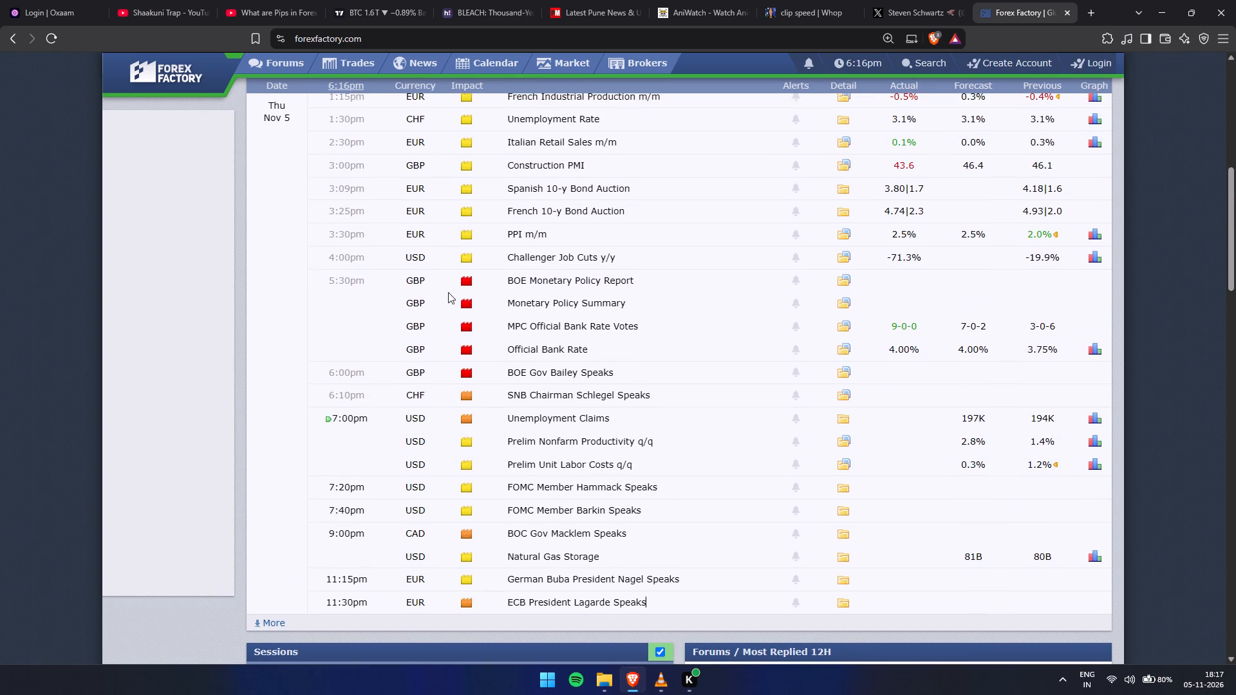
scroll(457, 288, "down", 6)
scroll(450, 288, "up", 7)
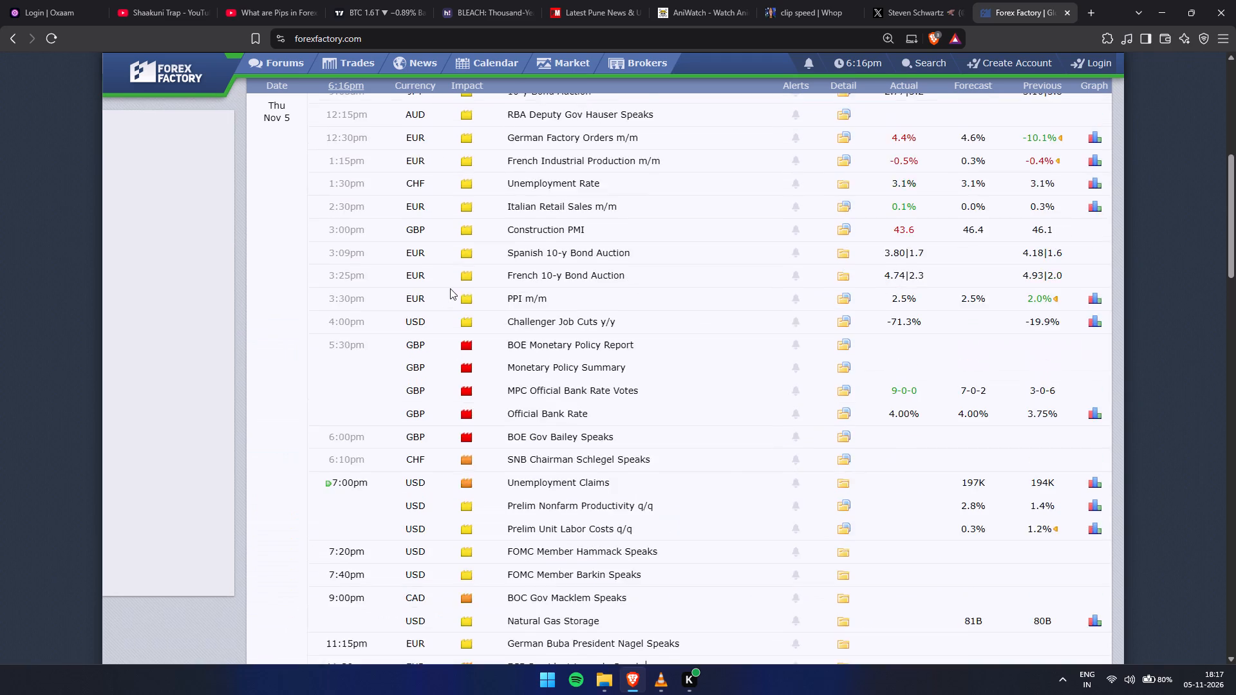
scroll(450, 292, "down", 4)
left_click_drag(362, 228, 587, 240)
left_click(303, 238)
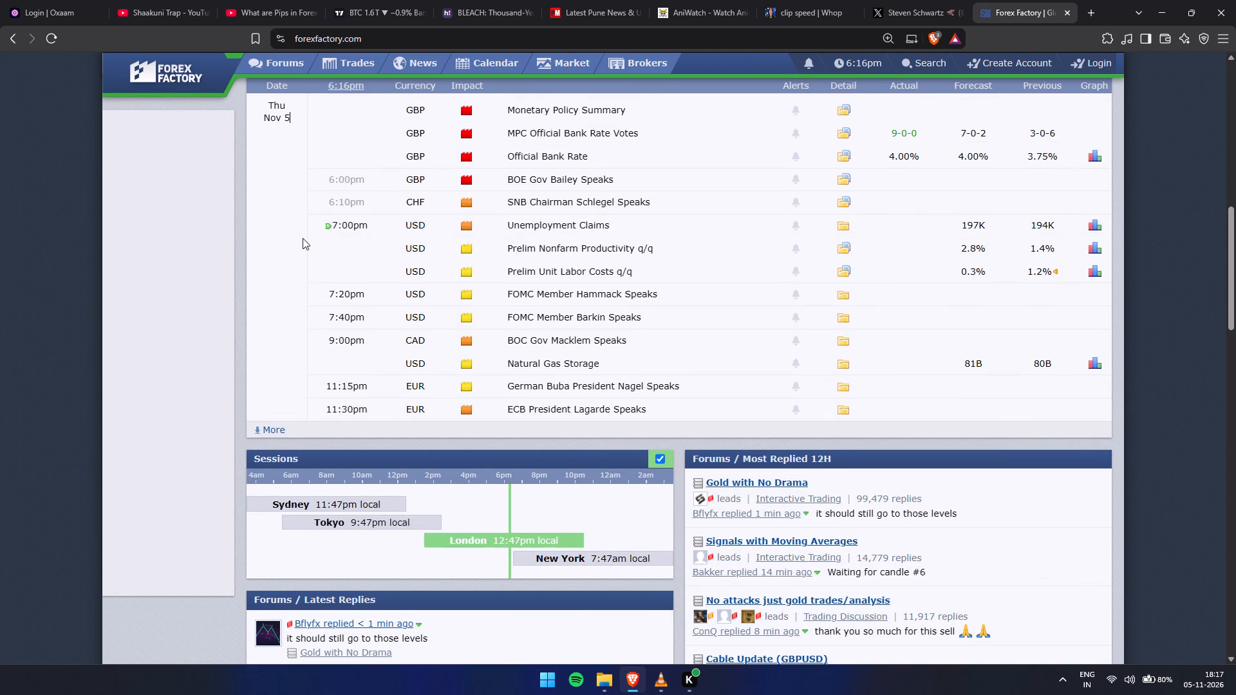
scroll(376, 197, "up", 1)
left_click_drag(399, 247, 554, 261)
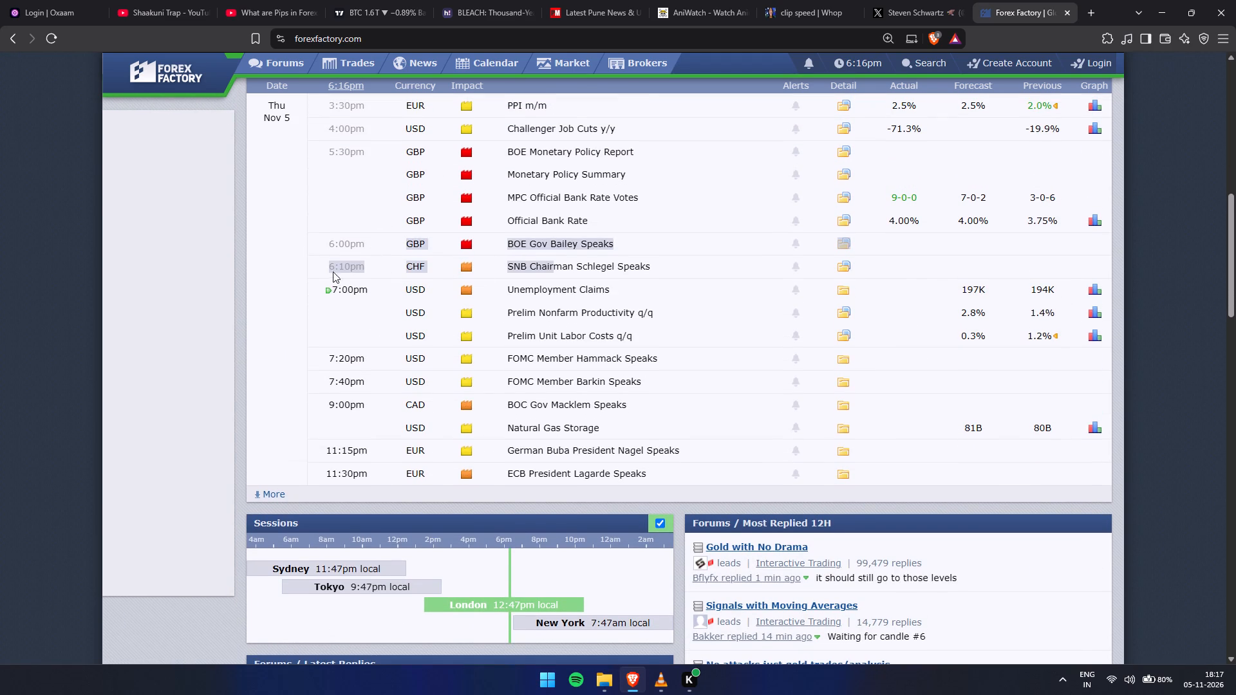
left_click(297, 281)
left_click_drag(491, 242, 491, 242)
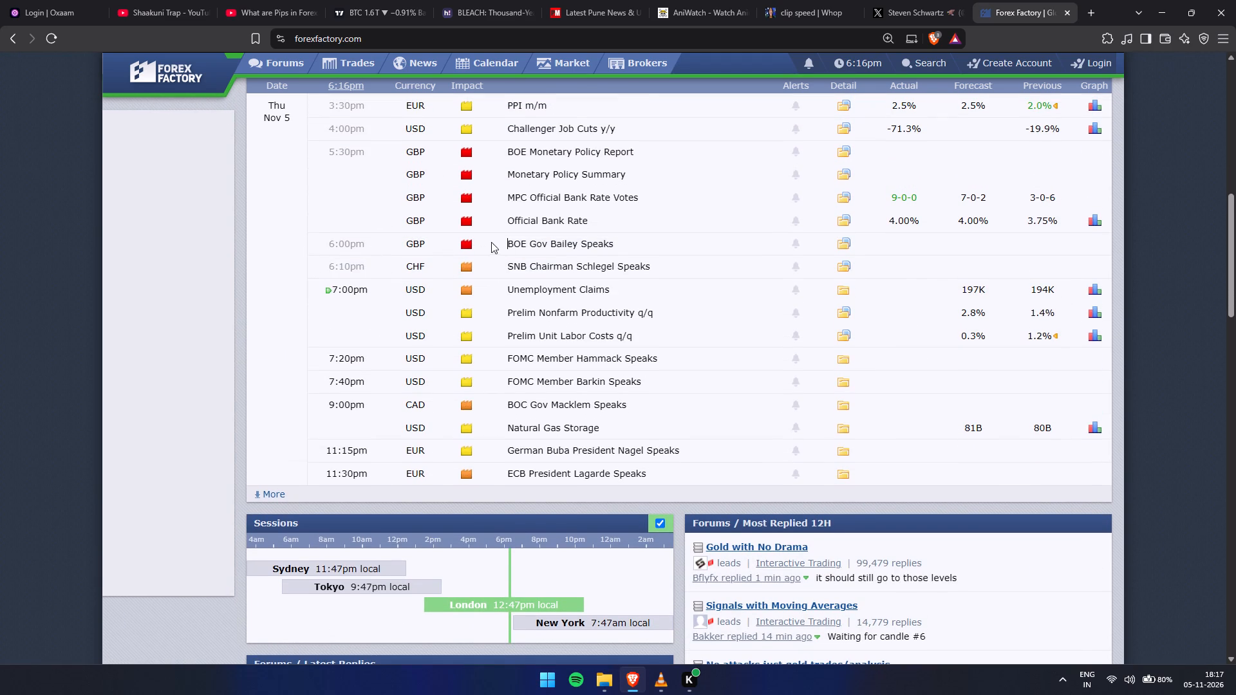
left_click_drag(491, 242, 619, 246)
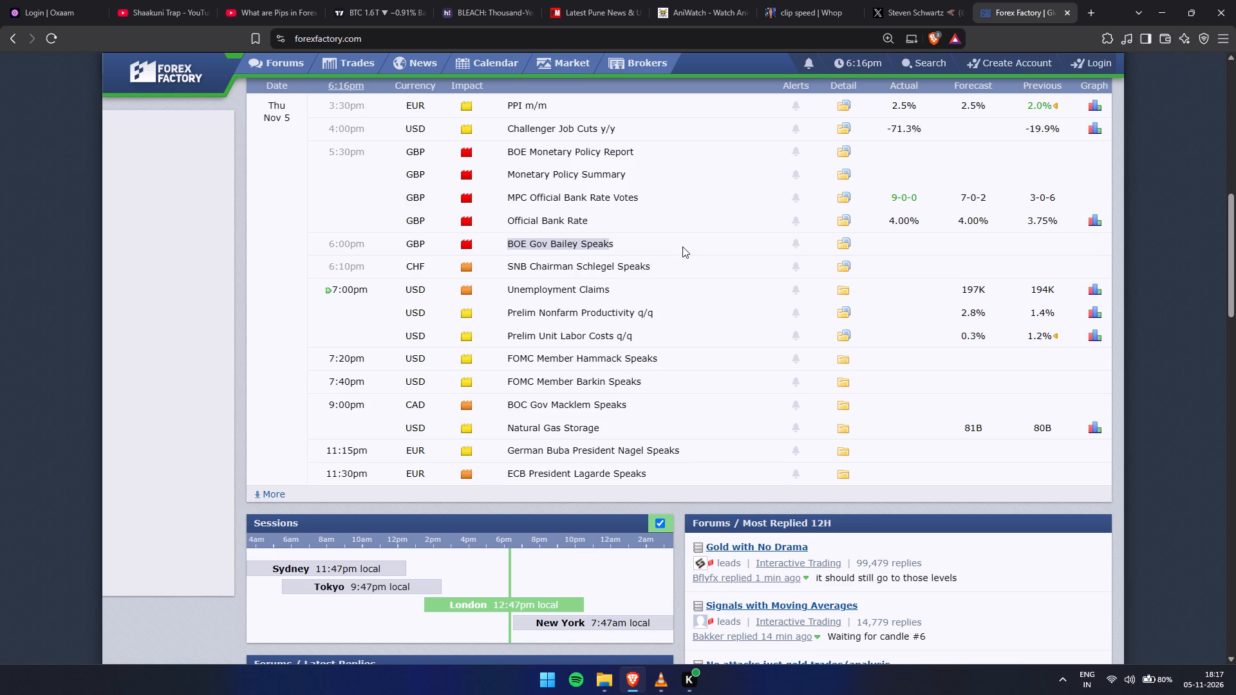
left_click(682, 246)
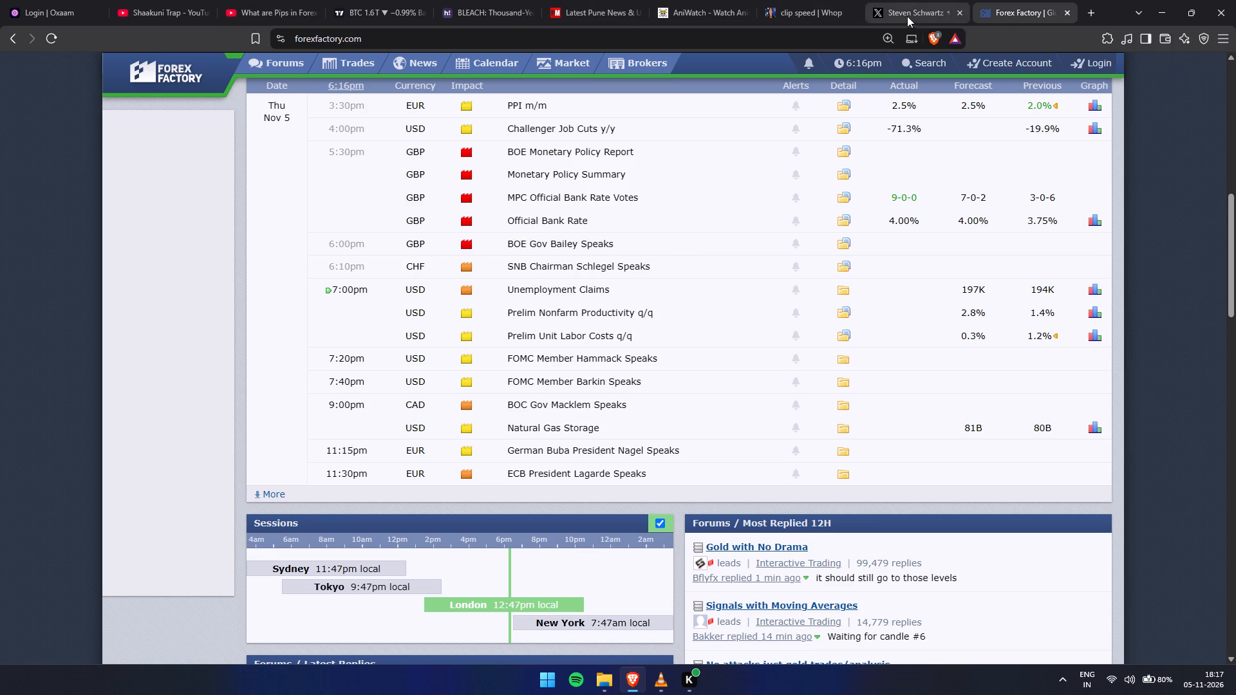
Switch to the TradingView BTC chart and examine the recent 15-minute drop against the short position and marked zones.
left_click(371, 9)
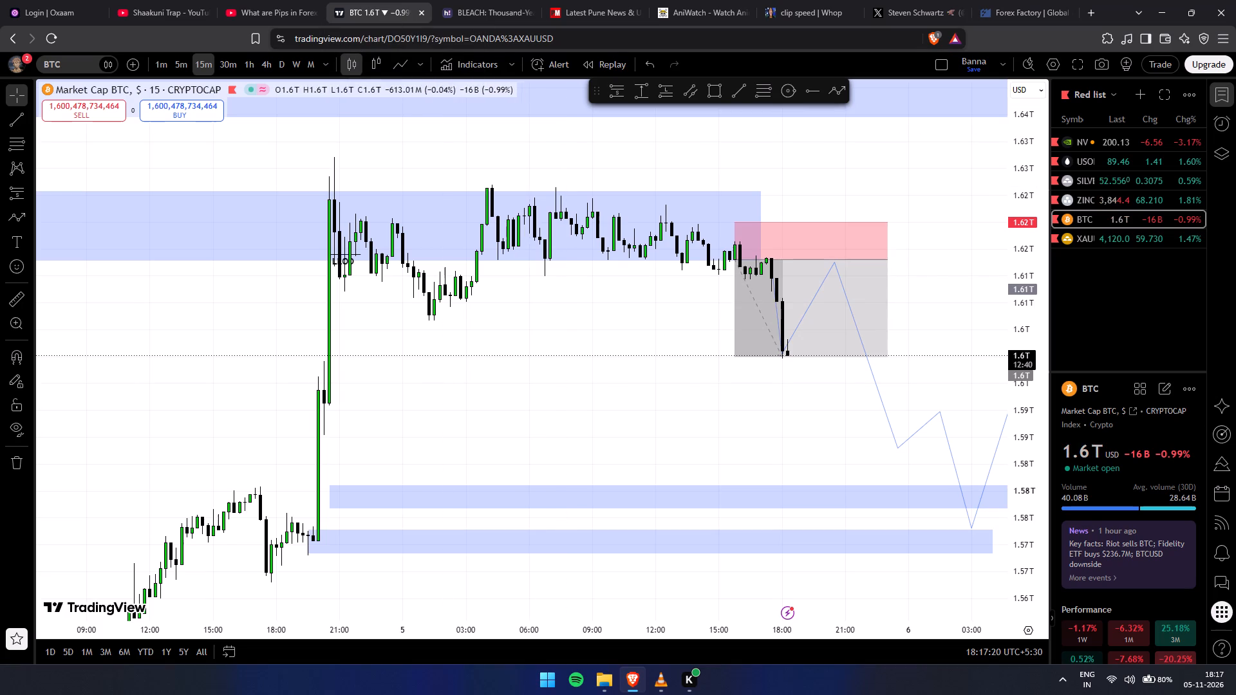
scroll(534, 292, "up", 1)
left_click_drag(624, 299, 610, 282)
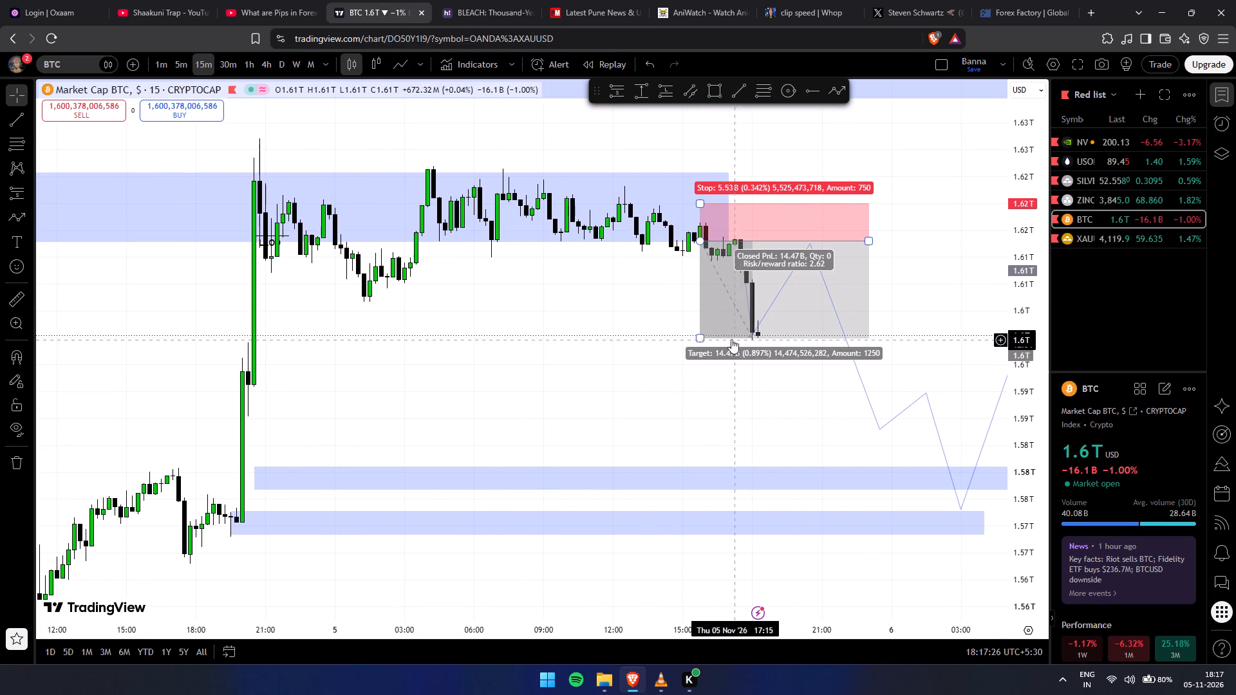
left_click_drag(753, 396, 691, 402)
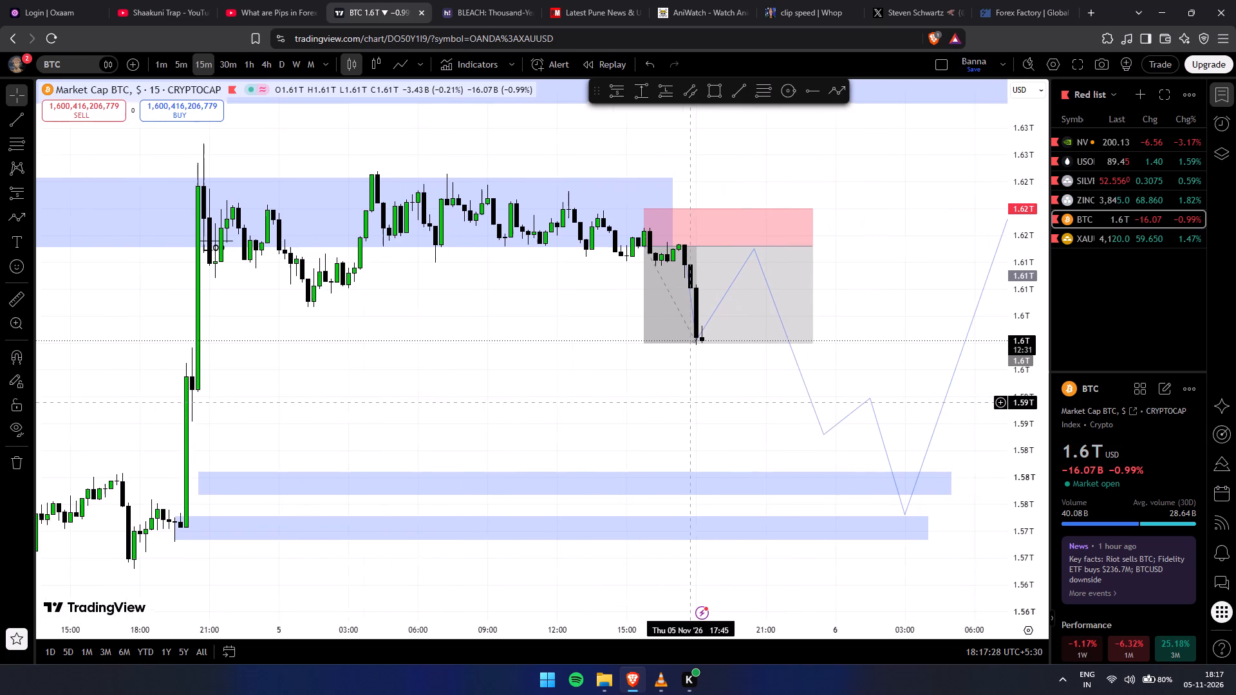
left_click_drag(691, 402, 673, 402)
left_click_drag(1022, 347, 1006, 230)
scroll(977, 304, "up", 3)
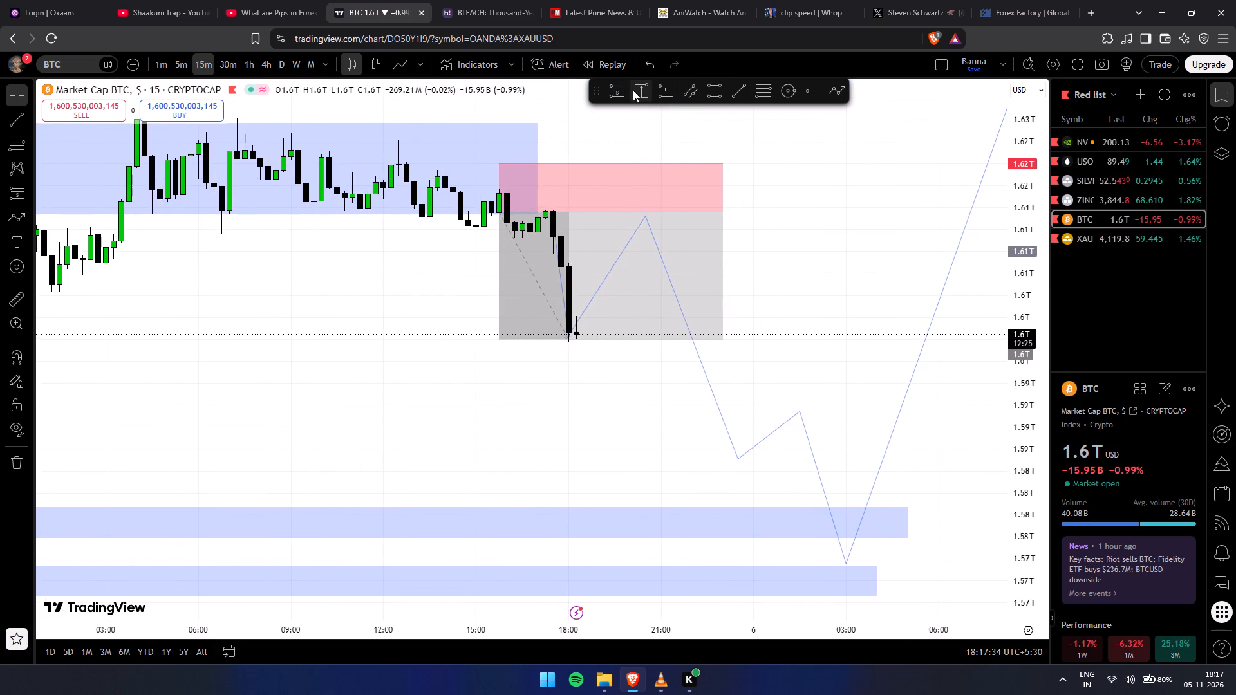
scroll(599, 277, "down", 4)
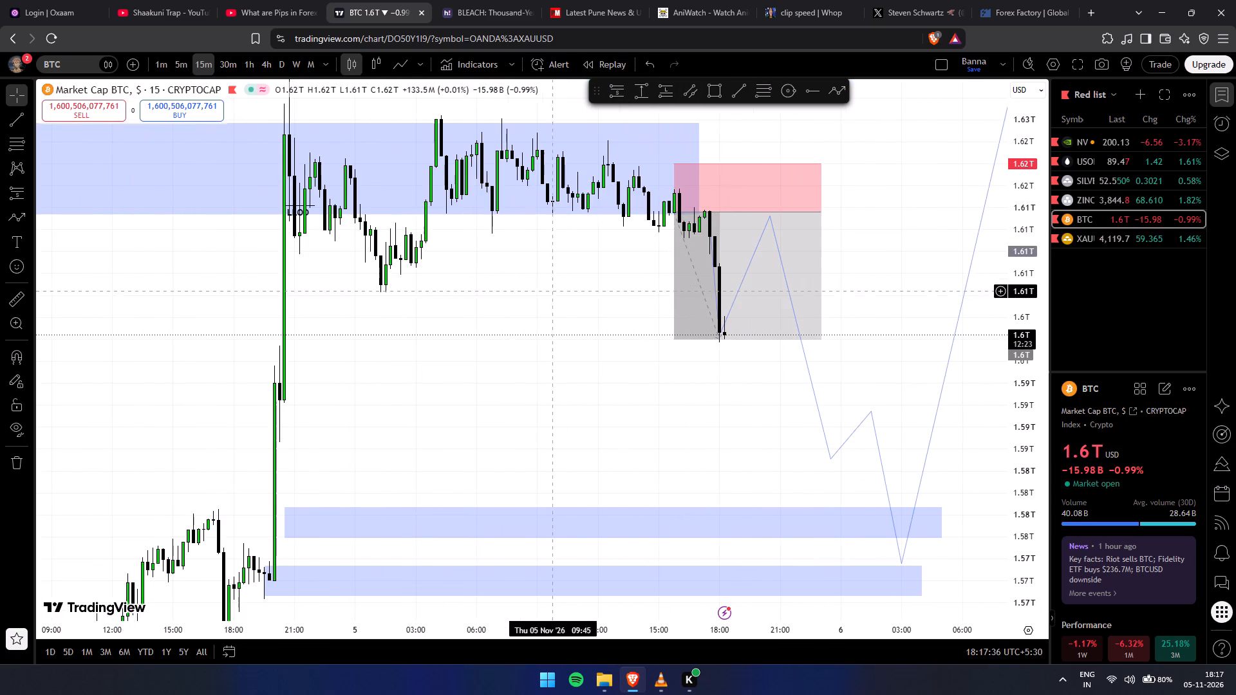
scroll(417, 410, "up", 3)
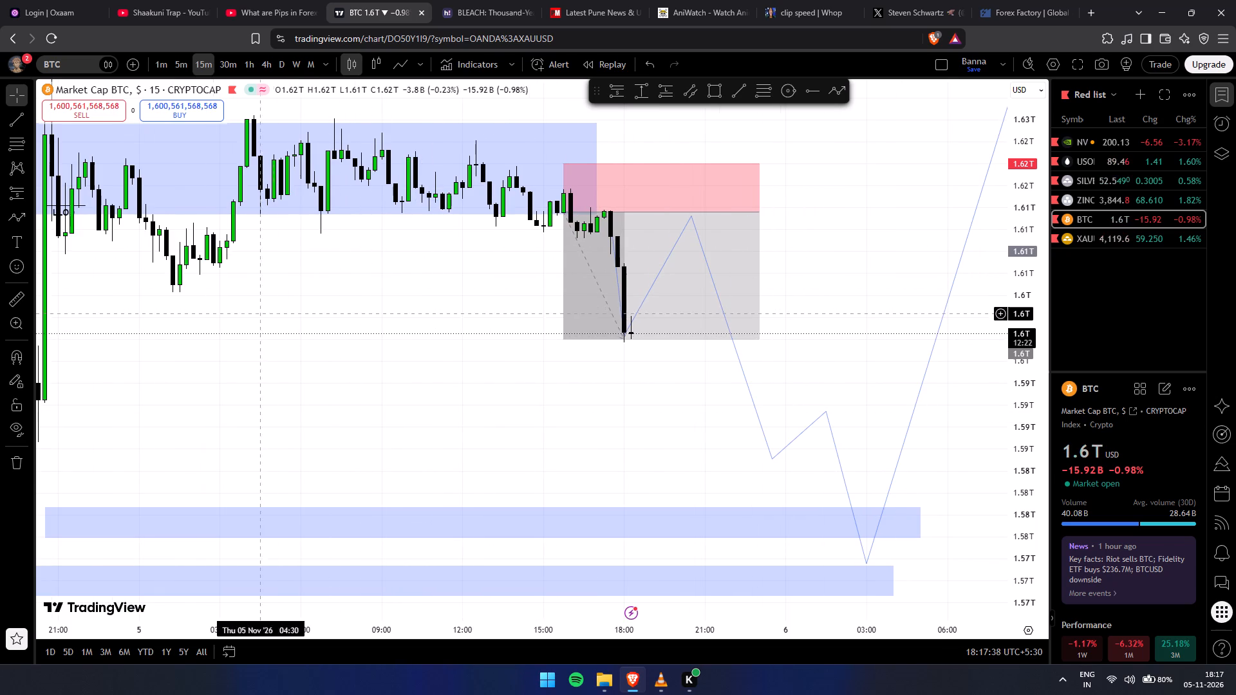
scroll(480, 362, "down", 2)
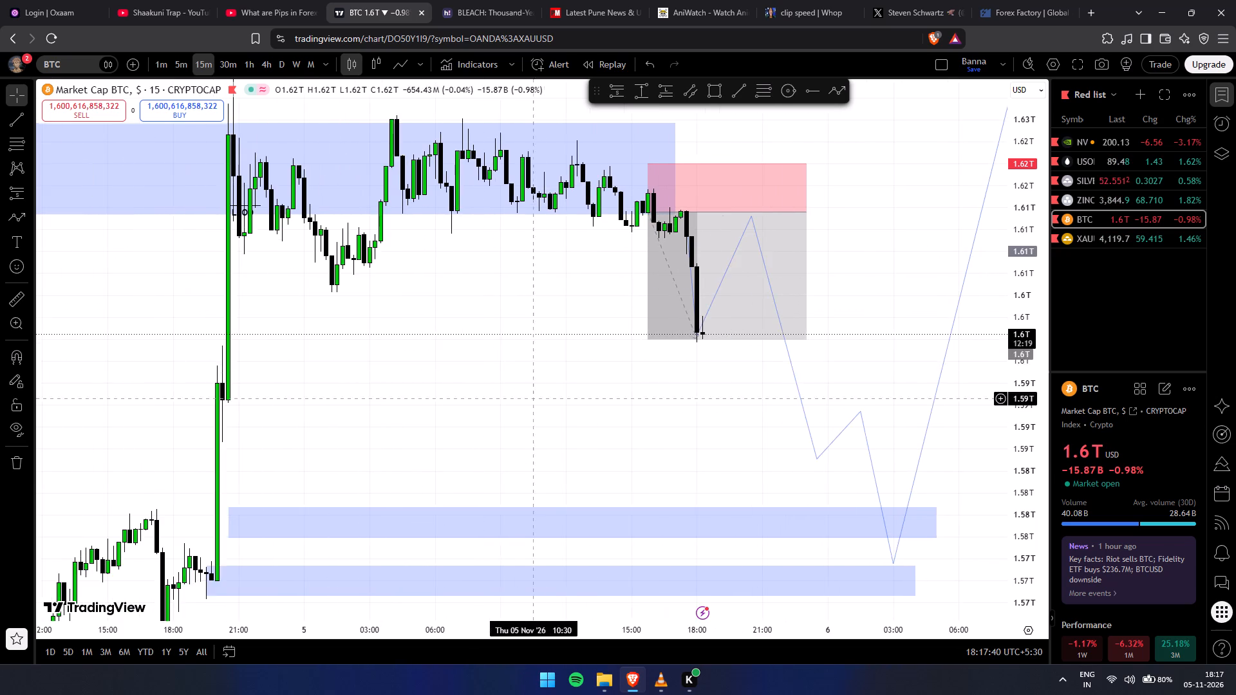
left_click_drag(542, 403, 486, 343)
scroll(526, 362, "up", 3)
left_click_drag(516, 370, 632, 411)
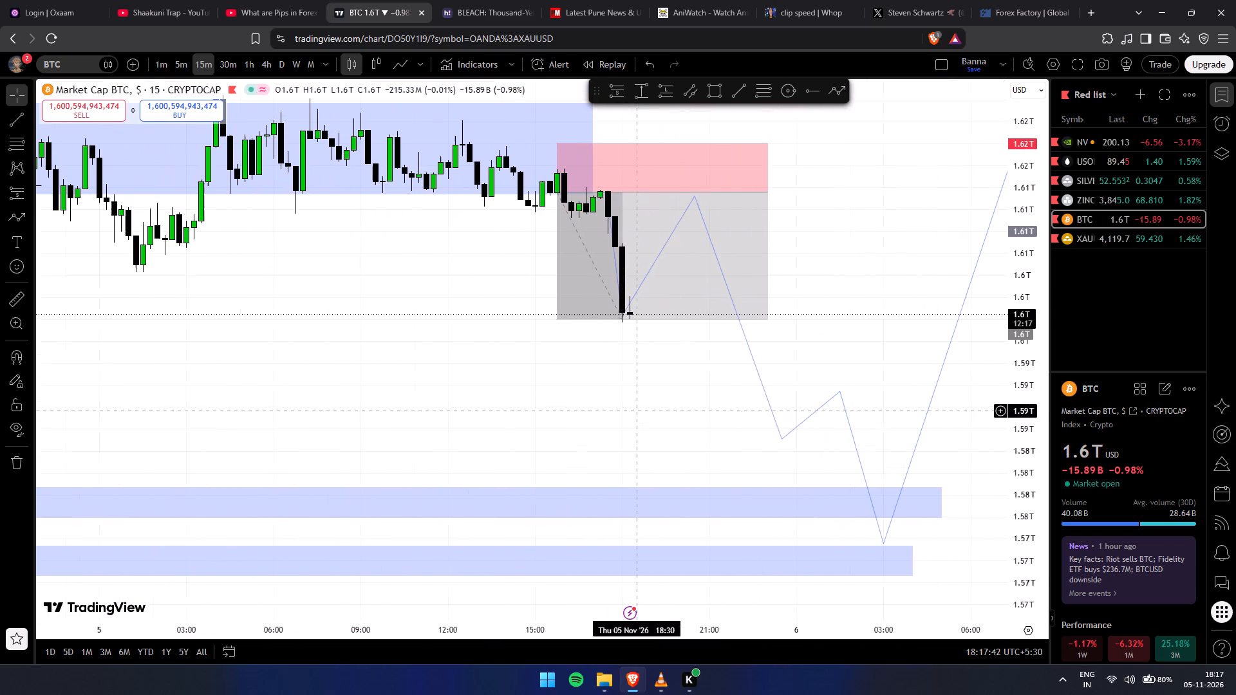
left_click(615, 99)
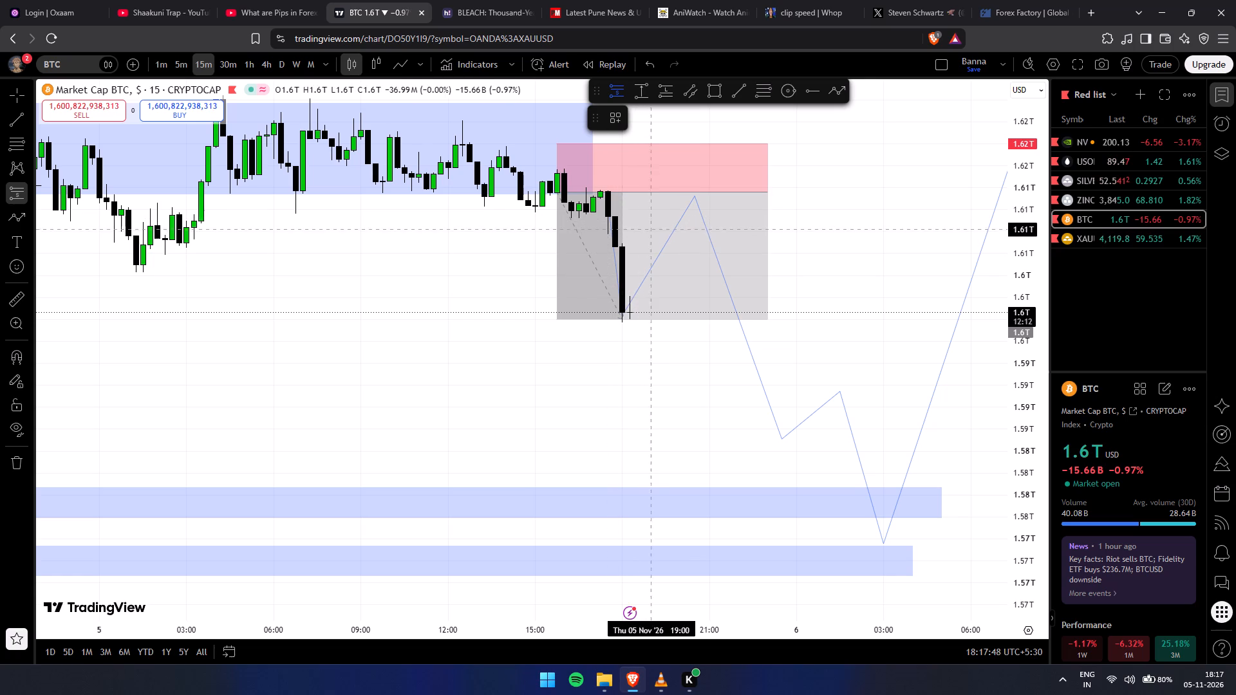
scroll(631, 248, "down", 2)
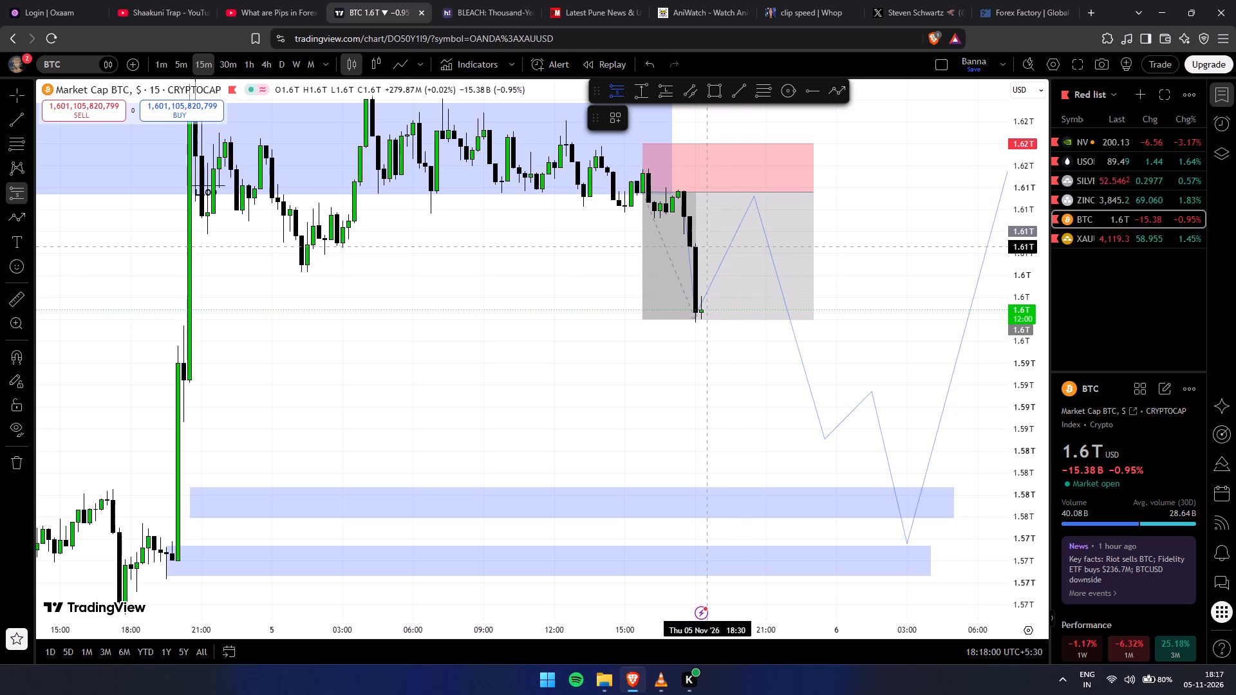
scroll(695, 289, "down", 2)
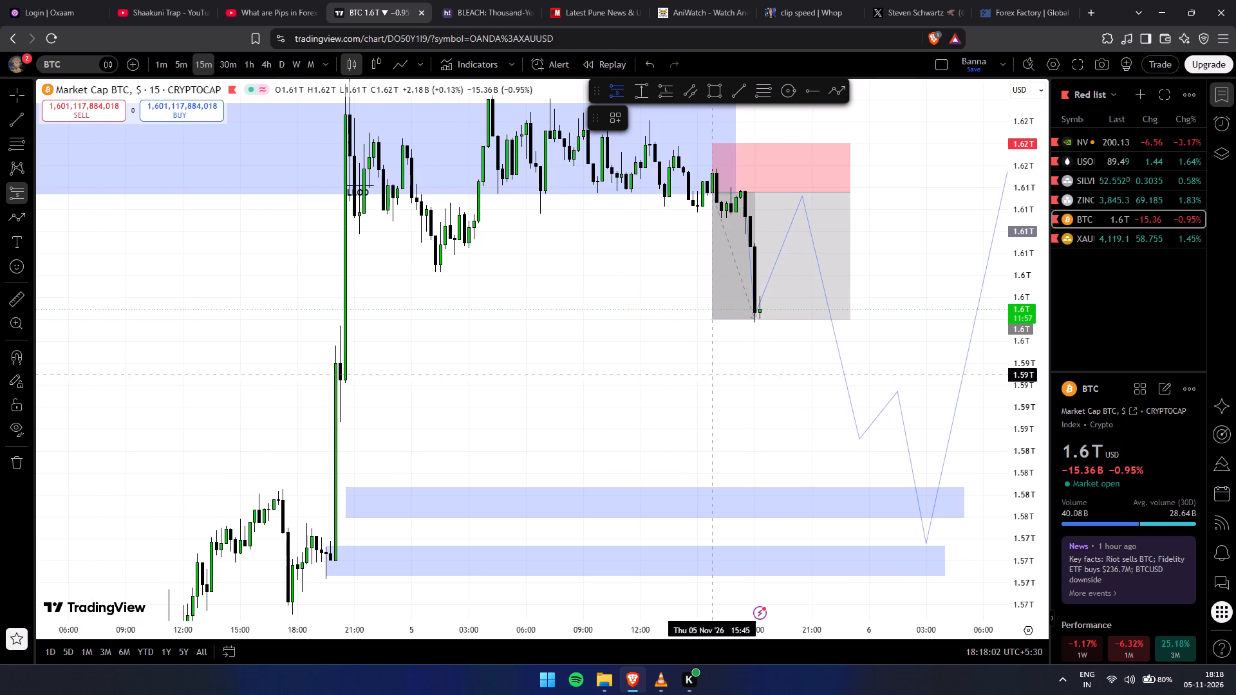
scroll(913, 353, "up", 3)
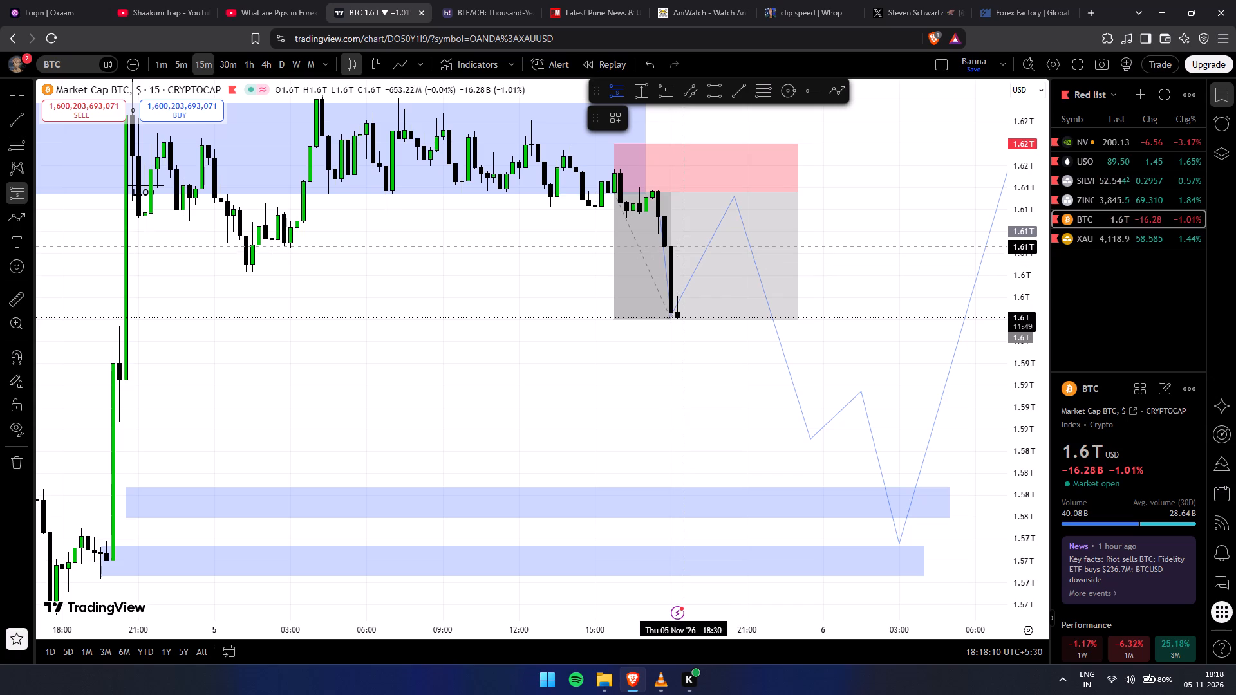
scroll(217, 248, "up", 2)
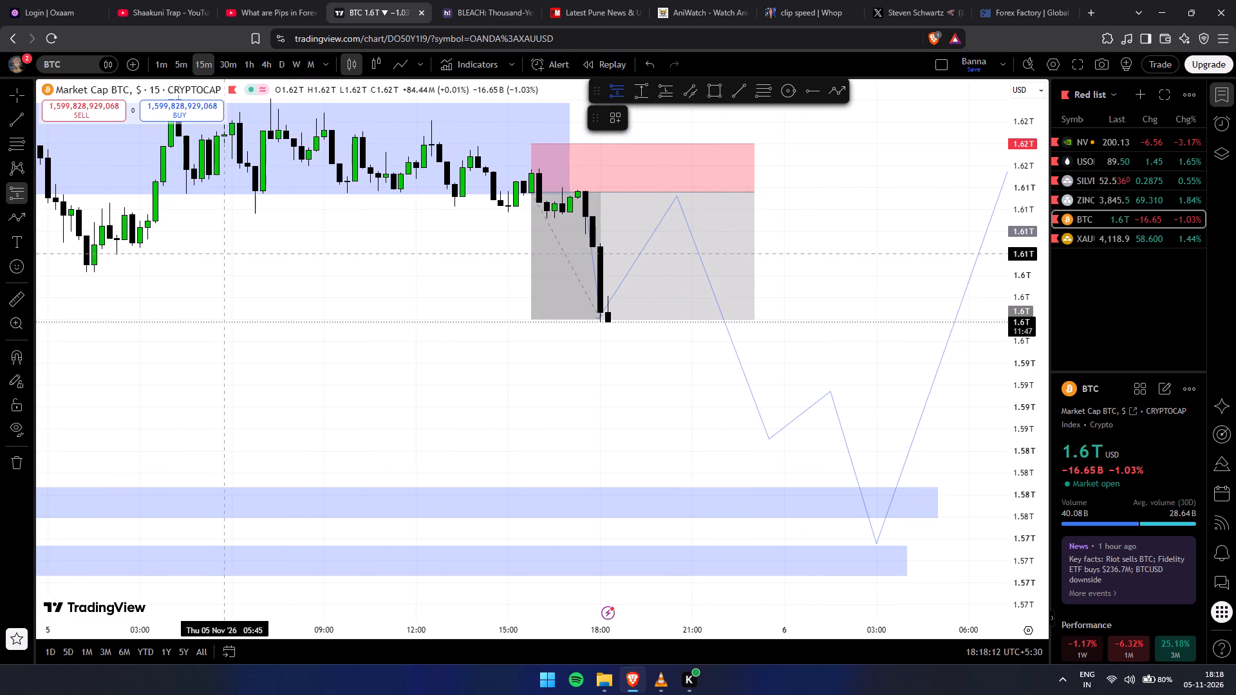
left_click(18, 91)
Examine BTC price action from the Nov 4 evening rally through the consolidation zone to the current drop.
left_click_drag(160, 279, 173, 280)
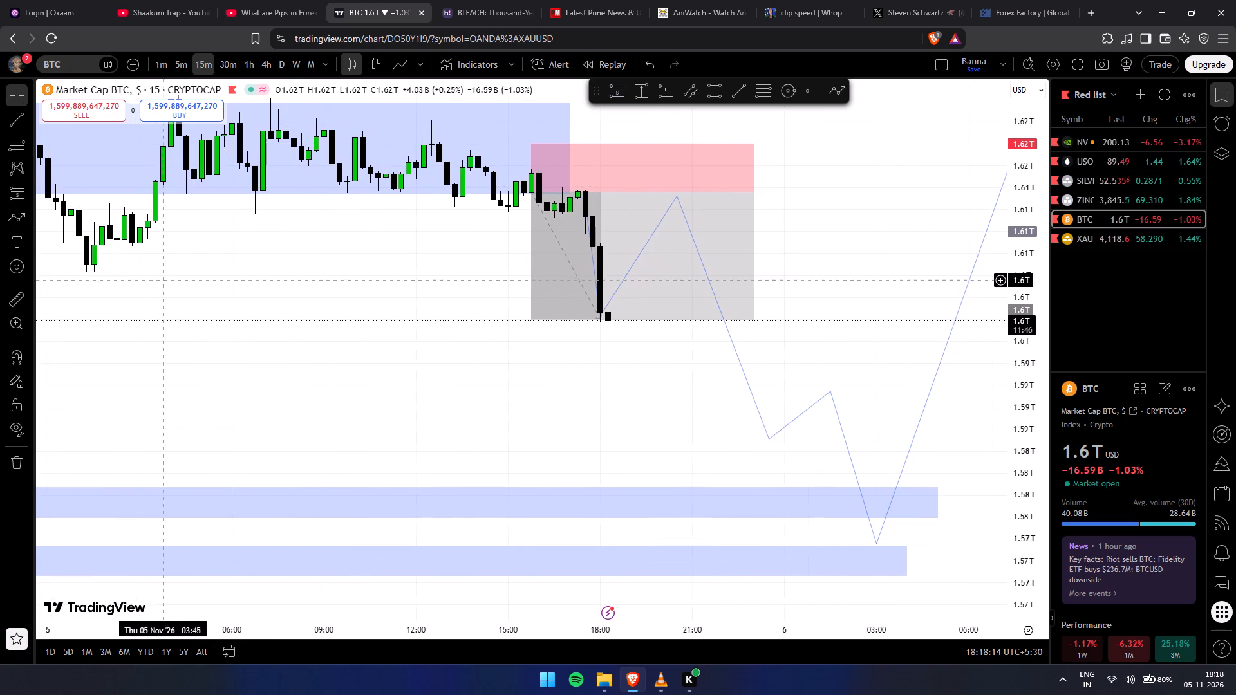
left_click_drag(173, 280, 434, 354)
scroll(335, 328, "up", 2)
left_click_drag(344, 353, 509, 346)
scroll(344, 366, "up", 3)
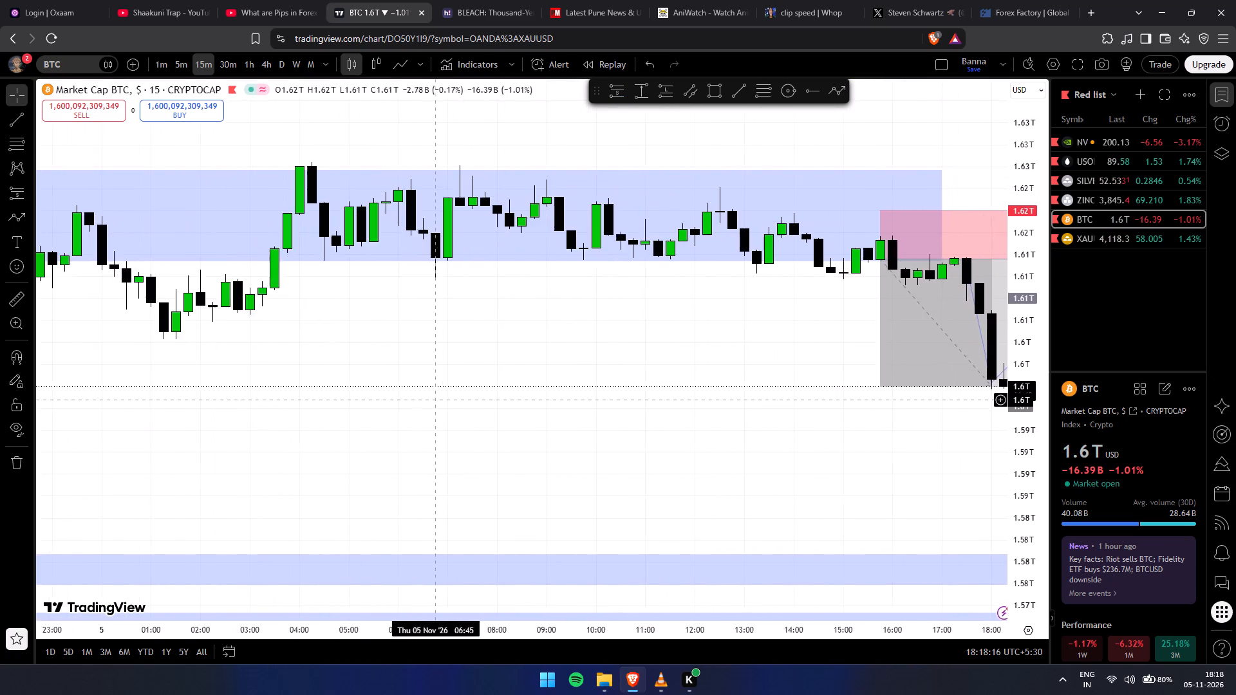
left_click_drag(386, 405, 633, 405)
left_click_drag(1047, 237, 1005, 468)
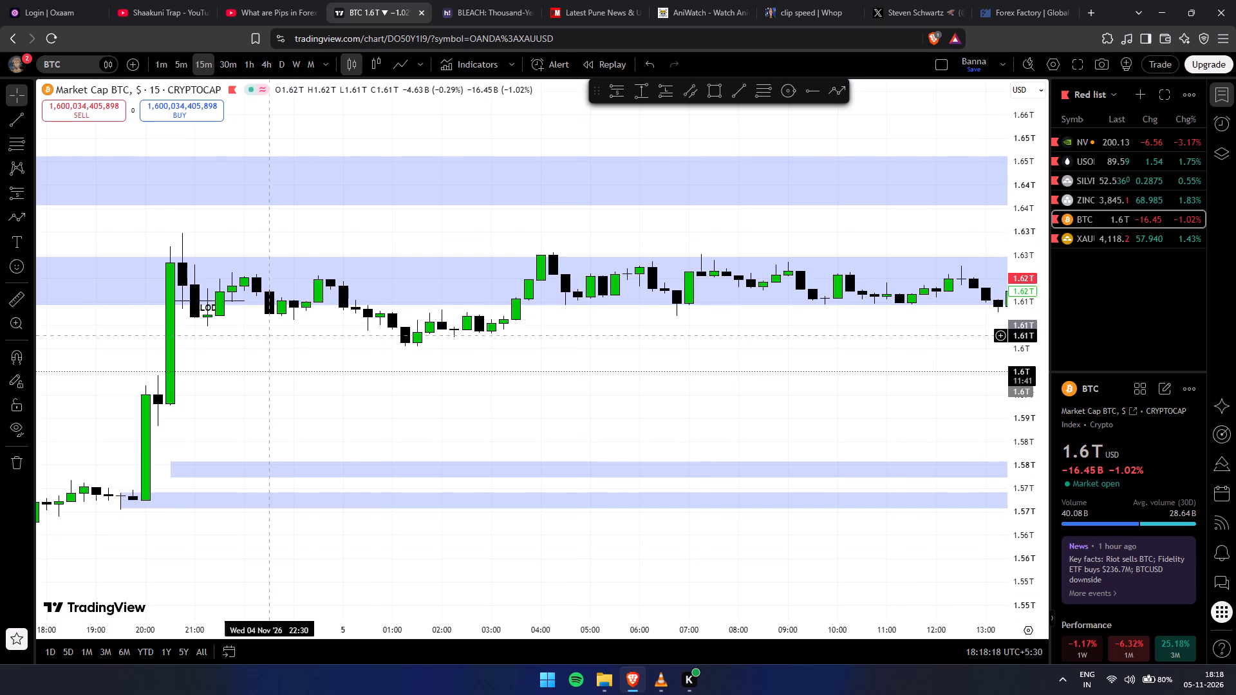
left_click_drag(267, 337, 384, 322)
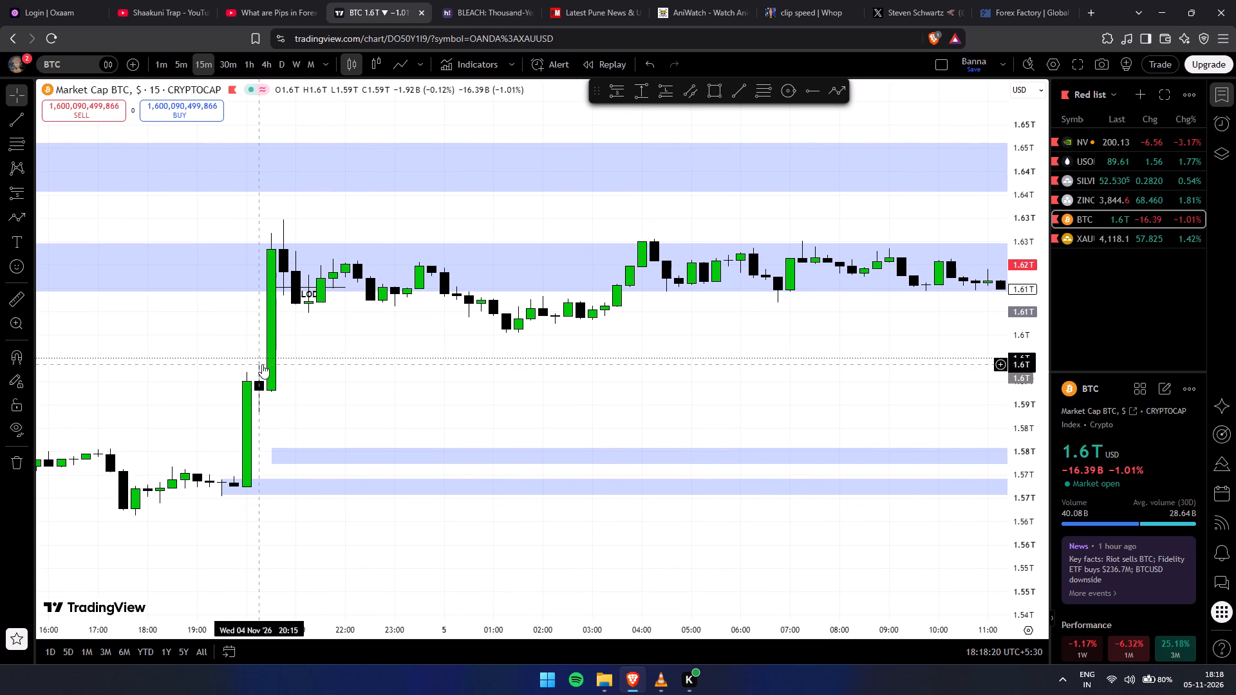
left_click_drag(552, 425, 534, 400)
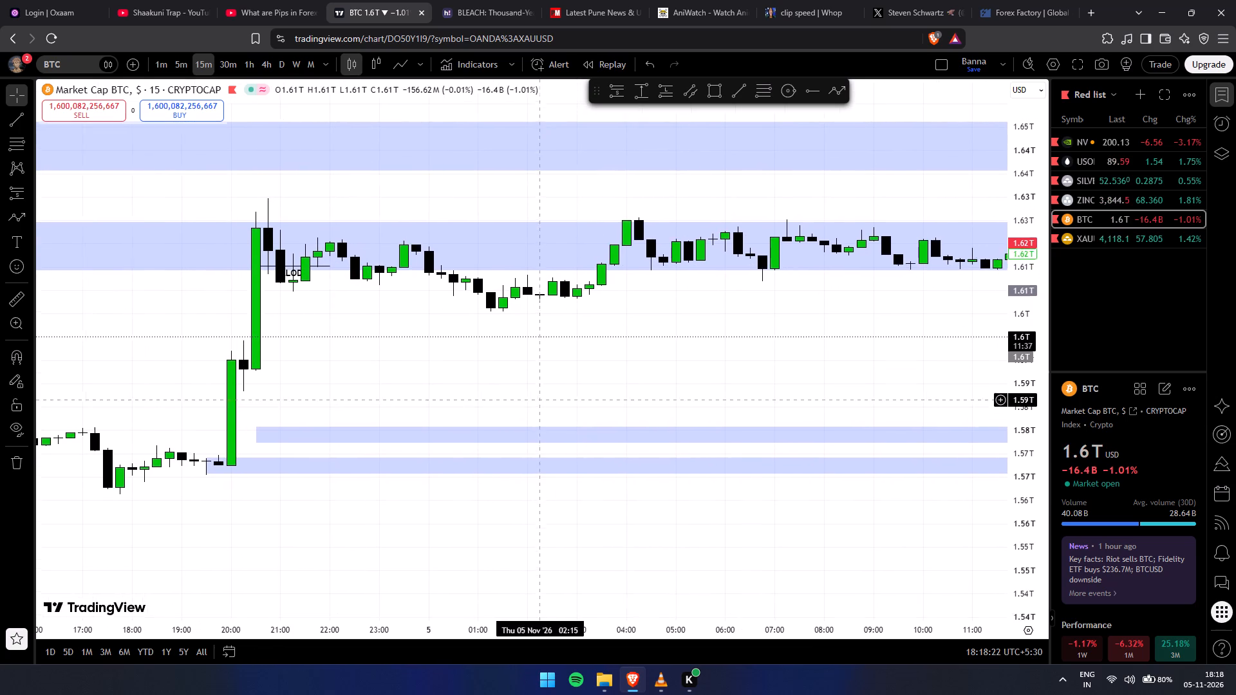
left_click_drag(534, 400, 558, 393)
left_click_drag(773, 402, 675, 394)
left_click_drag(913, 409, 674, 416)
scroll(715, 398, "down", 4)
left_click_drag(951, 402, 688, 432)
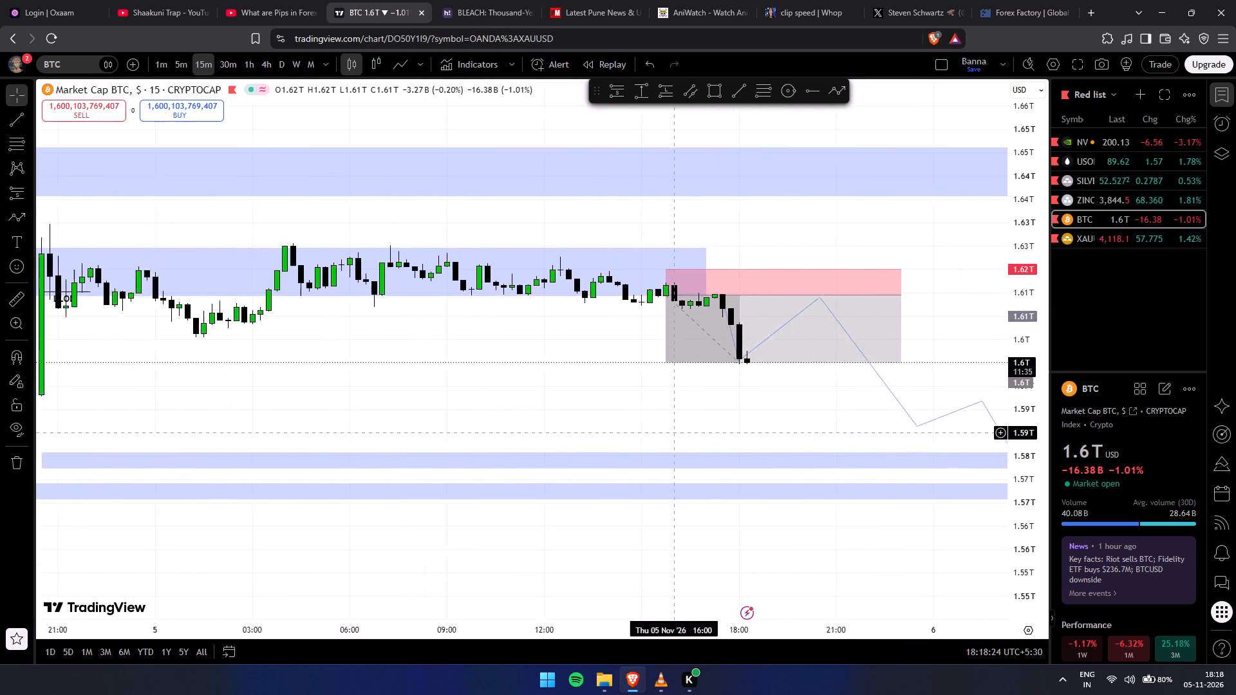
left_click_drag(688, 432, 720, 434)
scroll(720, 433, "down", 1)
left_click_drag(769, 426, 738, 427)
left_click_drag(552, 412, 617, 411)
left_click_drag(579, 401, 581, 370)
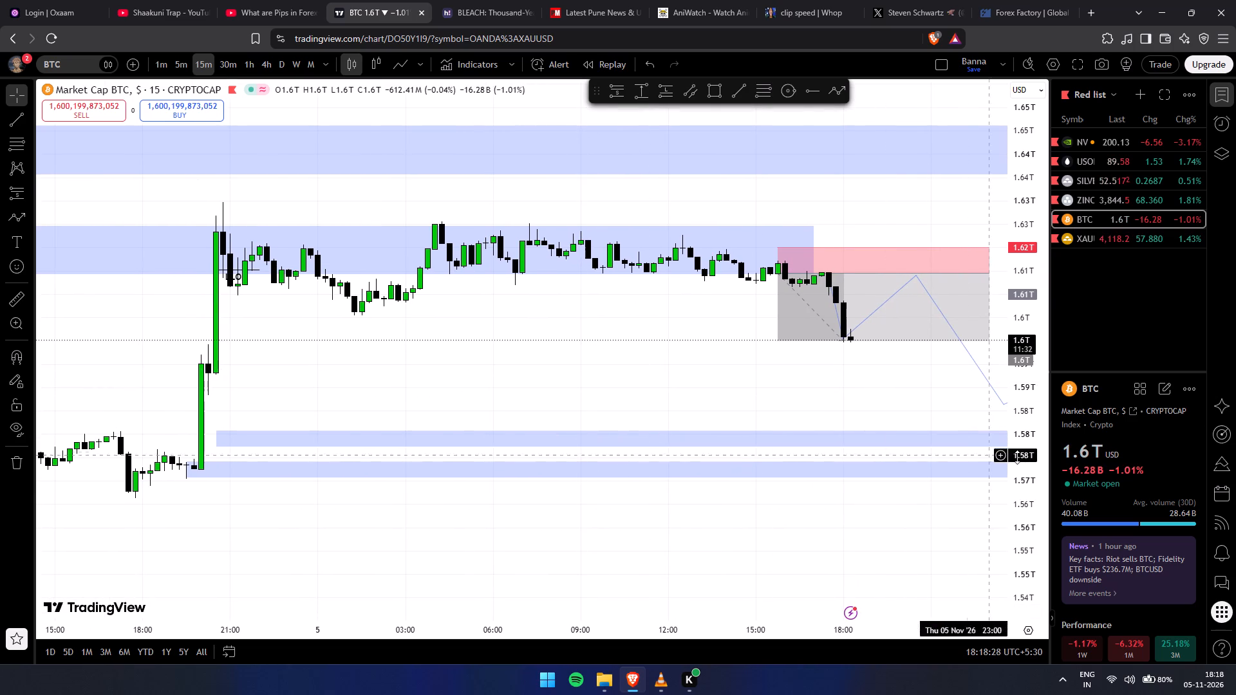
Examine the latest BTC candles close up inside the short position and its projected price path.
left_click_drag(1019, 458, 989, 302)
scroll(859, 398, "up", 4)
left_click_drag(737, 402, 710, 418)
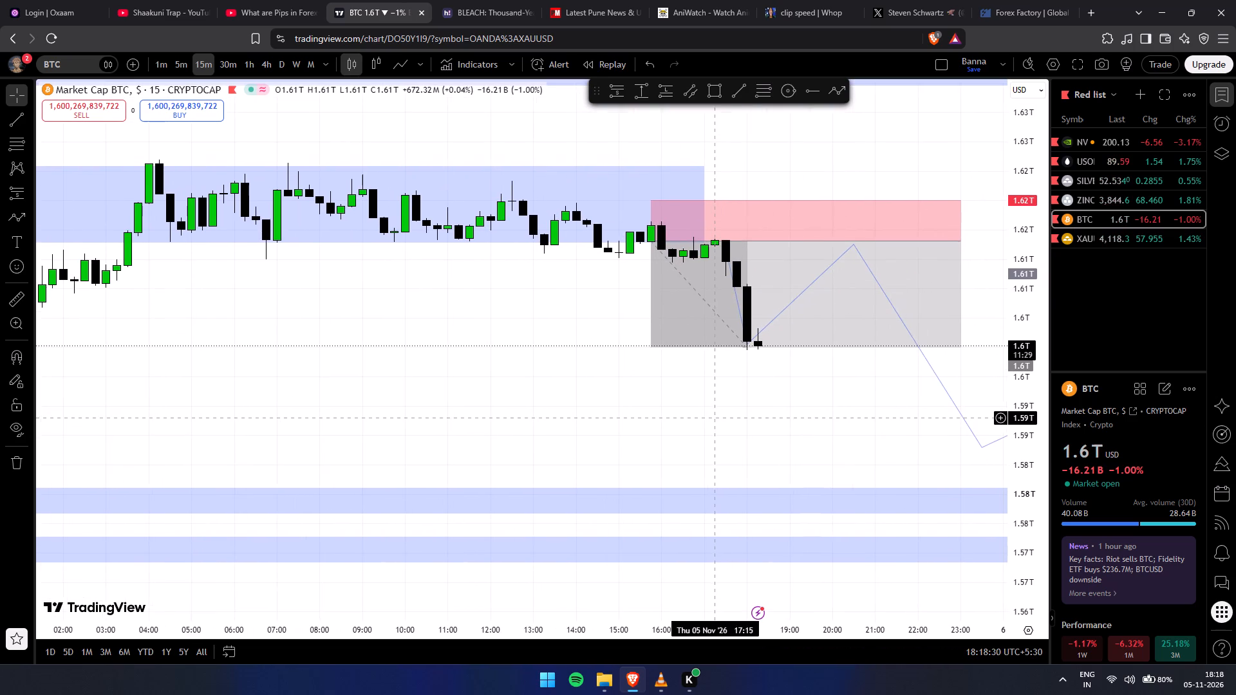
left_click_drag(710, 418, 693, 418)
left_click_drag(1019, 472, 978, 241)
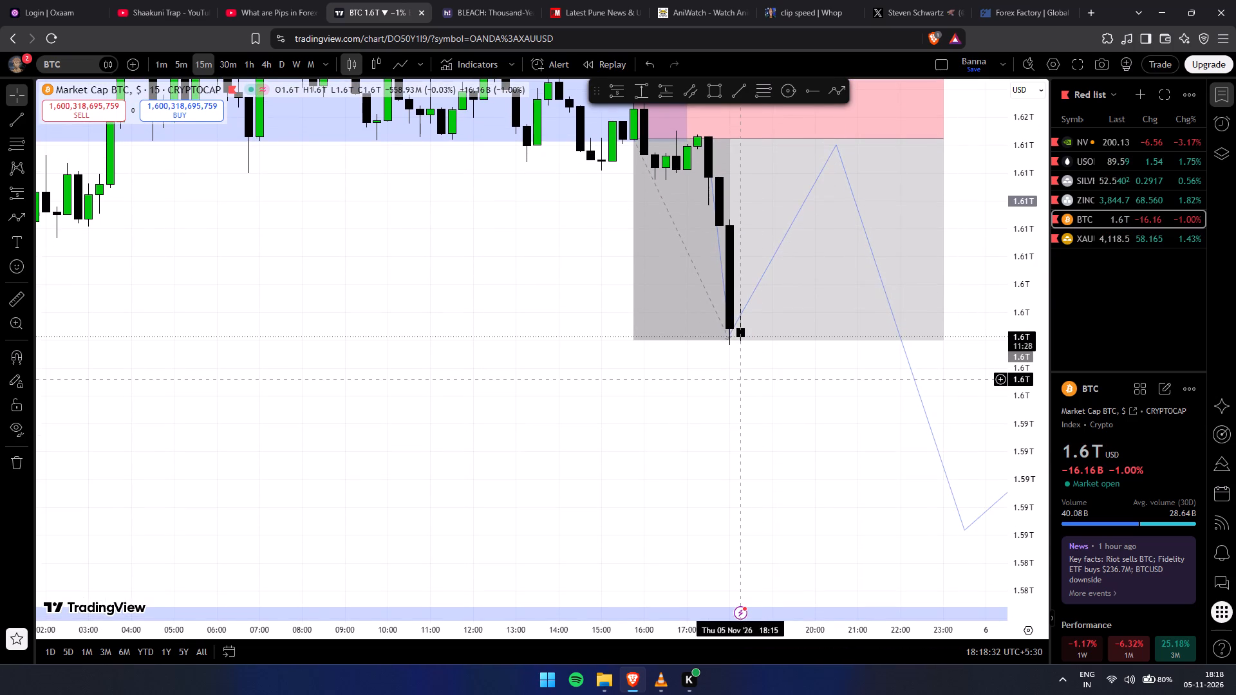
scroll(742, 396, "down", 2)
left_click_drag(742, 396, 653, 483)
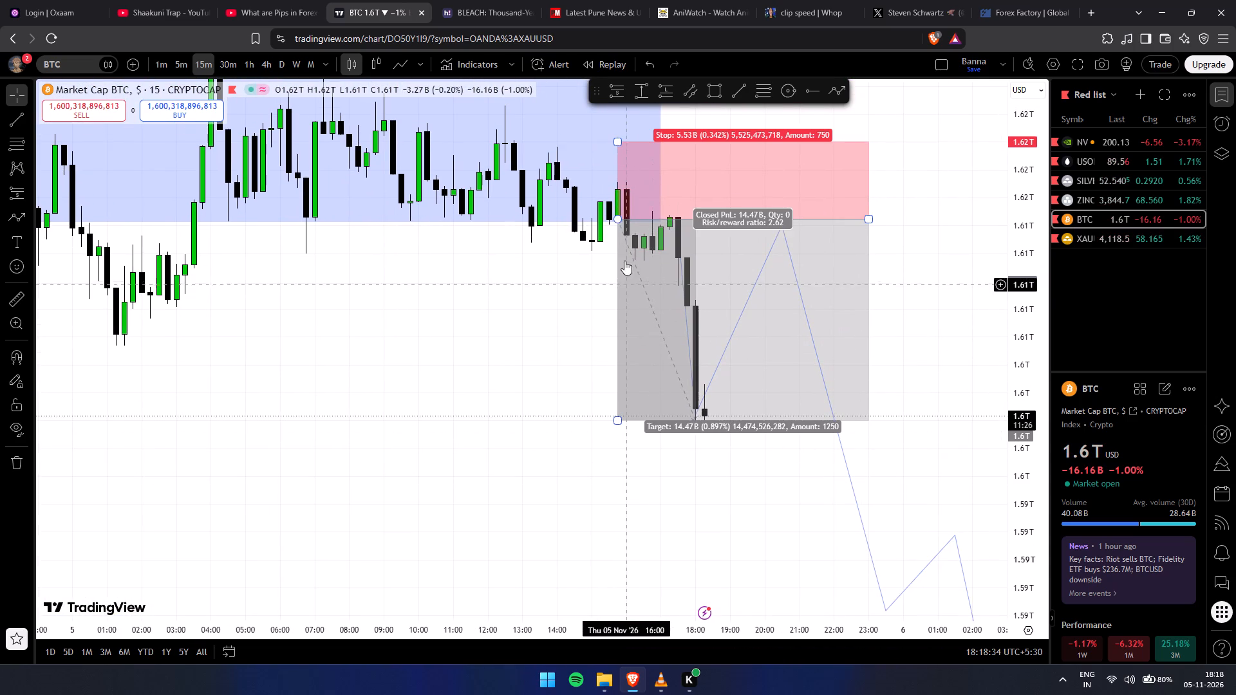
left_click(520, 364)
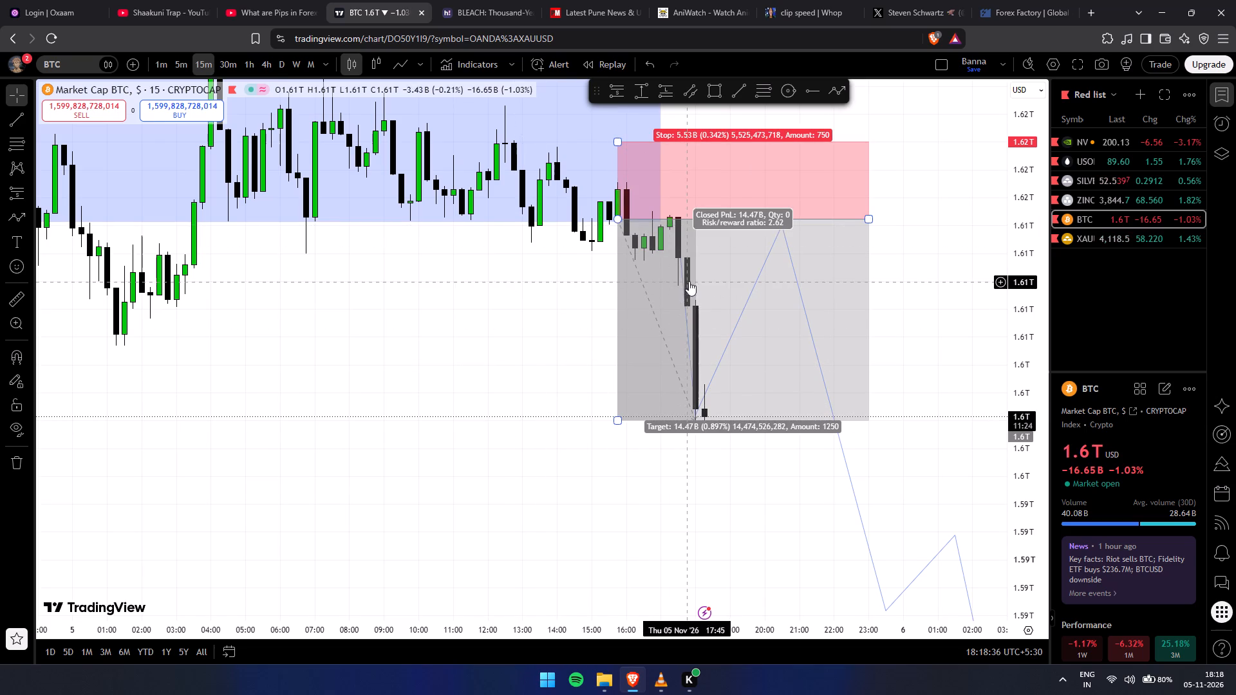
left_click(474, 366)
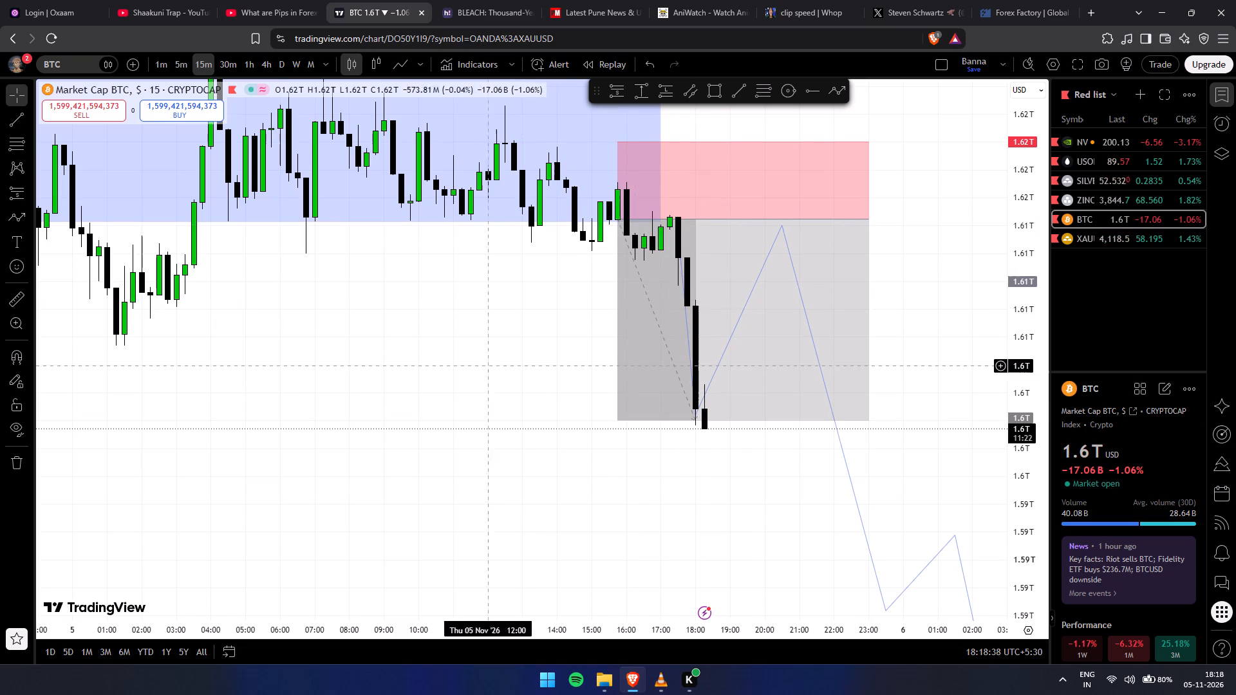
Extend the BTC short position's target down to about 1.59T, above the two lower marked zones.
scroll(678, 515, "down", 4)
left_click_drag(679, 514, 628, 486)
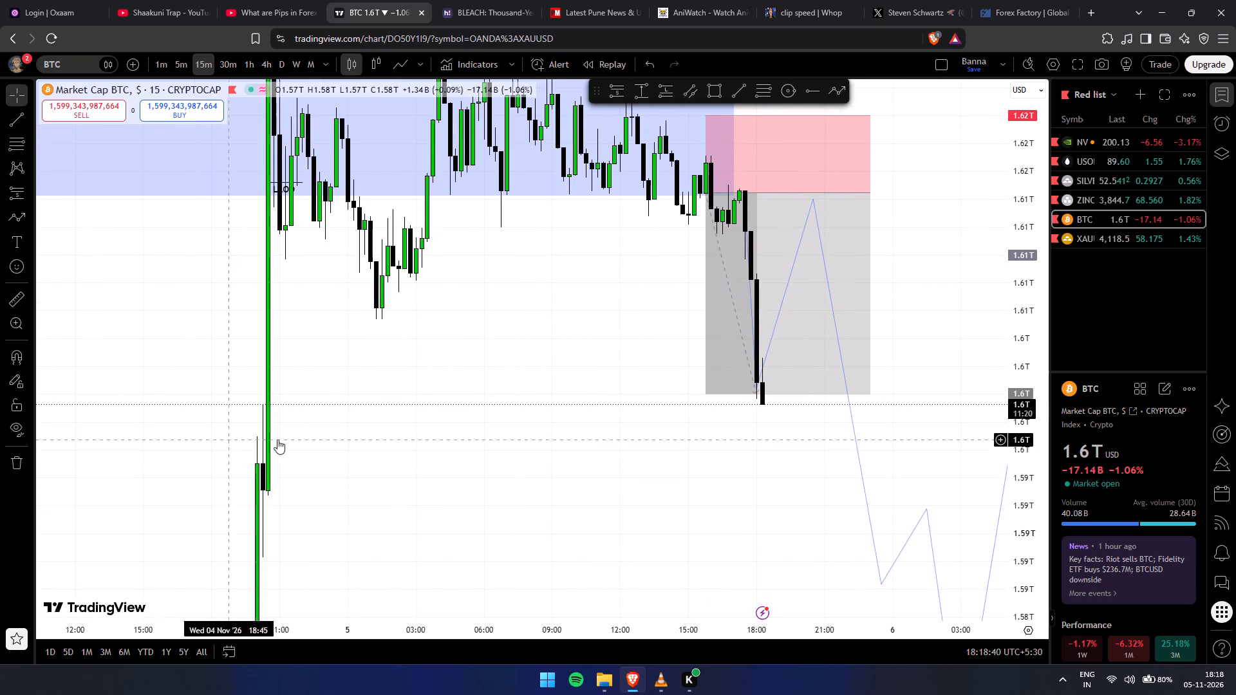
left_click_drag(707, 391, 707, 434)
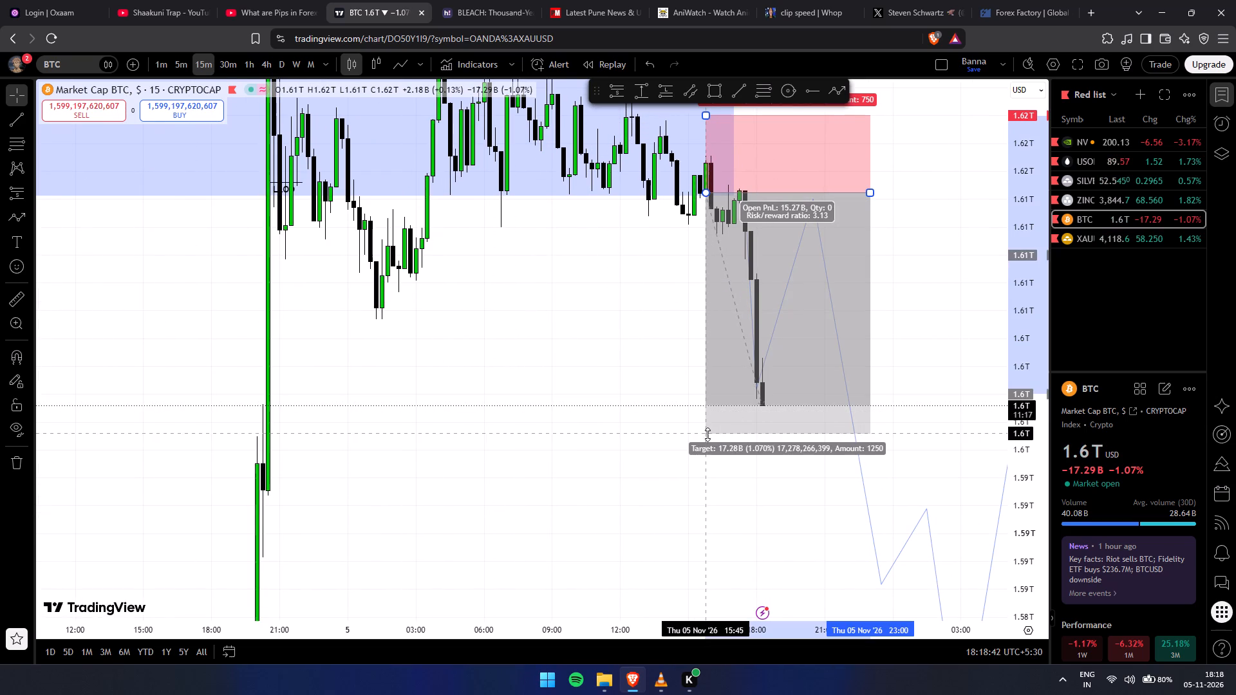
left_click_drag(707, 434, 747, 557)
left_click(661, 472)
left_click_drag(649, 478, 614, 432)
left_click_drag(1022, 335, 1011, 554)
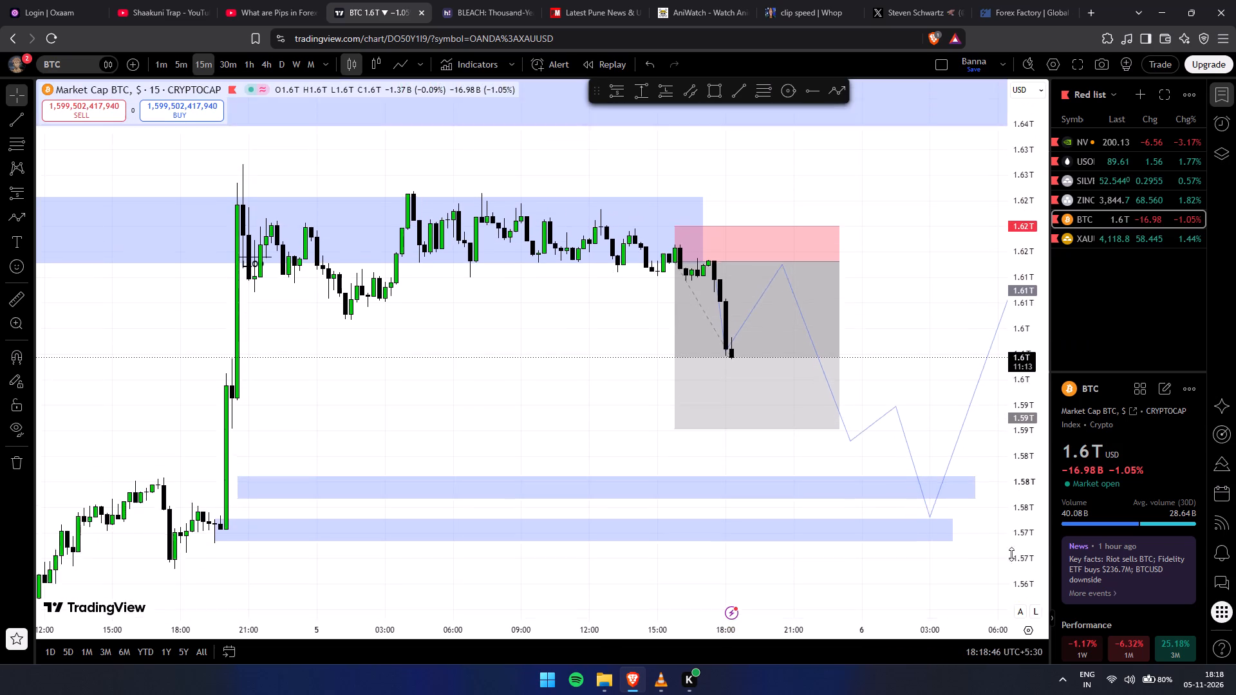
Extend the BTC short position's target down to about 1.57T, inside the lowest marked zone.
left_click_drag(1011, 554, 977, 573)
scroll(491, 388, "down", 2)
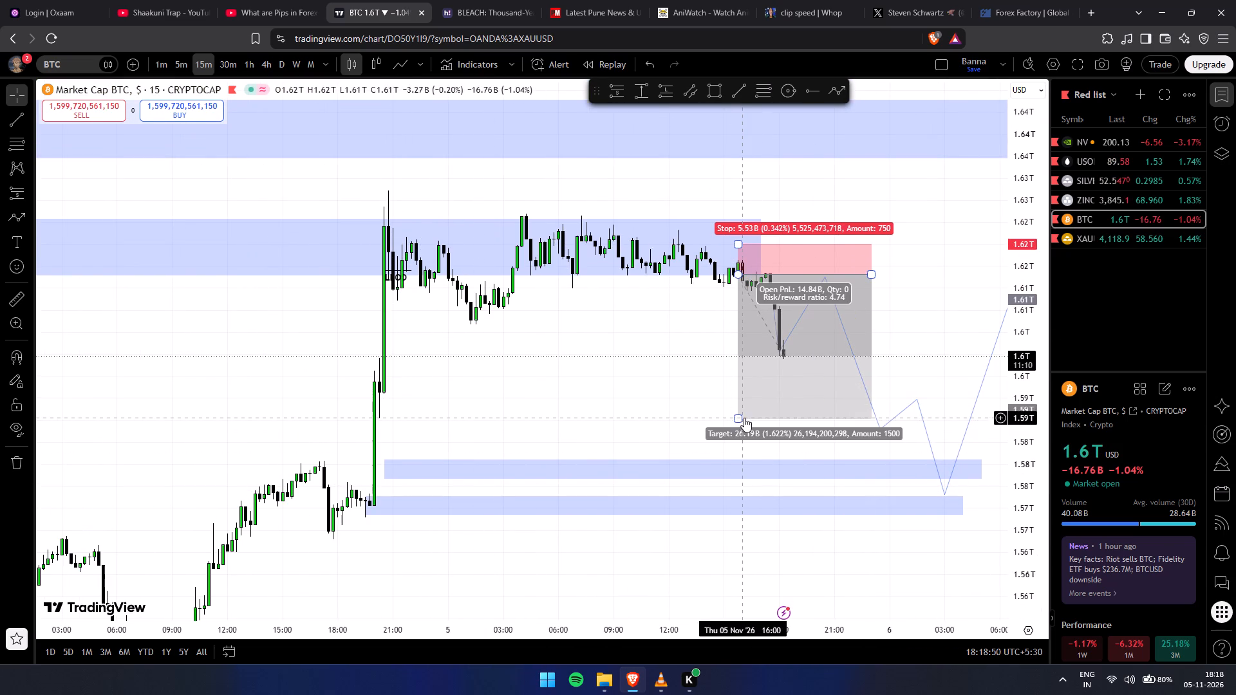
left_click_drag(737, 418, 751, 508)
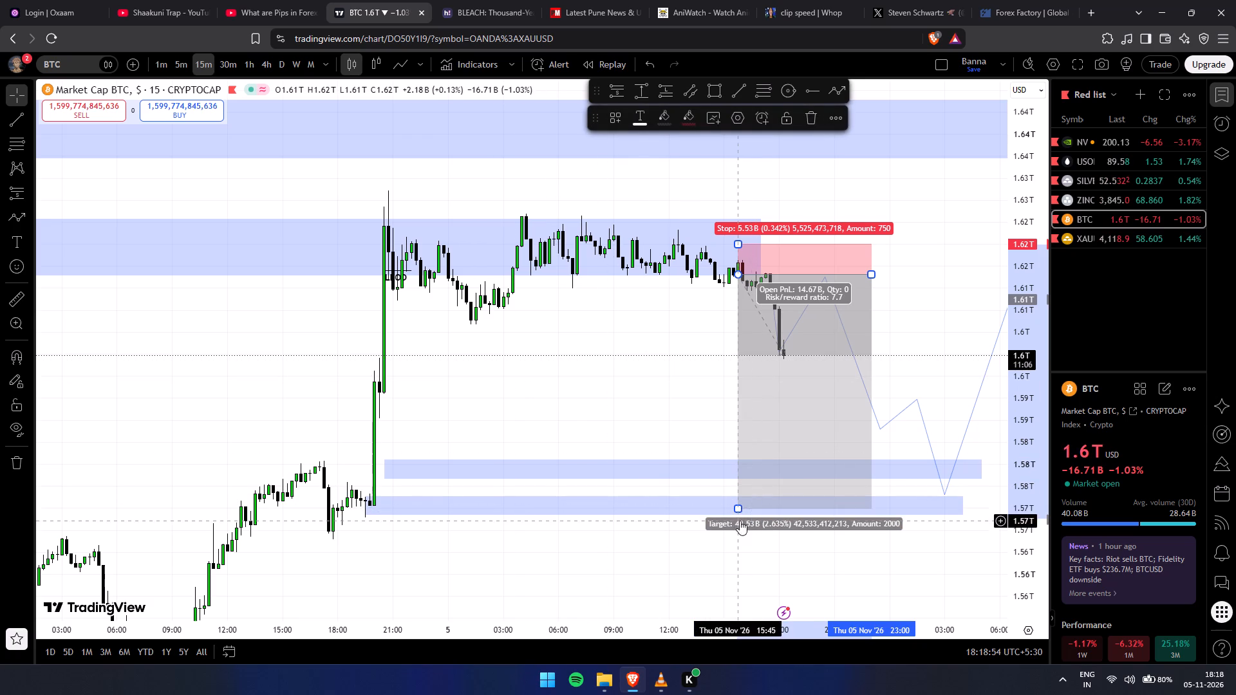
Examine the 15-minute BTC drop against the extended short target and the two lower marked zones.
scroll(583, 401, "up", 4)
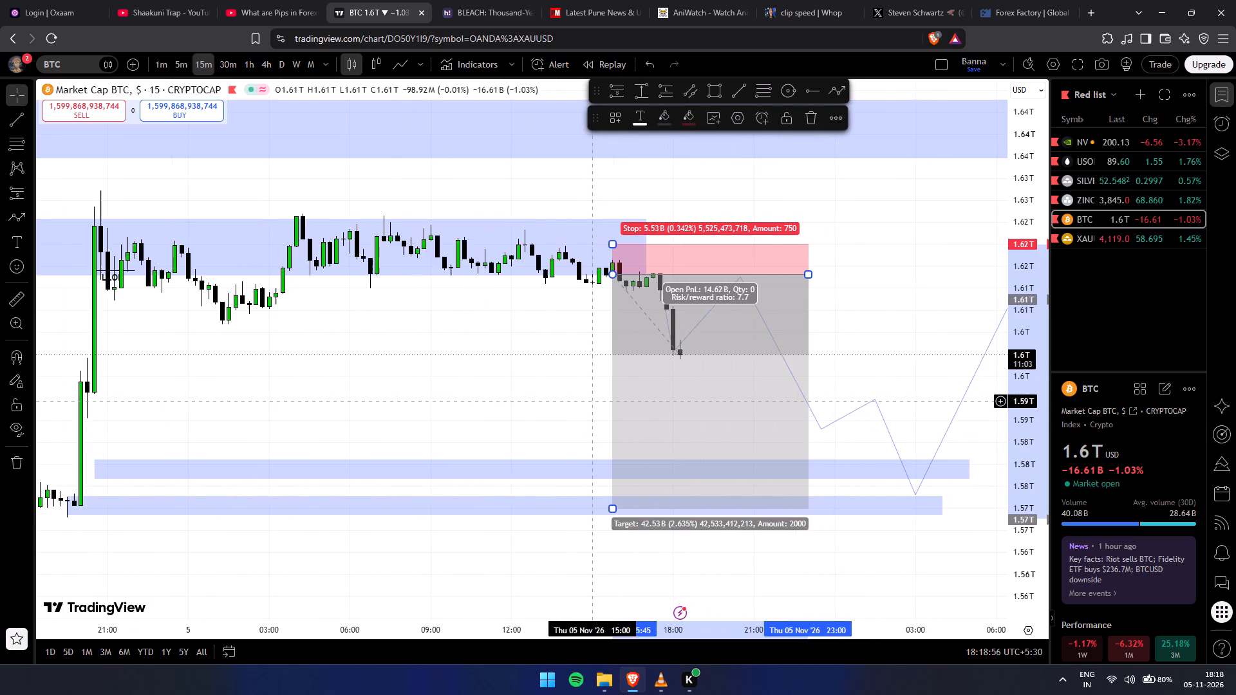
scroll(594, 401, "up", 3)
left_click_drag(442, 393, 642, 420)
left_click_drag(627, 412, 625, 412)
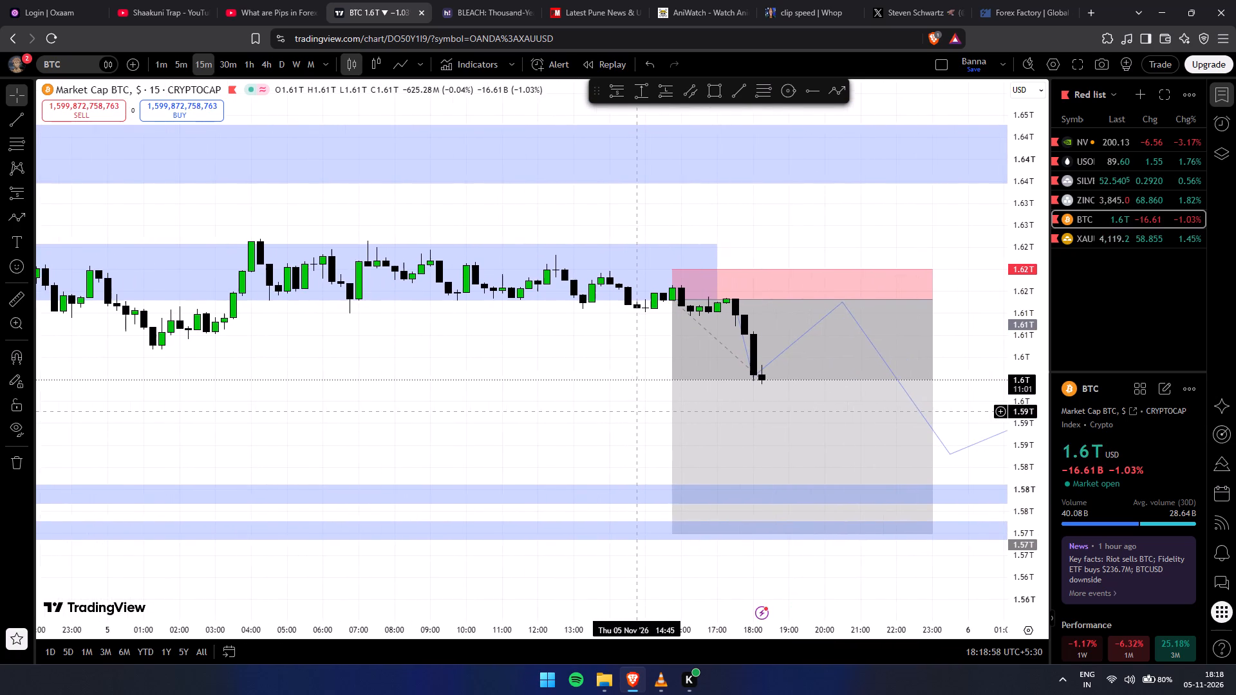
left_click_drag(625, 412, 627, 400)
scroll(625, 393, "down", 4)
left_click_drag(650, 399, 547, 374)
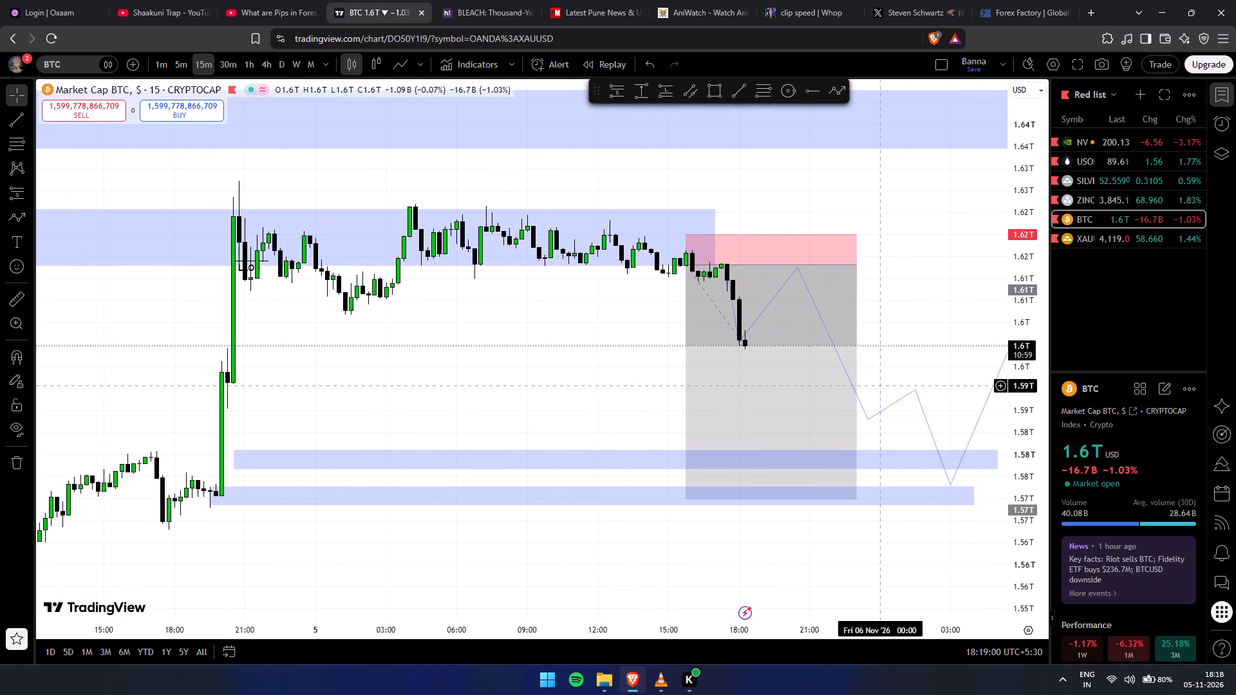
left_click_drag(1031, 400, 977, 248)
Change the BTC chart to the 5-minute timeframe and frame the recent drop with the full short position and lower zones.
left_click(181, 72)
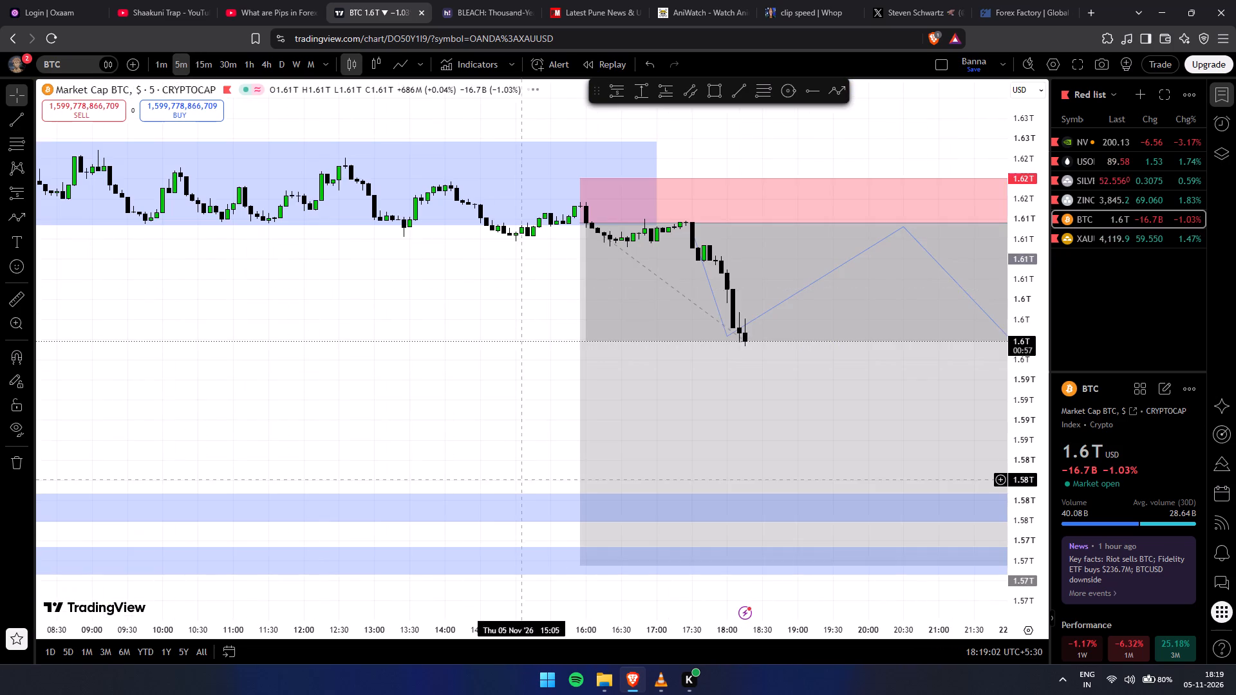
left_click_drag(1018, 439, 969, 194)
scroll(396, 443, "up", 3)
scroll(396, 443, "down", 4)
left_click_drag(370, 415, 340, 492)
left_click_drag(1031, 277, 1002, 486)
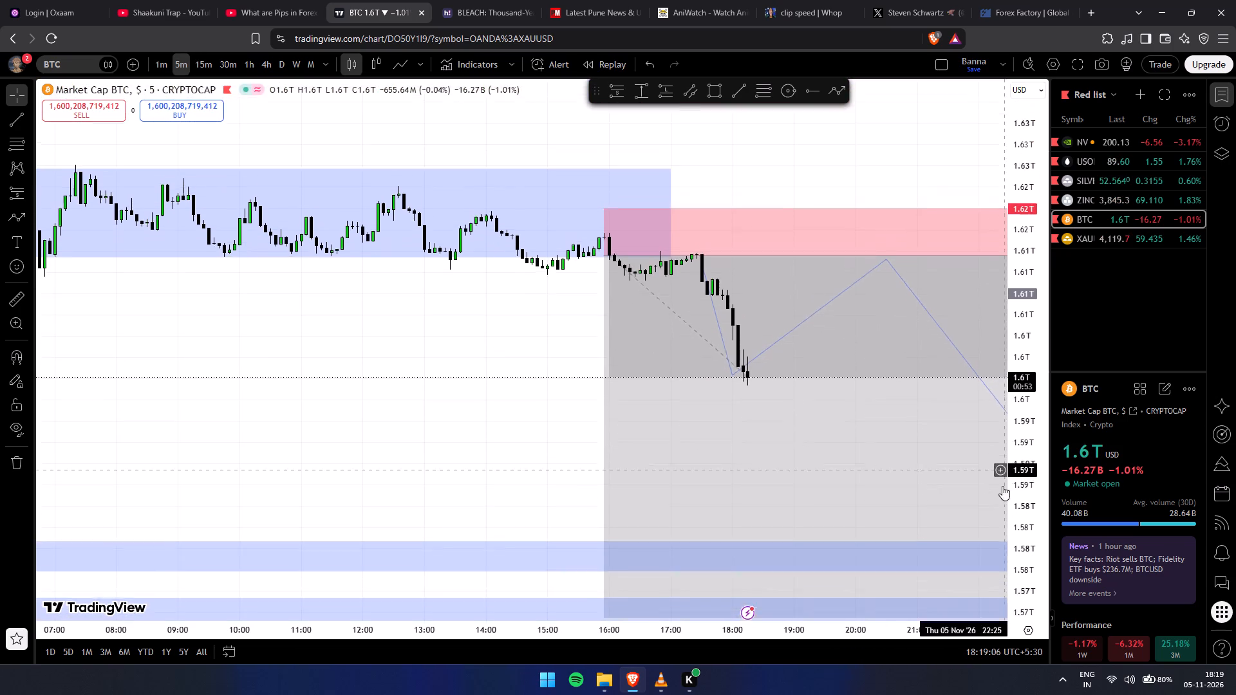
left_click_drag(1002, 486, 999, 500)
scroll(550, 355, "down", 1)
left_click_drag(557, 353, 483, 341)
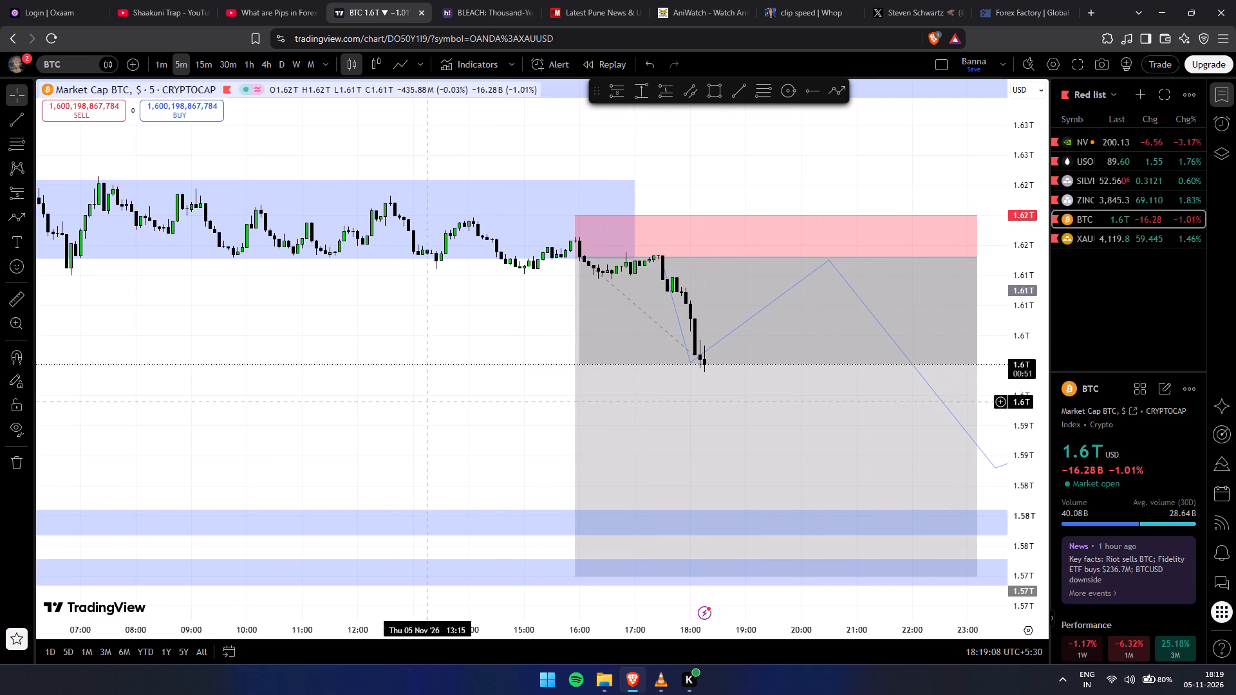
Sketch a five-point rising zigzag path ending in a pullback, in the empty area below the candles, from about 10:00 to 12:20.
left_click(832, 97)
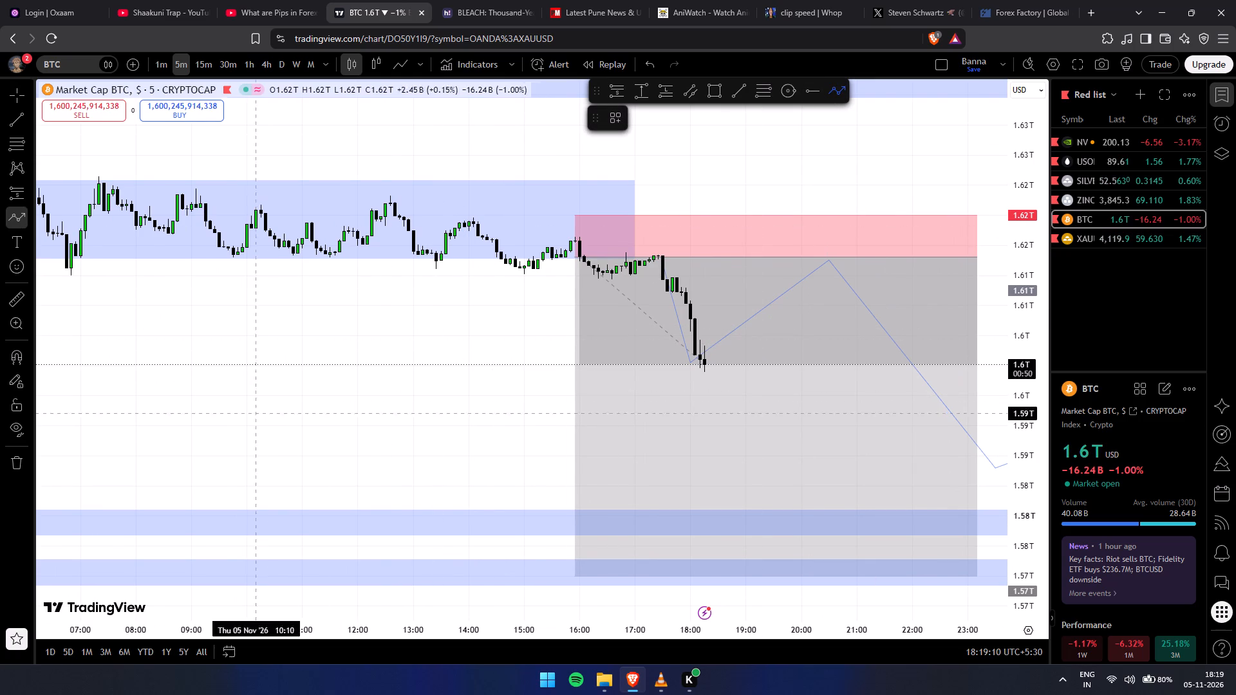
left_click(241, 430)
left_click(277, 369)
left_click(297, 411)
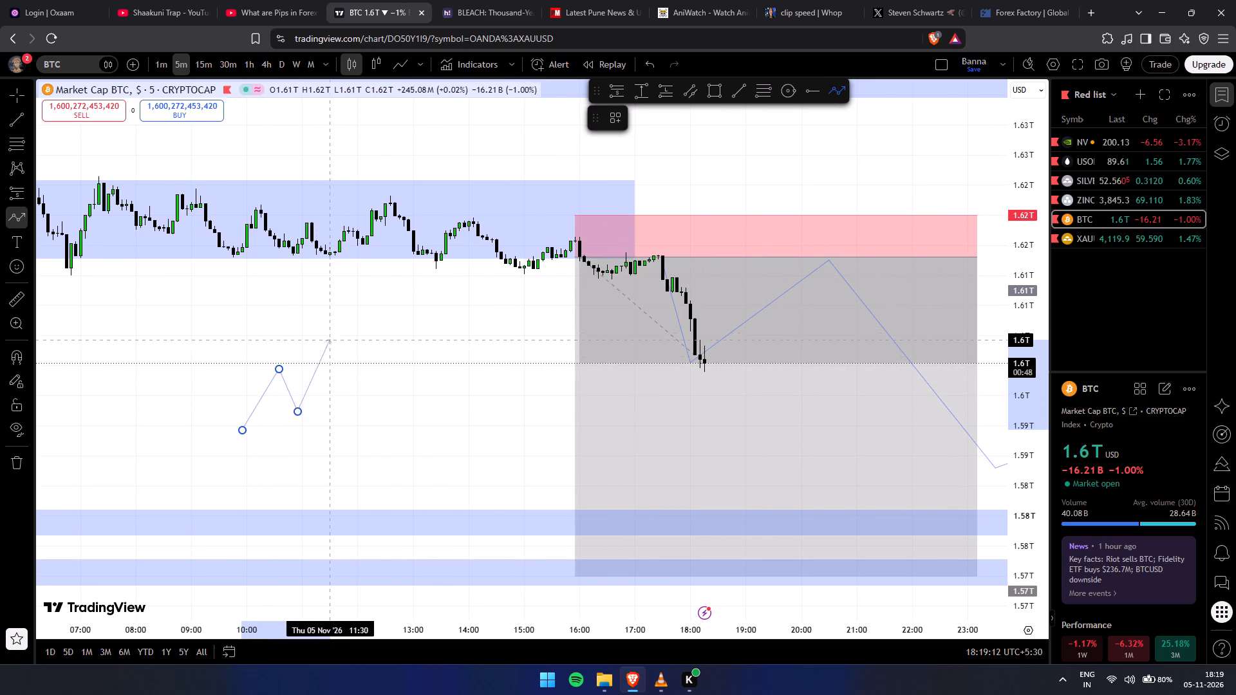
left_click(347, 310)
left_click(377, 373)
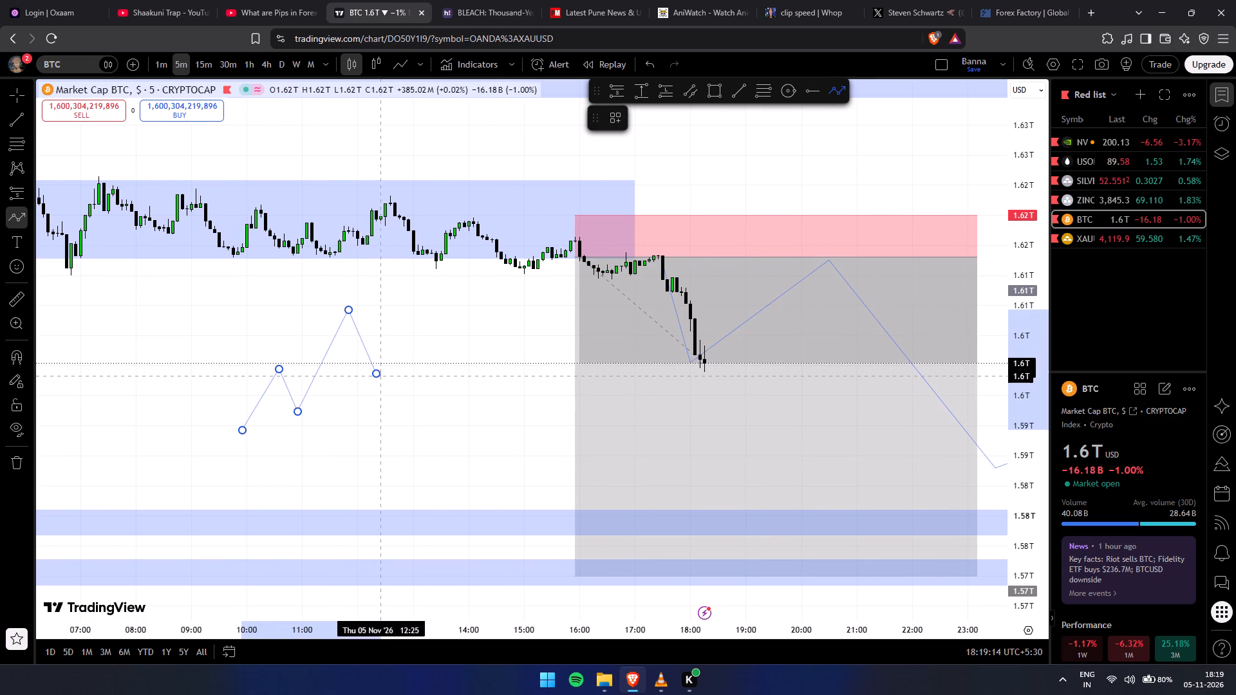
double_click(375, 375)
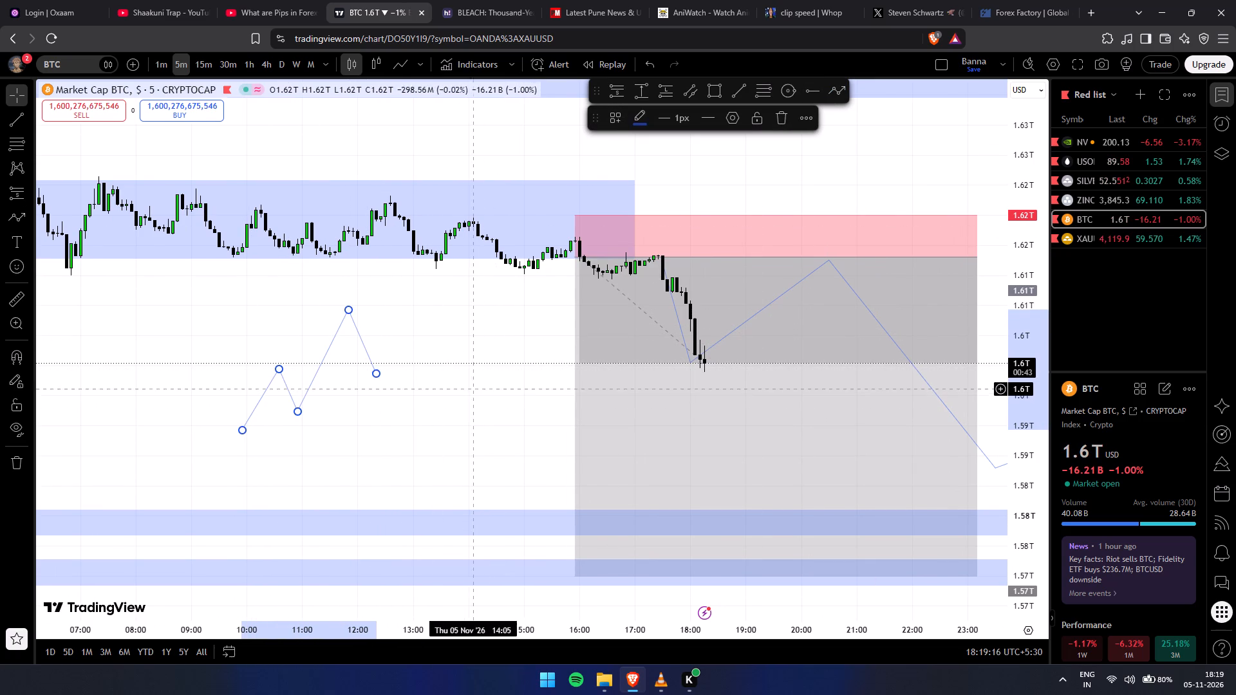
left_click(476, 387)
Draw two near-horizontal trend lines on the rising path: from its peak to about 13:15, and from mid-pullback to about 13:30.
left_click(730, 100)
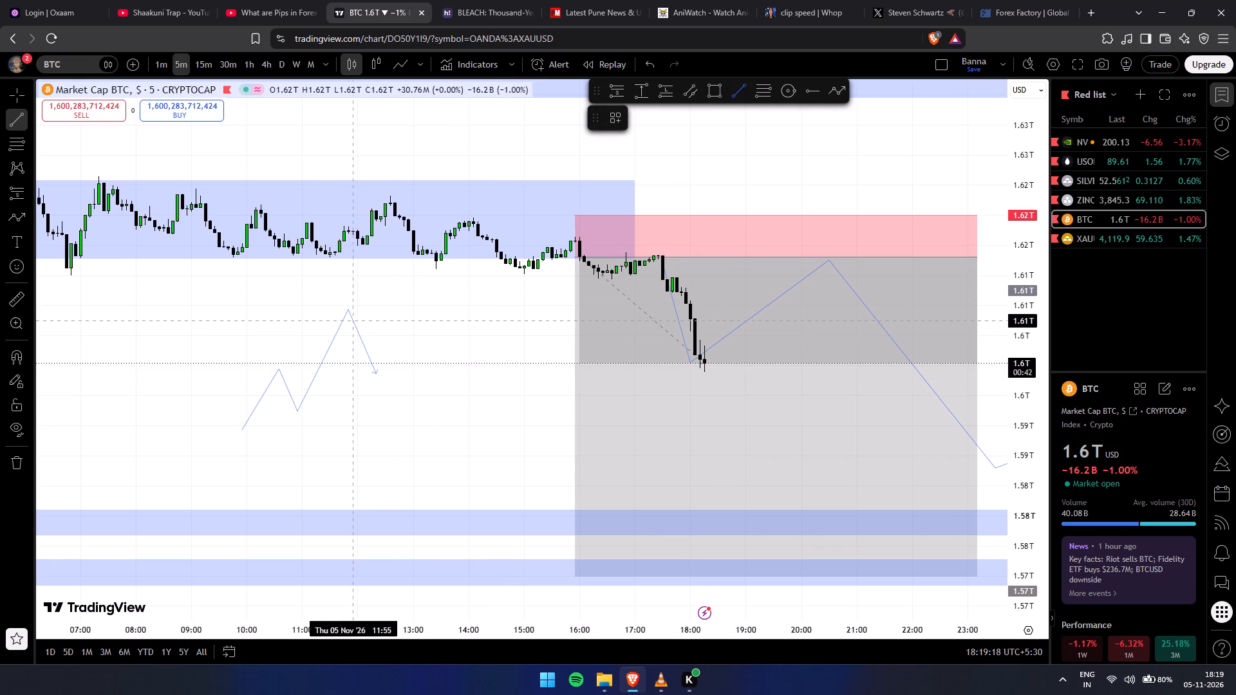
left_click(346, 314)
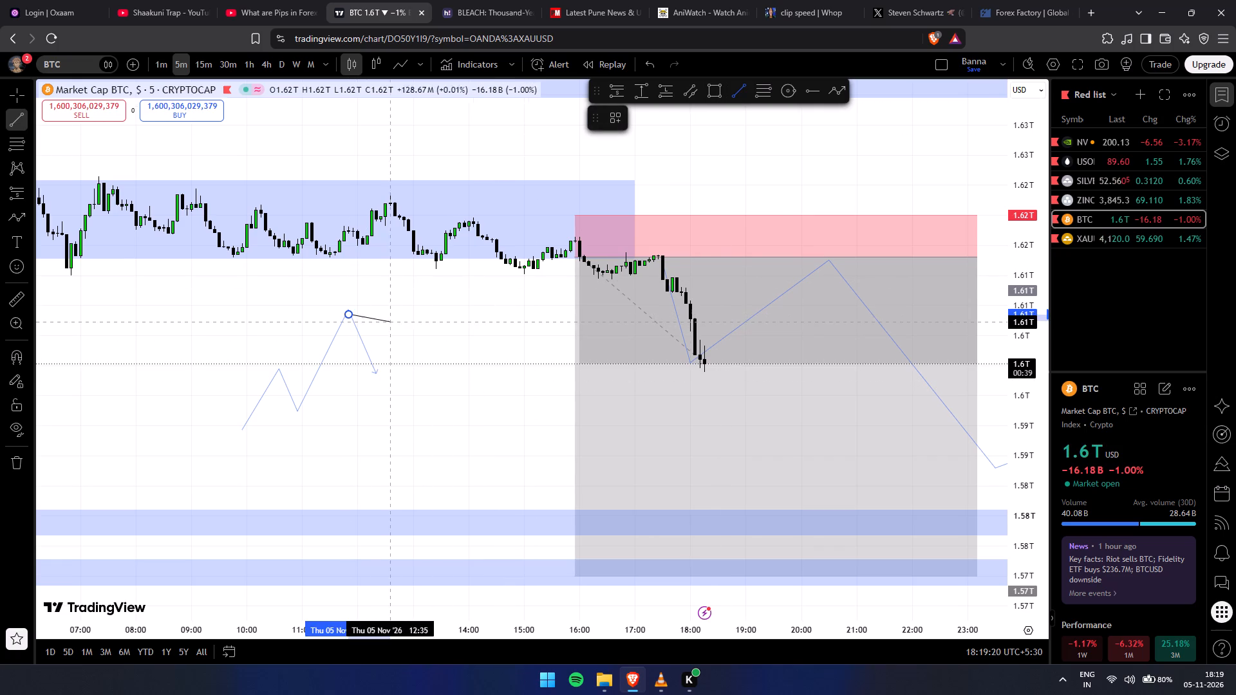
left_click(429, 313)
left_click(439, 341)
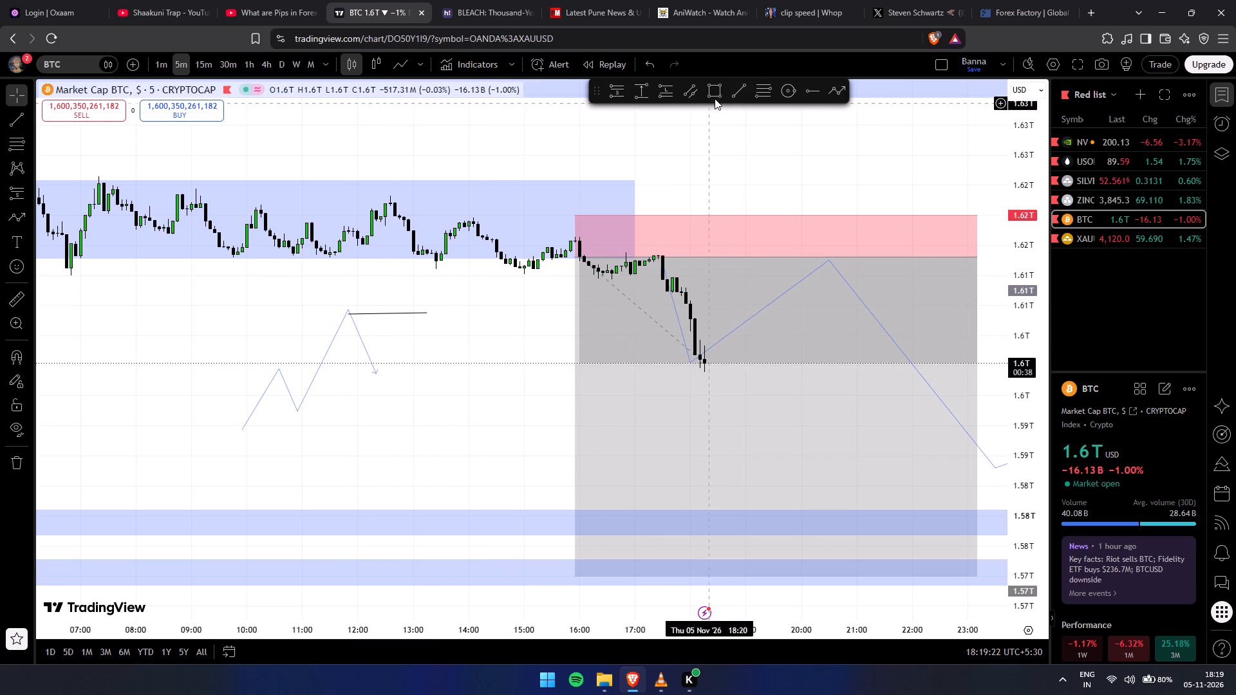
left_click(738, 96)
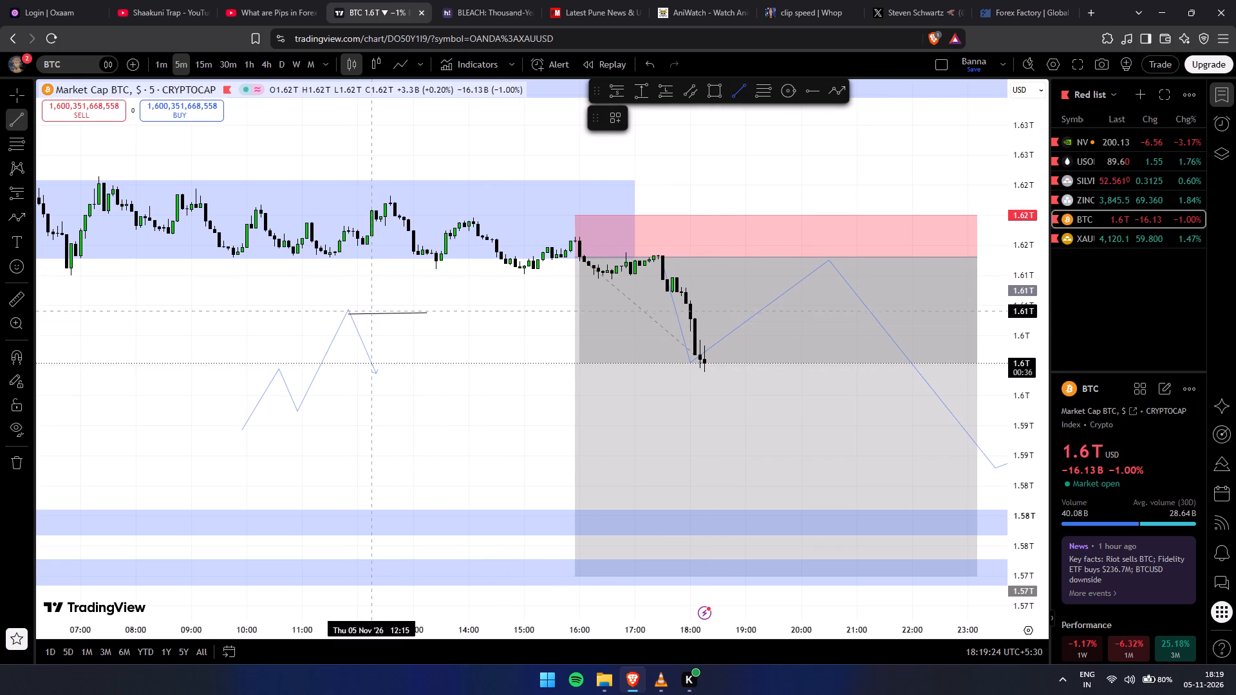
left_click(361, 350)
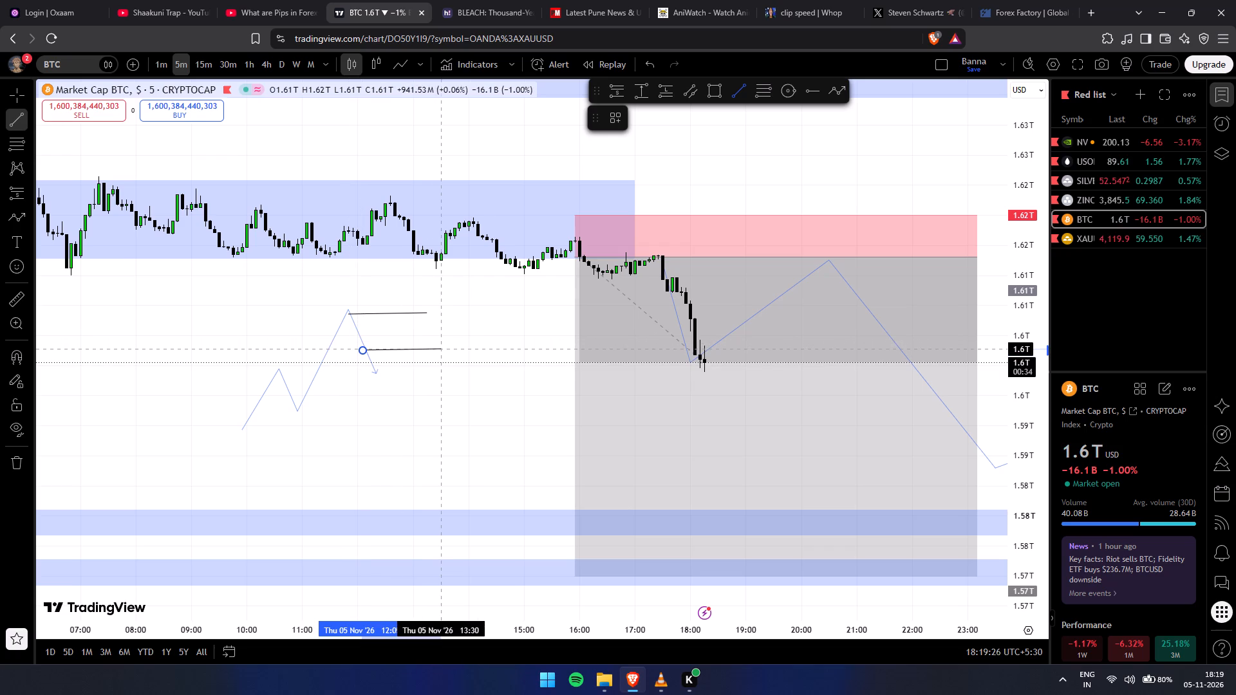
left_click(444, 349)
left_click(438, 374)
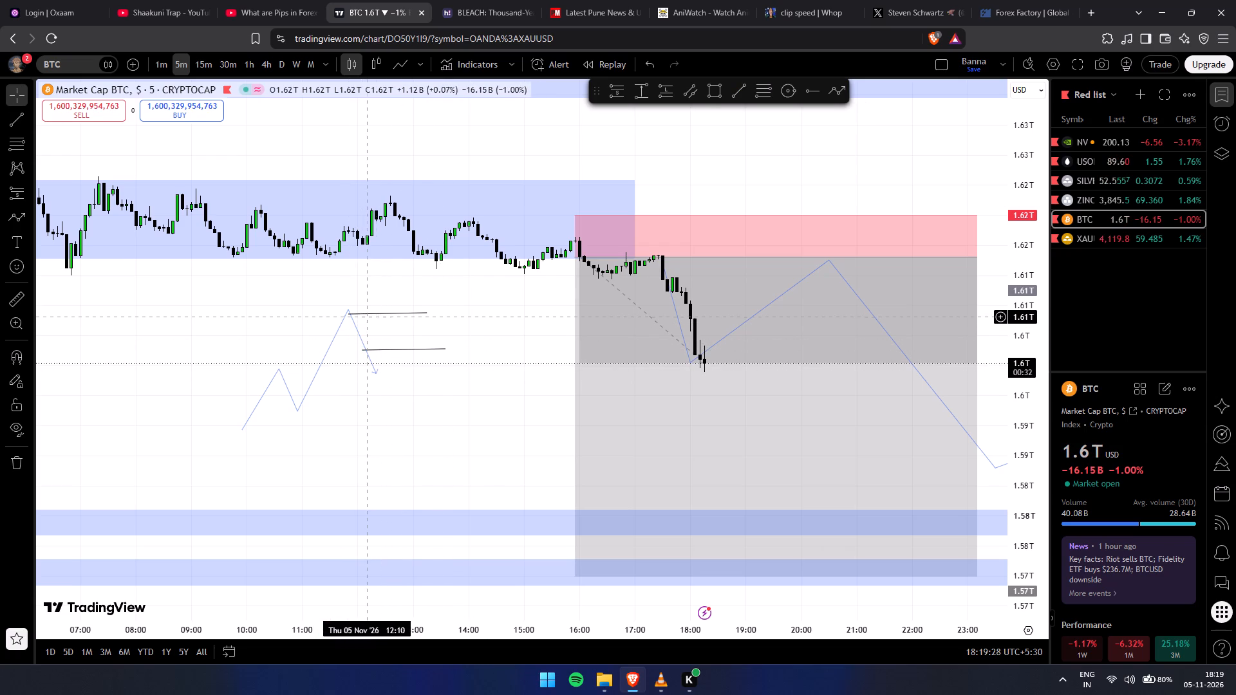
Align the upper trend line's ends with the rising path's peak and shift both lines slightly later in time.
left_click(366, 316)
left_click(348, 315)
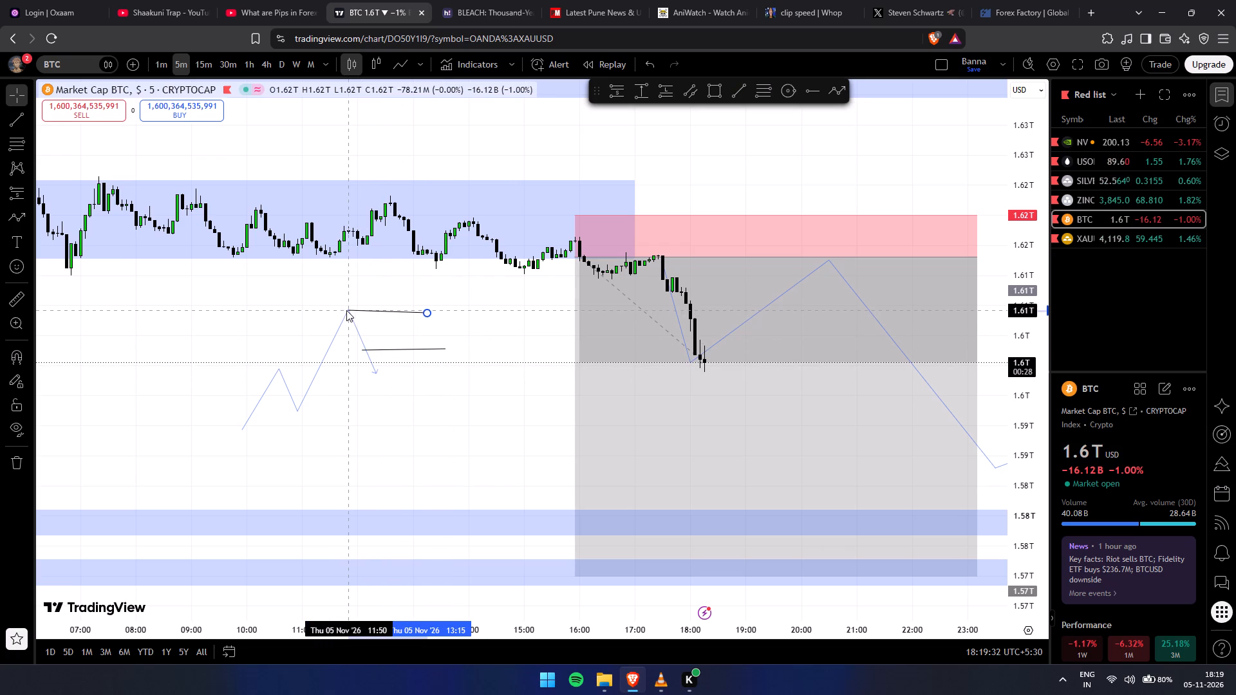
left_click(427, 313)
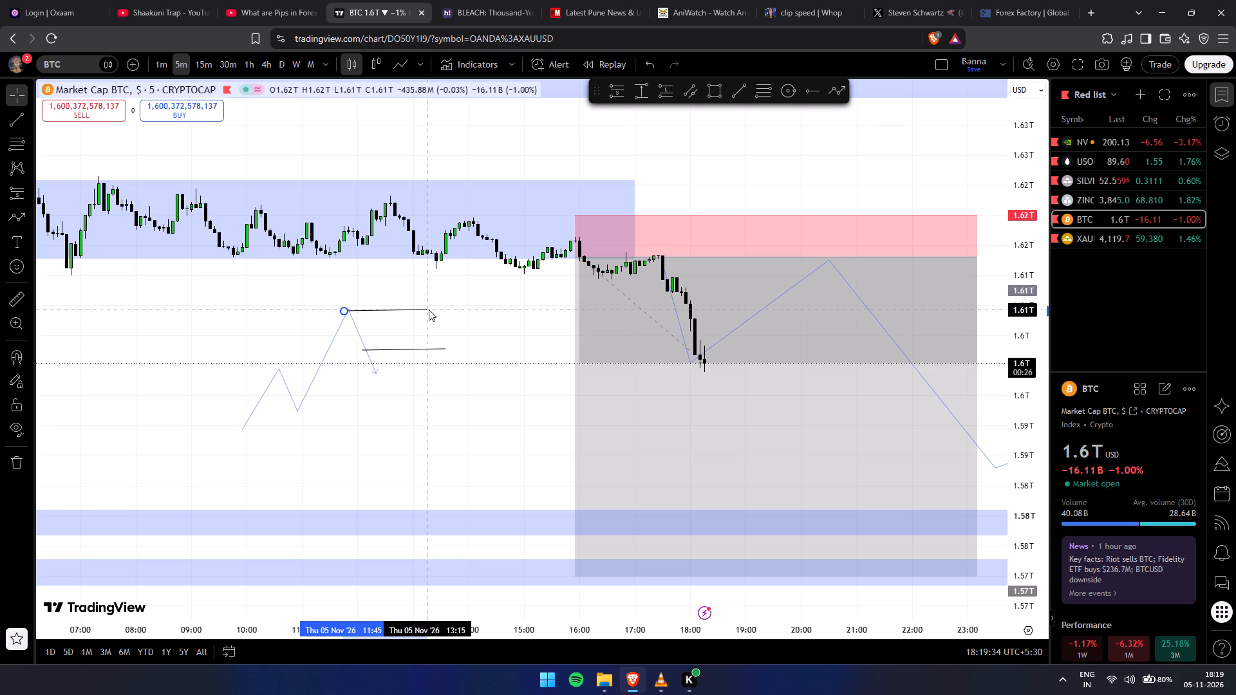
left_click(437, 322)
left_click(483, 347)
left_click_drag(414, 349, 420, 348)
left_click(430, 369)
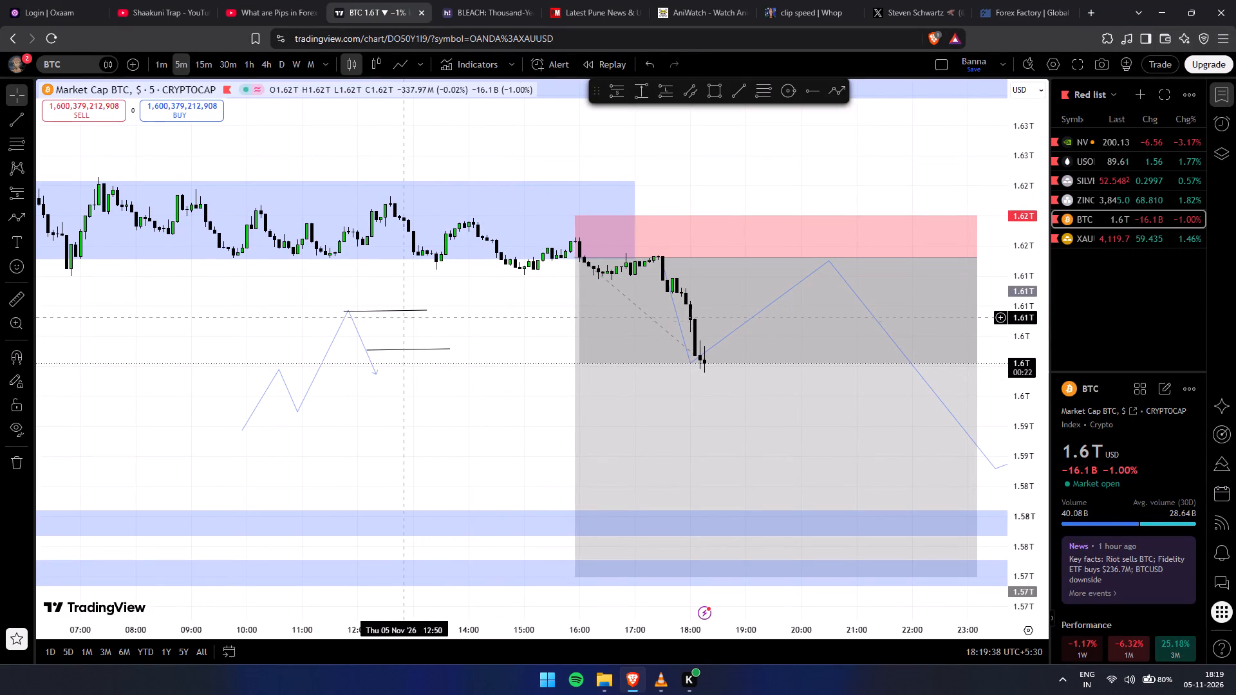
left_click_drag(402, 312, 408, 310)
left_click(417, 328)
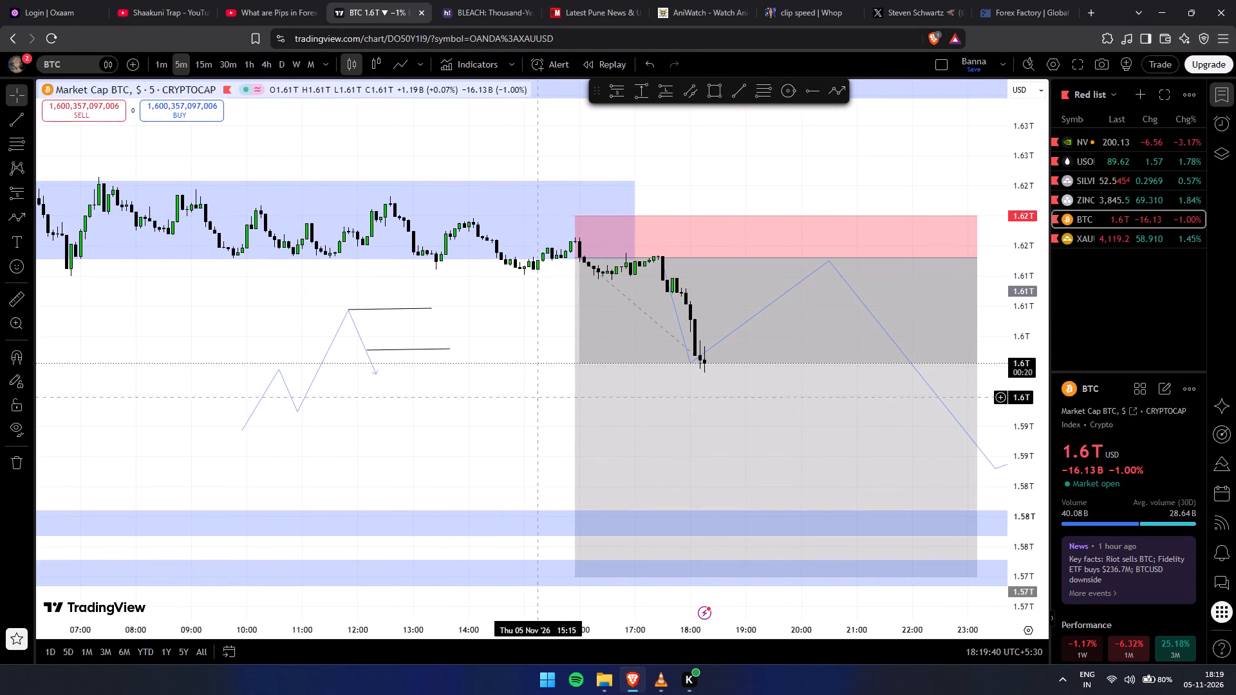
Sketch a five-point falling zigzag path with a lower high, before the rising one, from about 05:05 to 08:20.
scroll(513, 445, "down", 3)
left_click_drag(540, 438, 417, 439)
left_click_drag(462, 398, 452, 400)
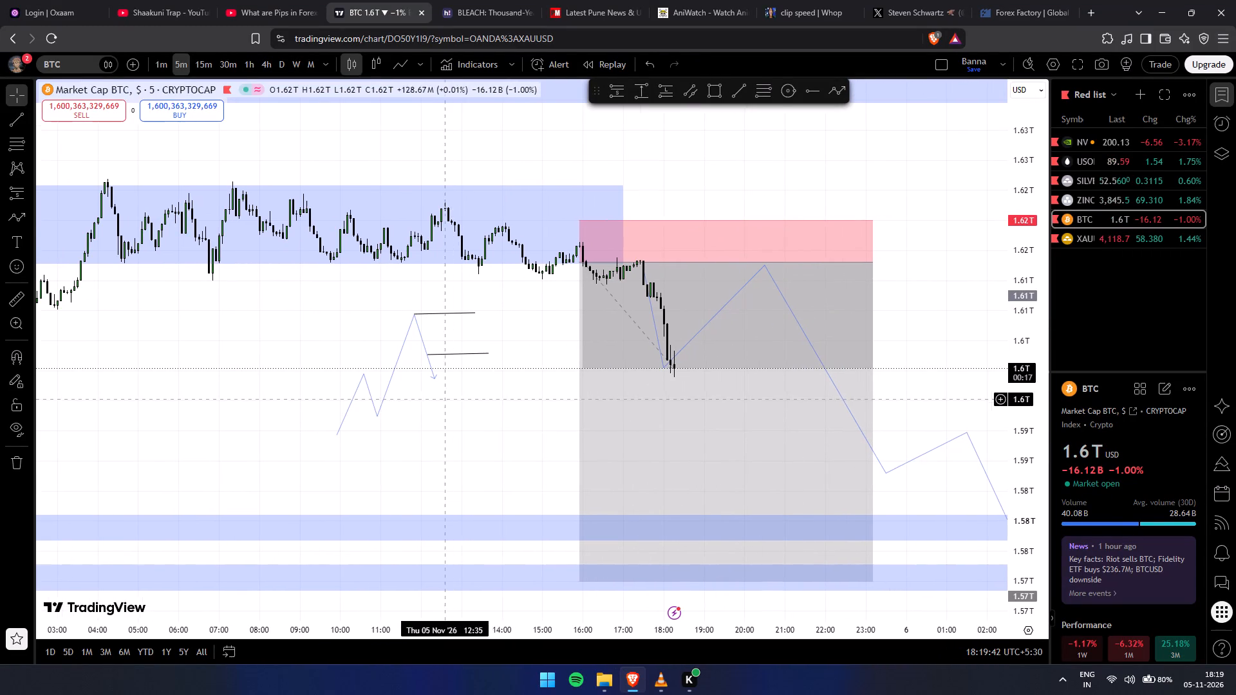
left_click_drag(470, 415, 487, 387)
left_click(843, 92)
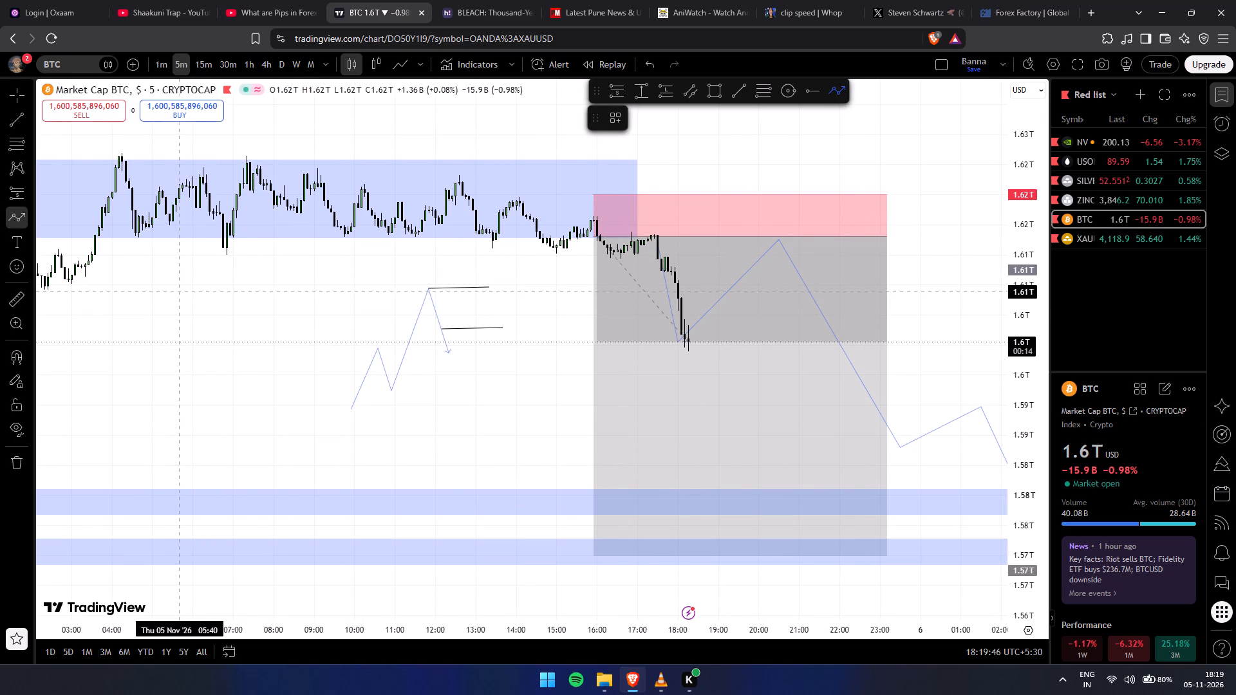
left_click(154, 333)
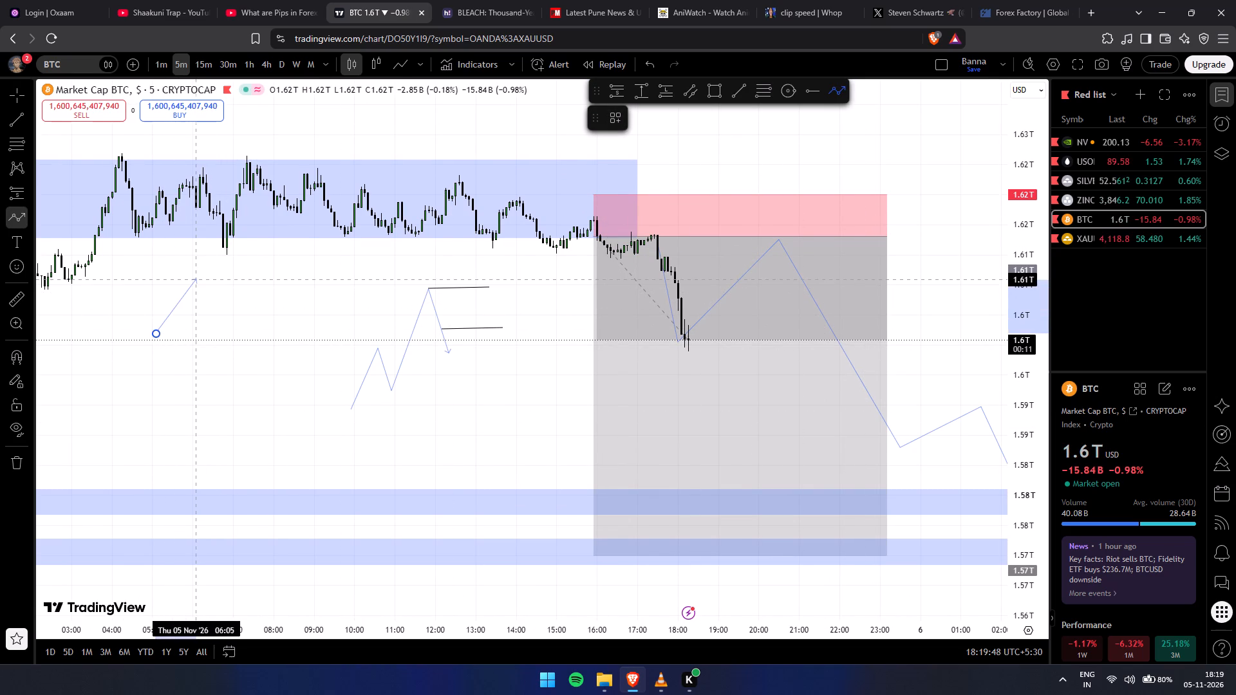
left_click(187, 283)
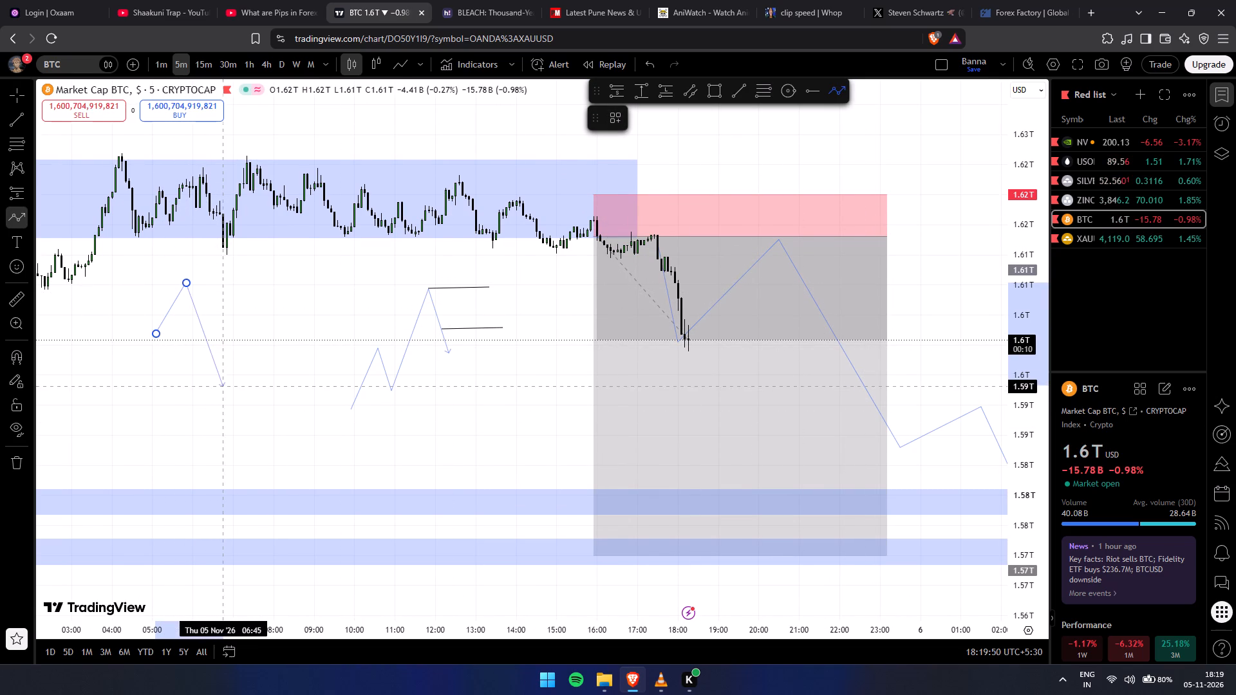
left_click(221, 400)
left_click(247, 326)
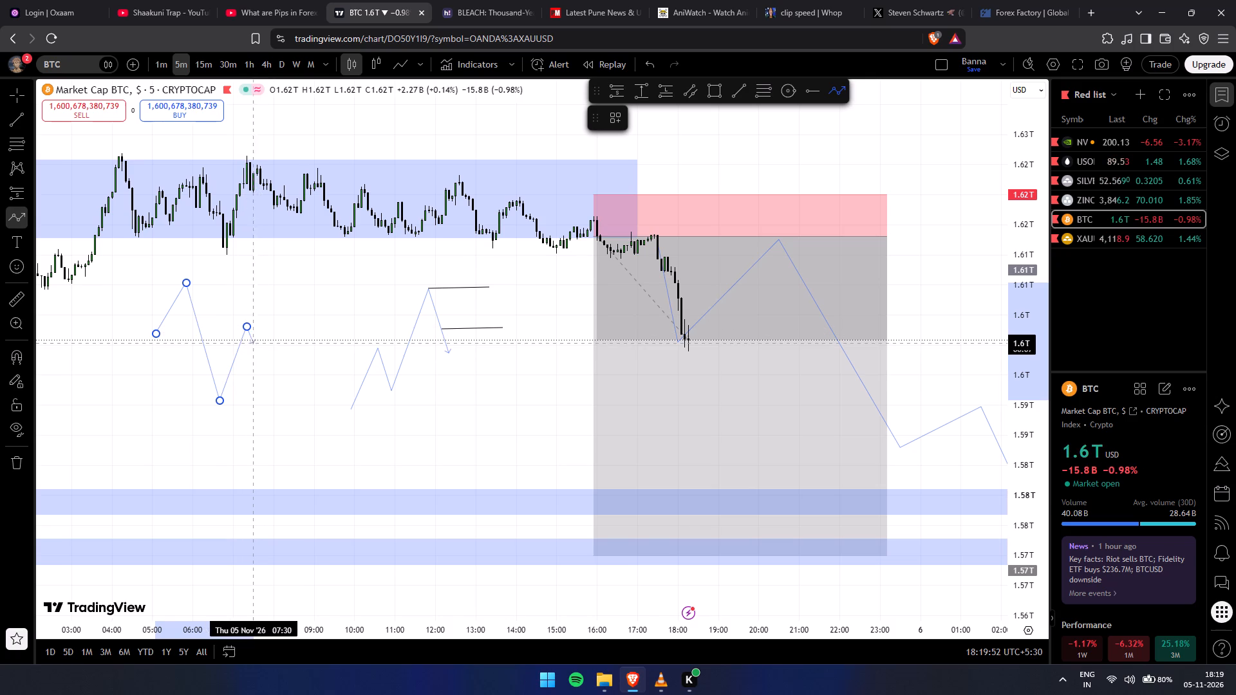
left_click(288, 440)
left_click(287, 440)
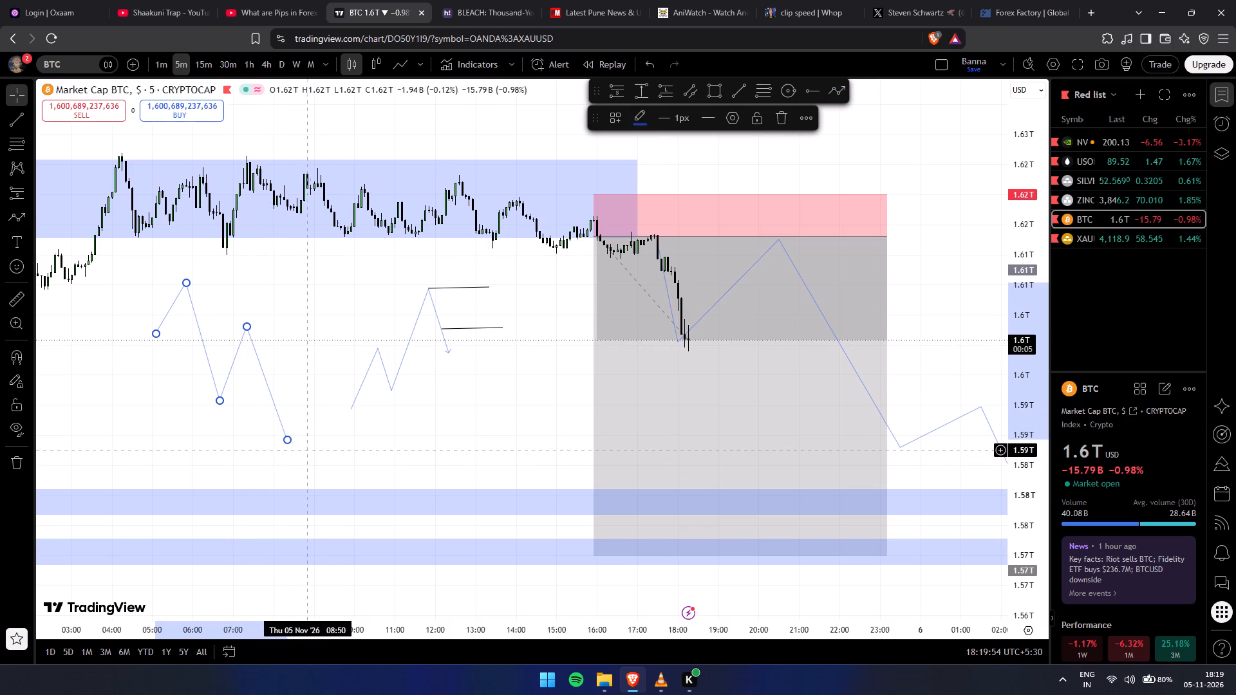
left_click(310, 450)
Draw two near-horizontal trend lines on the falling path: from its lower high to about 10:05, and from its last drop to about 09:55.
left_click_drag(343, 456, 351, 438)
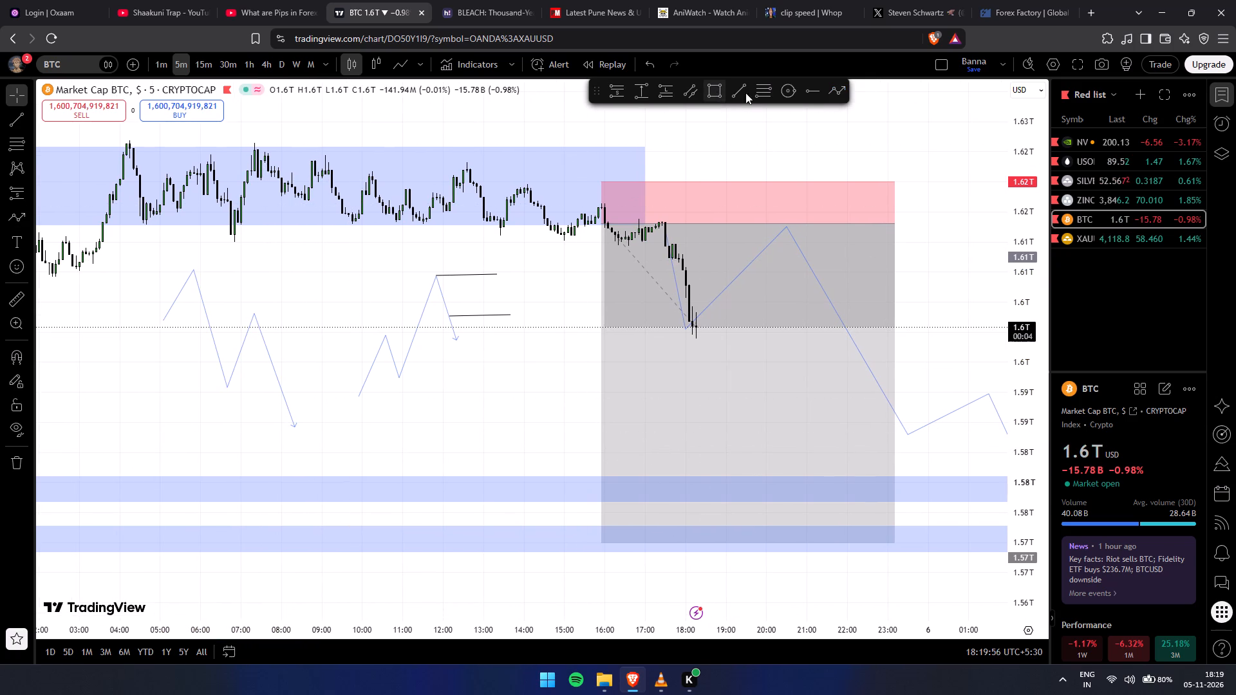
left_click(735, 95)
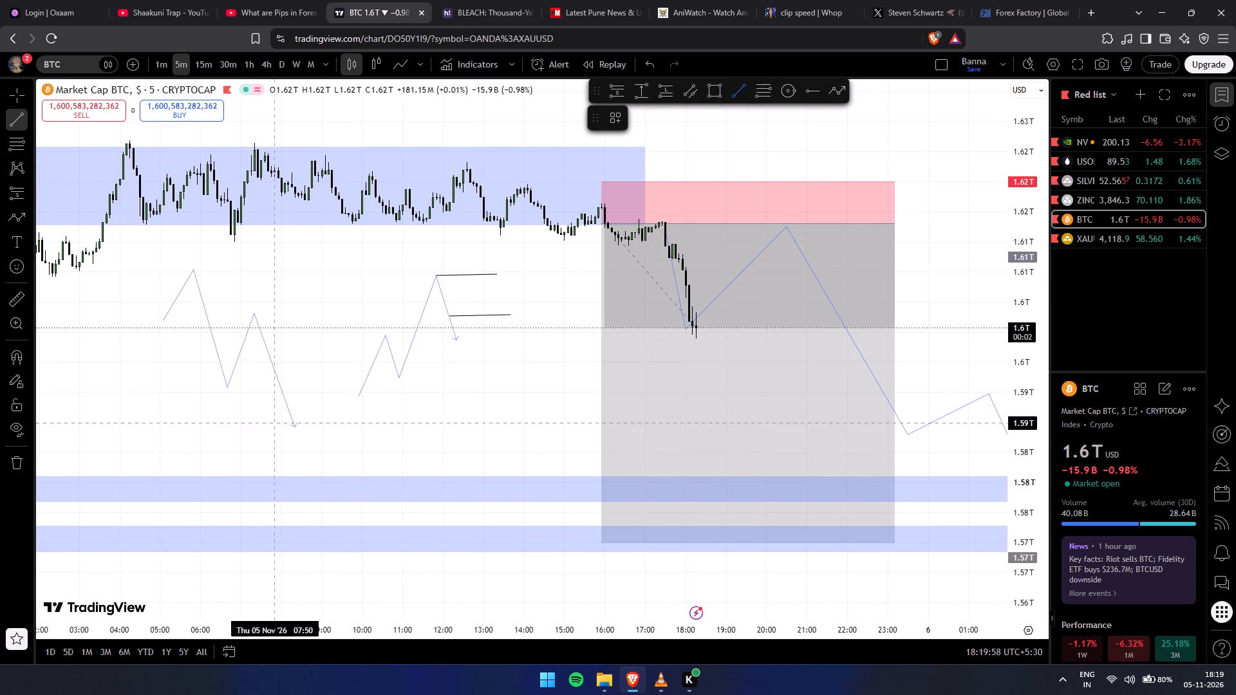
left_click(255, 313)
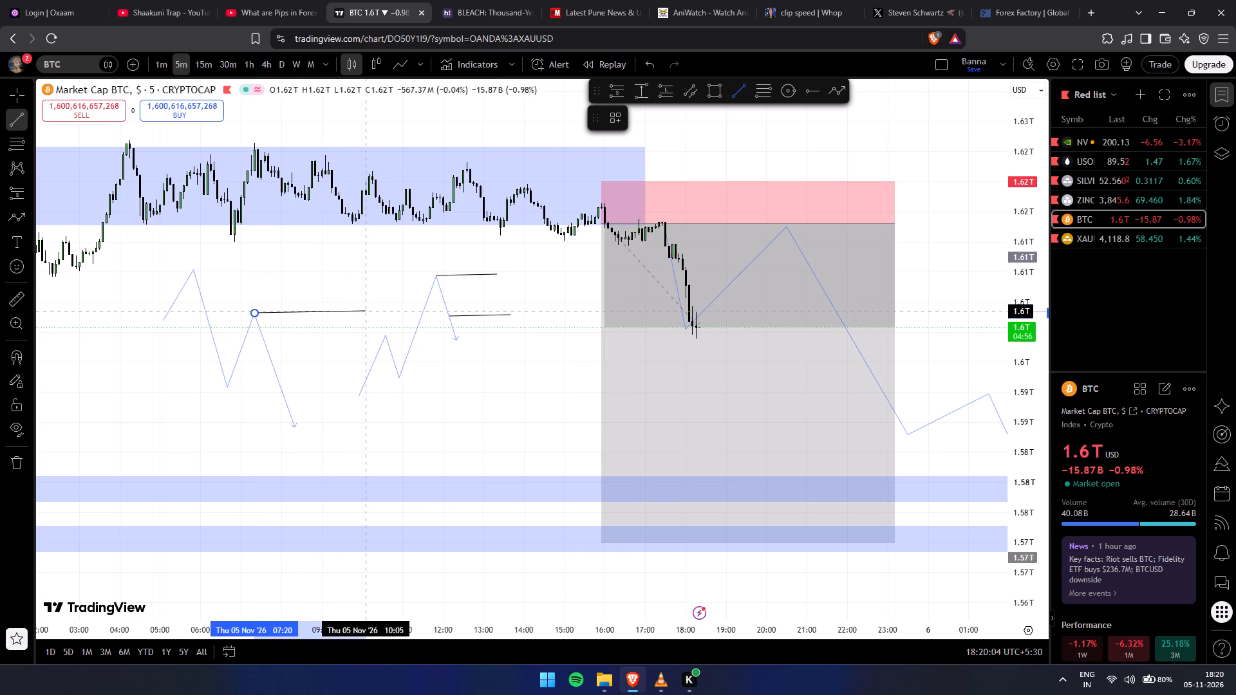
left_click(364, 311)
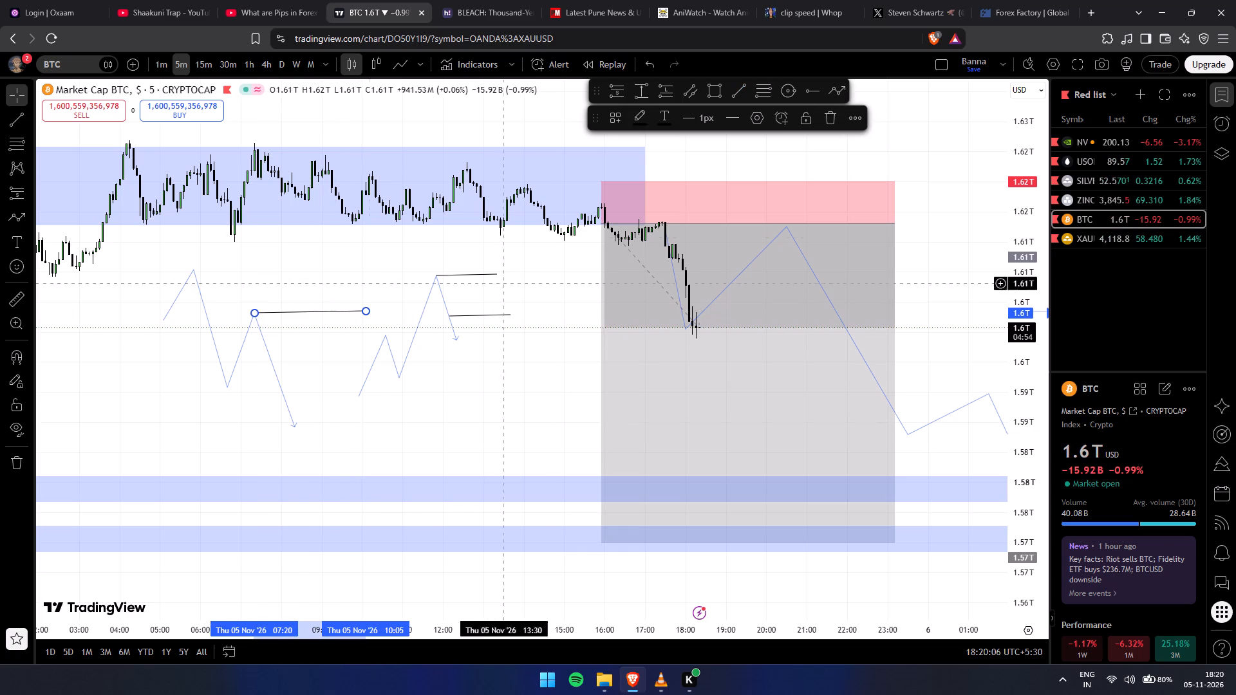
left_click(733, 90)
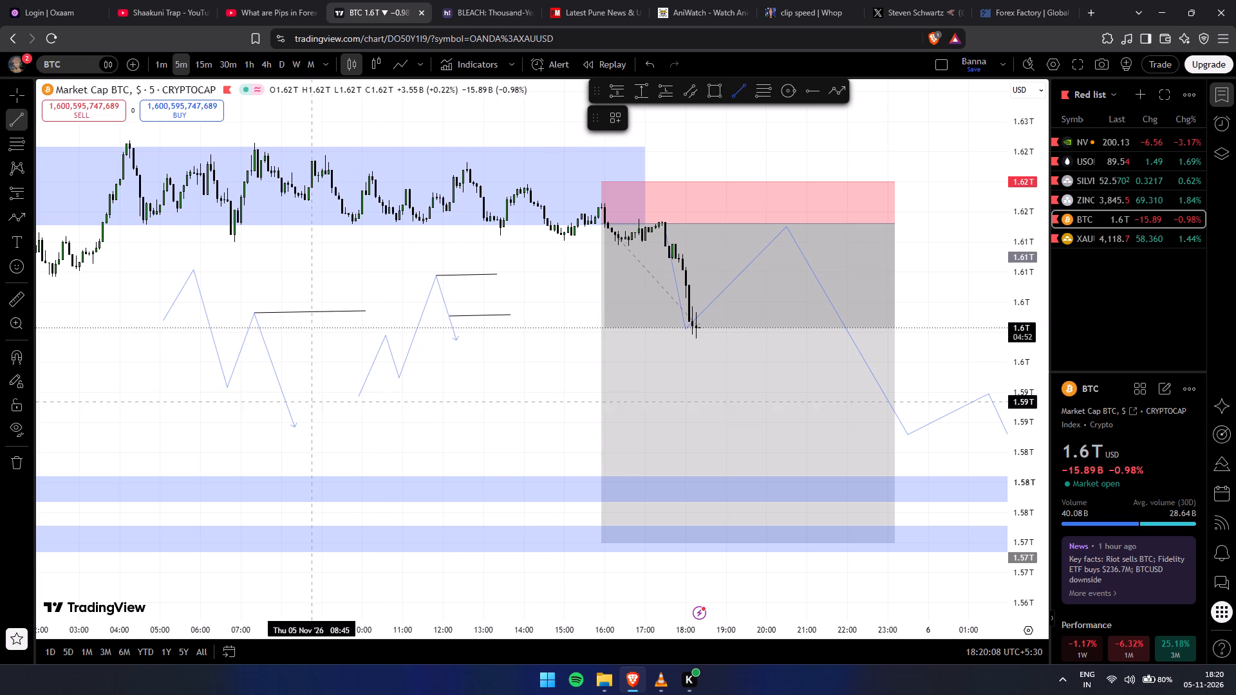
left_click(271, 364)
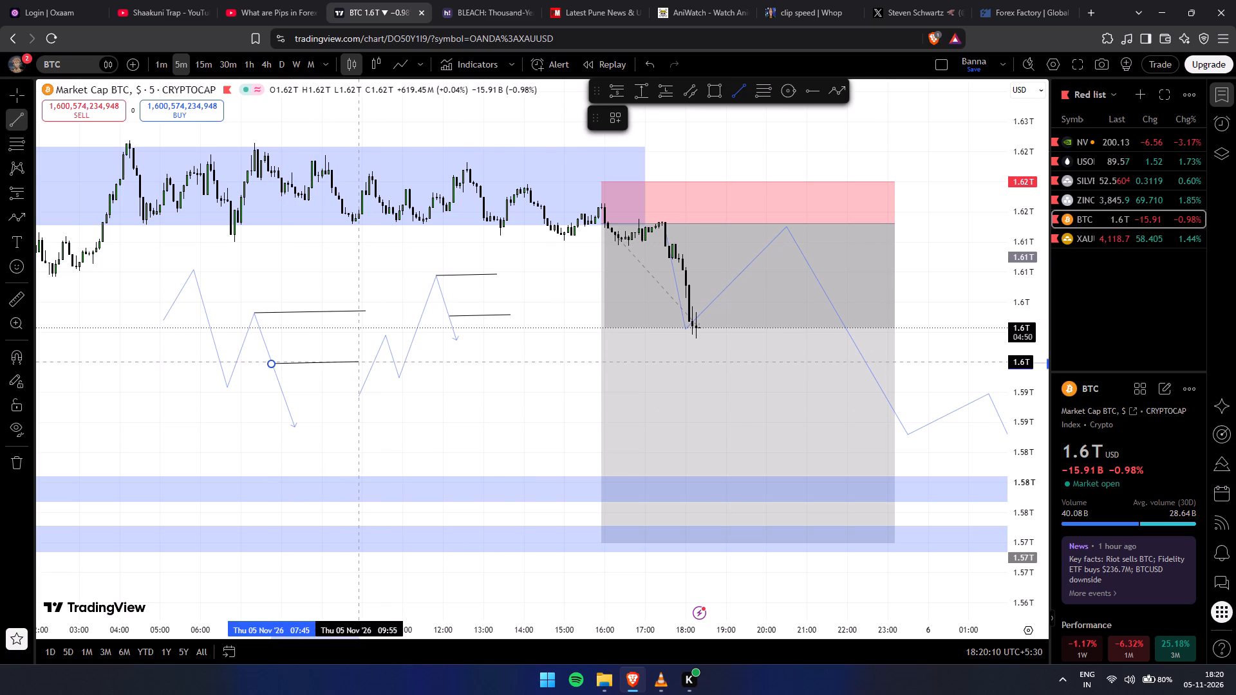
left_click(357, 362)
left_click(344, 411)
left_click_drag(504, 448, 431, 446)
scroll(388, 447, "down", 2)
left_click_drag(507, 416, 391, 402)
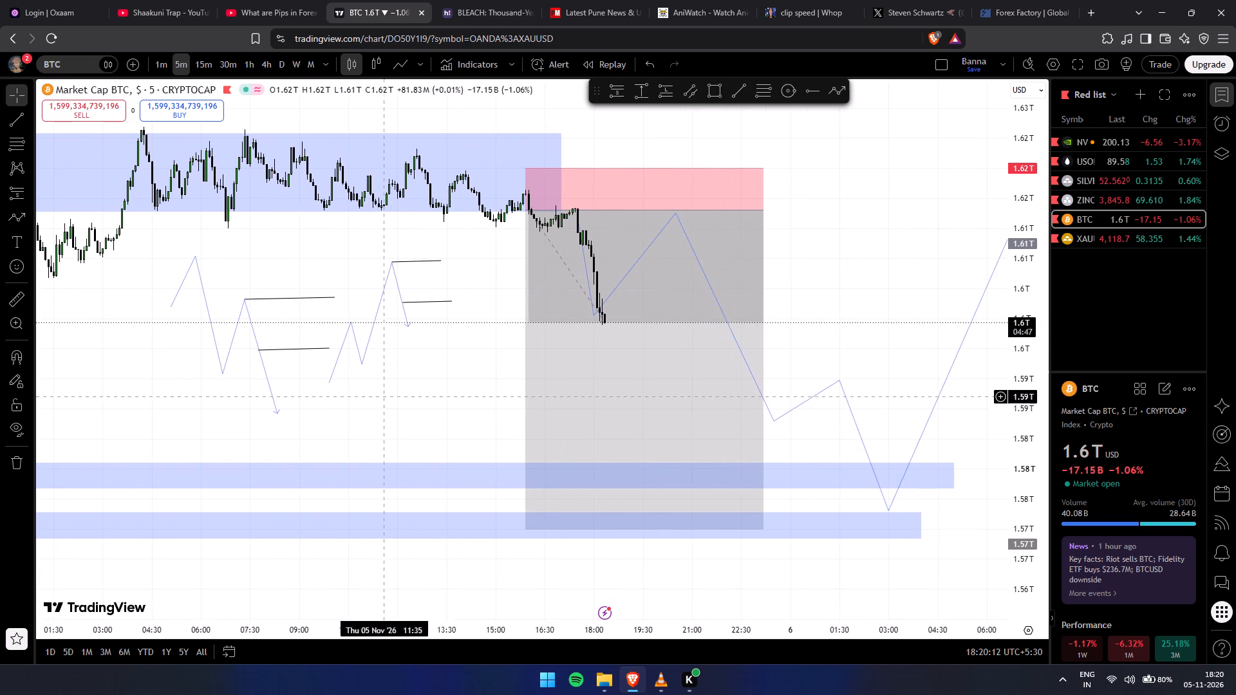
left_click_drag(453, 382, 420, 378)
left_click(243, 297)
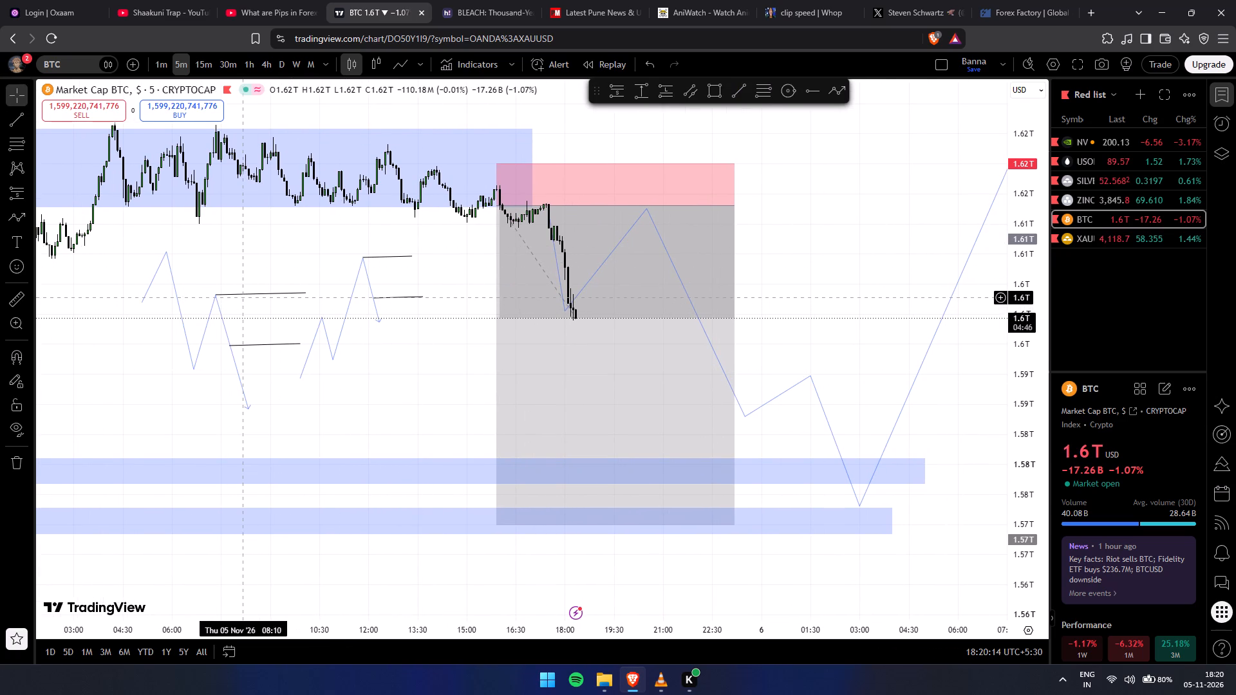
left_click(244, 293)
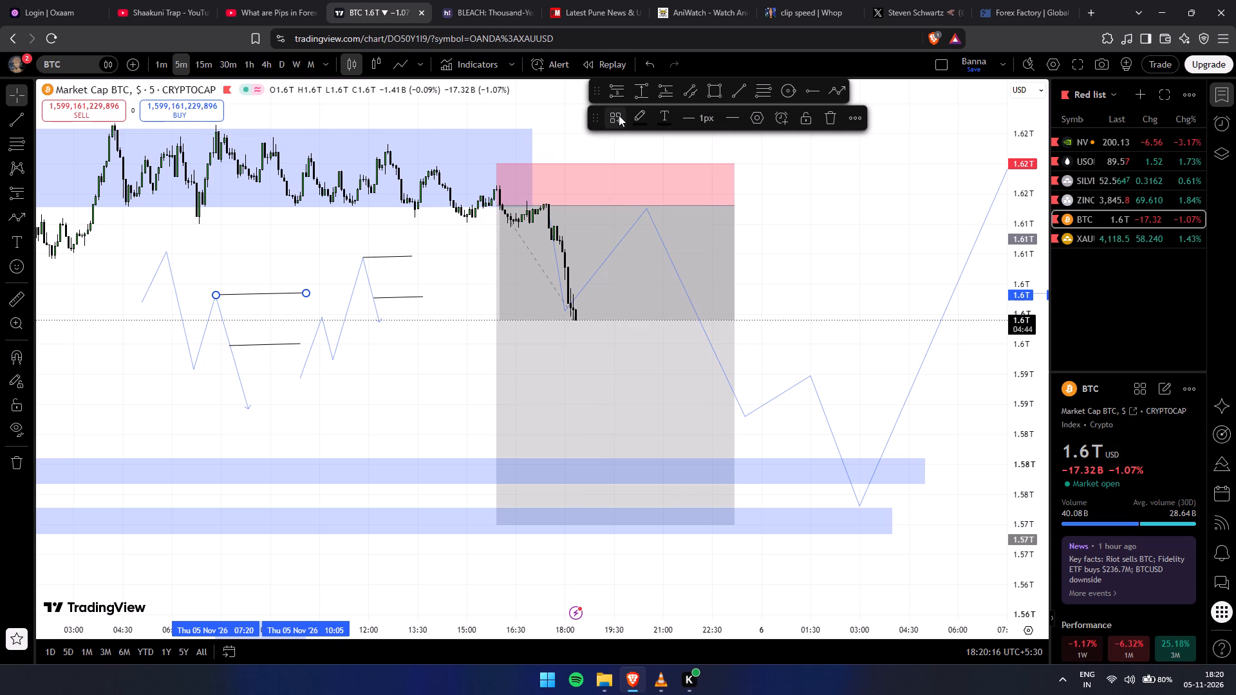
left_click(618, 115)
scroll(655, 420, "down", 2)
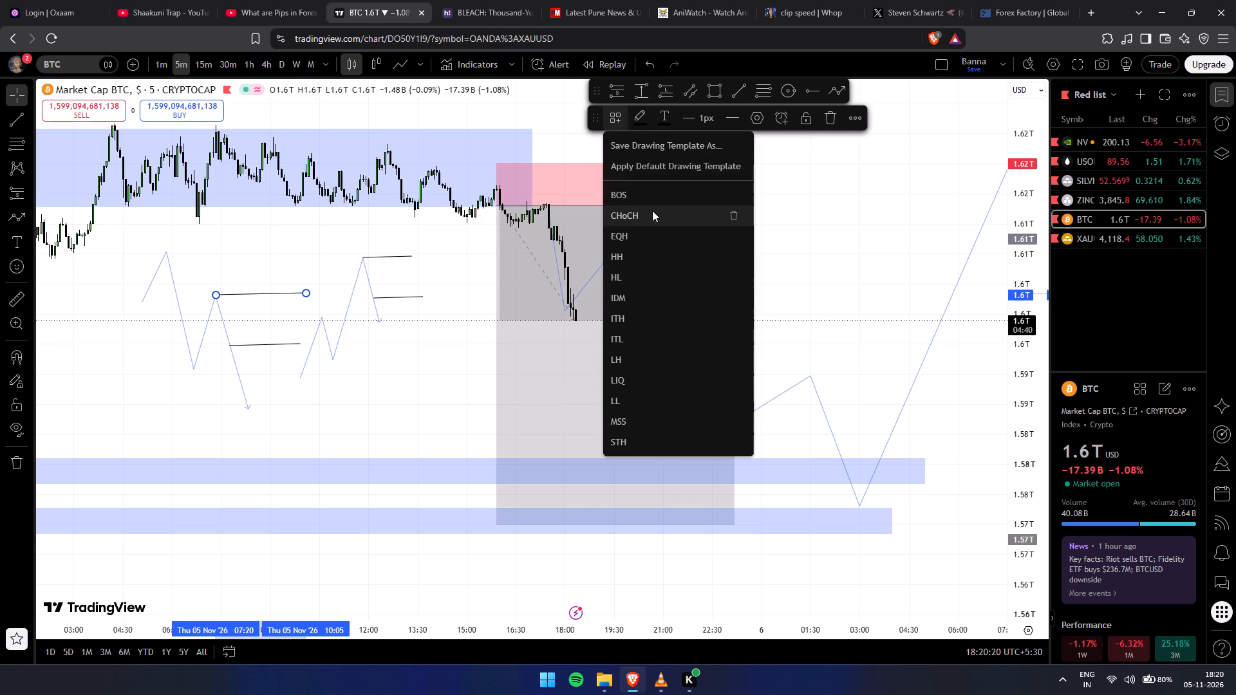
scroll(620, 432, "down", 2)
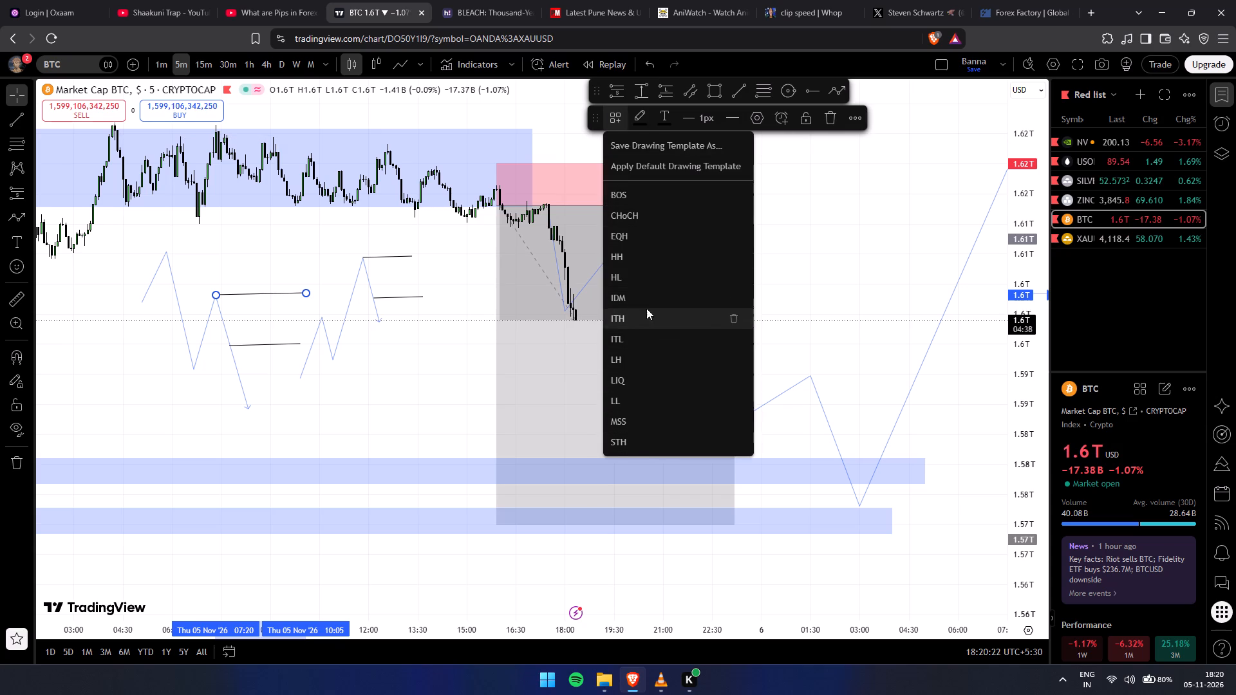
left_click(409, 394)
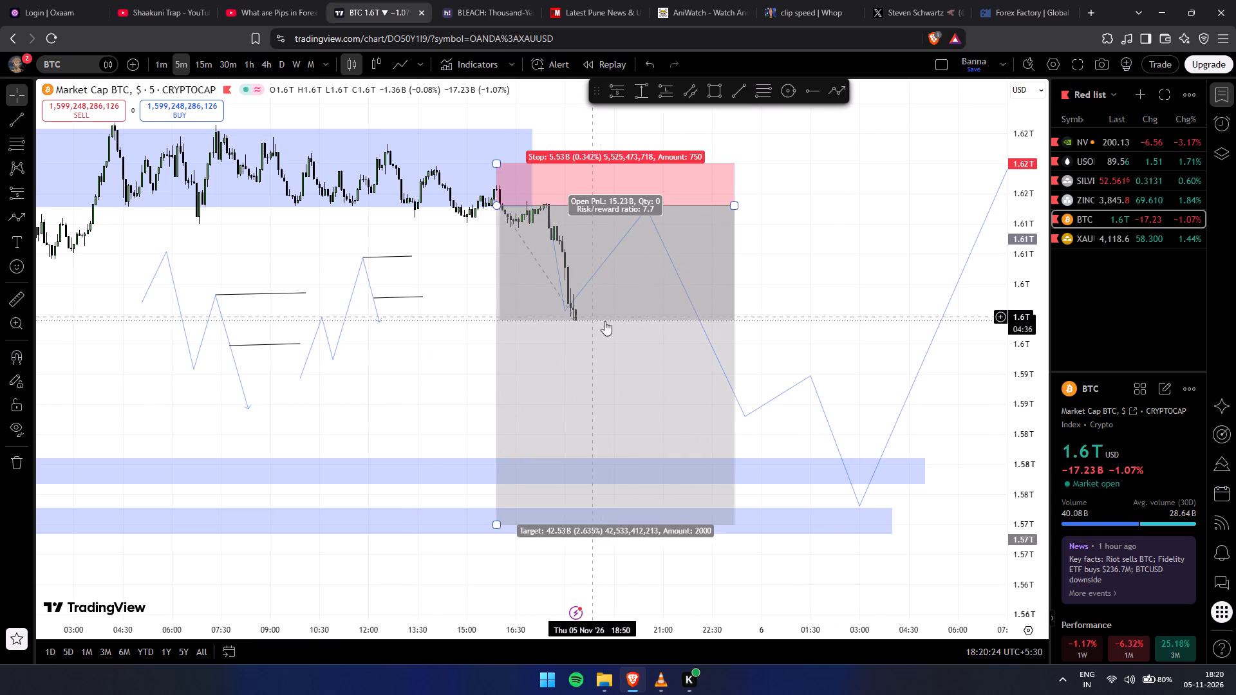
Examine the recent BTC decline, the short position and the projected price path on the 5-minute chart.
left_click_drag(834, 347, 830, 341)
scroll(988, 364, "up", 3)
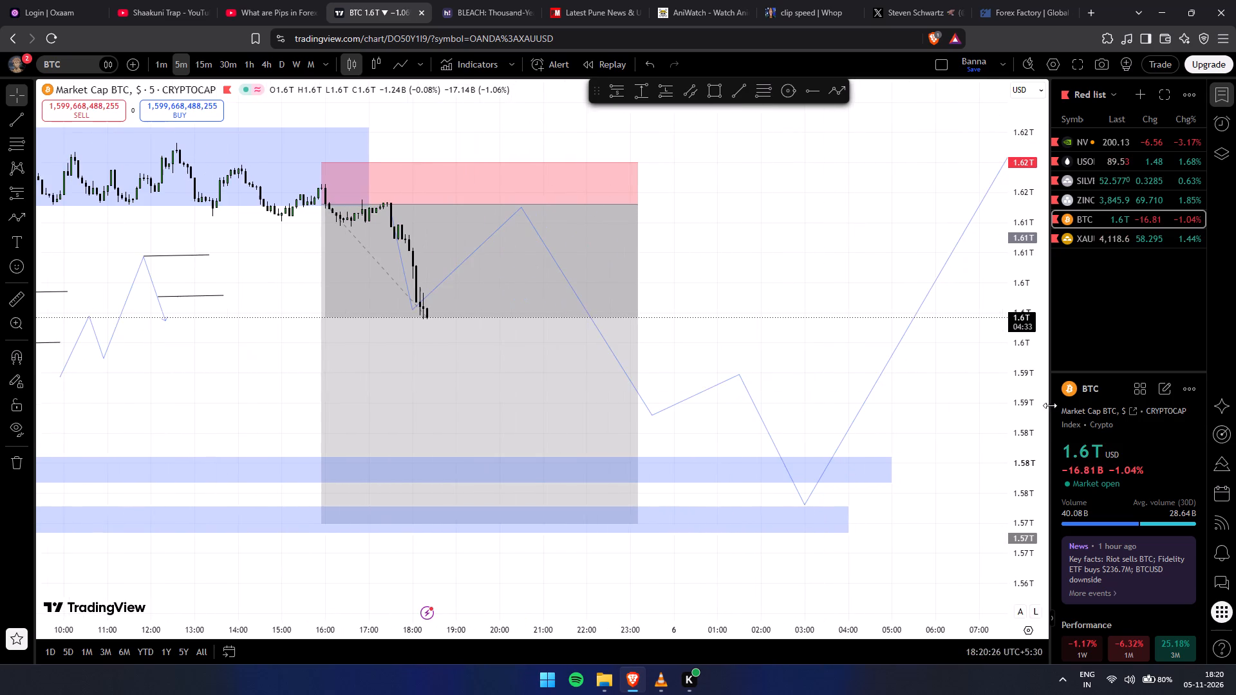
left_click_drag(1050, 406, 1024, 250)
left_click_drag(1004, 411, 1020, 60)
scroll(764, 331, "up", 5)
left_click_drag(689, 337, 962, 324)
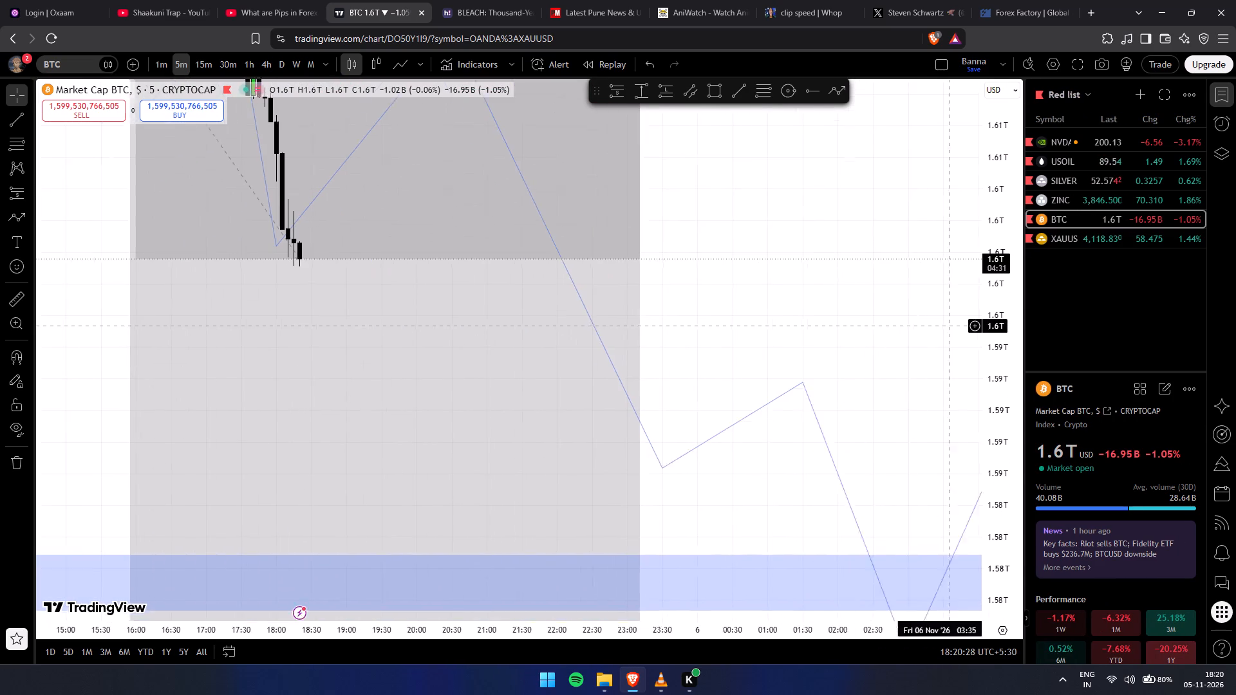
left_click_drag(962, 324, 999, 319)
left_click_drag(992, 299, 989, 445)
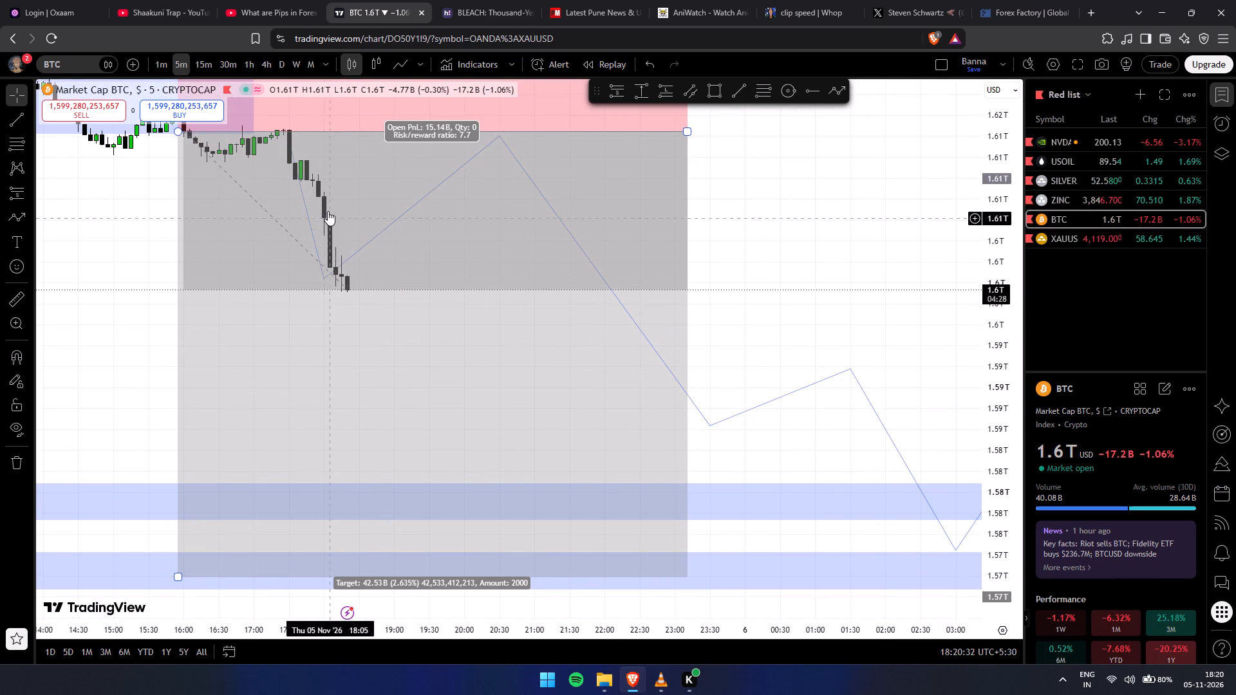
left_click_drag(984, 276, 1000, 339)
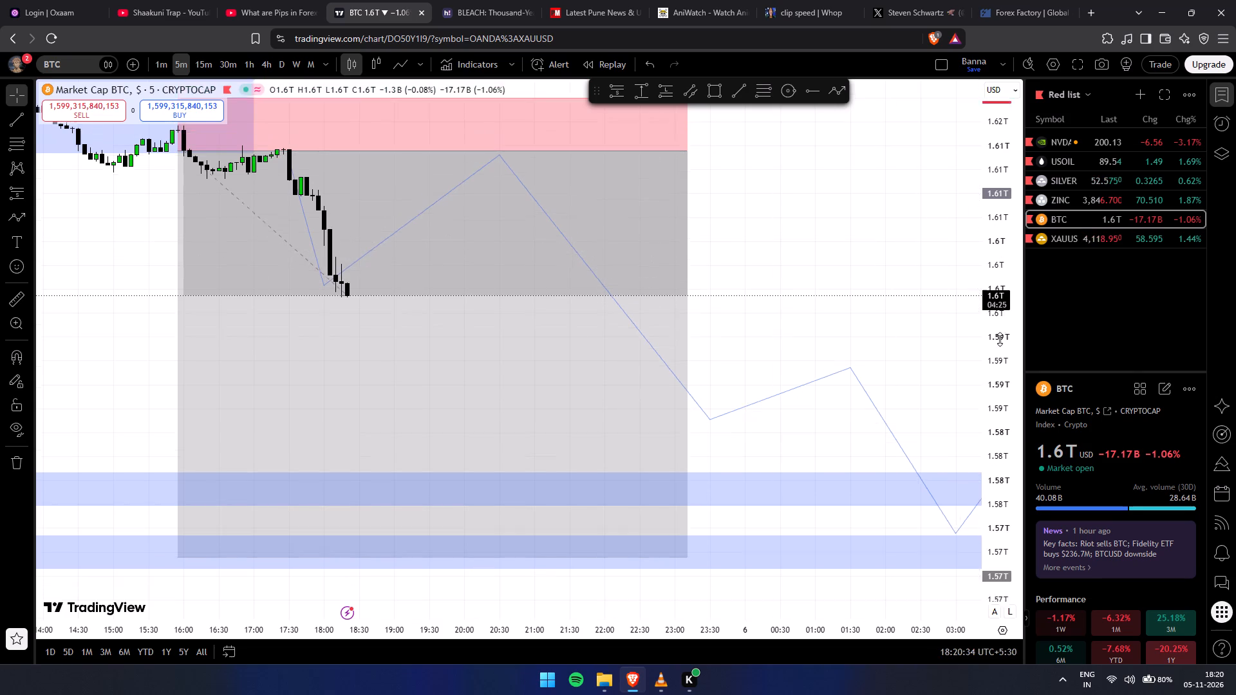
left_click_drag(1000, 339, 1020, 442)
scroll(474, 297, "down", 2)
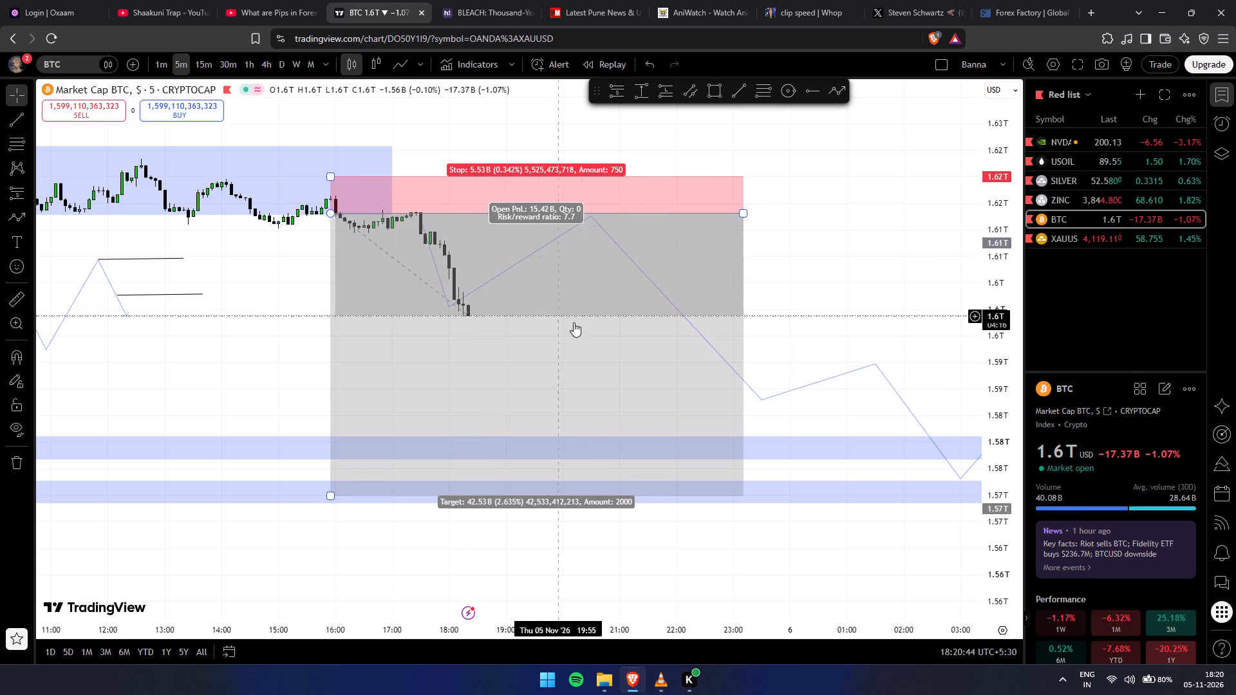
scroll(668, 366, "up", 2)
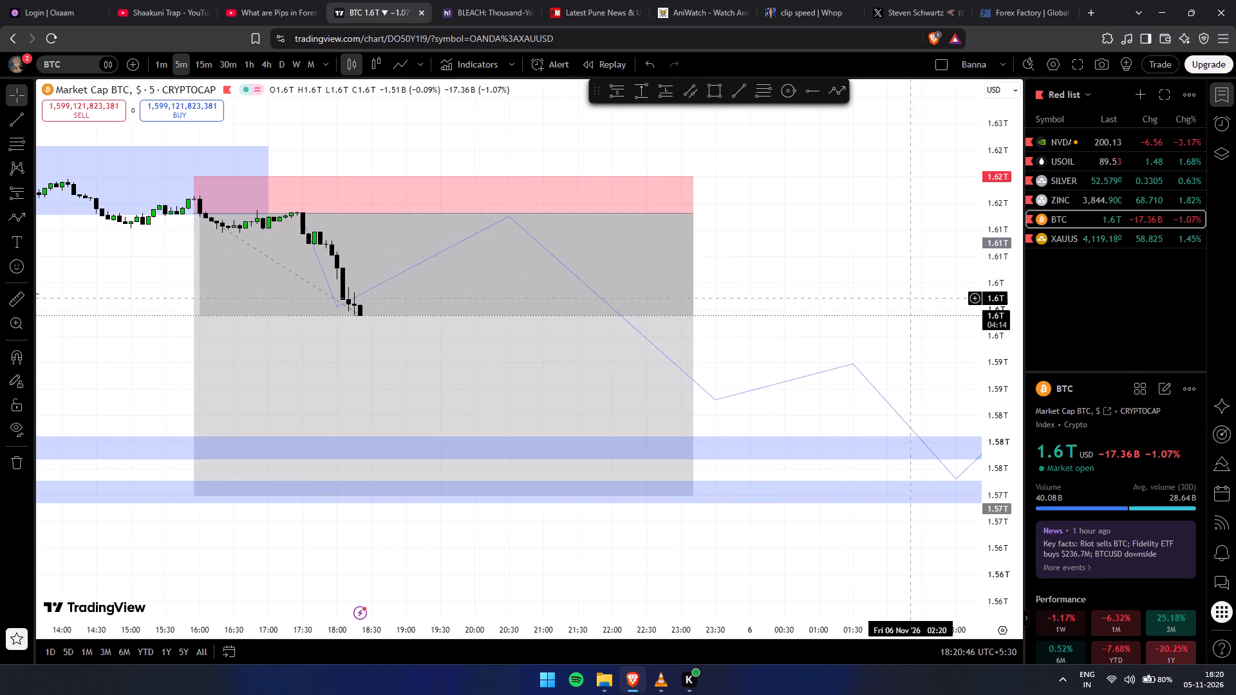
left_click_drag(984, 288, 981, 358)
scroll(903, 370, "down", 3)
left_click_drag(1016, 448, 964, 245)
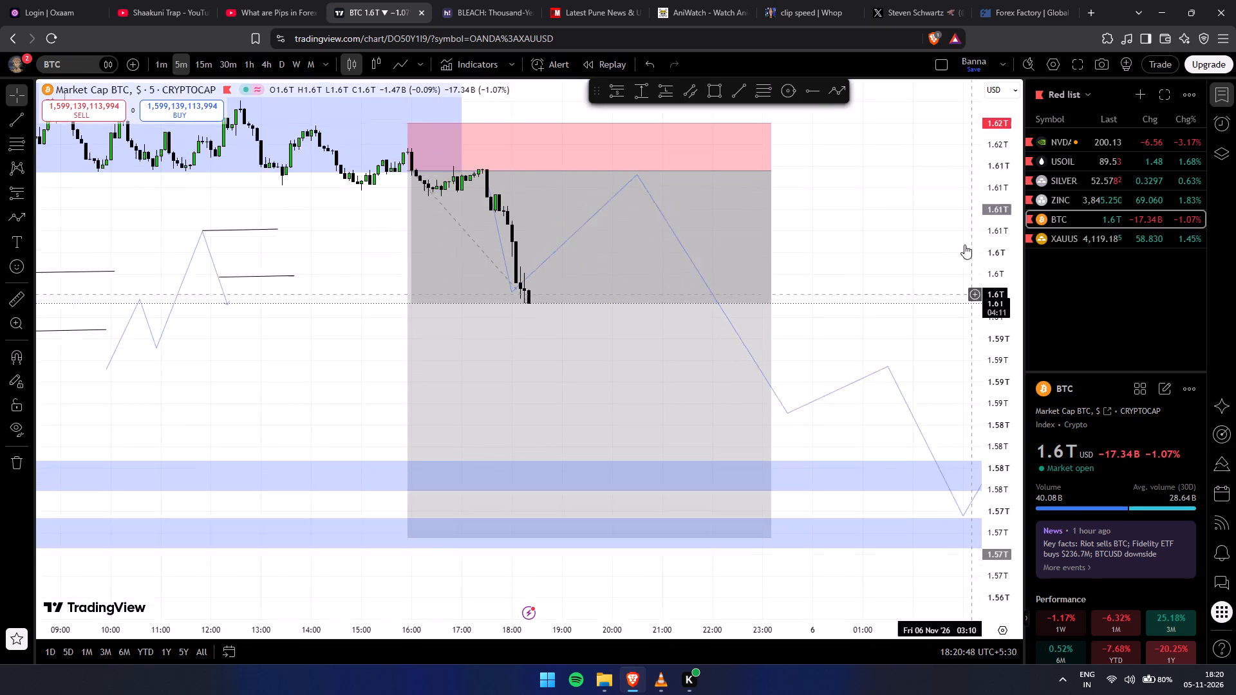
left_click_drag(964, 245, 919, 62)
scroll(830, 362, "up", 4)
left_click_drag(786, 378, 872, 398)
left_click_drag(980, 245, 1017, 427)
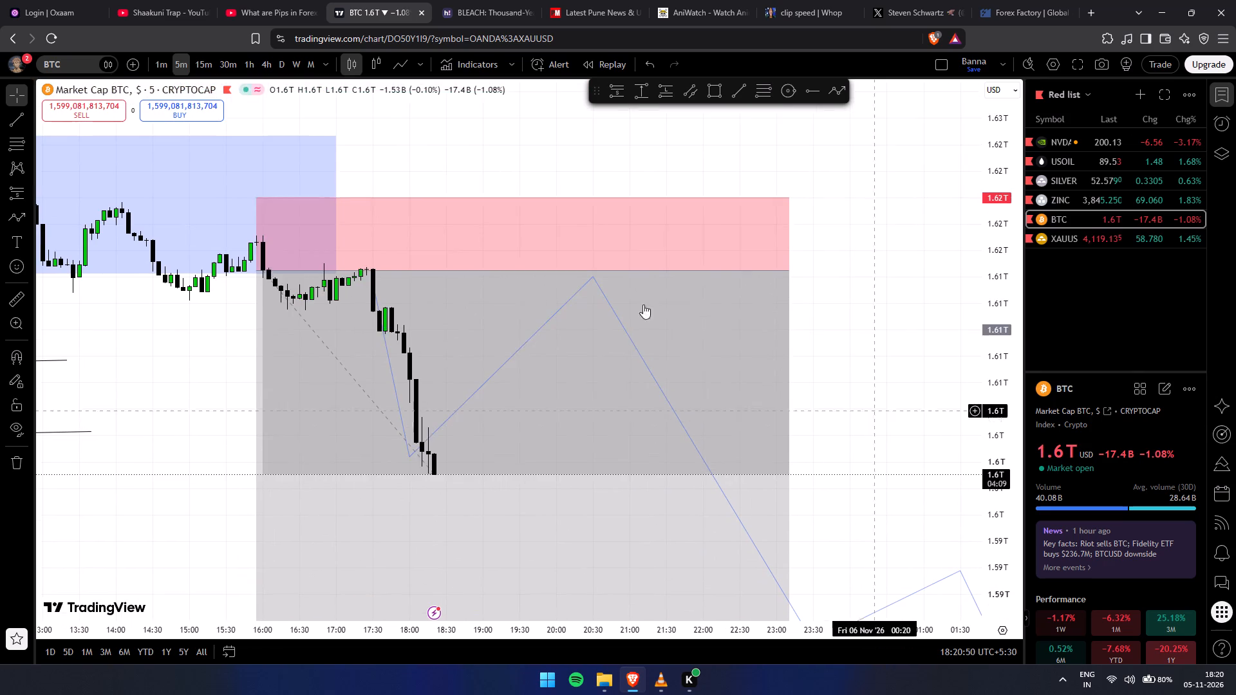
On the 1-minute BTC chart, draw a near-horizontal trend line above the latest bounce, from about 18:13 to 18:38.
left_click(164, 71)
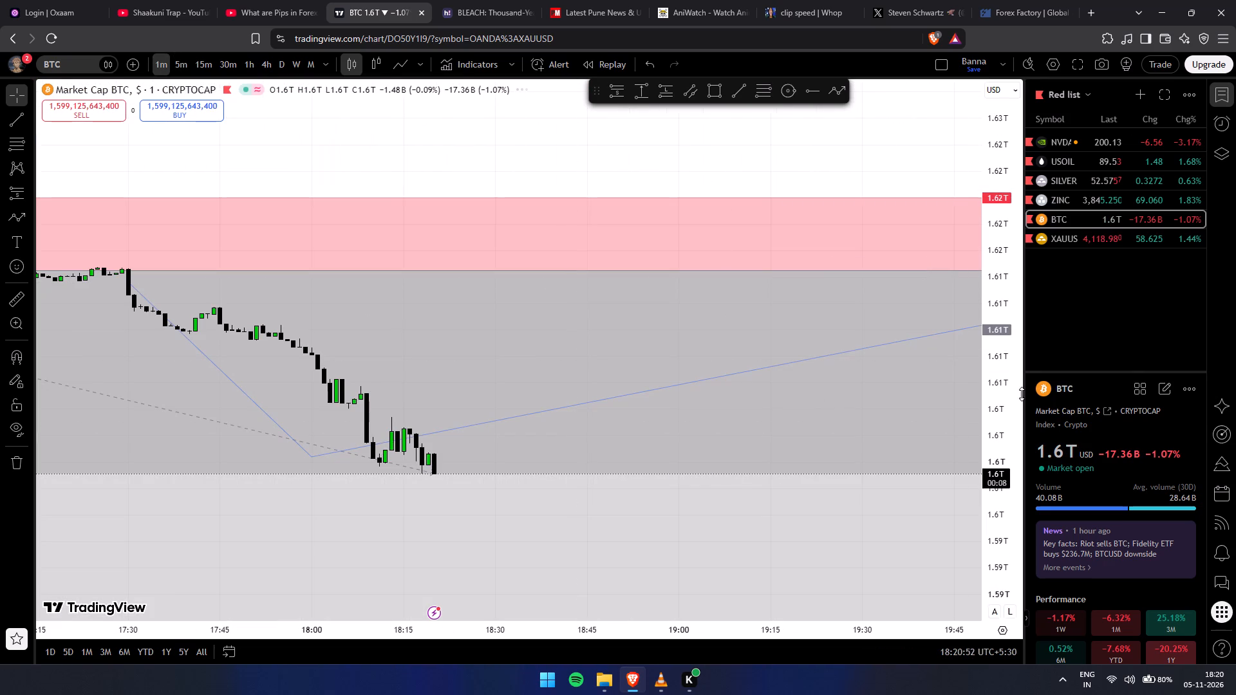
left_click_drag(1000, 383, 1002, 465)
scroll(927, 452, "down", 2)
left_click(735, 97)
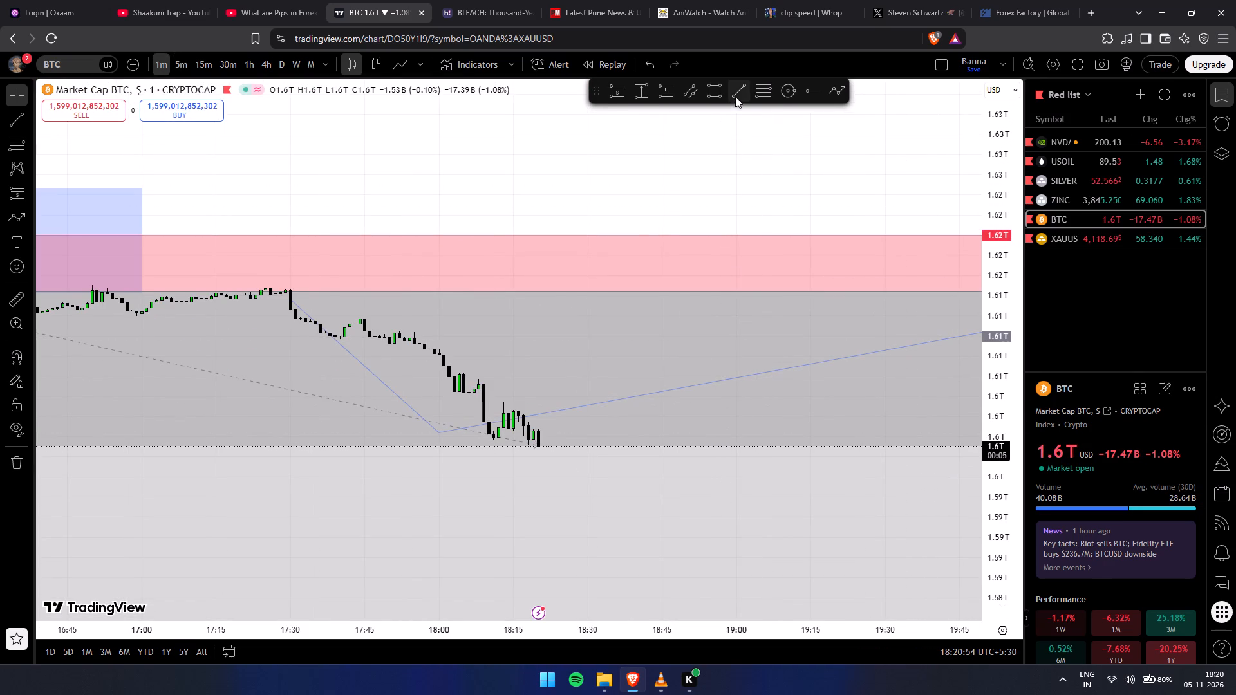
left_click(503, 402)
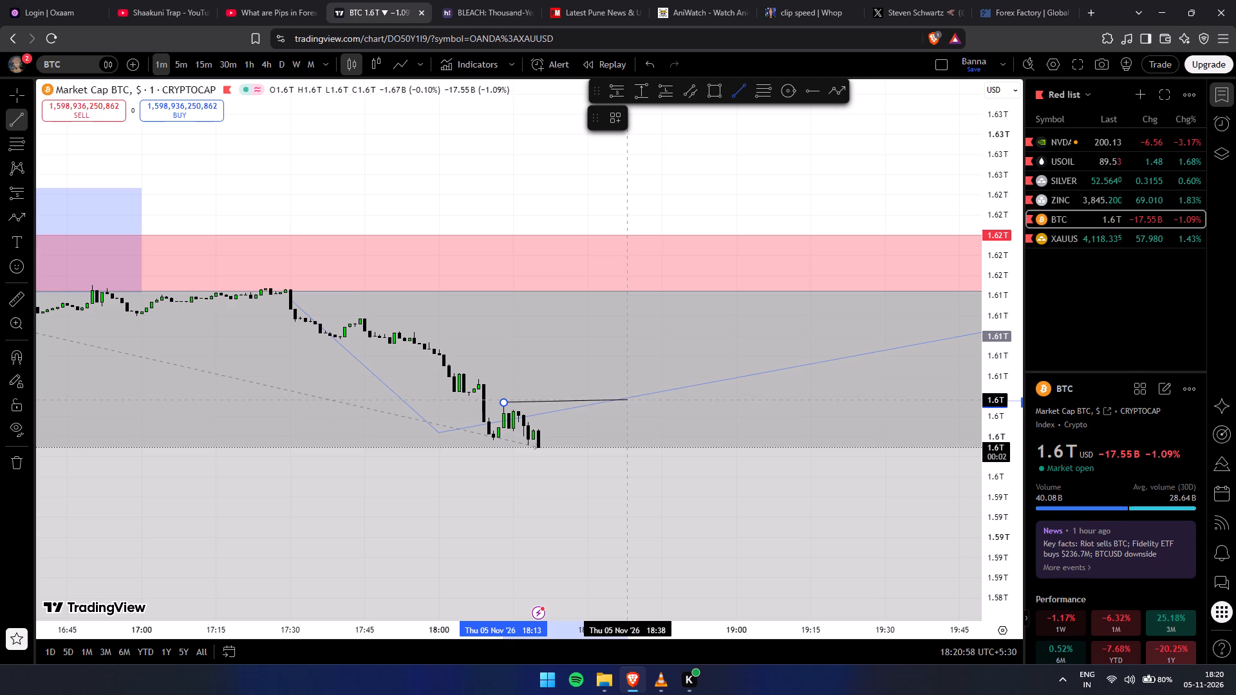
left_click(630, 398)
left_click(675, 438)
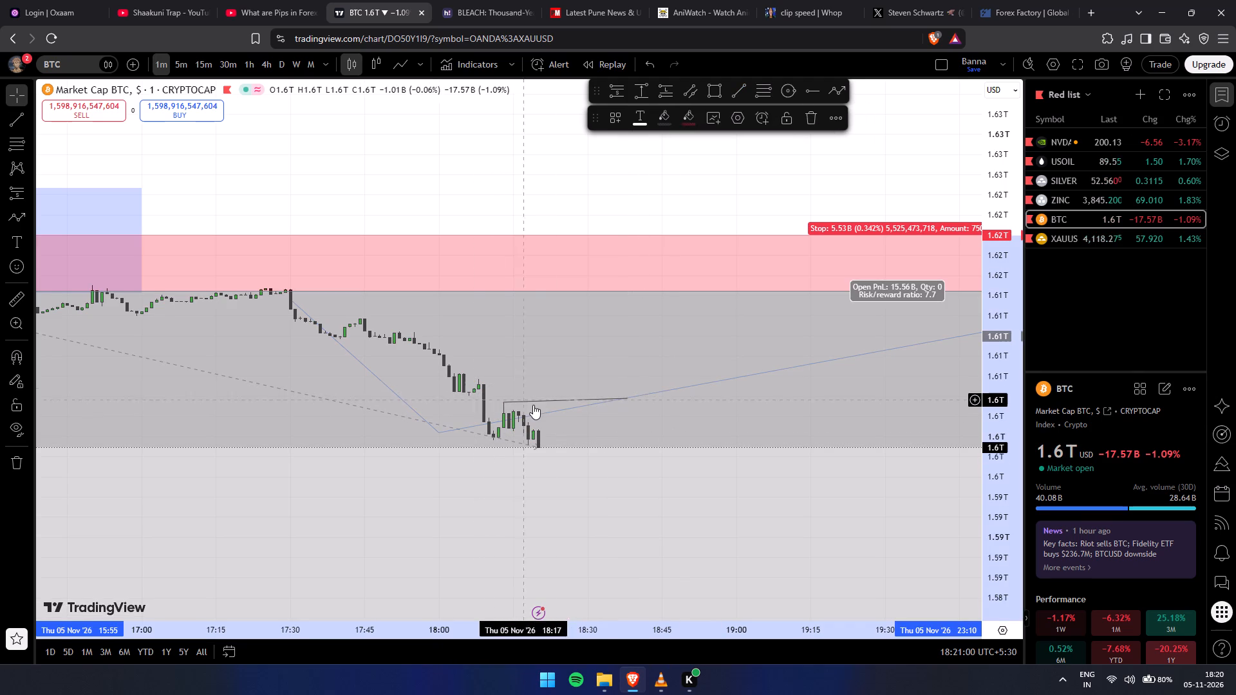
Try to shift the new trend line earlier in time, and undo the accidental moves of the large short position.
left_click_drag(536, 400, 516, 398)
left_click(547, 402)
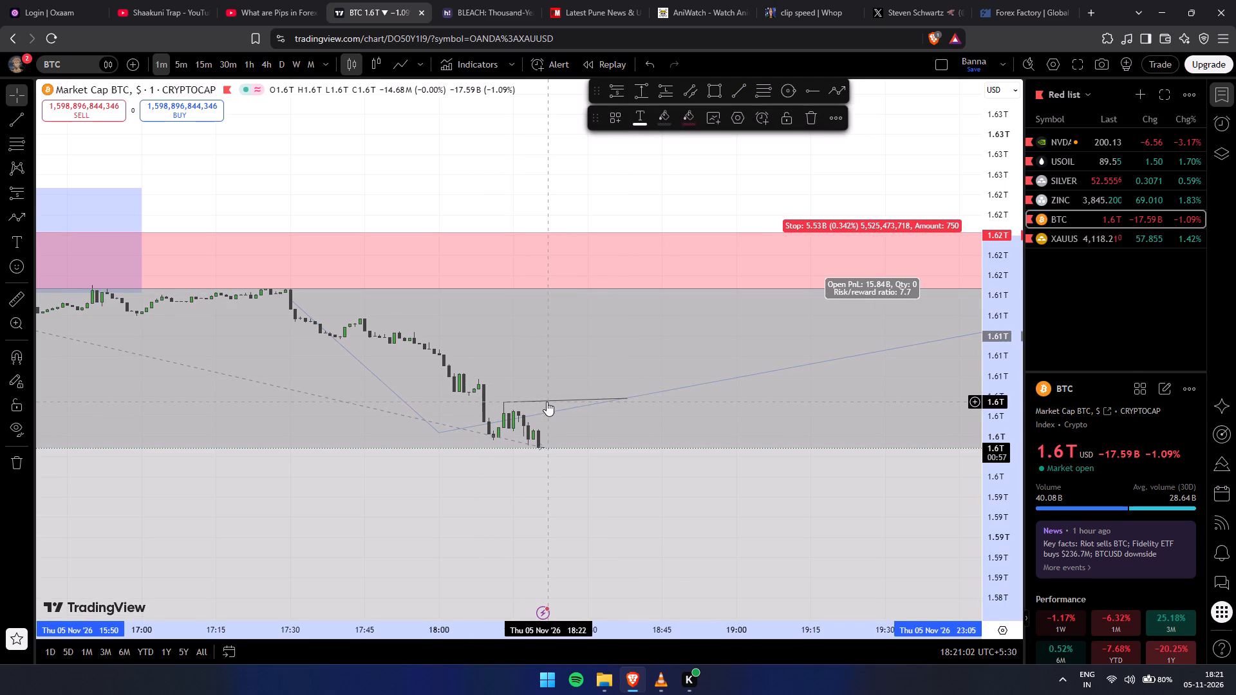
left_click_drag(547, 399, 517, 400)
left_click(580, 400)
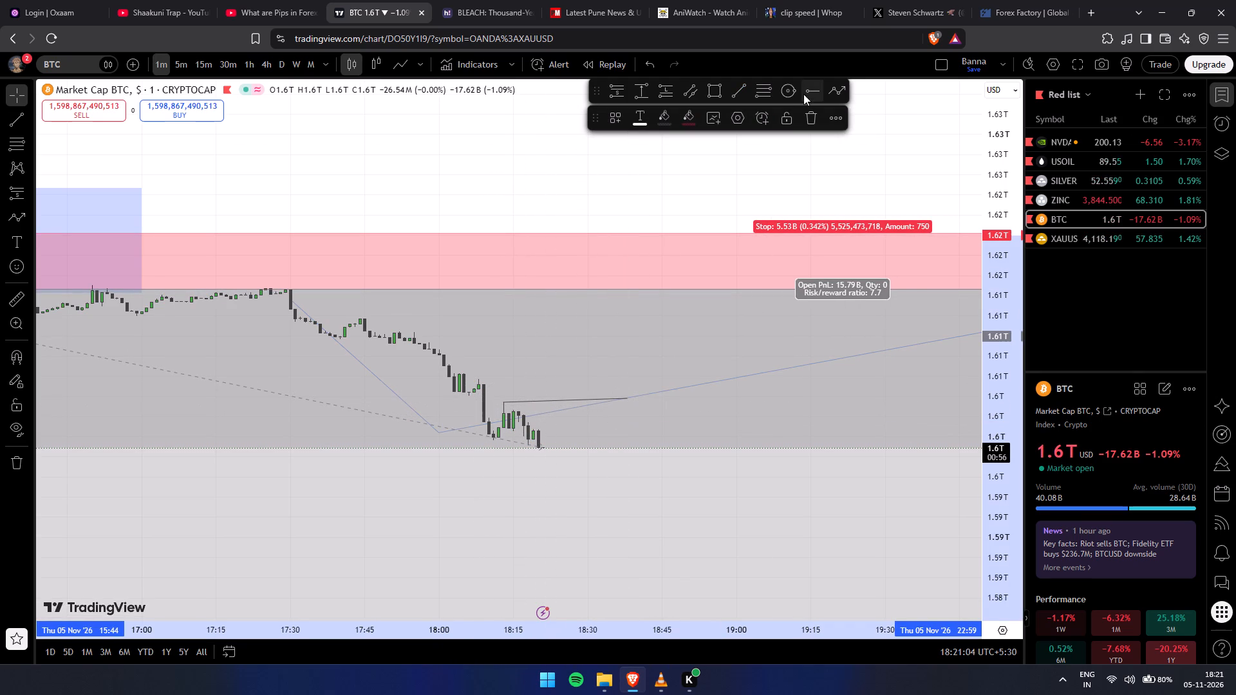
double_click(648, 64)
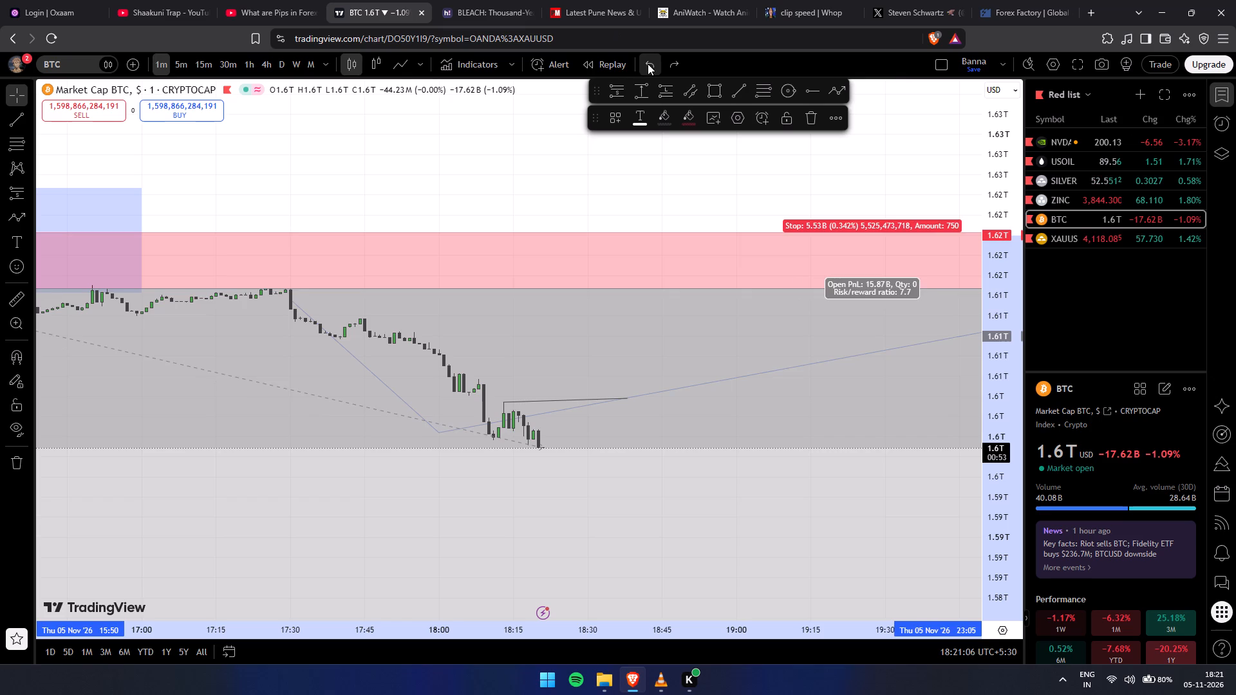
Move the trend line up to the top of the last sharp drop, about 18:08 to 18:33, and level its far end.
left_click(525, 402)
left_click(507, 399)
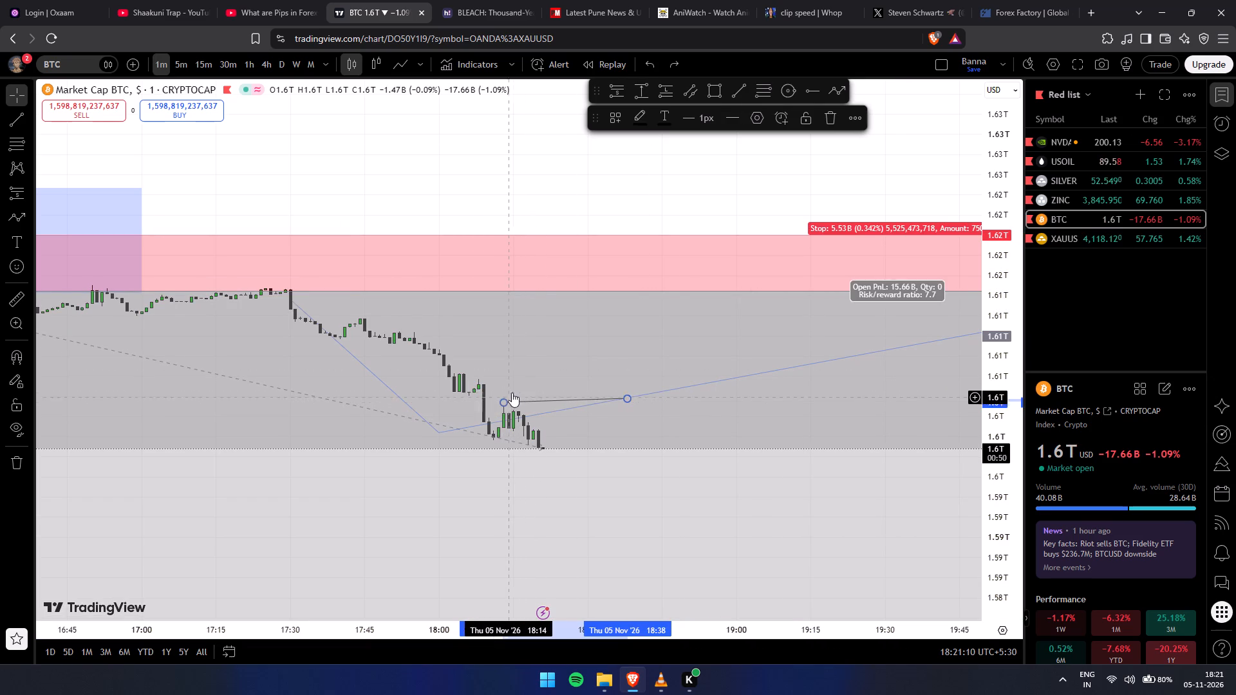
left_click_drag(518, 402, 498, 377)
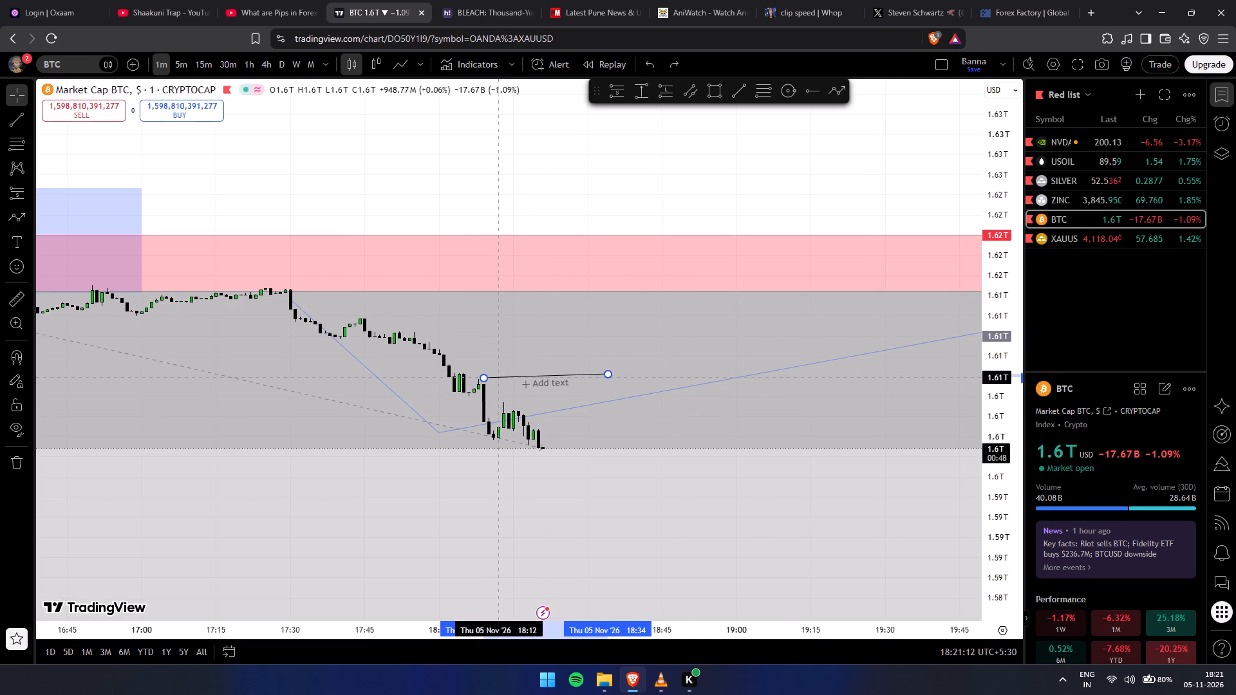
left_click_drag(498, 377, 495, 378)
left_click_drag(603, 371, 604, 378)
left_click(599, 403)
Draw a second near-horizontal trend line below the first, across the bounce's highs from about 18:09 to 18:23.
scroll(653, 463, "down", 2)
left_click_drag(989, 463, 959, 319)
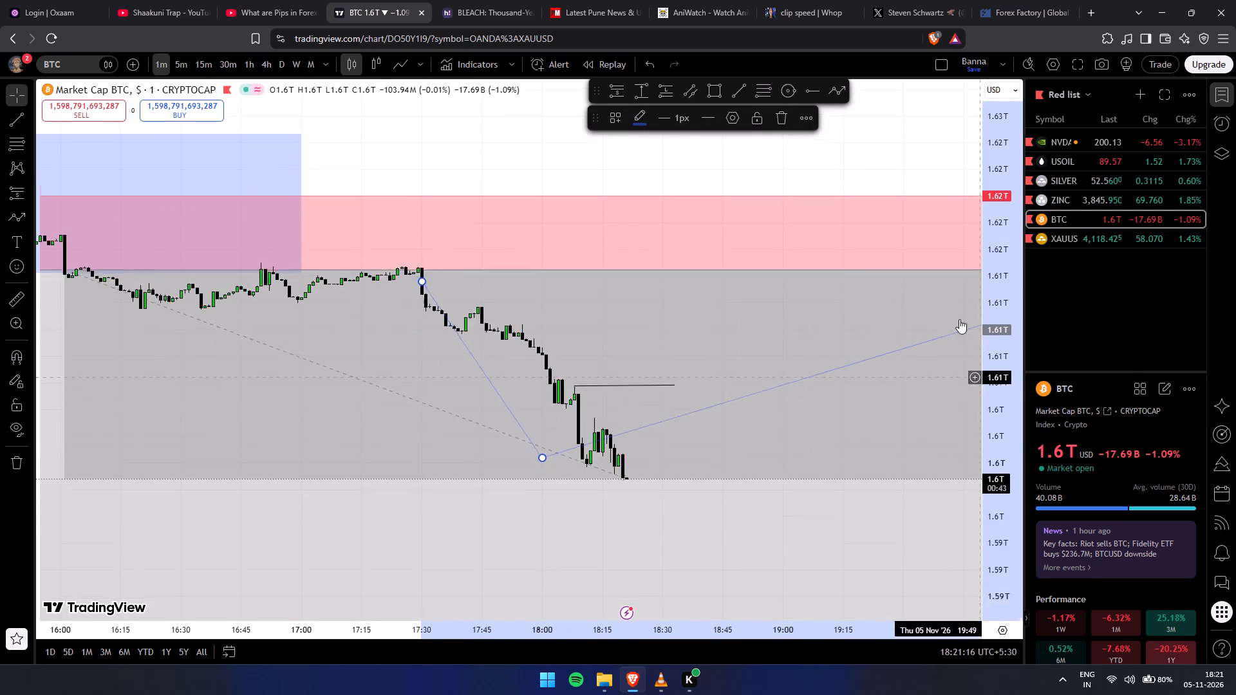
left_click_drag(959, 319, 957, 314)
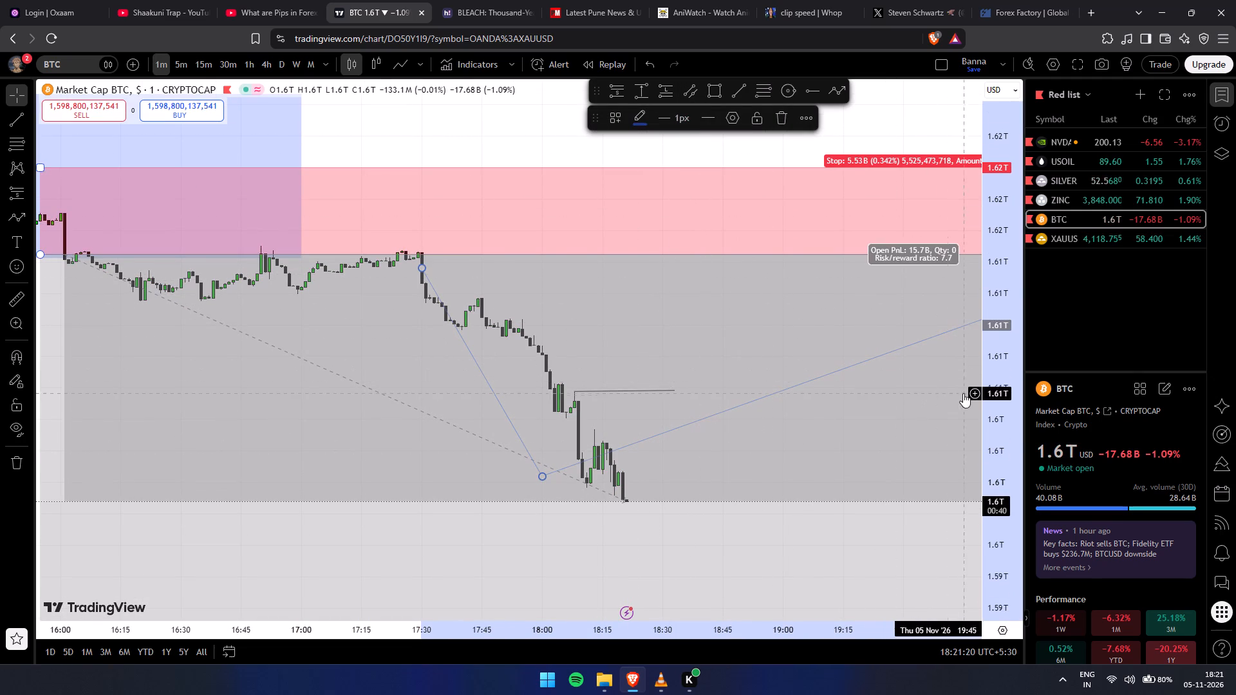
left_click_drag(991, 397, 966, 329)
left_click_drag(994, 290, 982, 490)
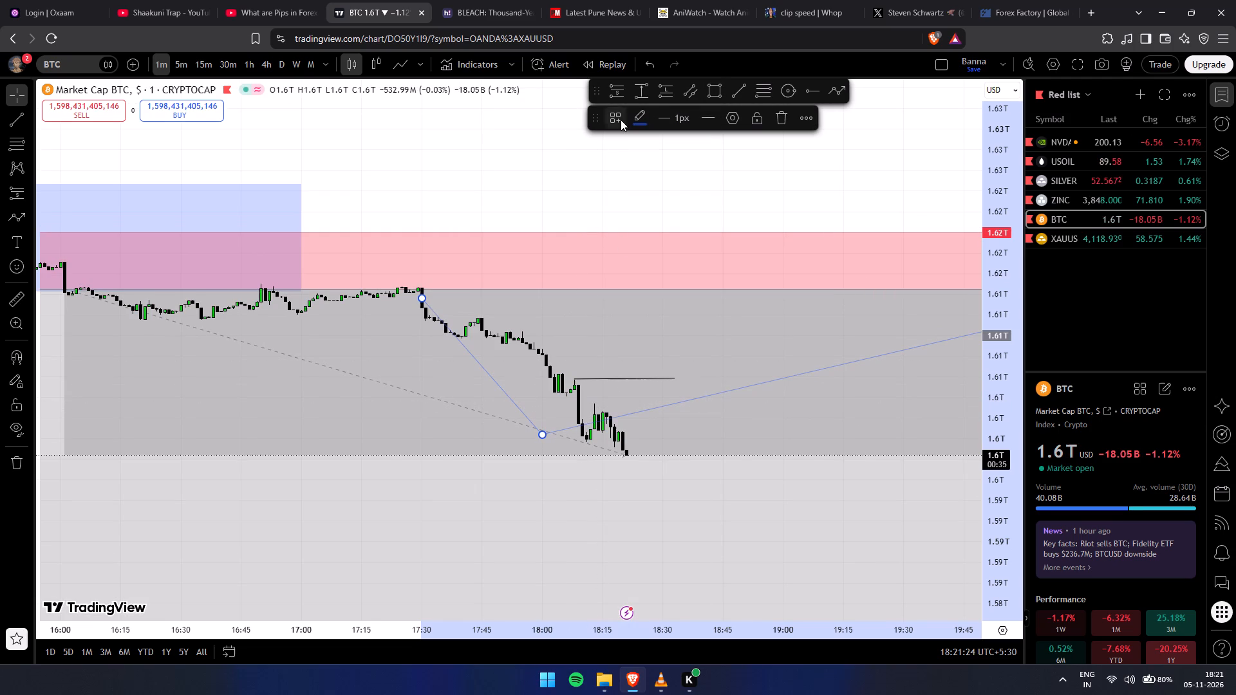
left_click(732, 91)
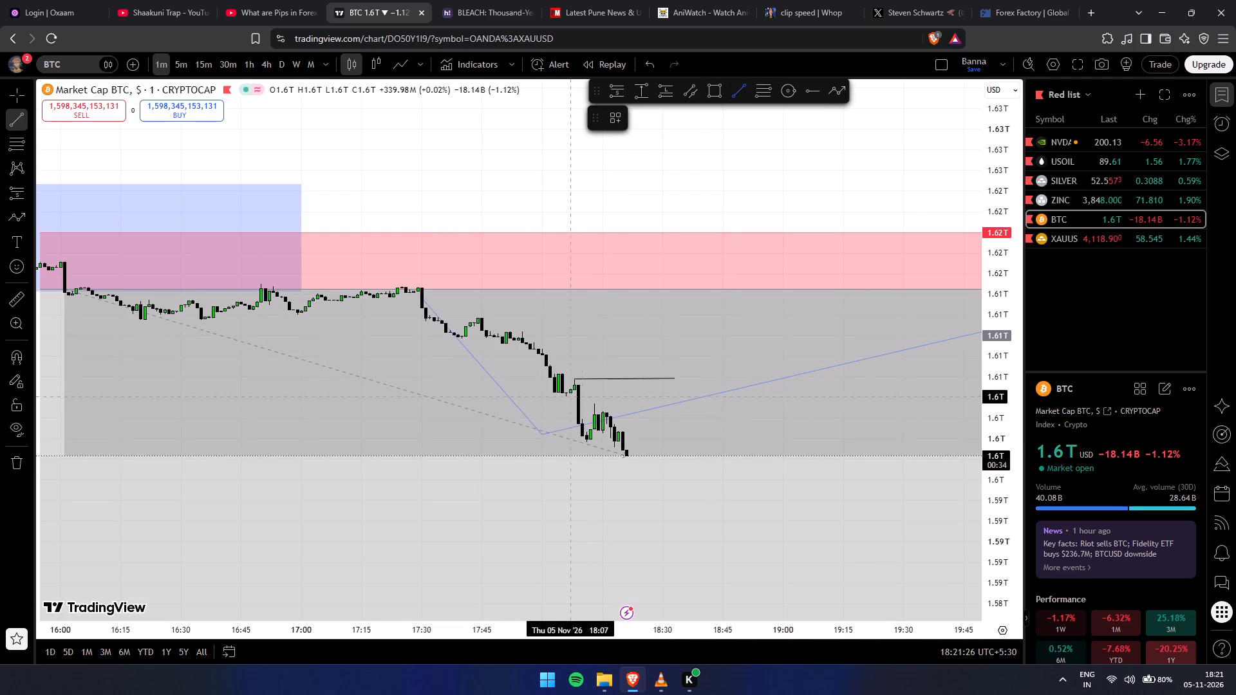
left_click(579, 417)
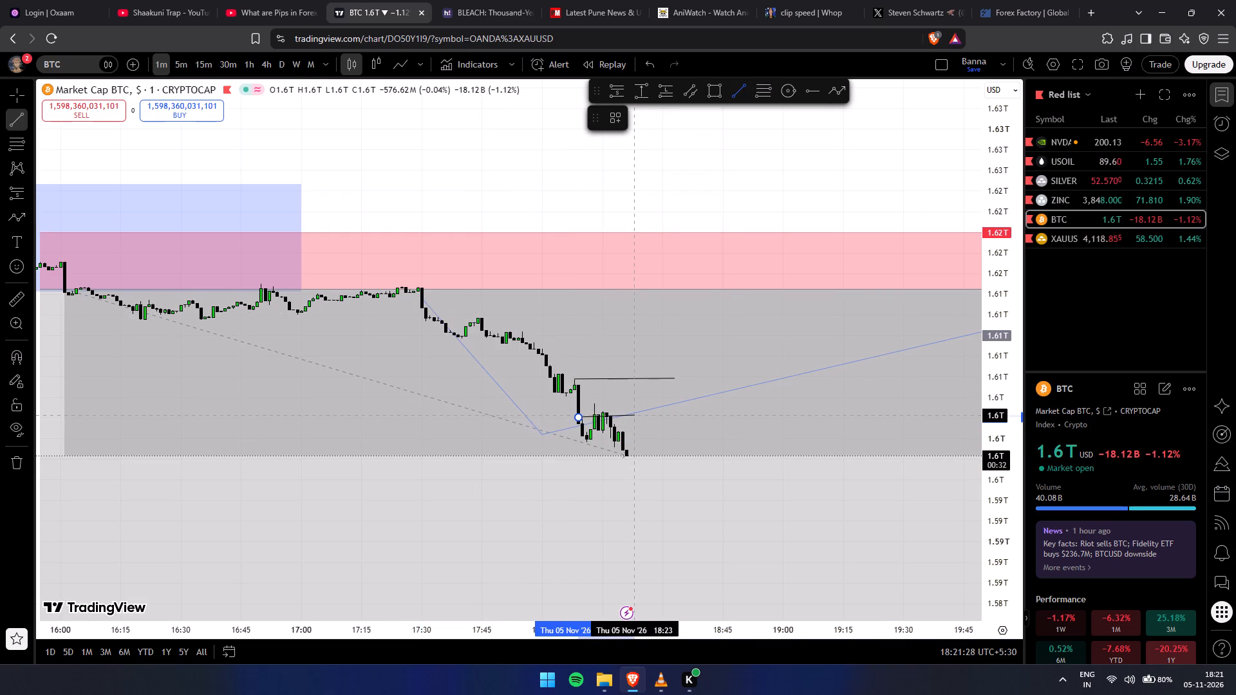
left_click(636, 416)
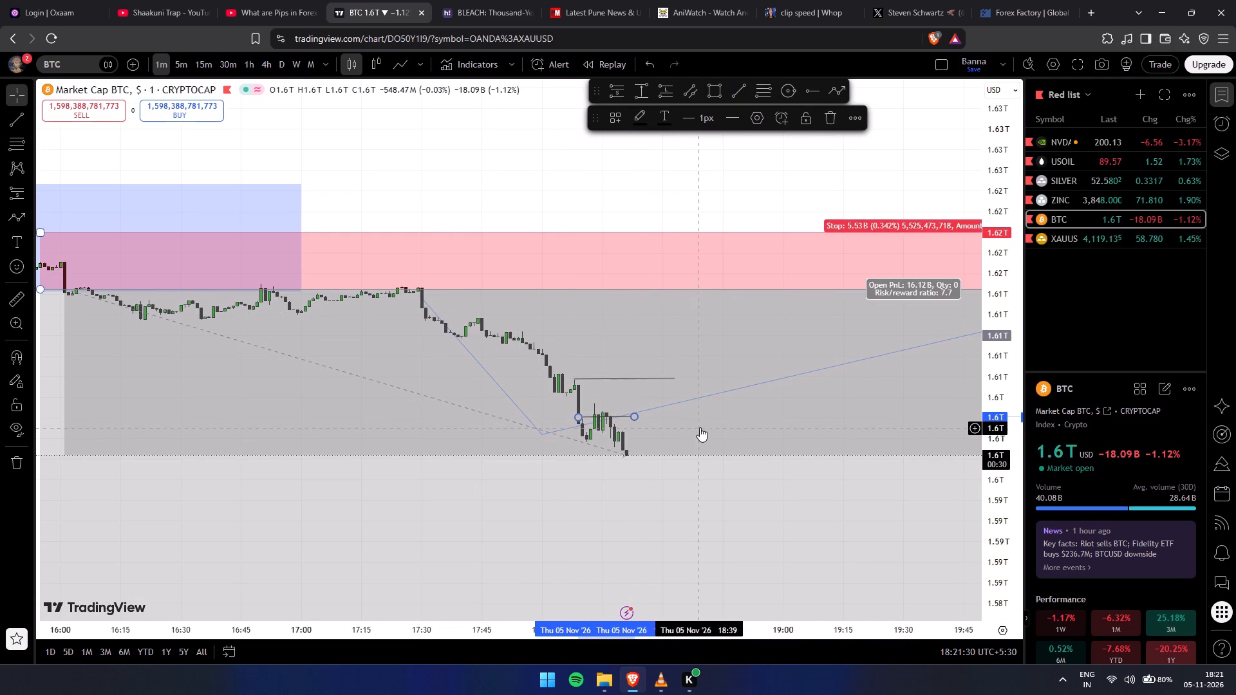
Place a short position at 18:11 just below the lower trend line, with its stop above the upper line at 0.312%.
scroll(710, 467, "down", 1)
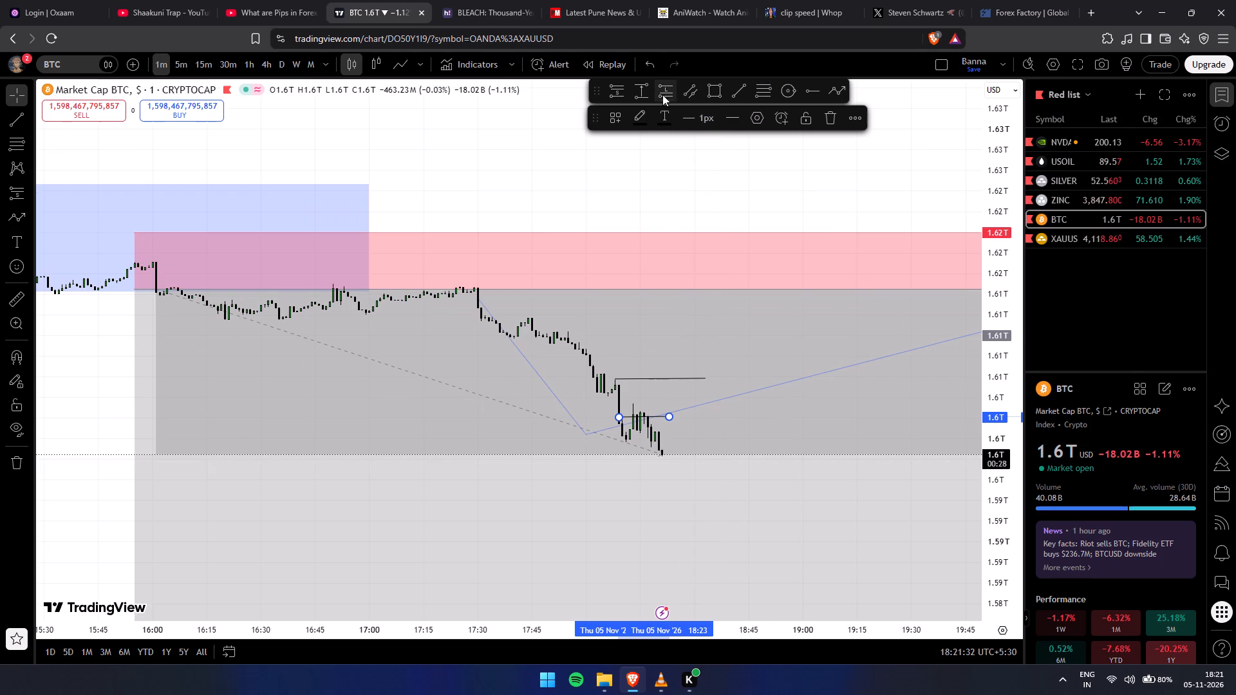
left_click(623, 91)
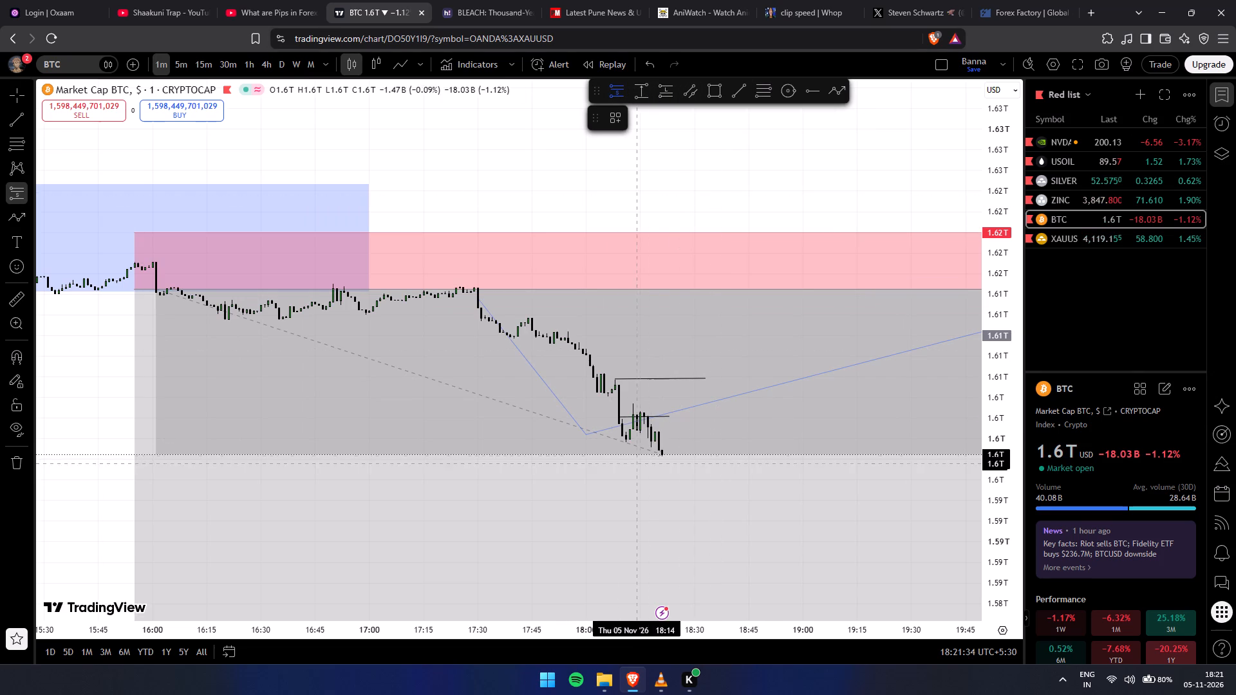
left_click(626, 422)
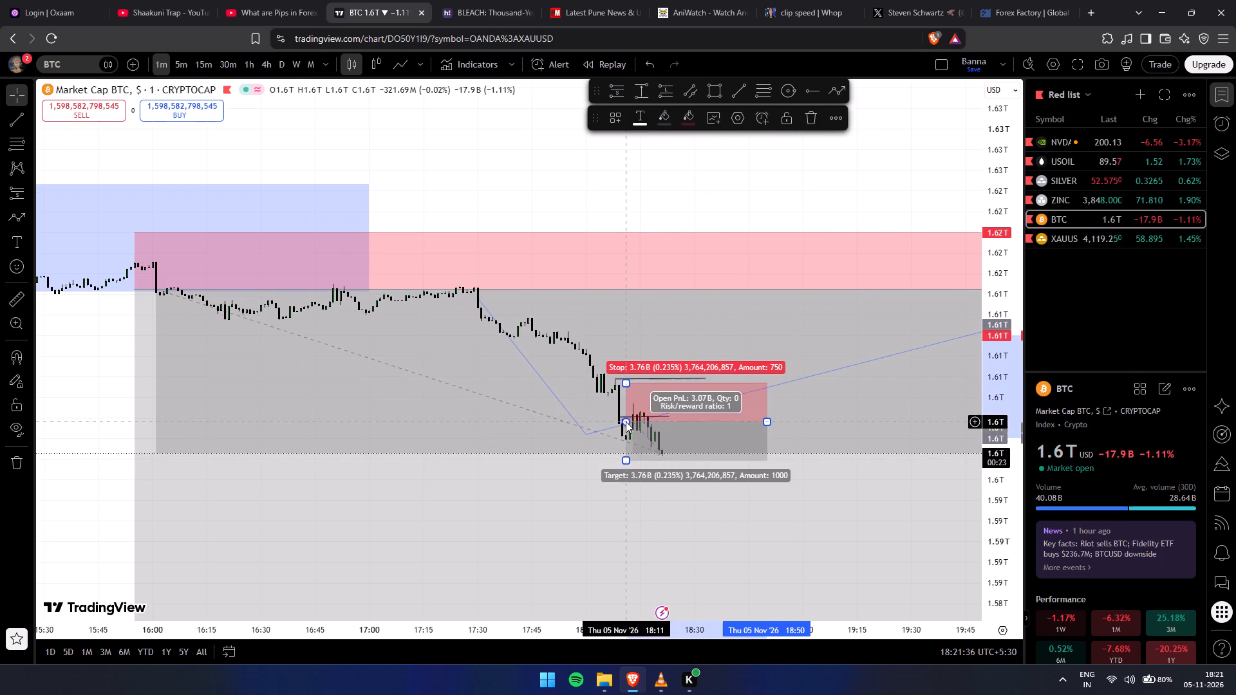
left_click_drag(625, 380, 623, 370)
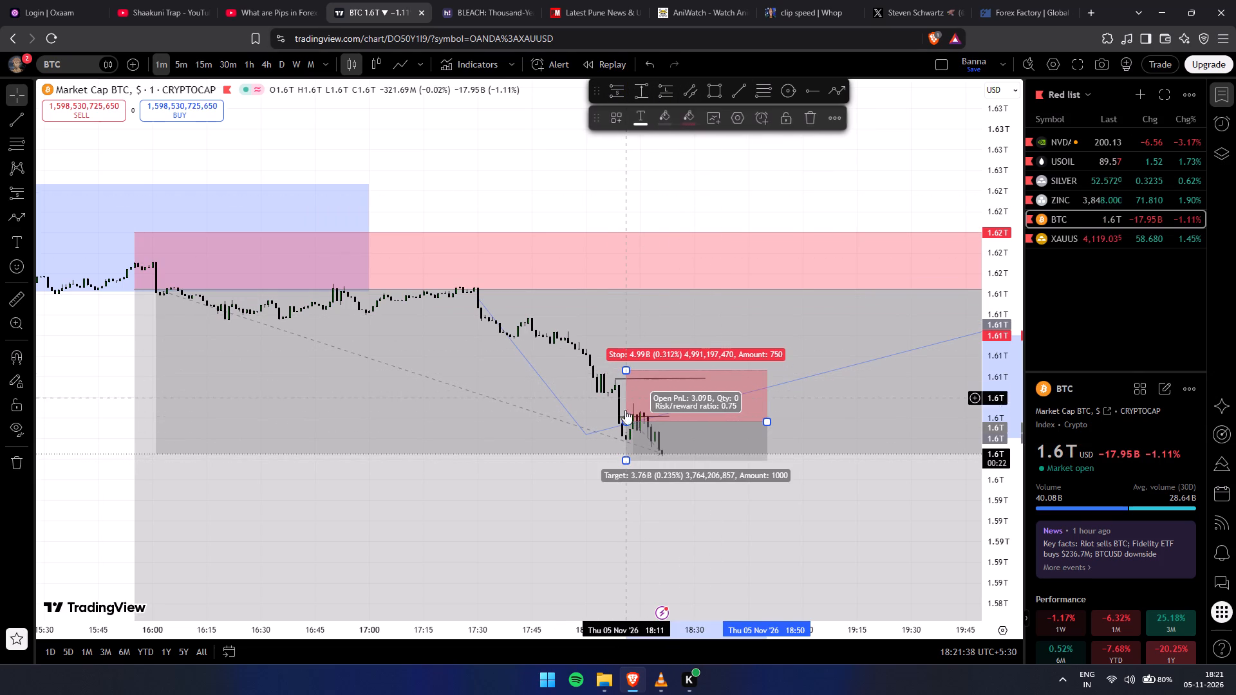
Extend the new short position's target down to the top of the upper of the two lower blue zones, near 1.58T.
left_click_drag(627, 458, 613, 633)
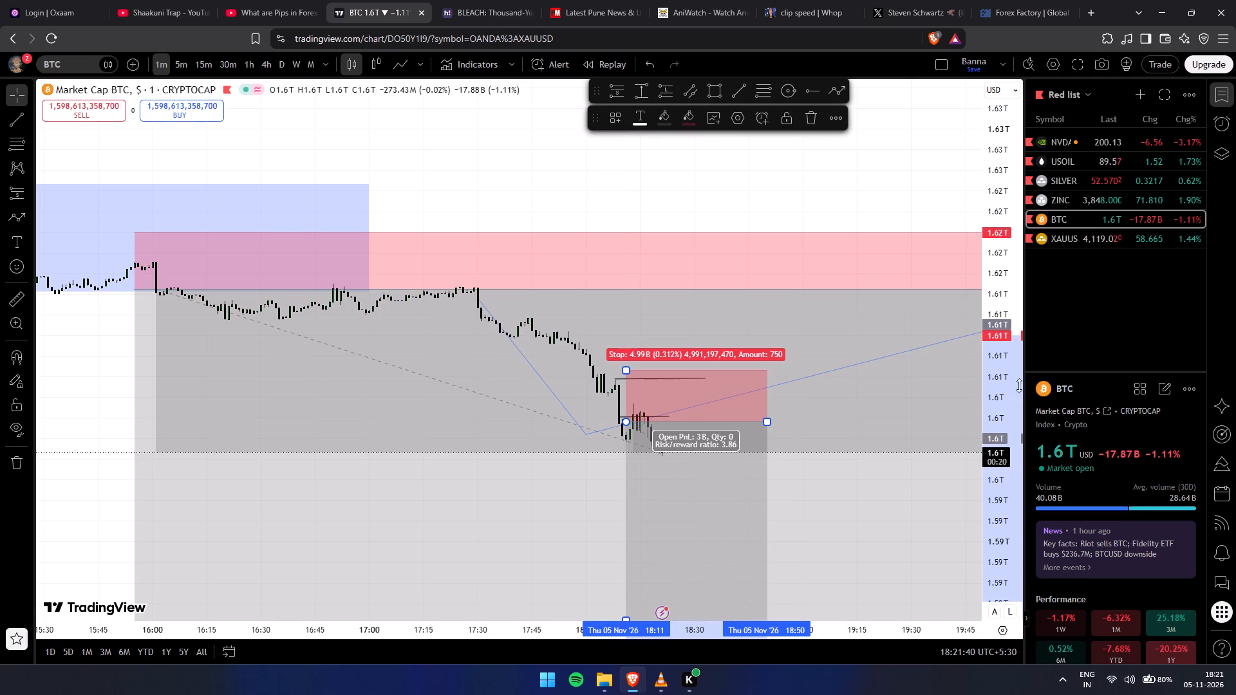
left_click_drag(993, 389, 968, 594)
scroll(953, 571, "down", 2)
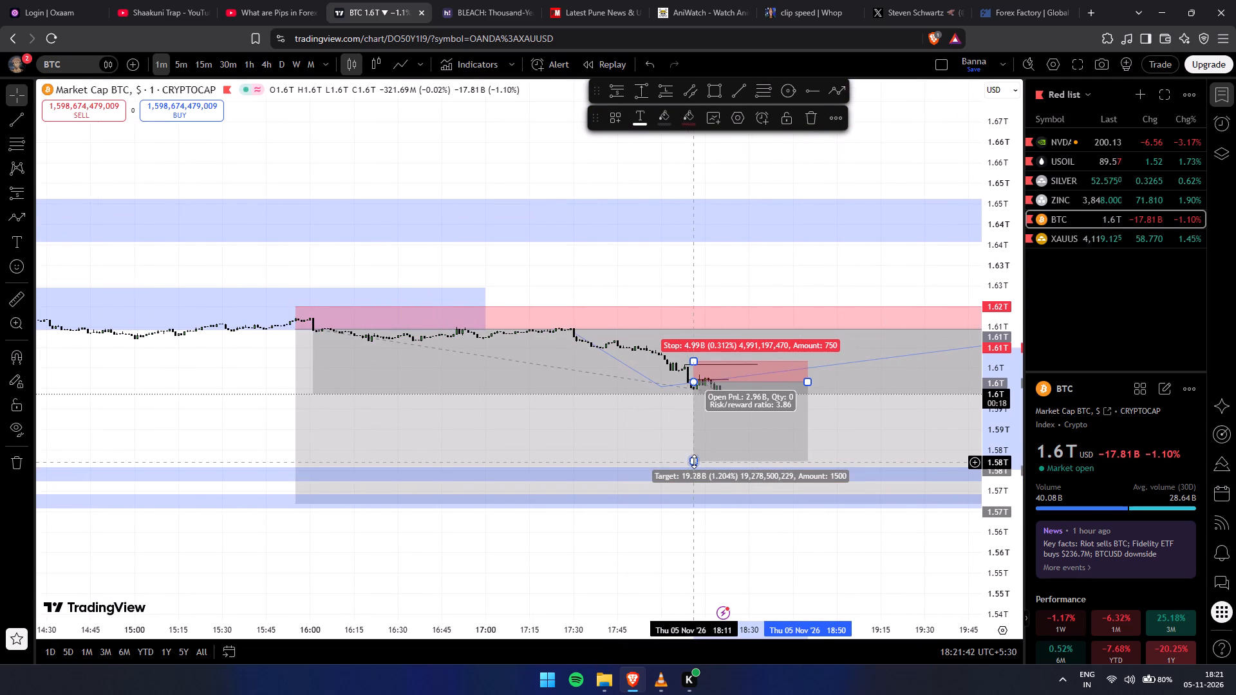
left_click_drag(694, 461, 694, 469)
left_click(718, 595)
scroll(778, 591, "down", 4)
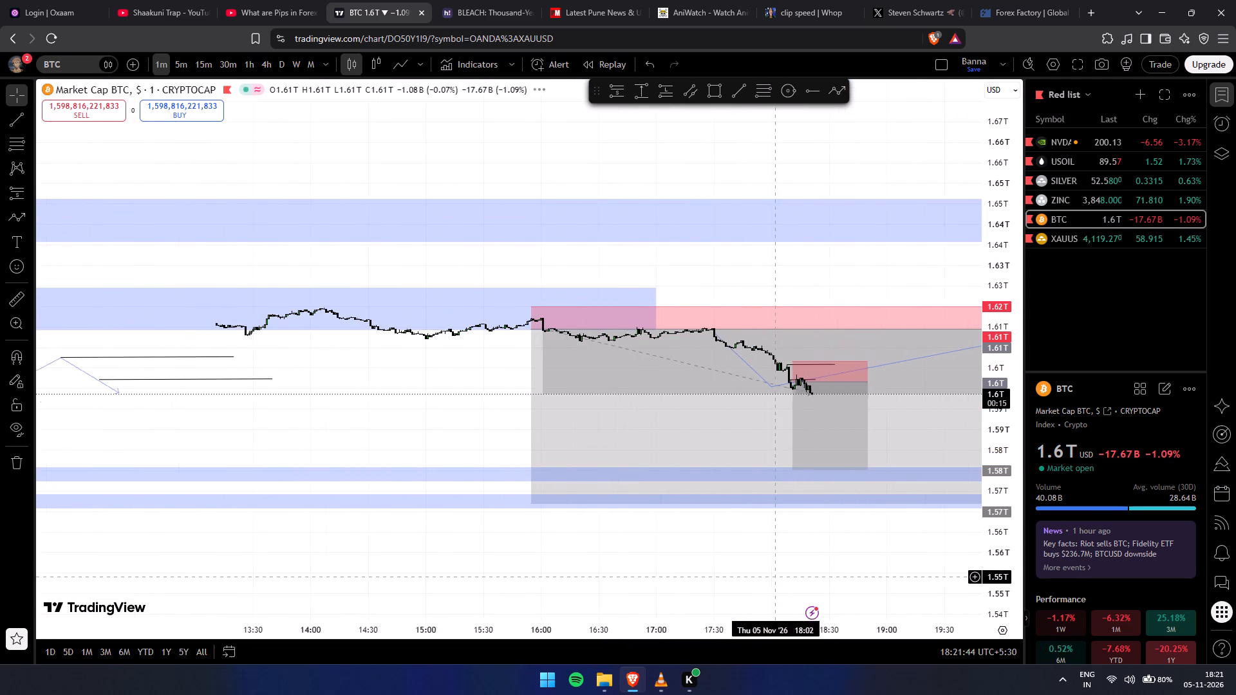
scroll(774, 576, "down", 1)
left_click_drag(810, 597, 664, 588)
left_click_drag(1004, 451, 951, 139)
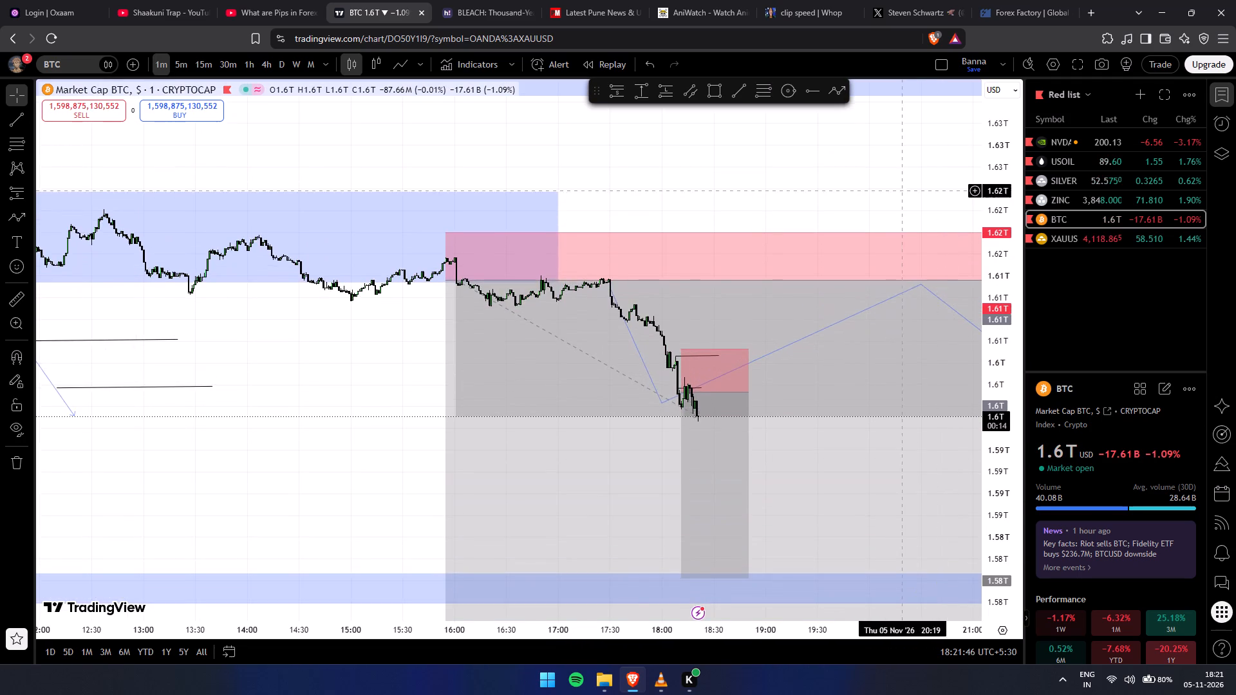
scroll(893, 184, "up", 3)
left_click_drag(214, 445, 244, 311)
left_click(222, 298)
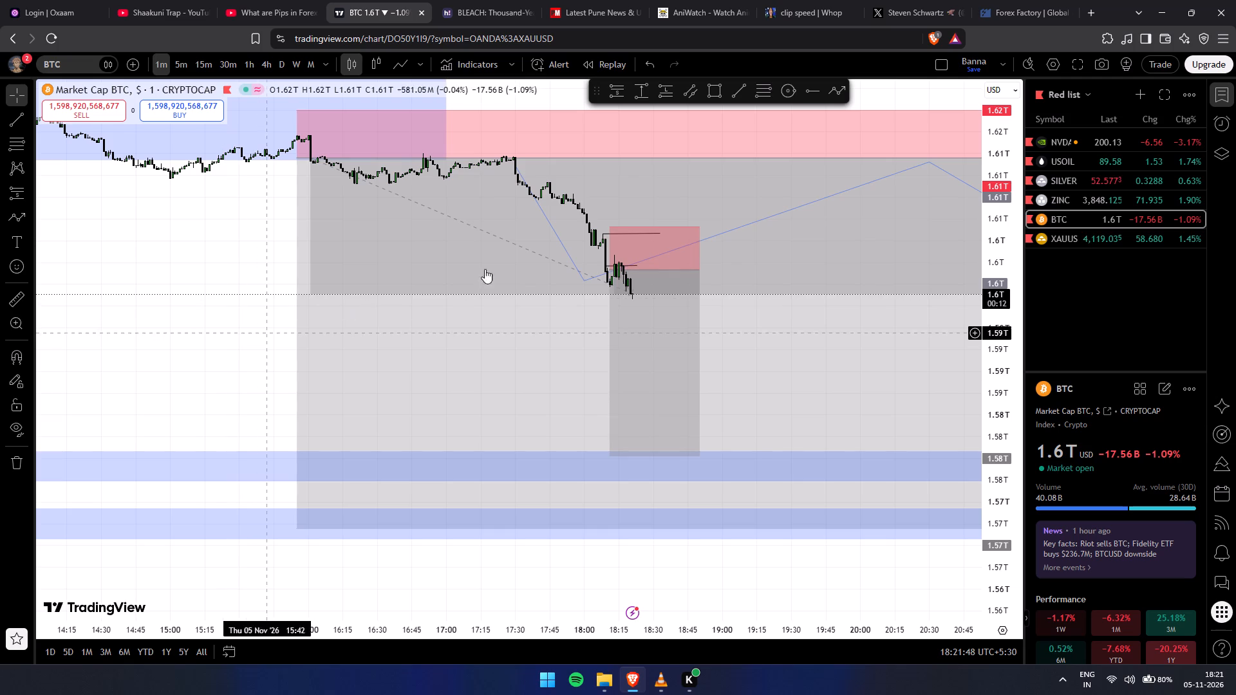
Switch the chart to gold, XAUUSD, and look over its recent 1-minute price action.
left_click(1078, 226)
left_click(1074, 241)
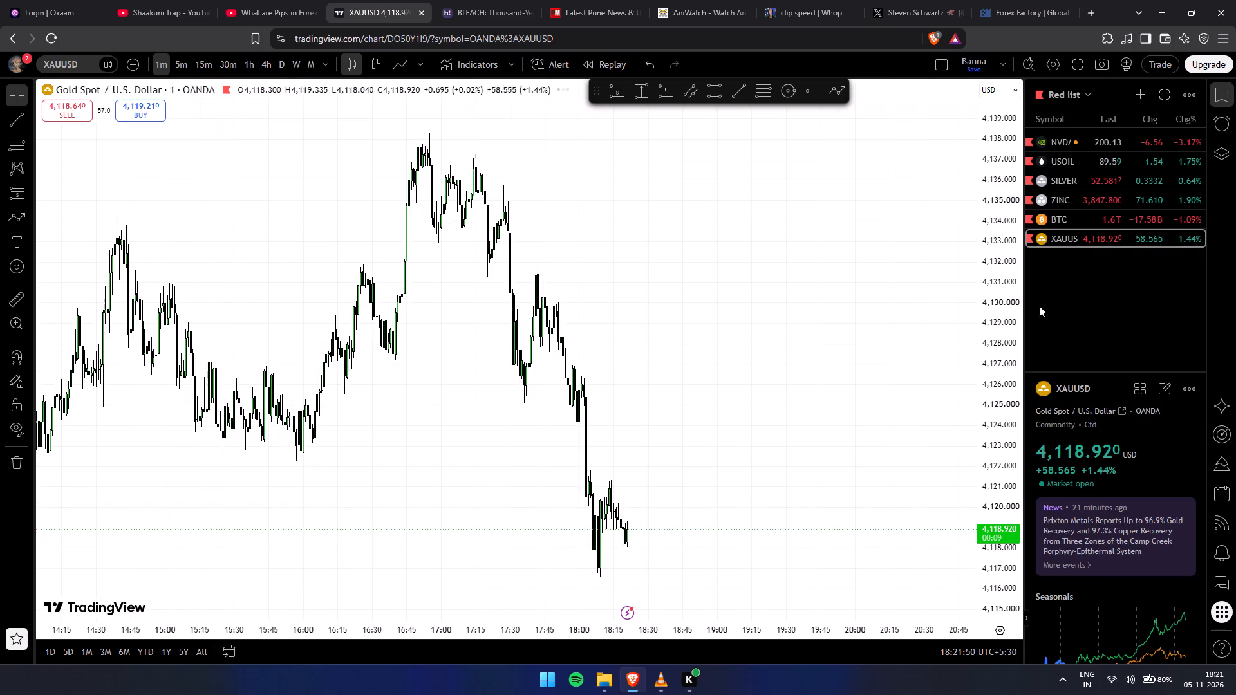
left_click_drag(999, 292, 968, 582)
scroll(937, 519, "down", 9)
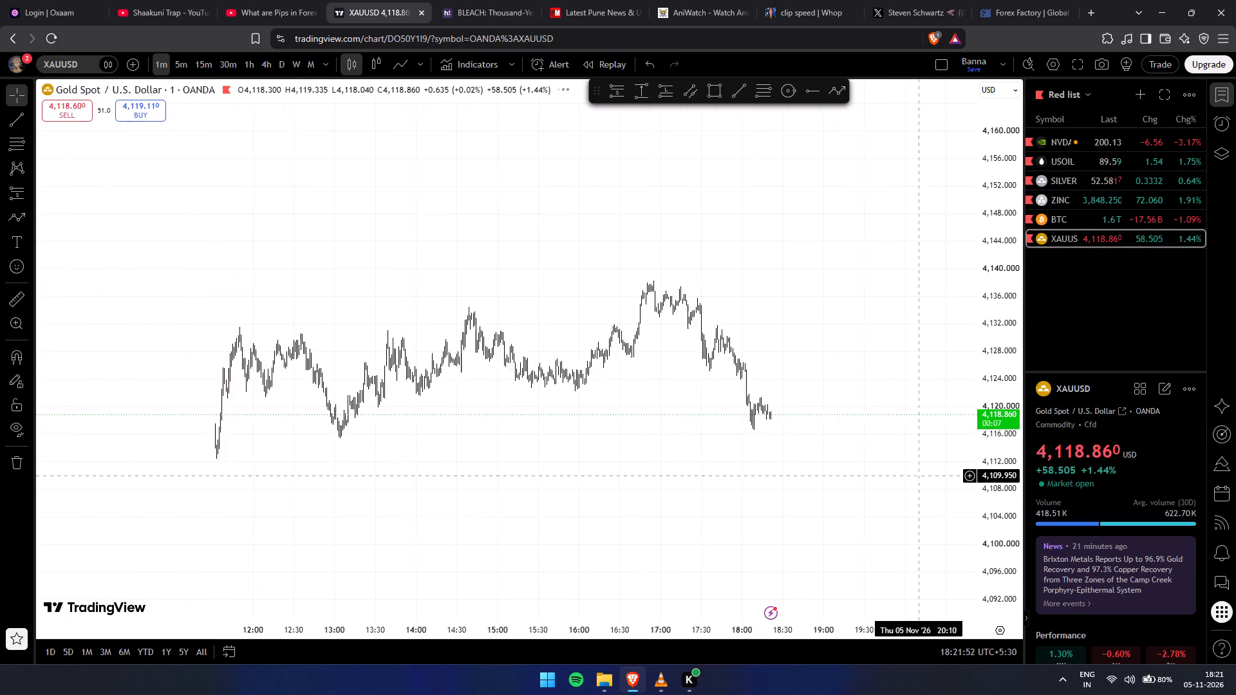
scroll(918, 480, "up", 2)
scroll(918, 479, "down", 2)
left_click_drag(900, 473, 879, 263)
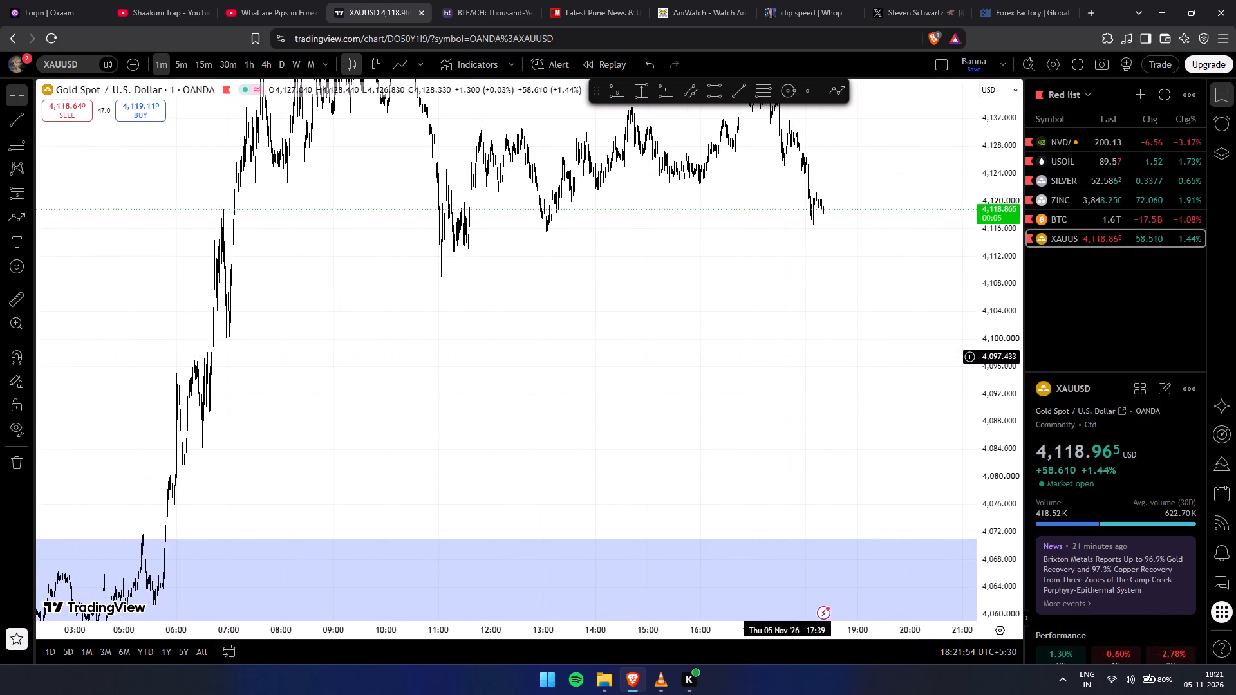
scroll(785, 364, "up", 5)
Examine gold's rally and the existing blue demand zones beneath it on the 1-hour timeframe.
left_click(225, 66)
left_click(242, 65)
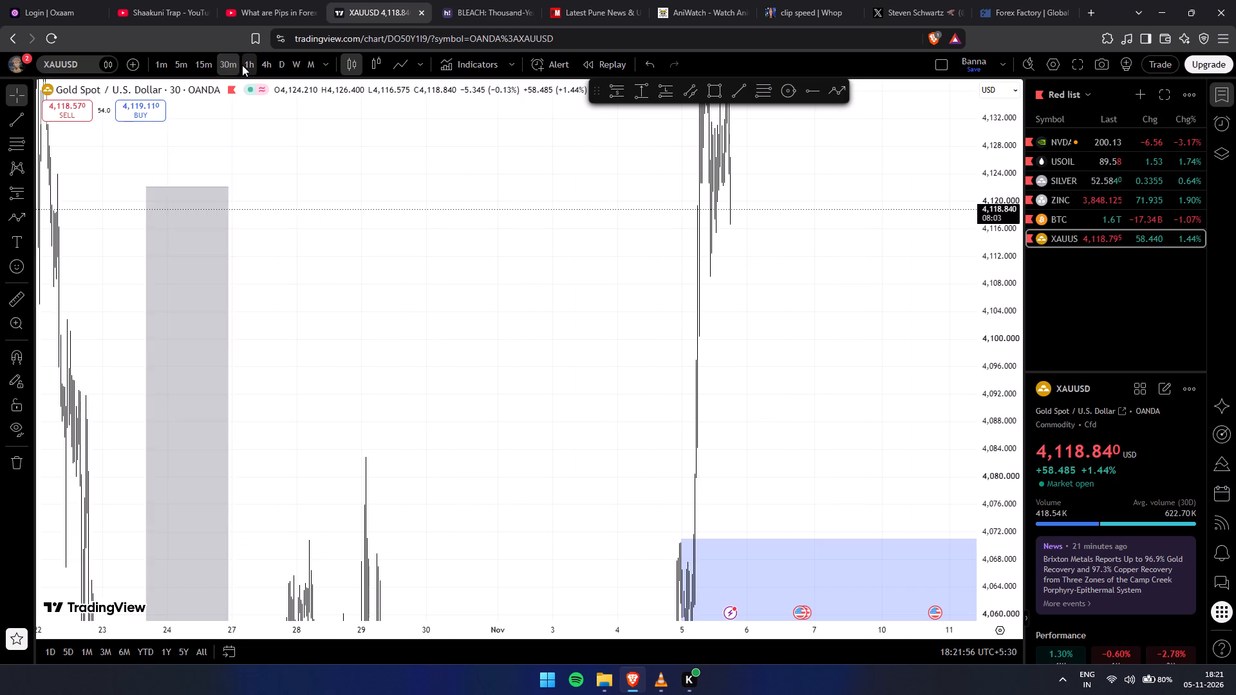
left_click_drag(623, 389, 547, 203)
left_click_drag(737, 263, 729, 223)
scroll(767, 524, "up", 5)
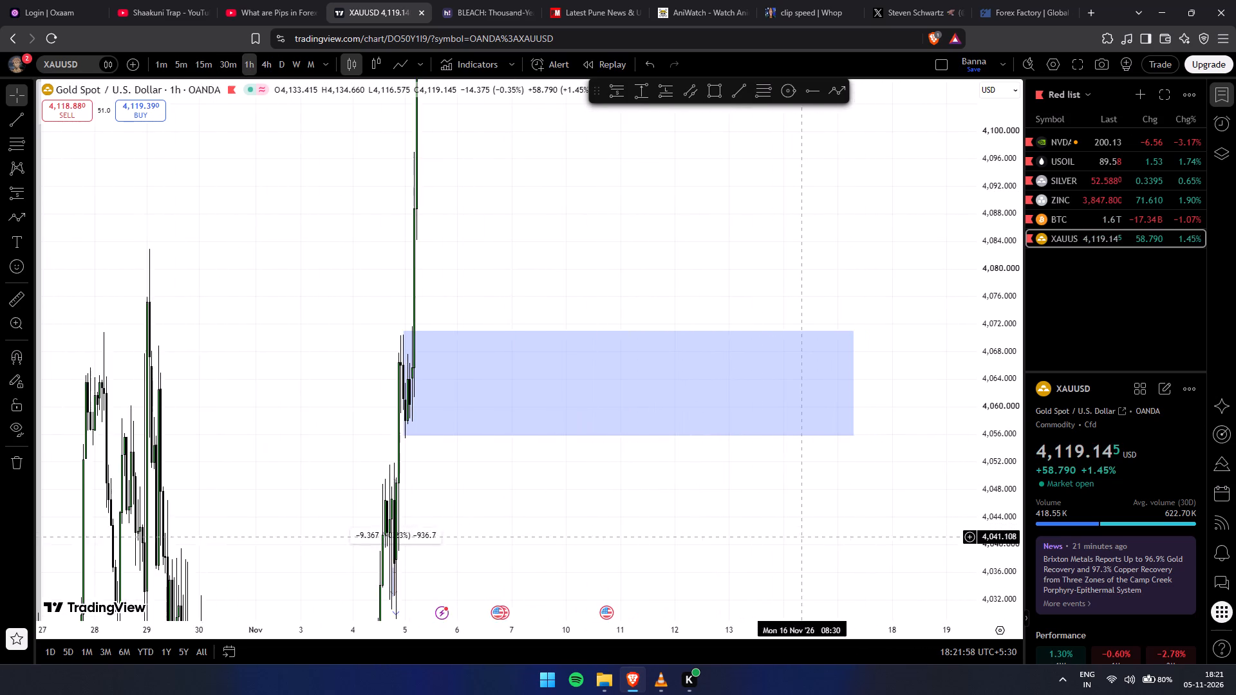
left_click_drag(760, 532, 807, 514)
left_click_drag(1003, 308, 996, 654)
scroll(848, 515, "up", 6)
left_click_drag(715, 526, 1143, 535)
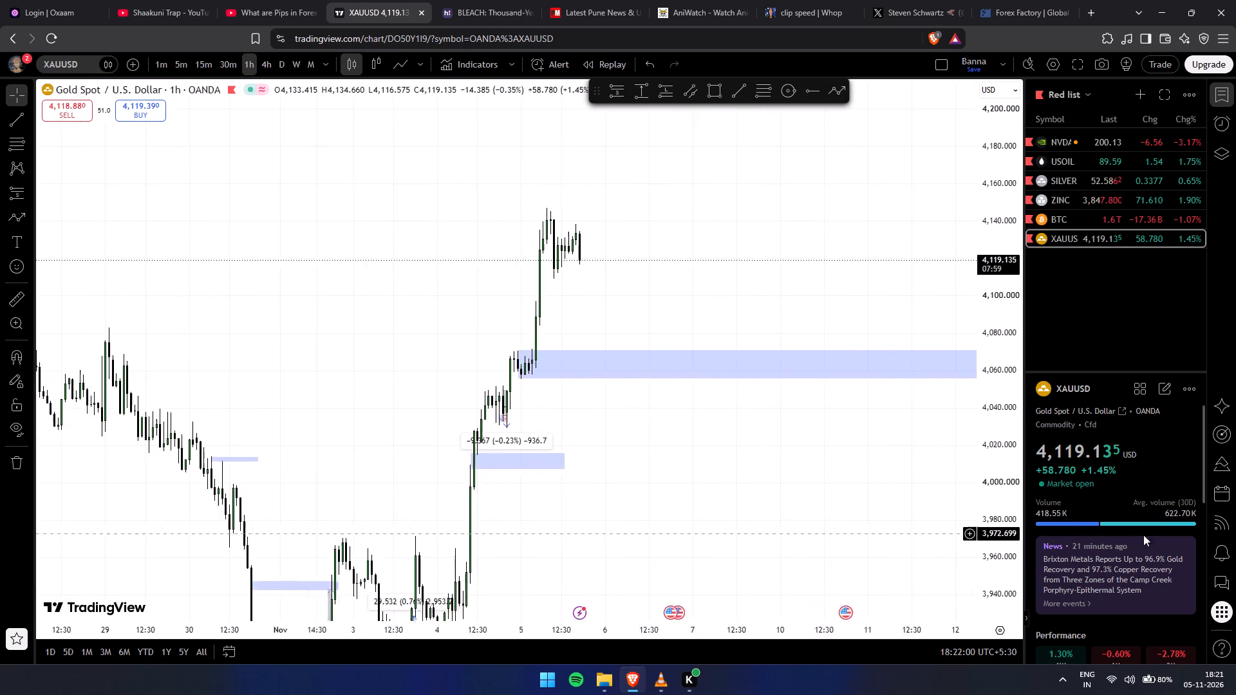
left_click_drag(1143, 535, 1232, 529)
left_click_drag(806, 506, 918, 494)
scroll(885, 492, "up", 5)
left_click_drag(1006, 492, 1009, 246)
scroll(864, 454, "up", 6)
left_click_drag(697, 443, 926, 358)
scroll(754, 438, "up", 5)
left_click_drag(704, 440, 926, 421)
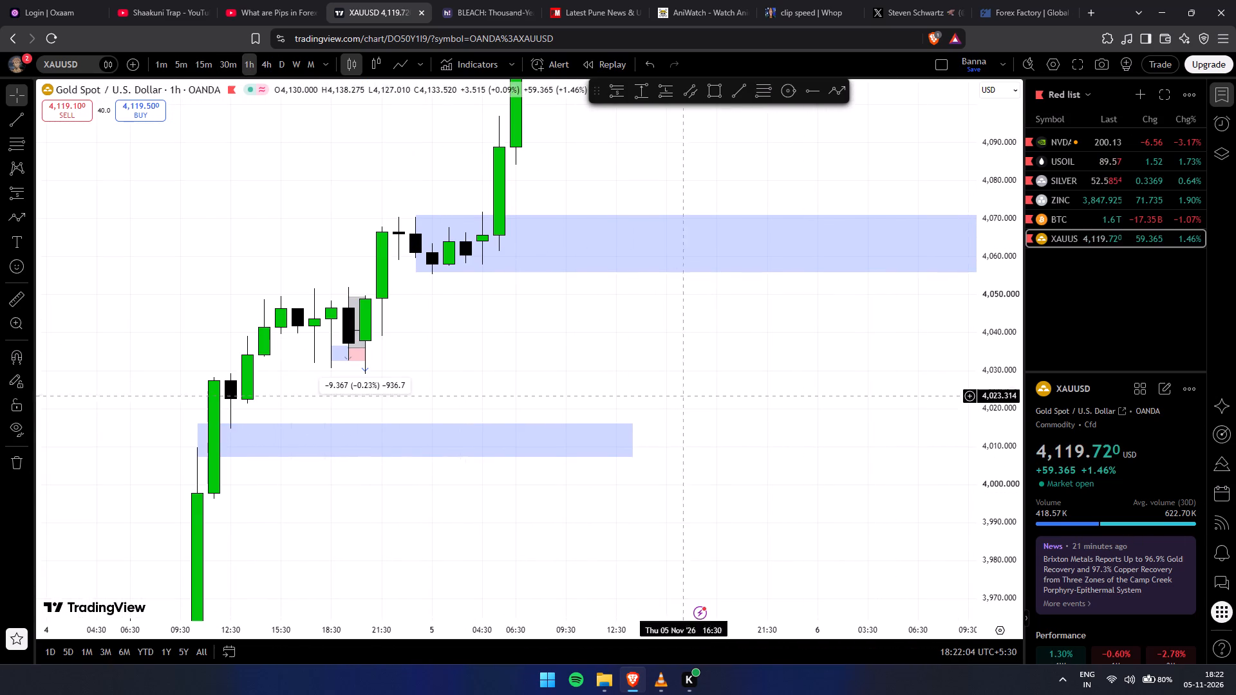
Switch to the 30-minute timeframe and examine the rally from the 4,060 zone up to the recent highs.
left_click(220, 58)
scroll(585, 333, "down", 5)
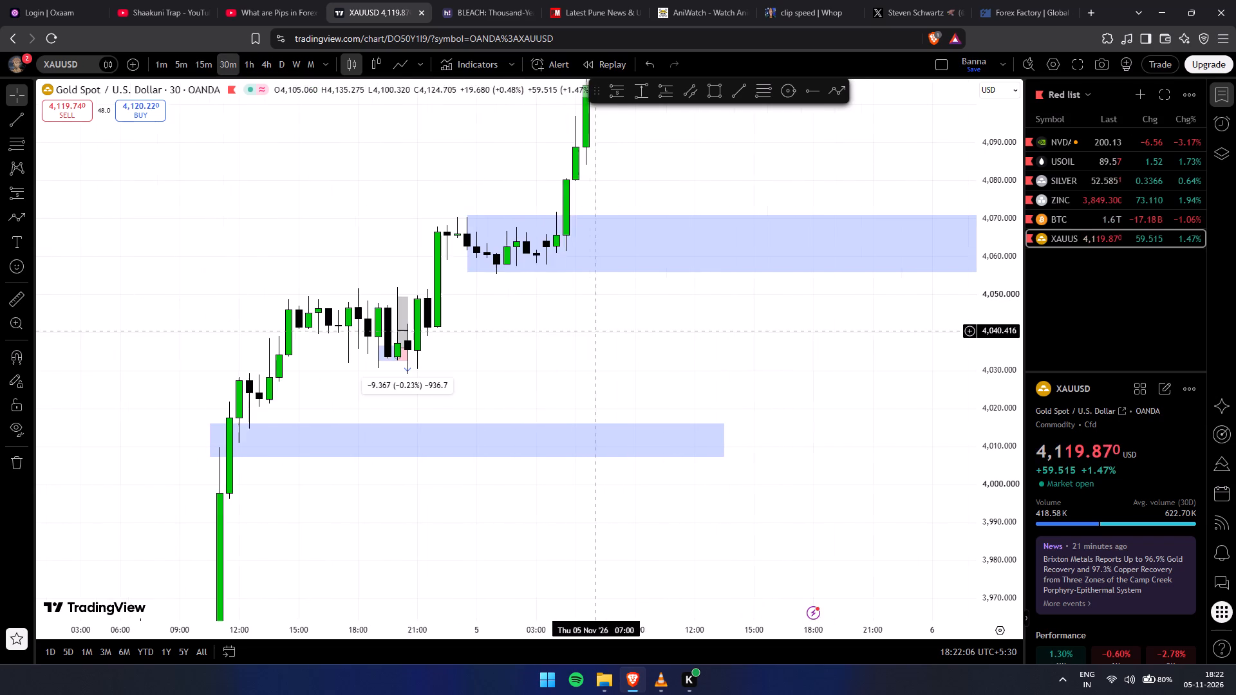
scroll(524, 328, "down", 1)
left_click(575, 274)
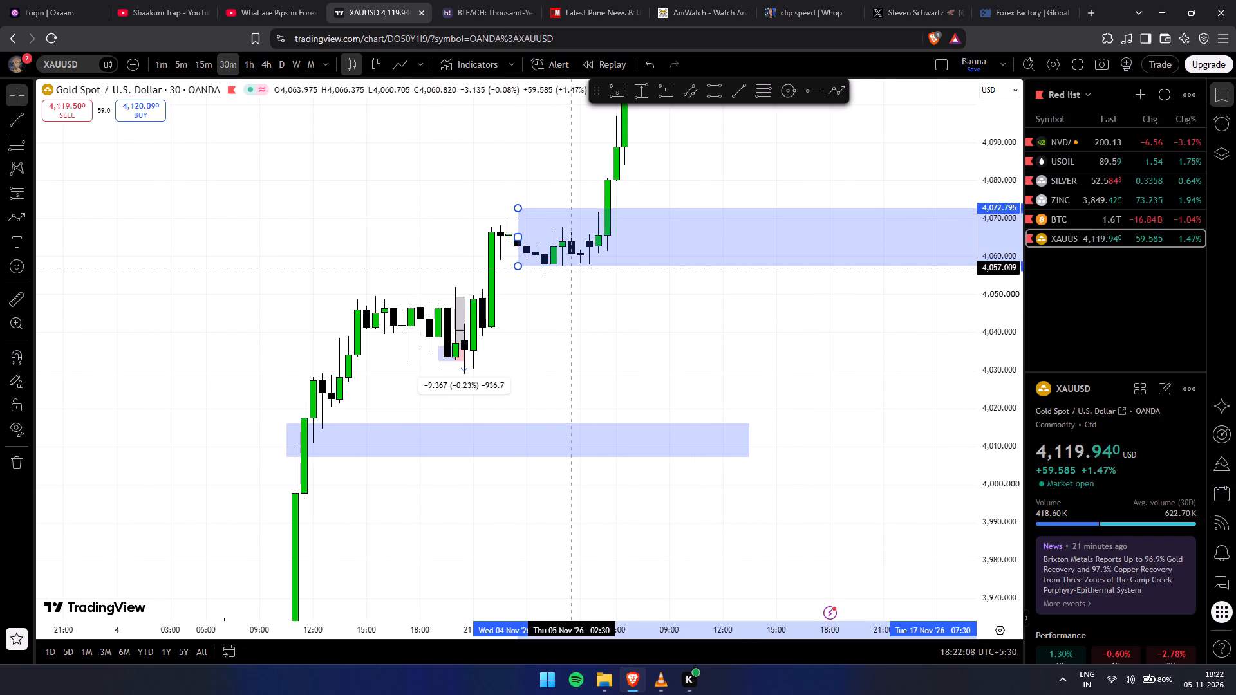
left_click(573, 311)
scroll(600, 353, "down", 4)
left_click_drag(675, 377, 445, 527)
left_click_drag(651, 225, 582, 331)
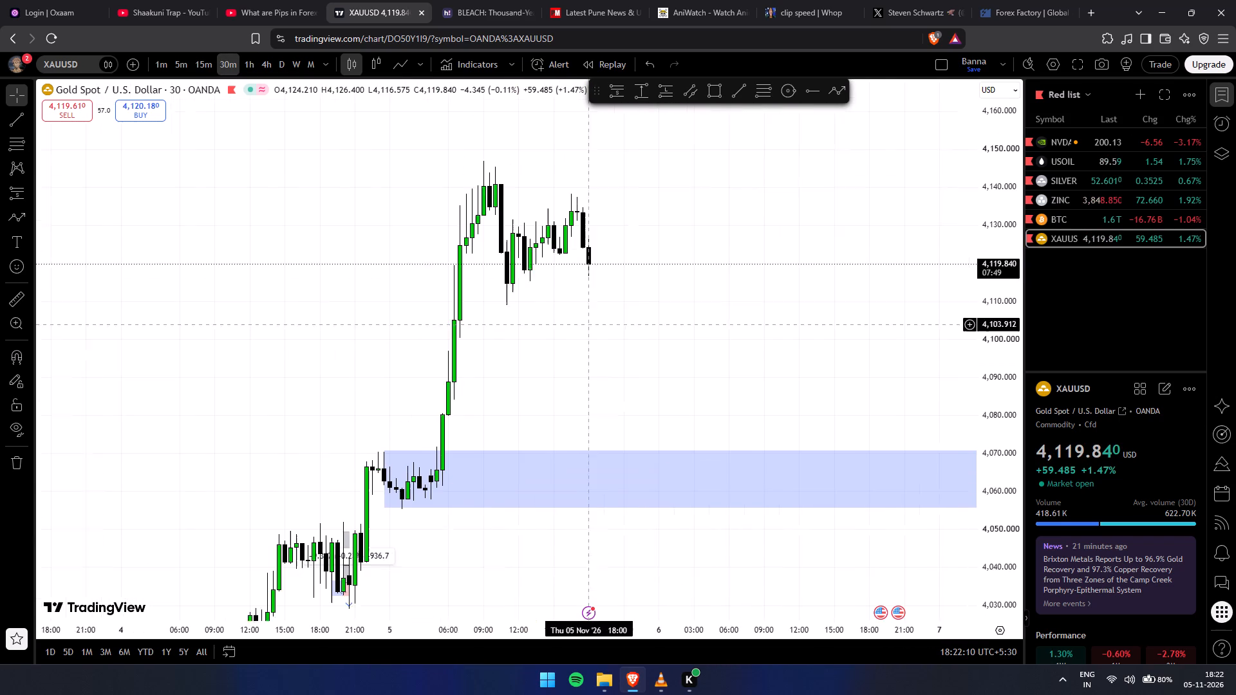
left_click_drag(582, 331, 580, 332)
left_click_drag(988, 208, 1003, 309)
scroll(894, 318, "down", 1)
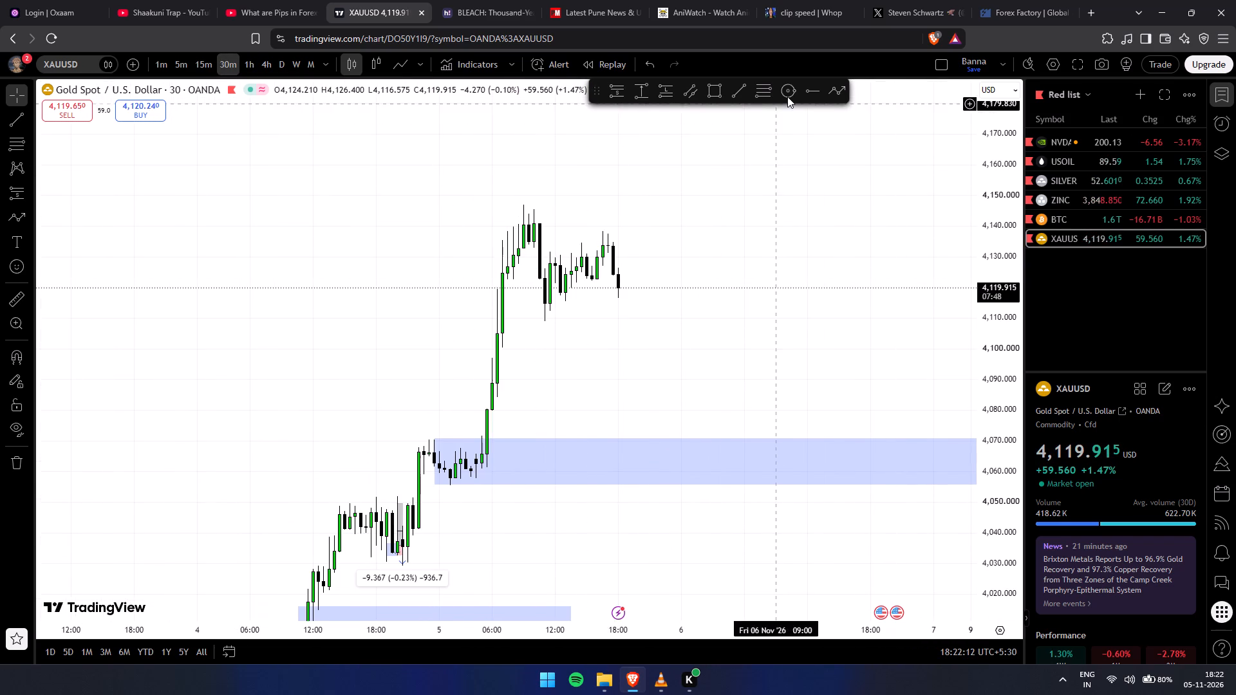
Draw a rectangle zone at the top of the rally, about 4,145 to 4,134, from 5 Nov 10:00 to 6 Nov 08:00.
left_click(706, 92)
left_click(535, 210)
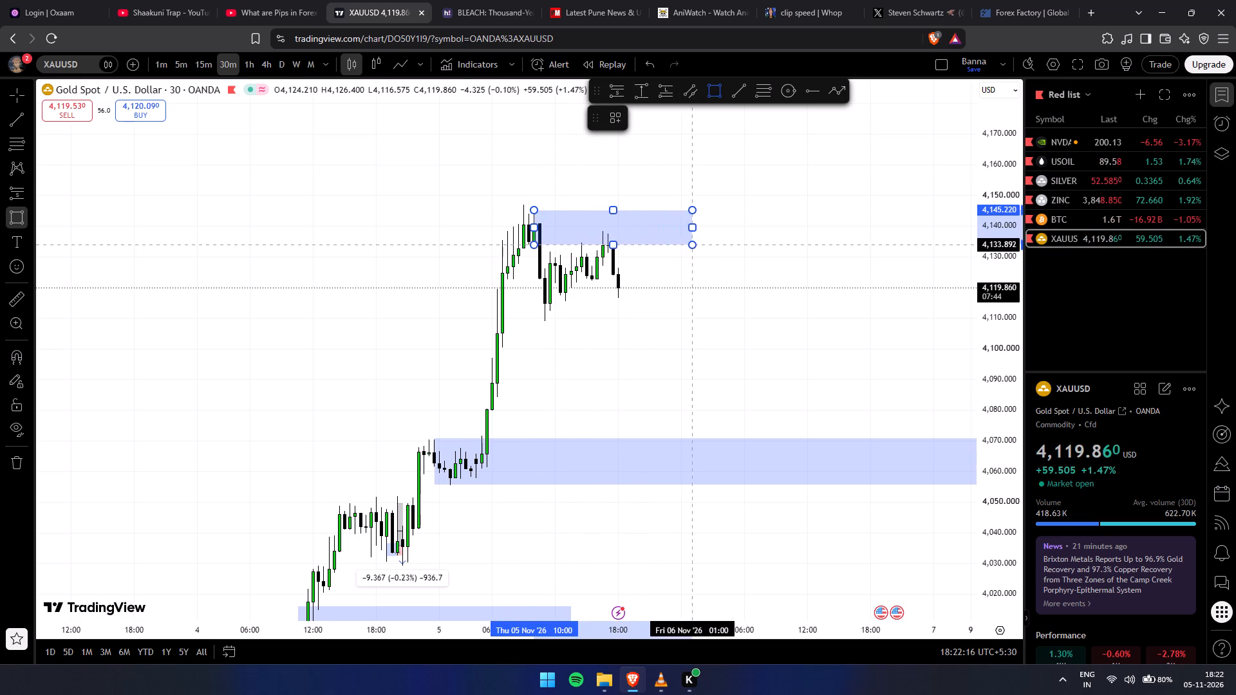
left_click(689, 245)
left_click(766, 277)
left_click_drag(695, 229, 763, 236)
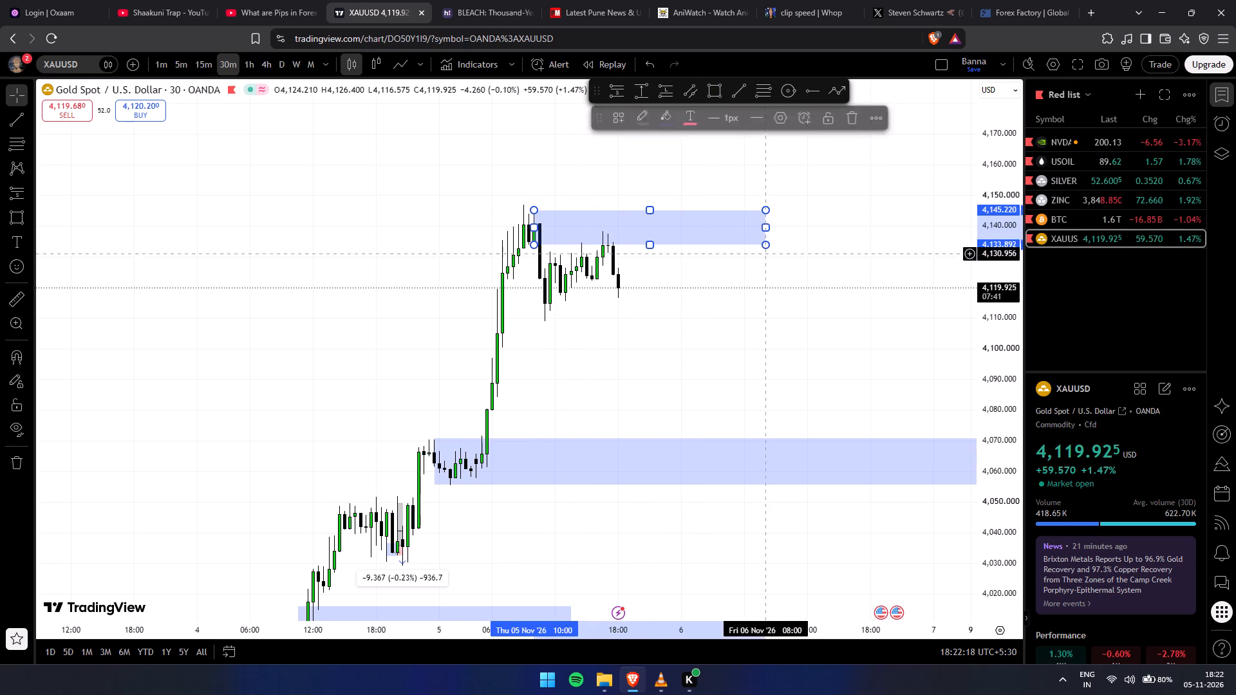
left_click(767, 279)
left_click(658, 233)
left_click(715, 313)
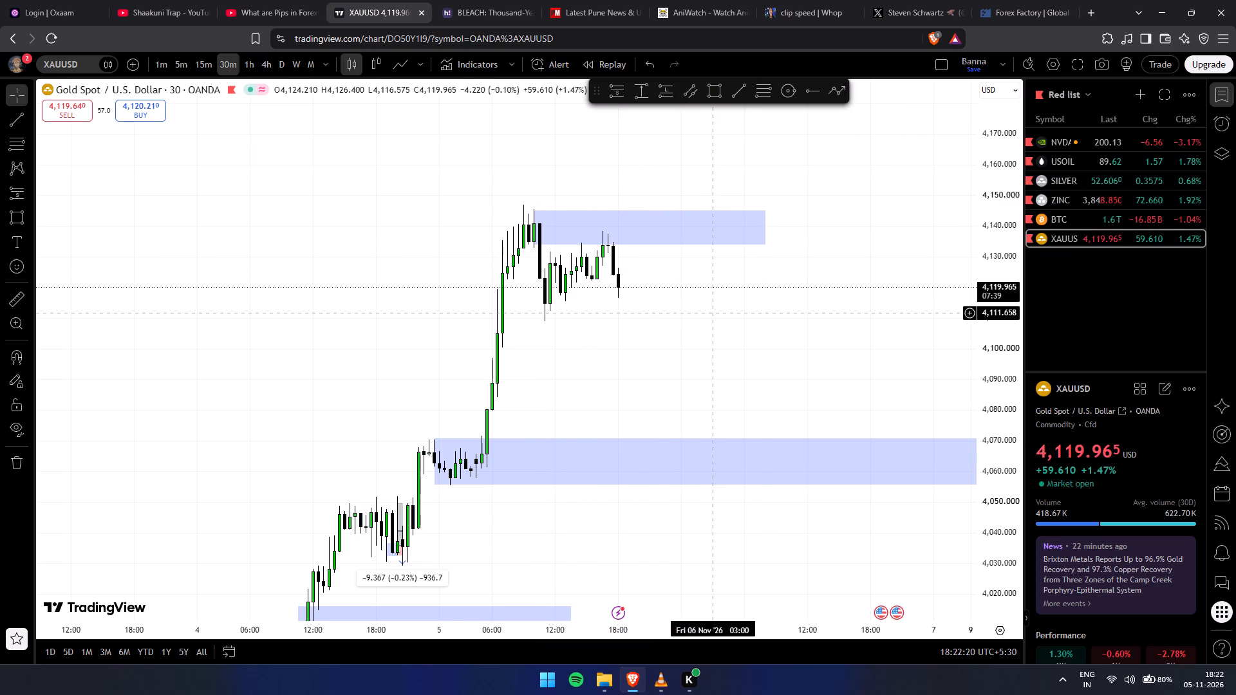
Check the new top zone against gold's price on the 4-hour timeframe.
scroll(669, 324, "down", 3)
scroll(659, 304, "up", 3)
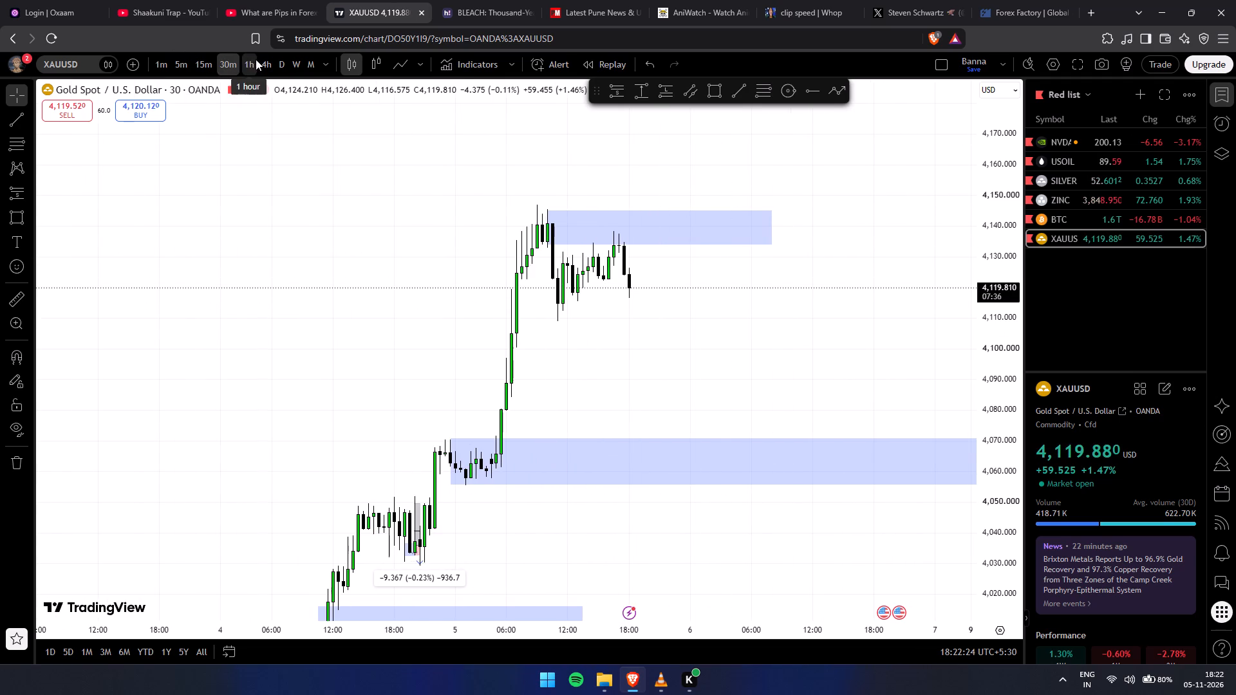
left_click(256, 59)
left_click(262, 65)
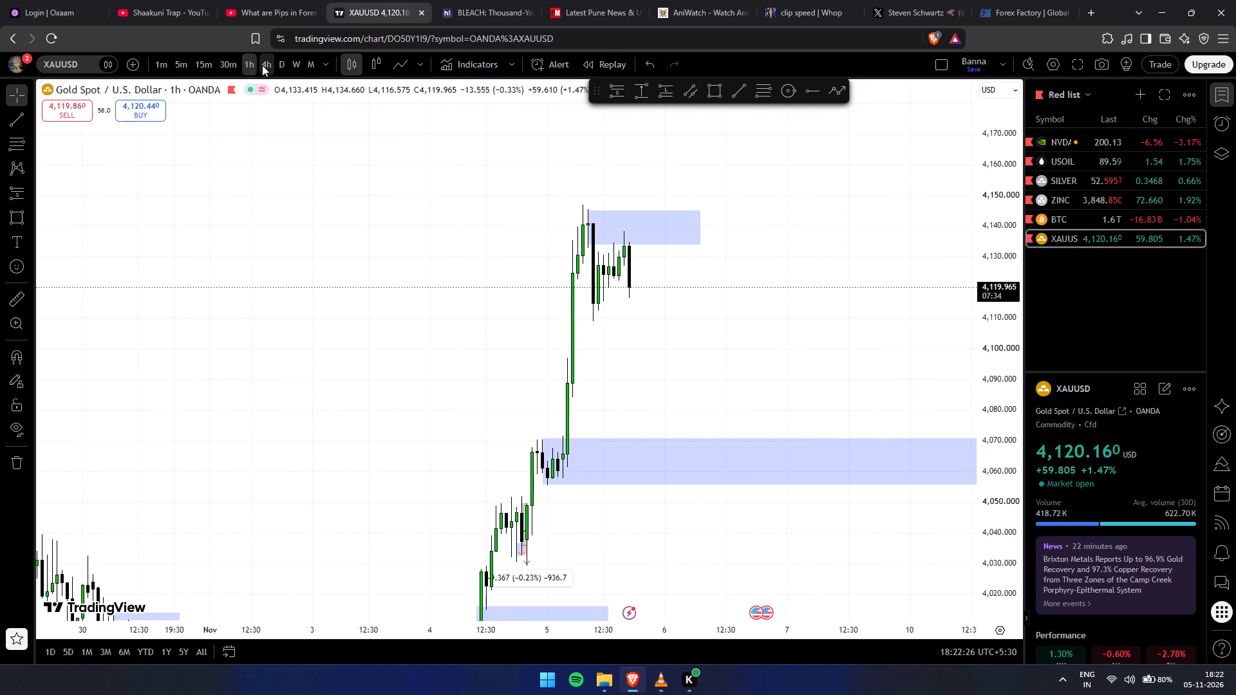
On the 15-minute chart, draw a near-horizontal trend line from the 17:15 high at about 4,137.7 to 21:45.
left_click(198, 65)
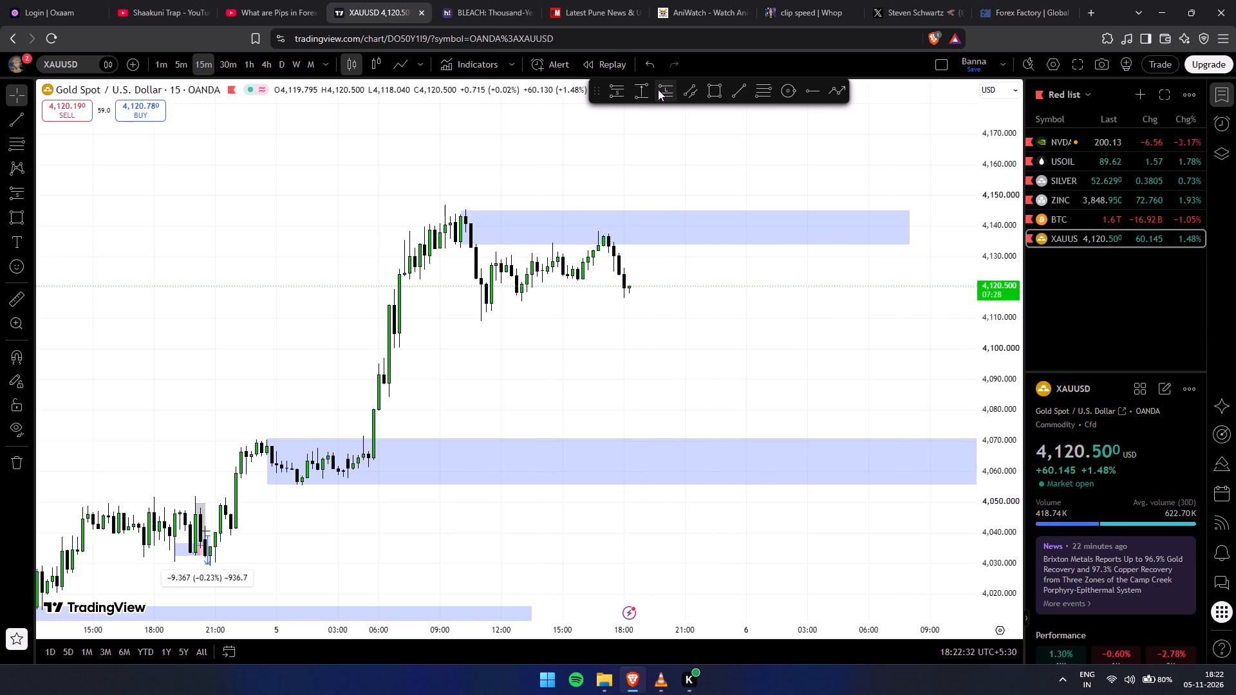
left_click_drag(978, 347, 951, 171)
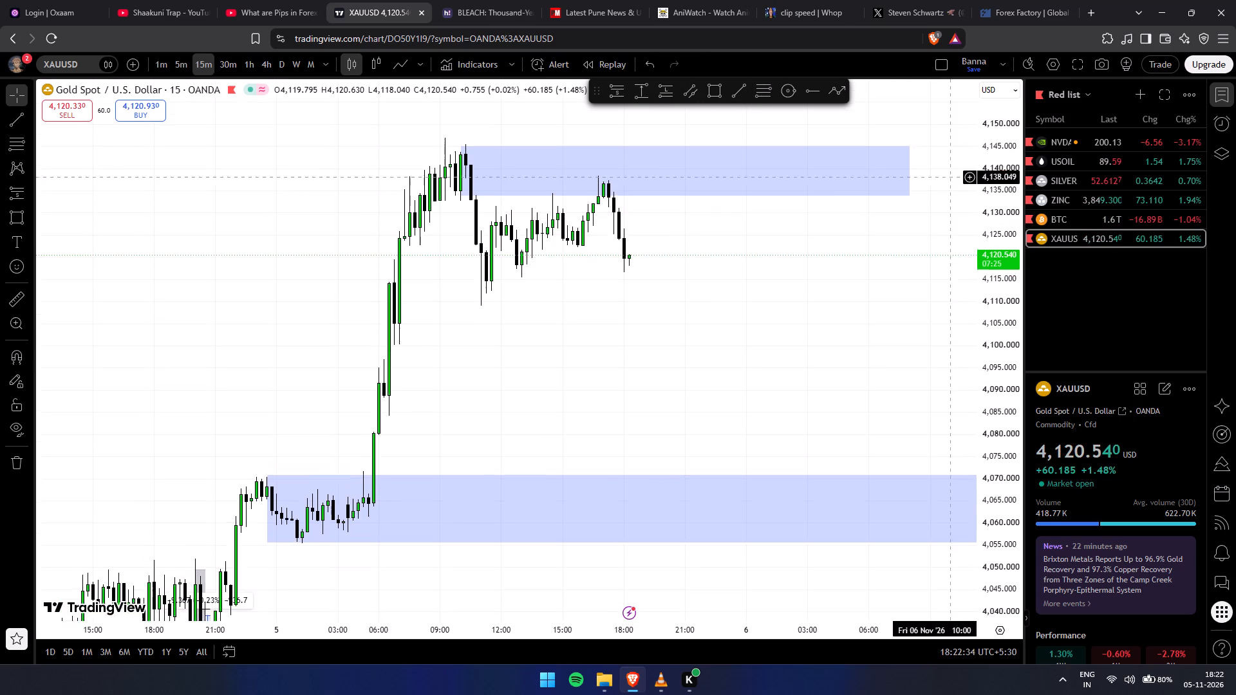
left_click_drag(951, 171, 950, 166)
scroll(861, 251, "up", 3)
scroll(525, 225, "up", 2)
left_click_drag(545, 236, 573, 236)
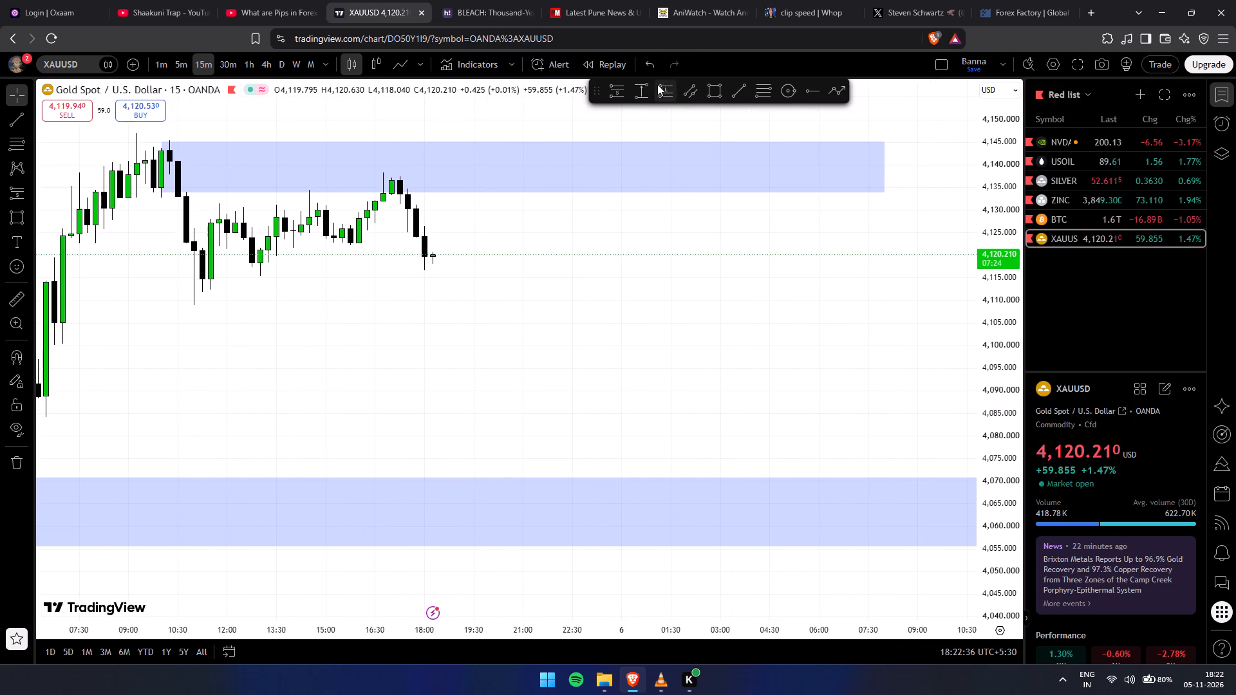
left_click(744, 99)
left_click(397, 175)
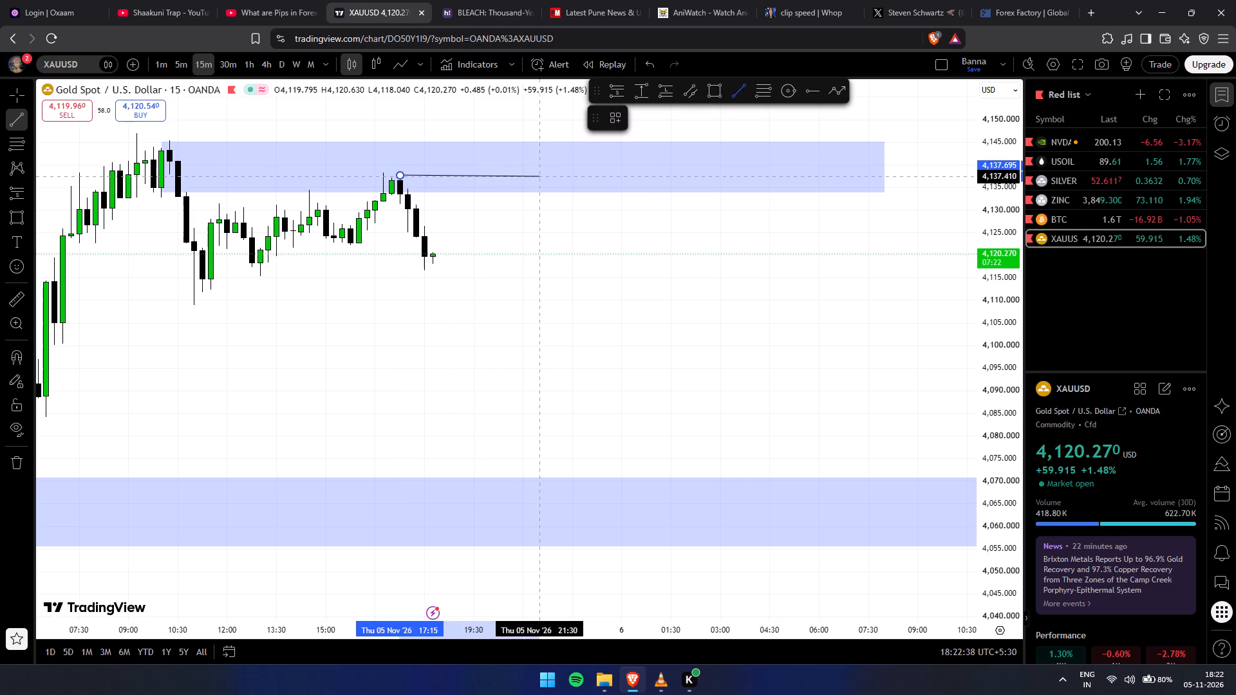
left_click(548, 174)
left_click(622, 277)
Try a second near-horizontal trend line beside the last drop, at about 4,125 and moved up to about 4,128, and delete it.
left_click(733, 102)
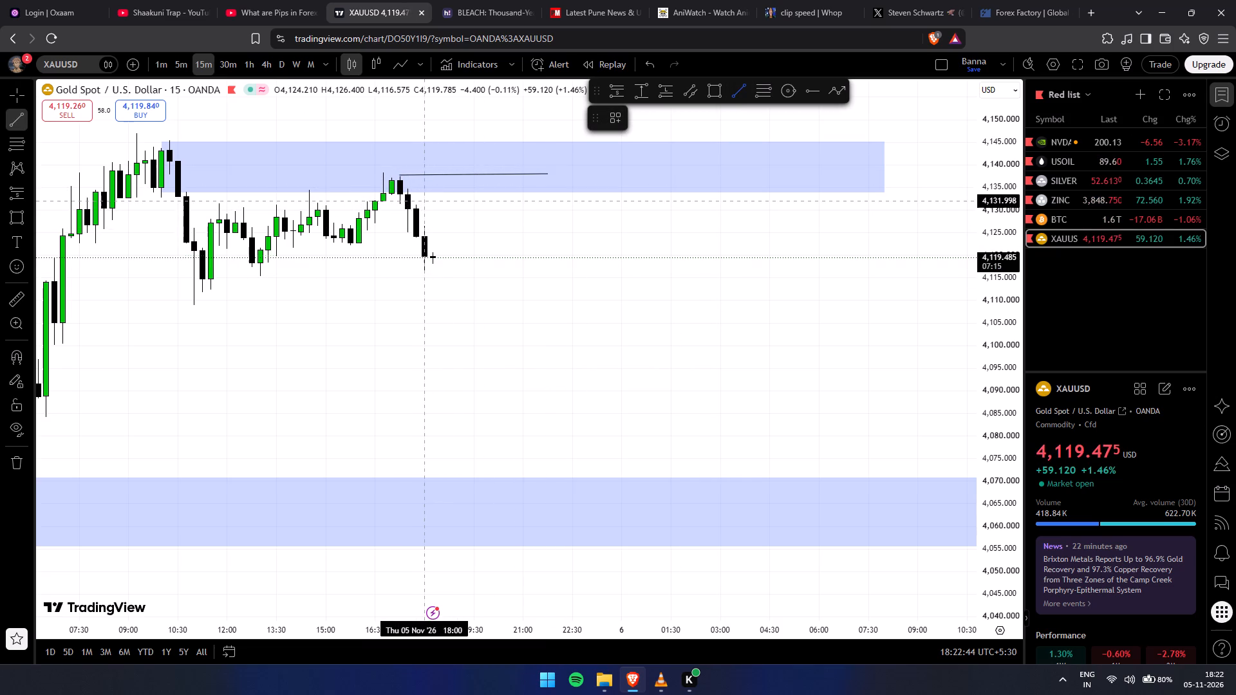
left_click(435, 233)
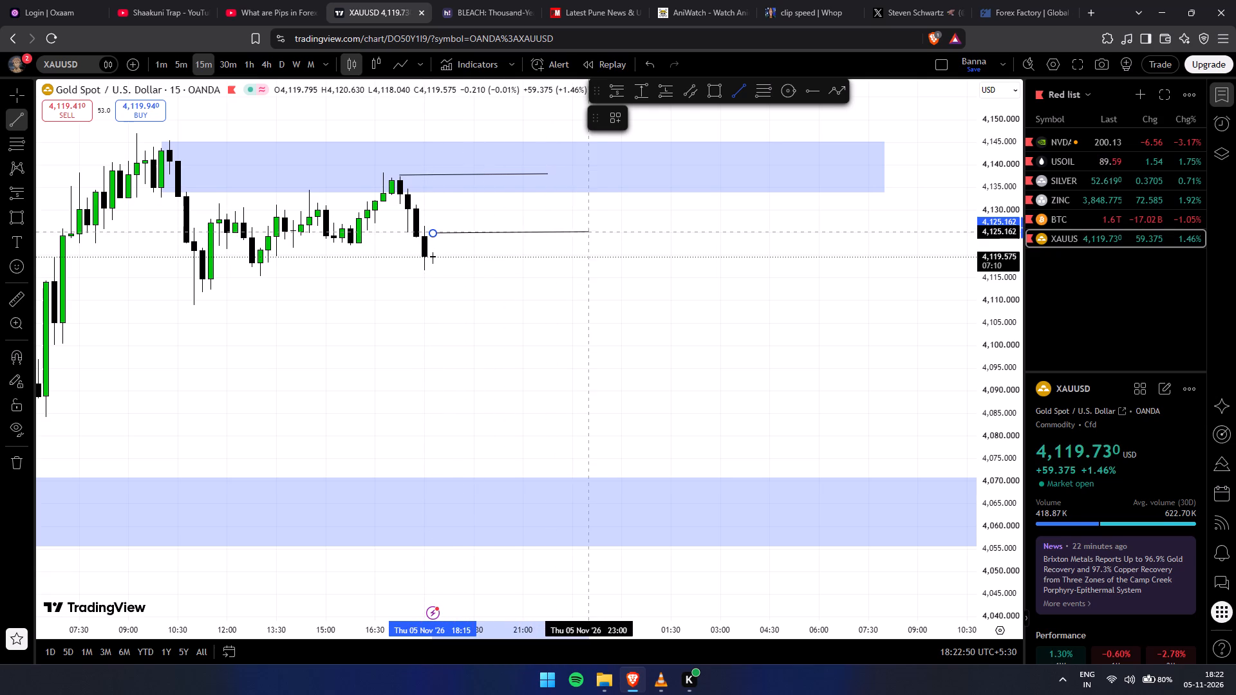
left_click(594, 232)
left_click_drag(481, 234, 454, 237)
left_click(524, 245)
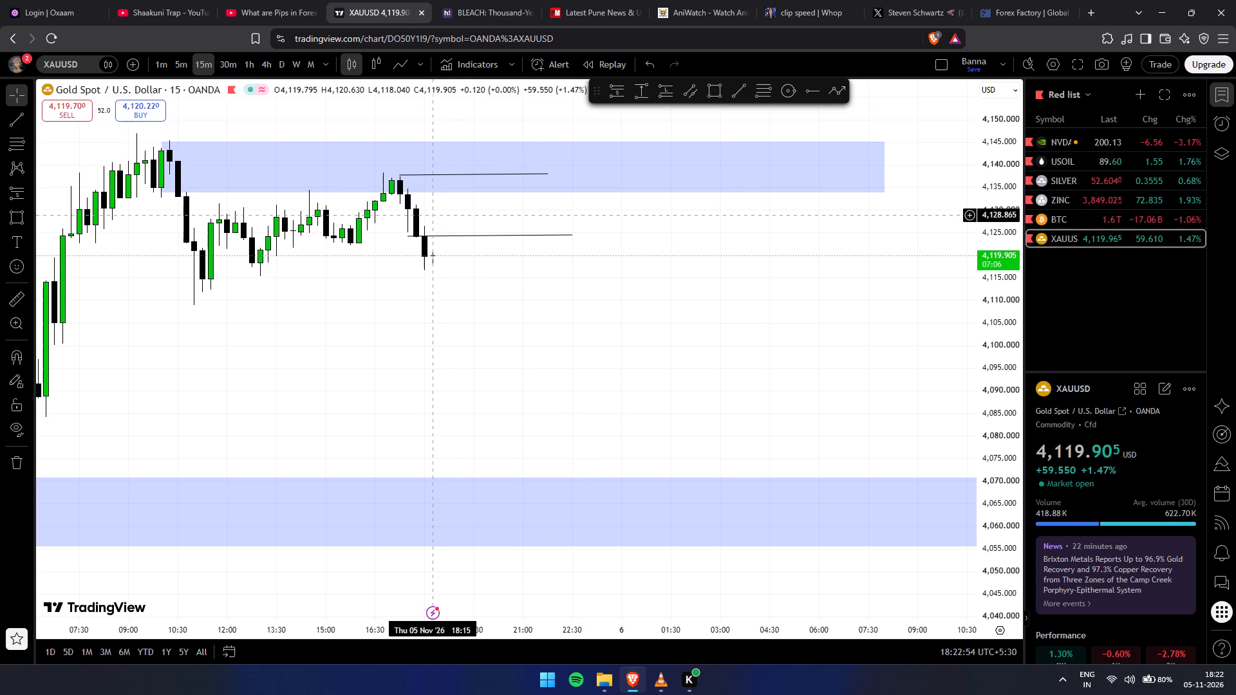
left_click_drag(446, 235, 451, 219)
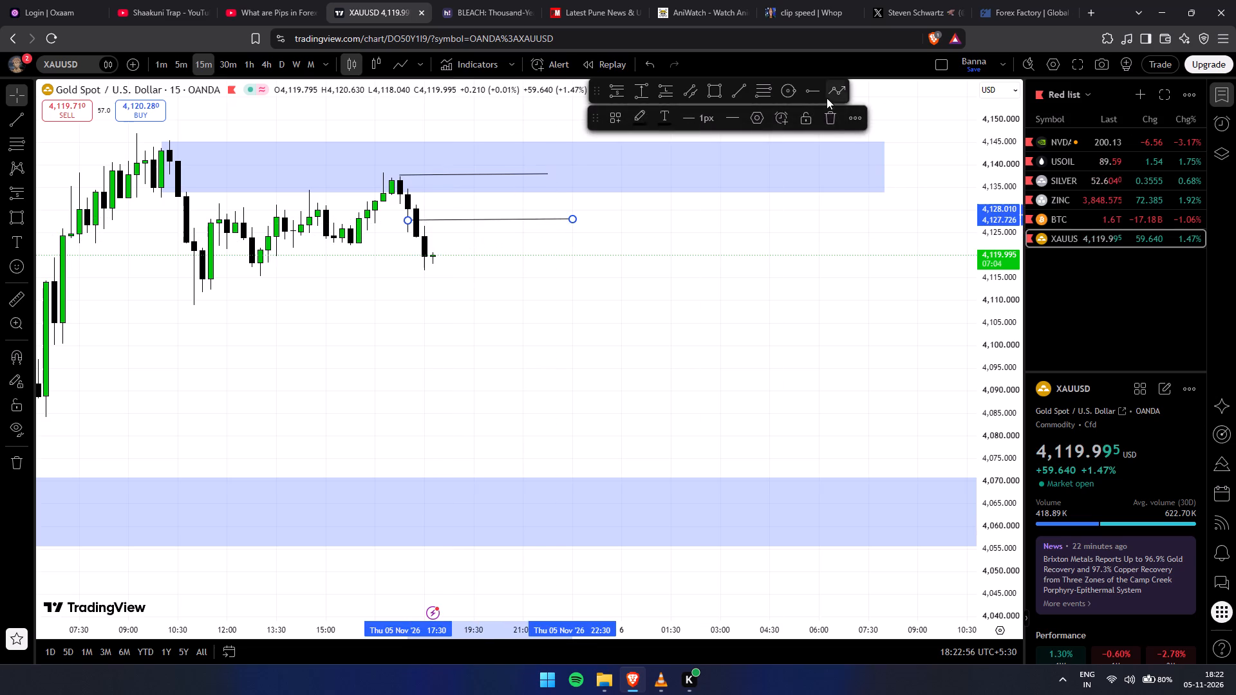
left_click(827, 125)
Draw a short near-horizontal trend line at about 4,123, from the bottom of the 17:45 candle to about 19:15.
left_click_drag(994, 369, 1014, 153)
scroll(807, 297, "up", 5)
left_click_drag(518, 286, 1080, 443)
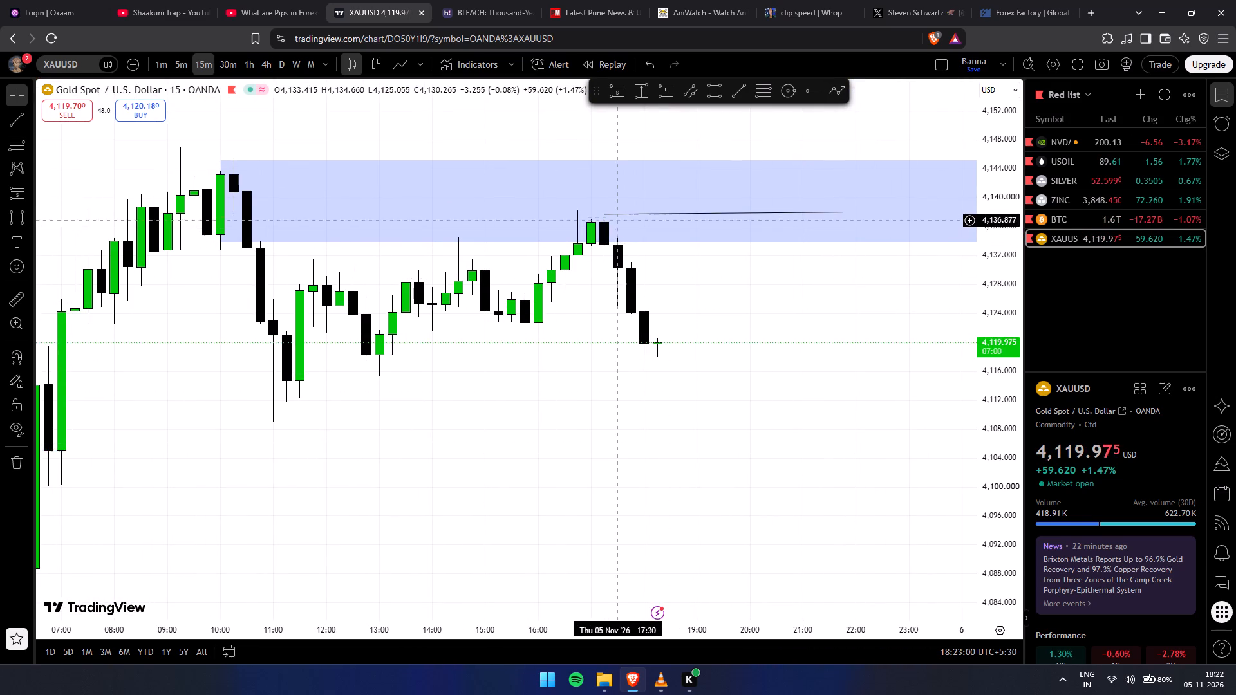
left_click(619, 213)
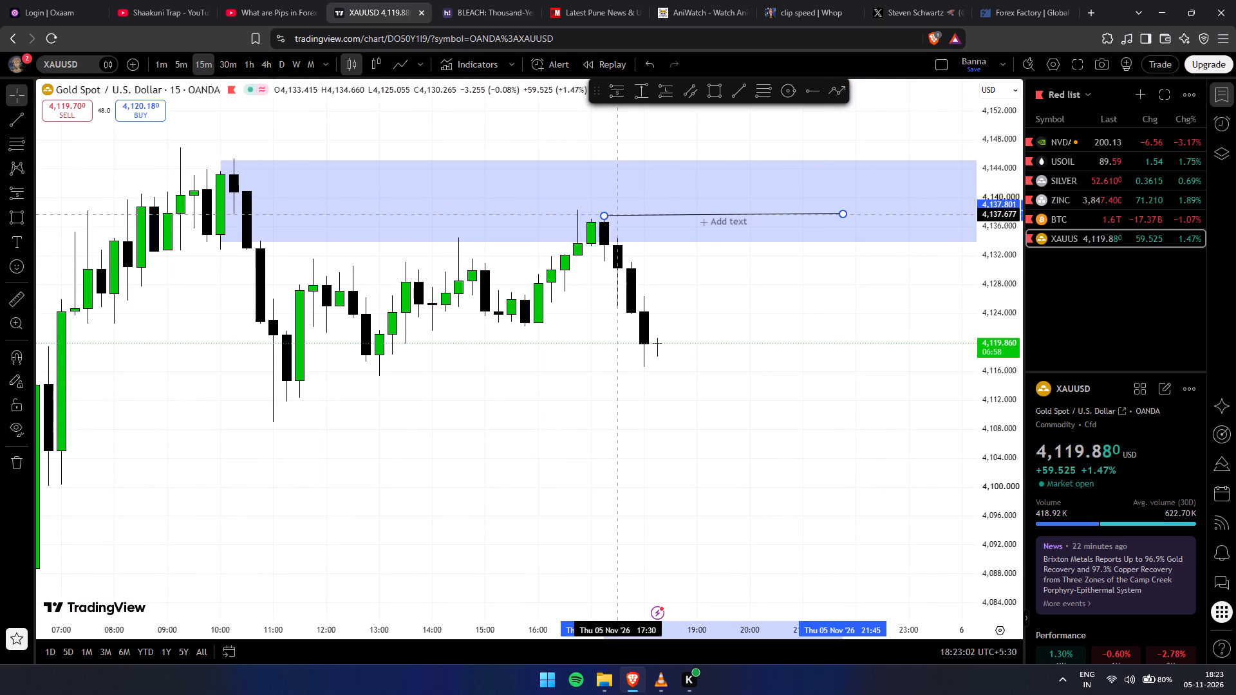
left_click(721, 333)
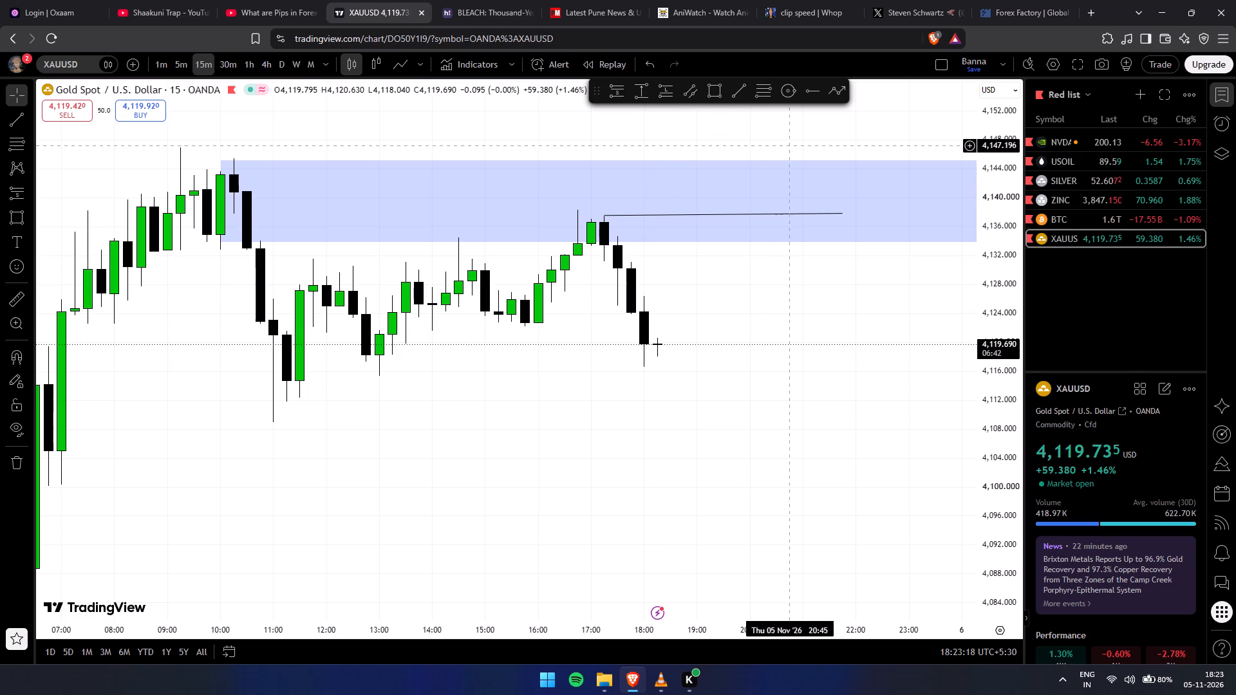
left_click(738, 91)
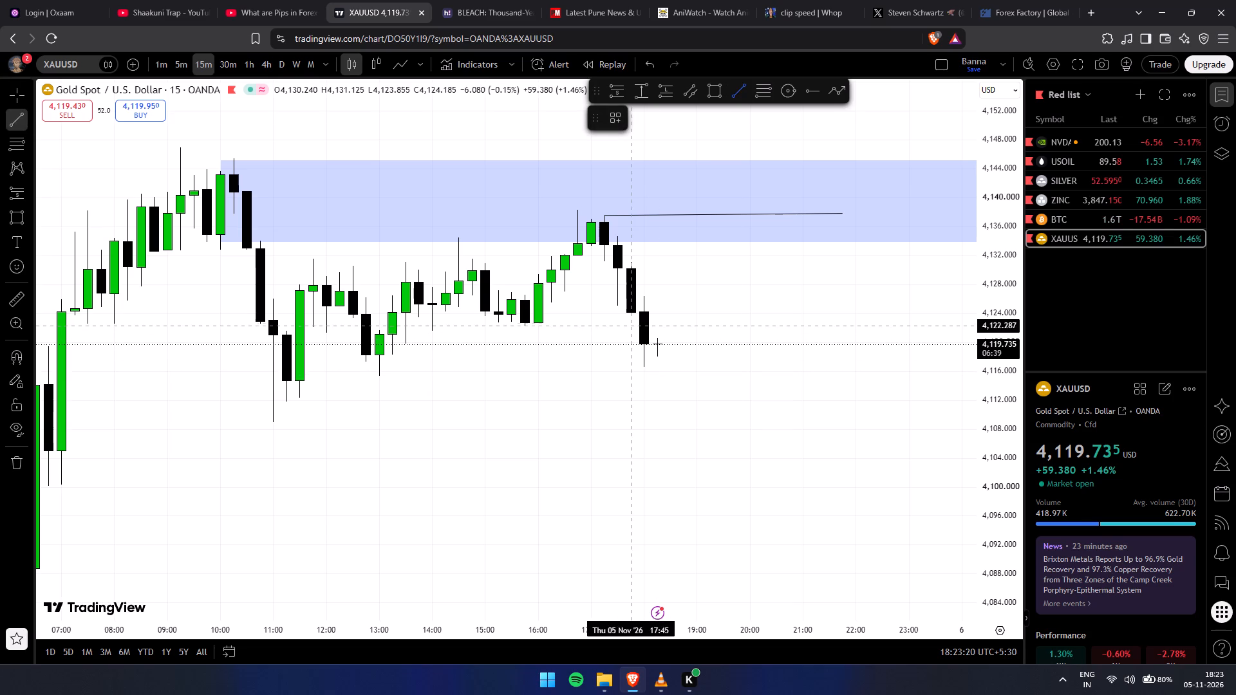
left_click(633, 319)
left_click(716, 318)
left_click(757, 353)
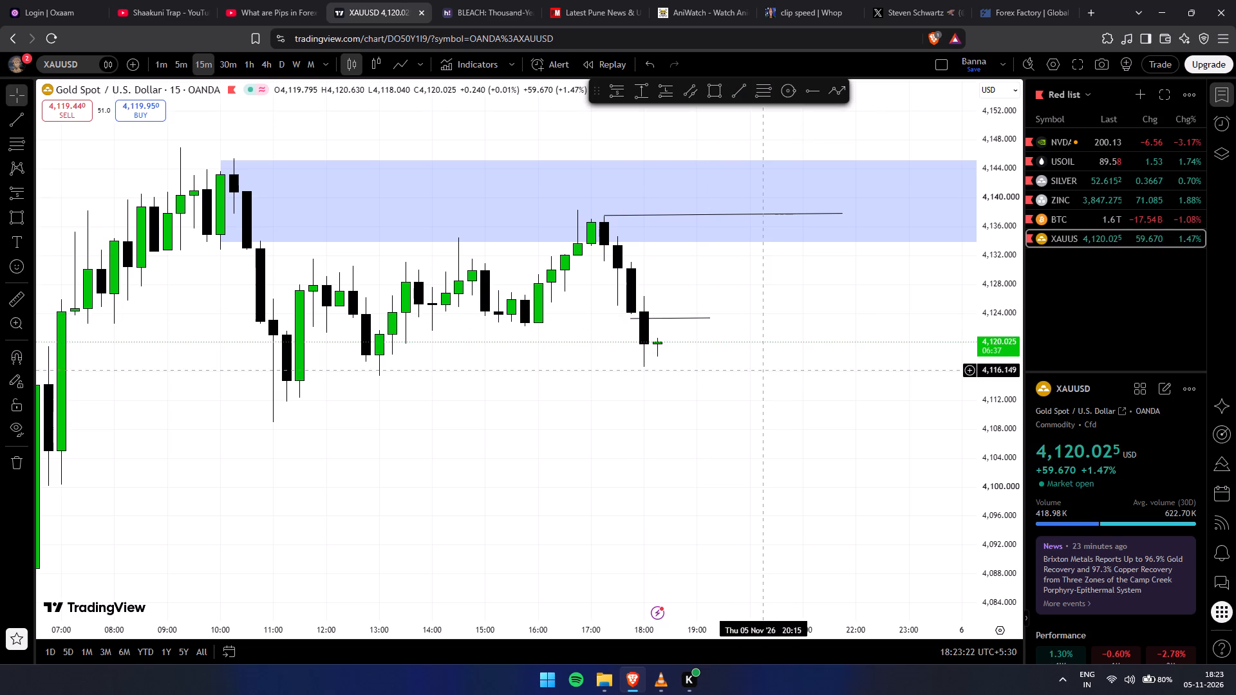
Place a short position at 17:45 on the lower trend line, entry 4,123.622, with its stop at the upper line at 4,137.677 (0.341%).
left_click_drag(751, 367, 731, 370)
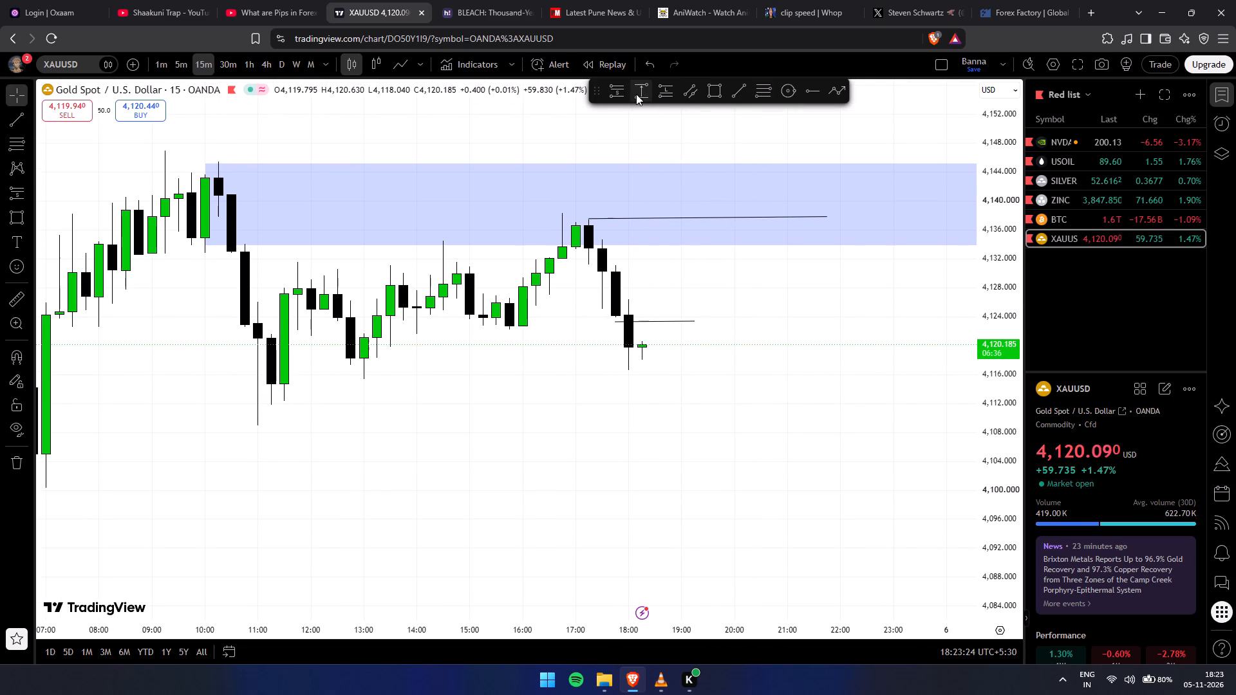
left_click(616, 97)
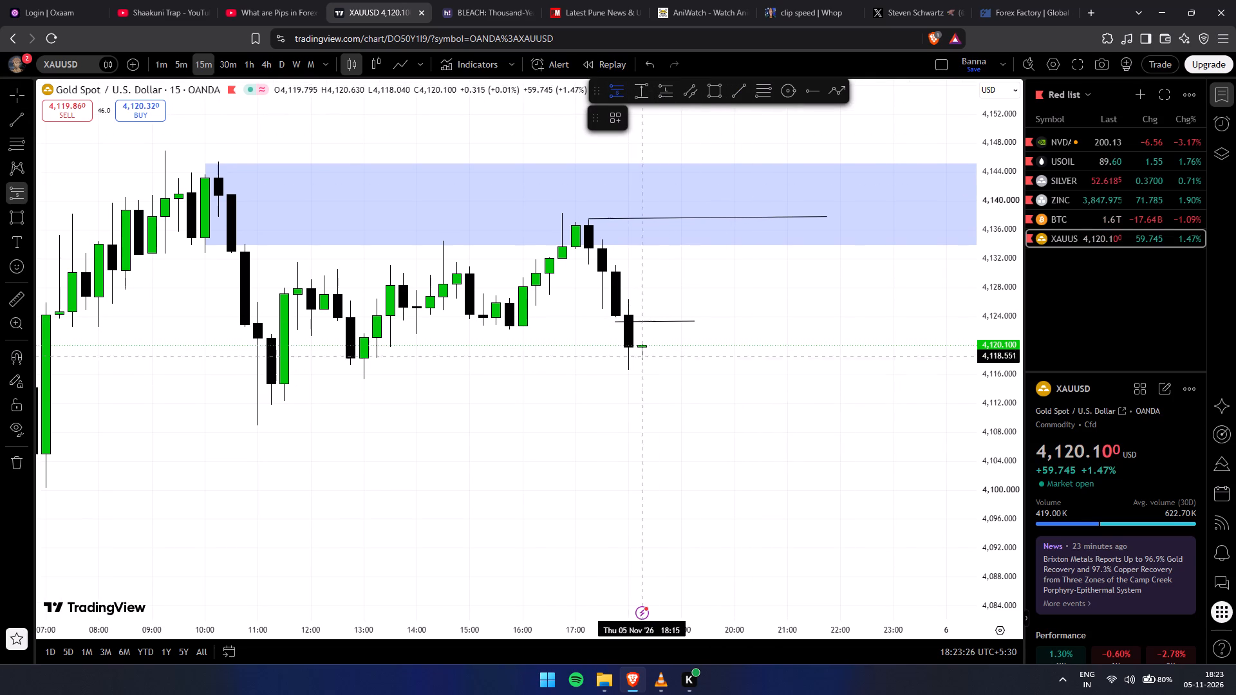
left_click(617, 319)
left_click_drag(616, 250, 641, 218)
scroll(857, 404, "down", 5)
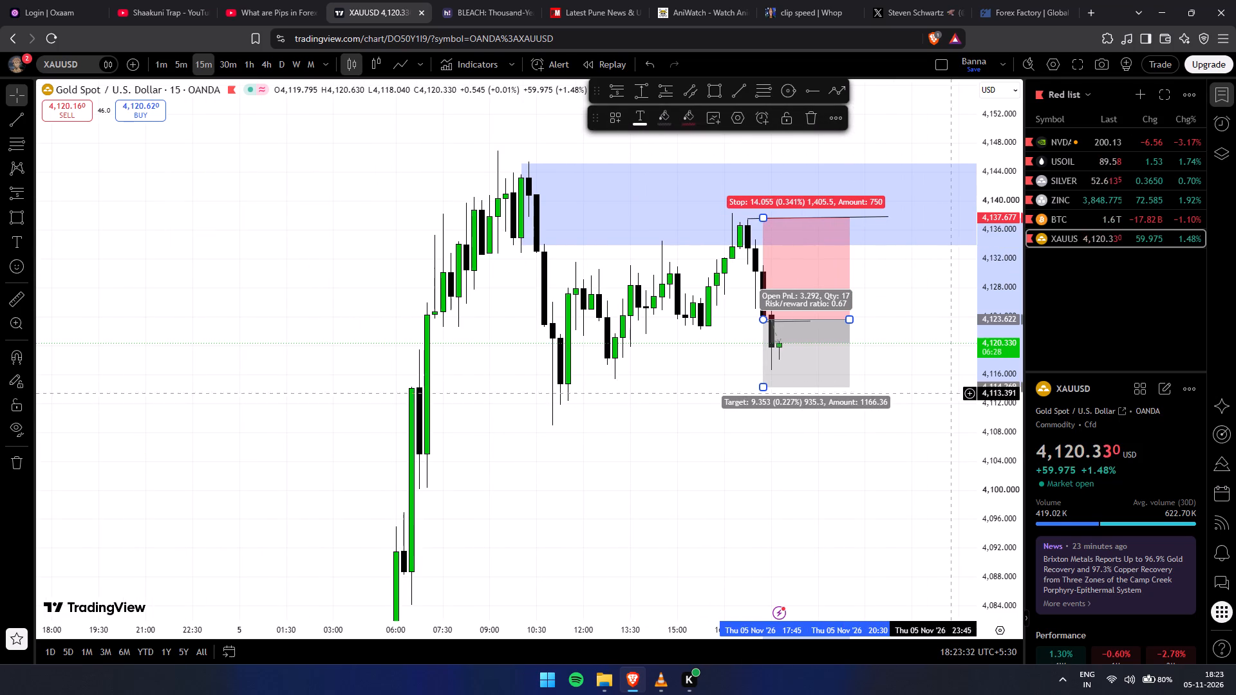
left_click_drag(1000, 340, 997, 611)
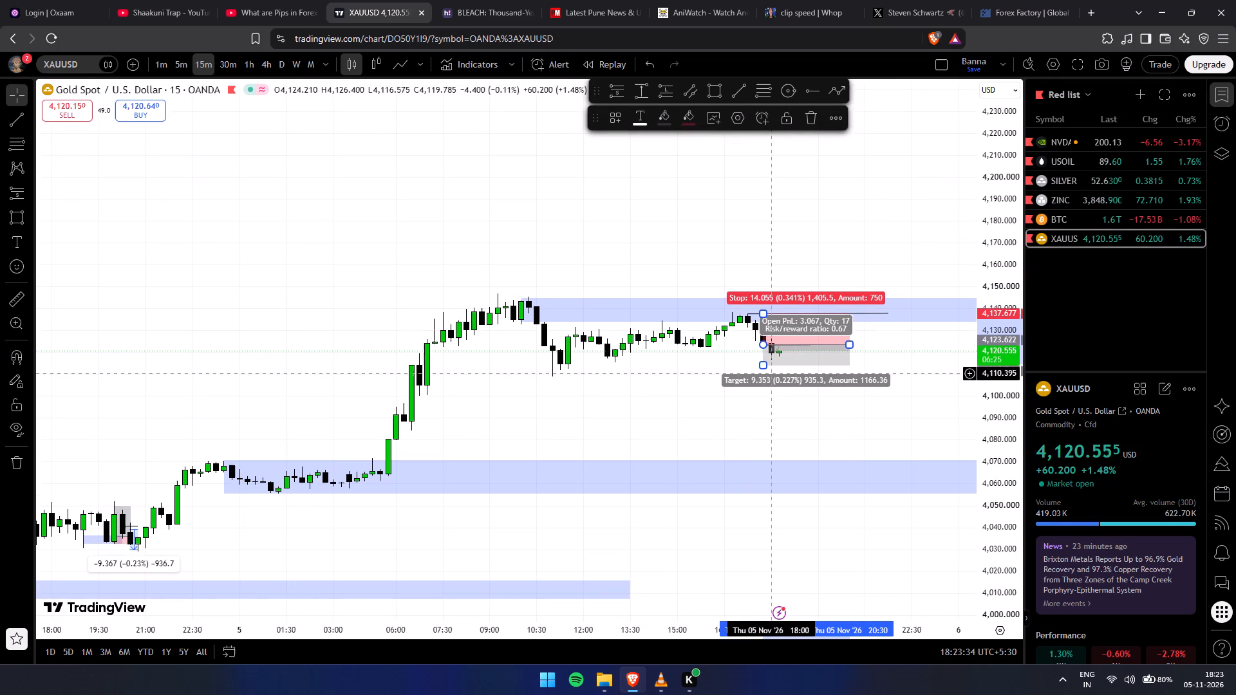
Extend the gold short position's target down to 4,096.582.
left_click_drag(762, 367, 763, 406)
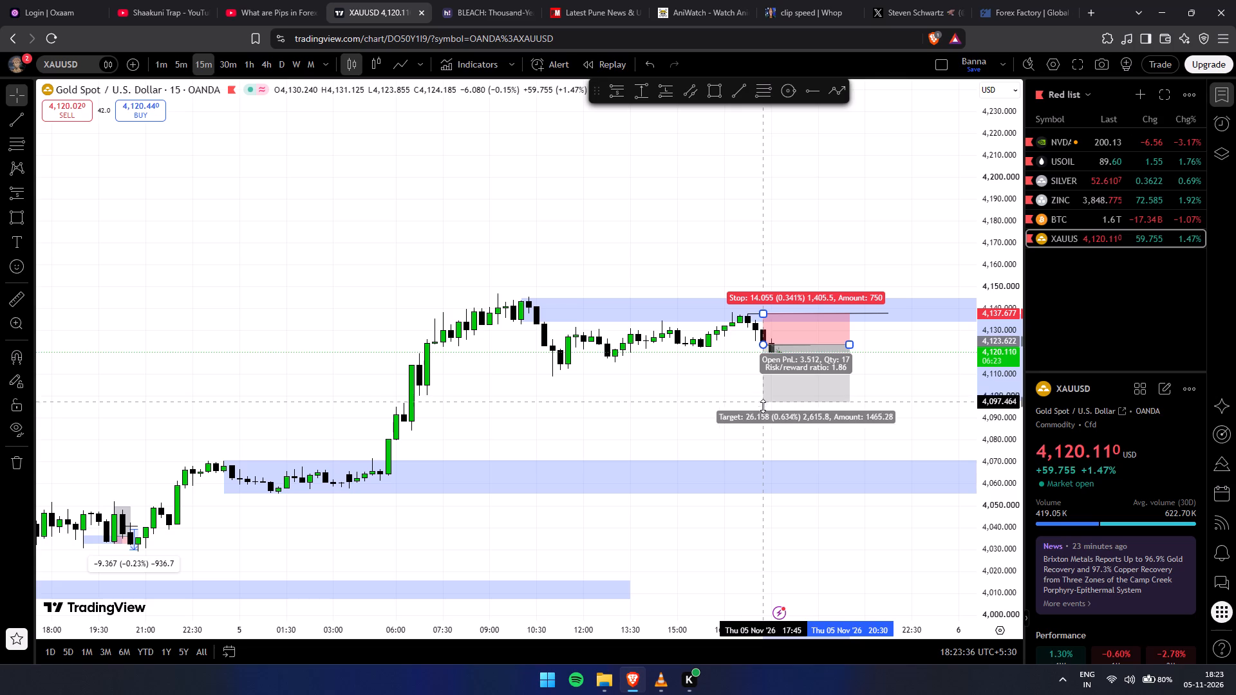
left_click_drag(763, 406, 765, 403)
left_click(812, 440)
On the 5-minute gold chart, tighten the short position's stop to 4,127.688, about 4.066 (0.099%) above the entry.
scroll(858, 429, "down", 2)
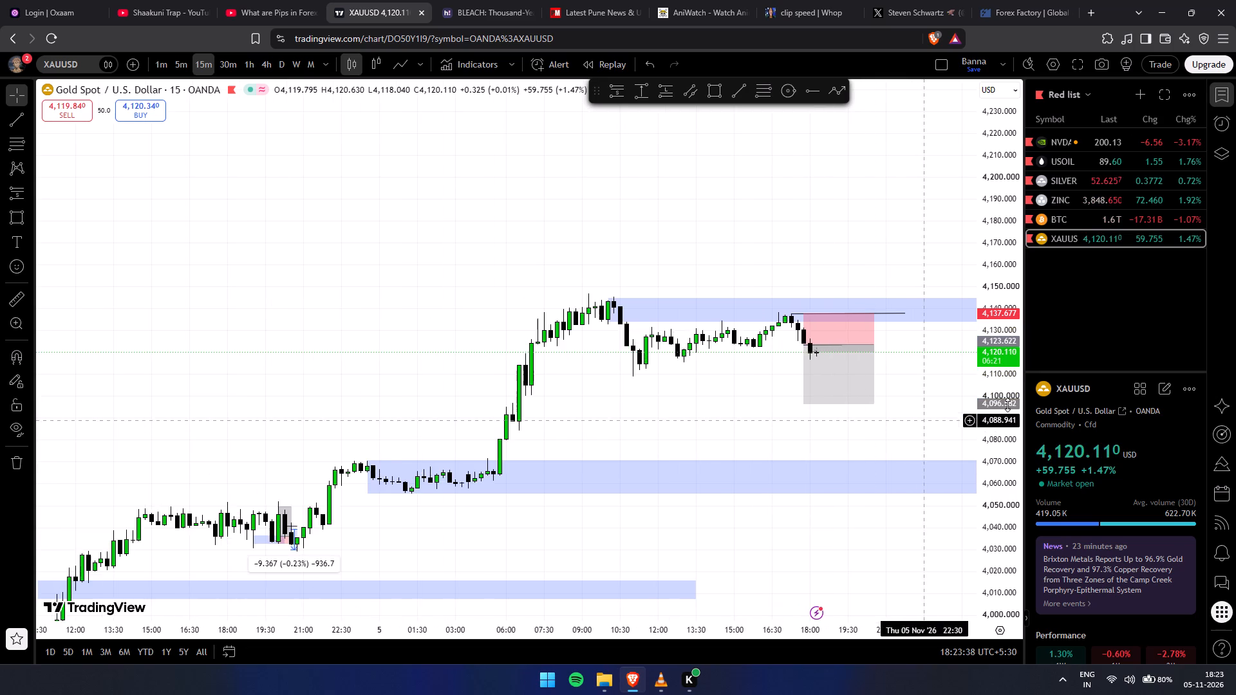
left_click_drag(974, 429, 947, 242)
left_click(185, 64)
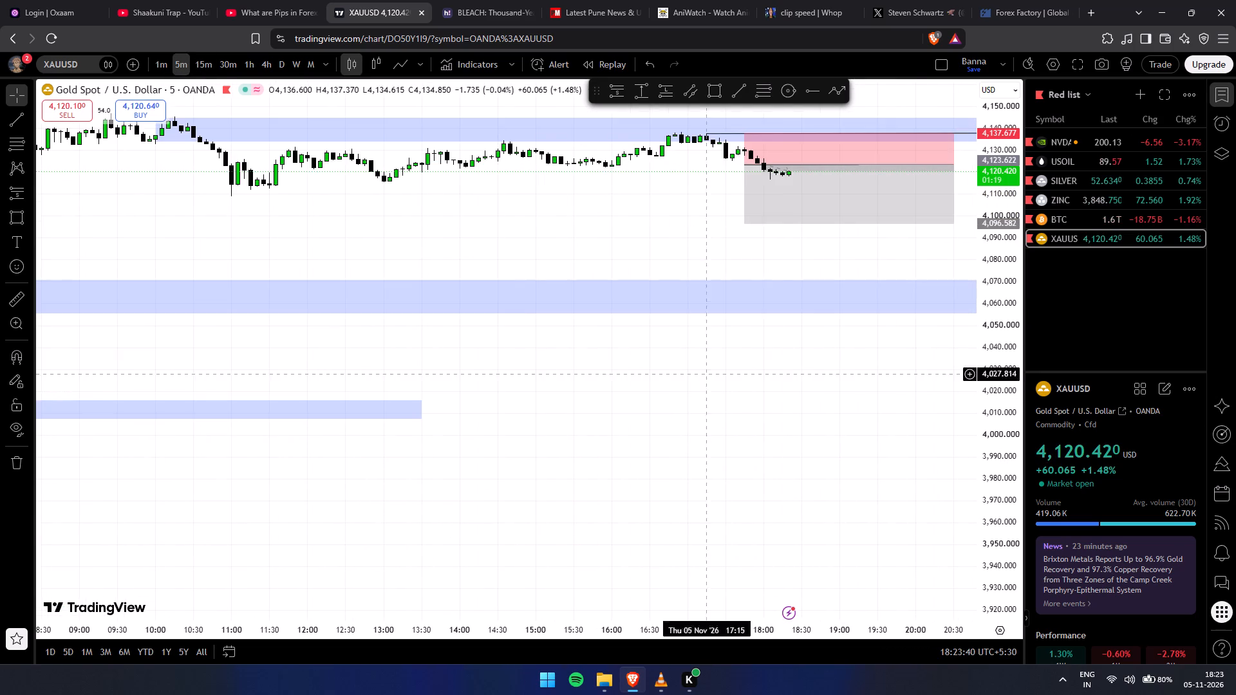
left_click_drag(985, 429, 883, 97)
left_click_drag(772, 412, 762, 680)
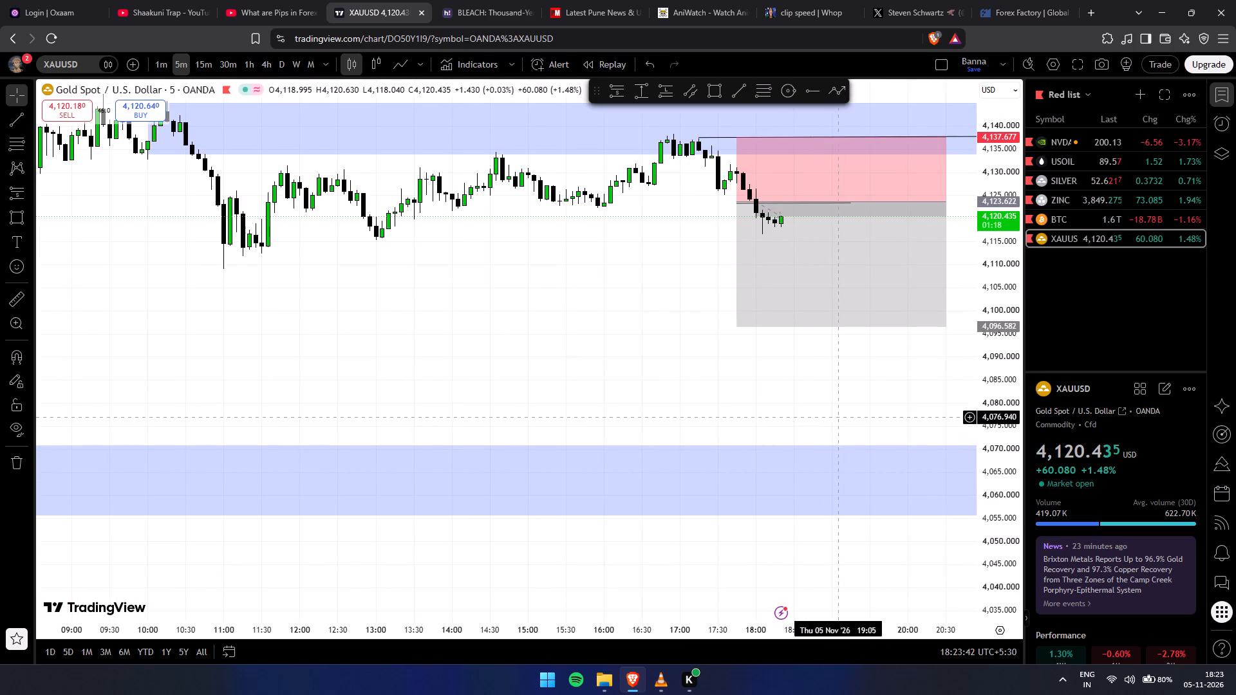
left_click_drag(1000, 449, 903, 118)
left_click_drag(585, 422, 576, 657)
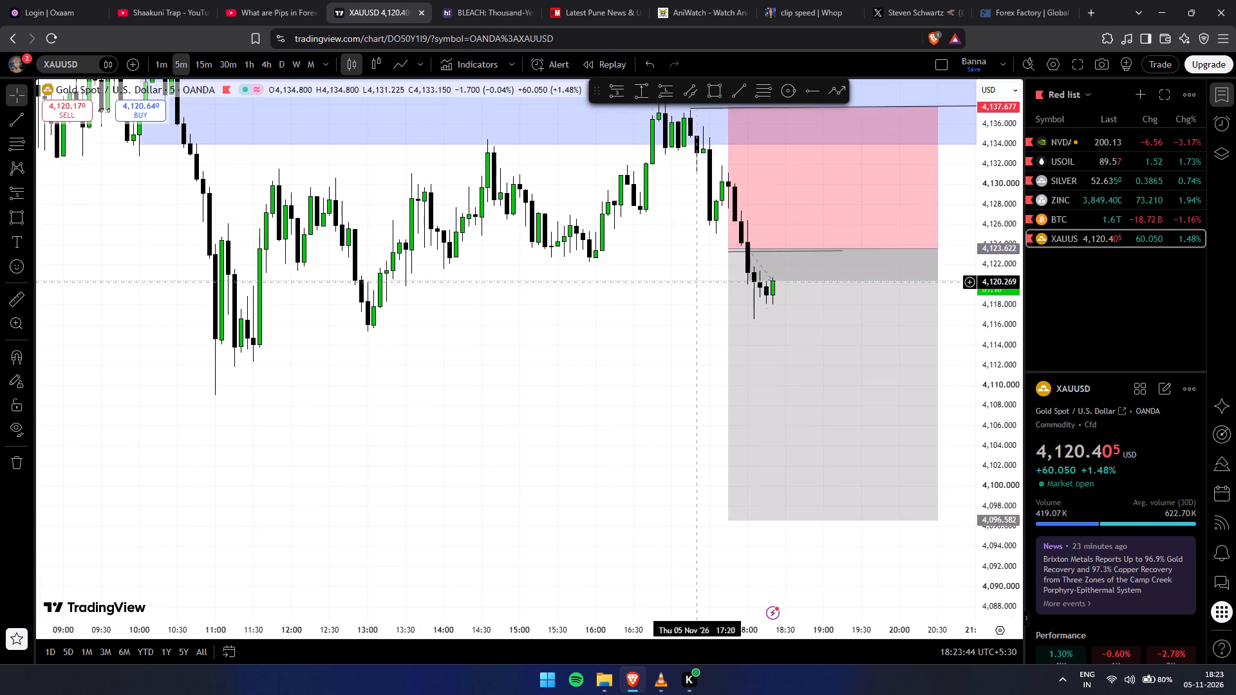
left_click_drag(631, 335, 610, 442)
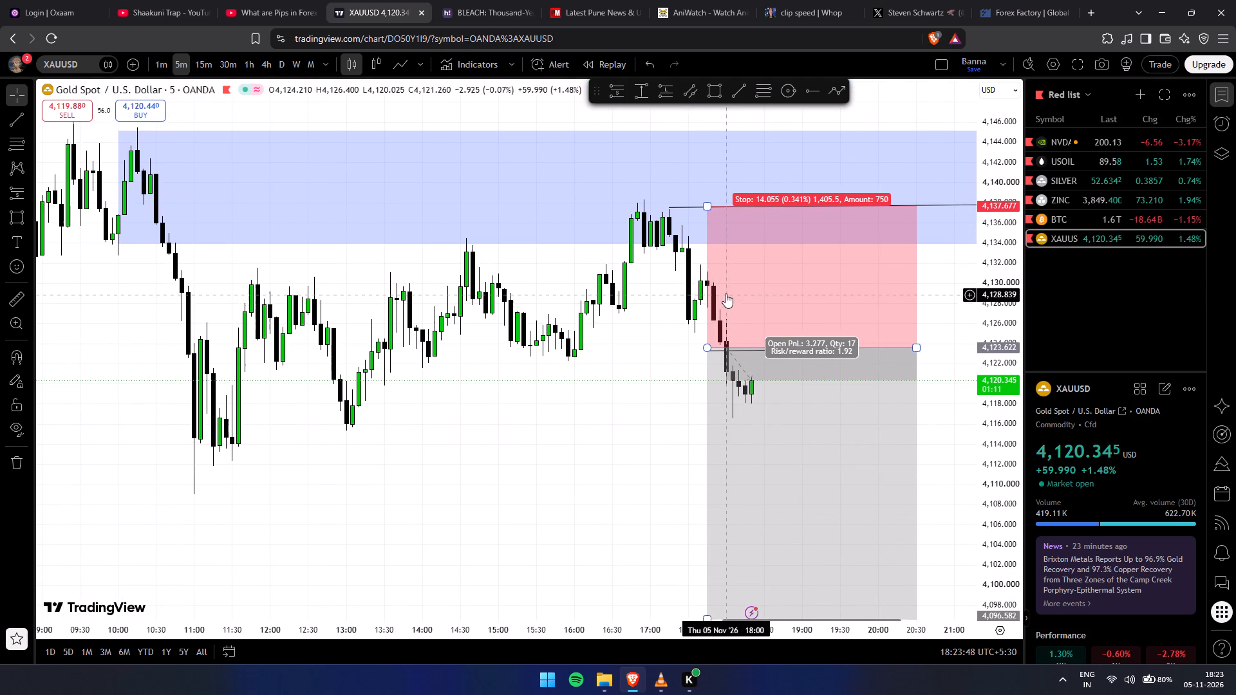
left_click(707, 206)
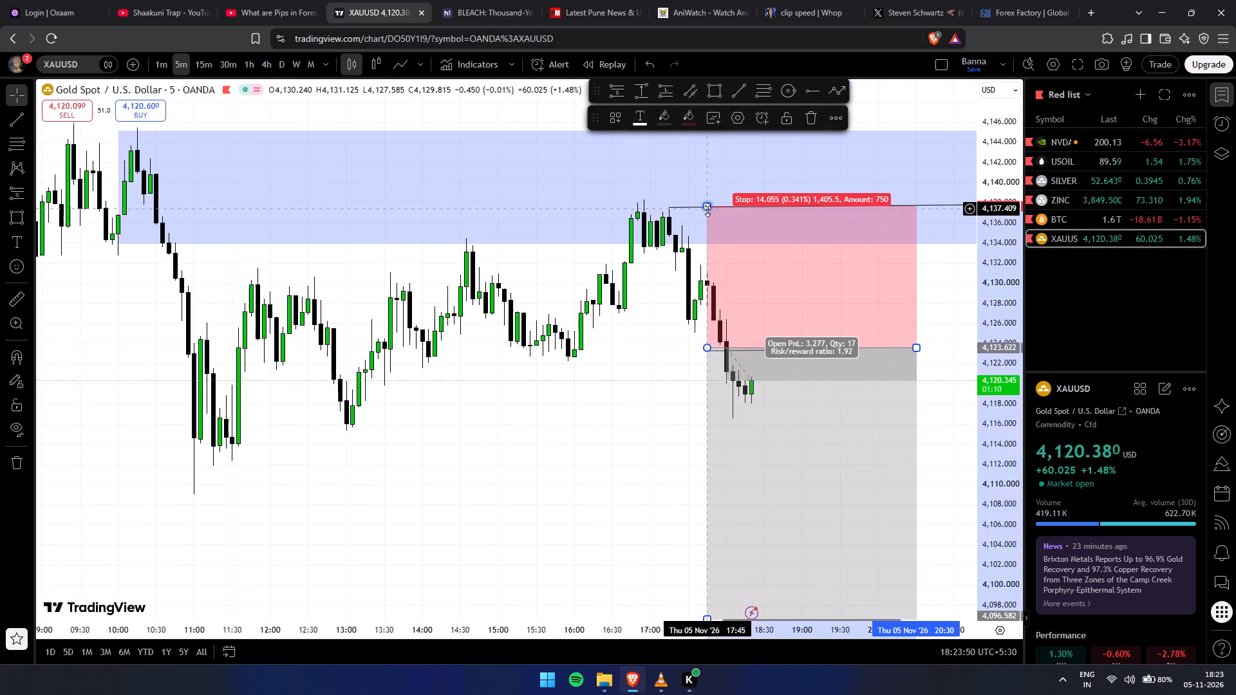
left_click_drag(708, 208, 733, 309)
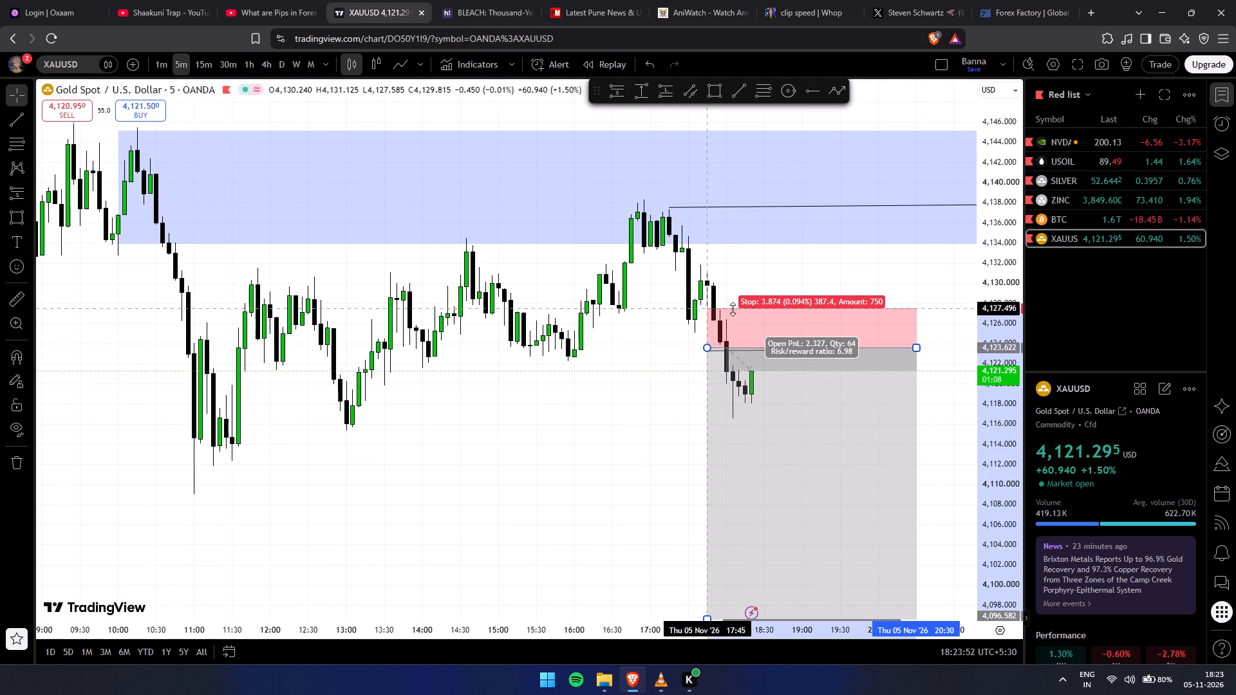
left_click_drag(733, 309, 746, 315)
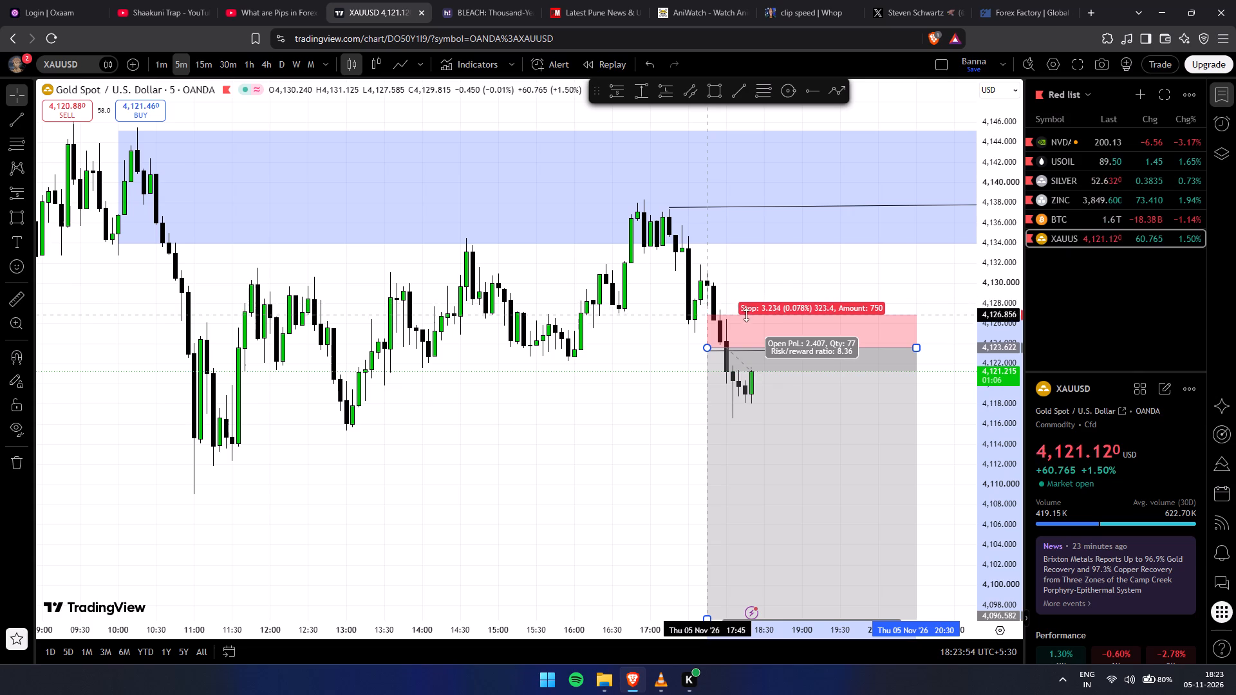
left_click_drag(746, 315, 749, 306)
left_click(637, 490)
Examine the 5-minute gold chart around the short position, from the morning rally down to the lower zone.
left_click_drag(637, 488, 579, 326)
scroll(942, 277, "down", 1)
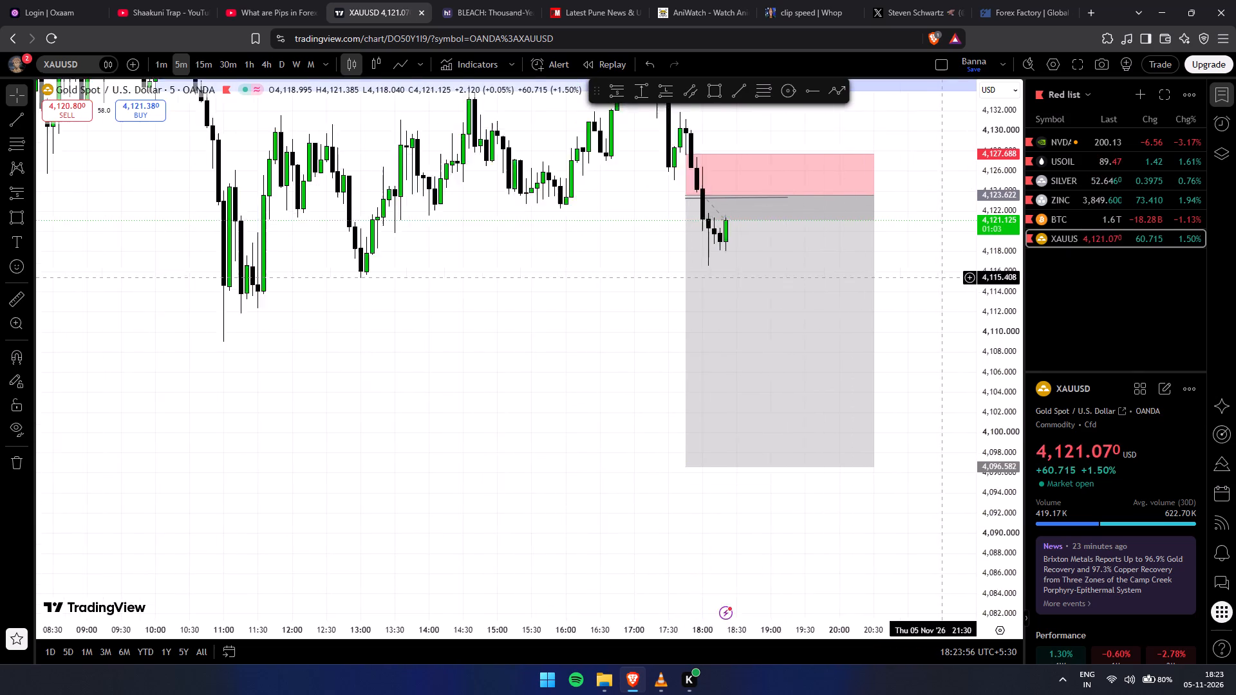
scroll(942, 277, "down", 3)
left_click_drag(989, 263, 999, 440)
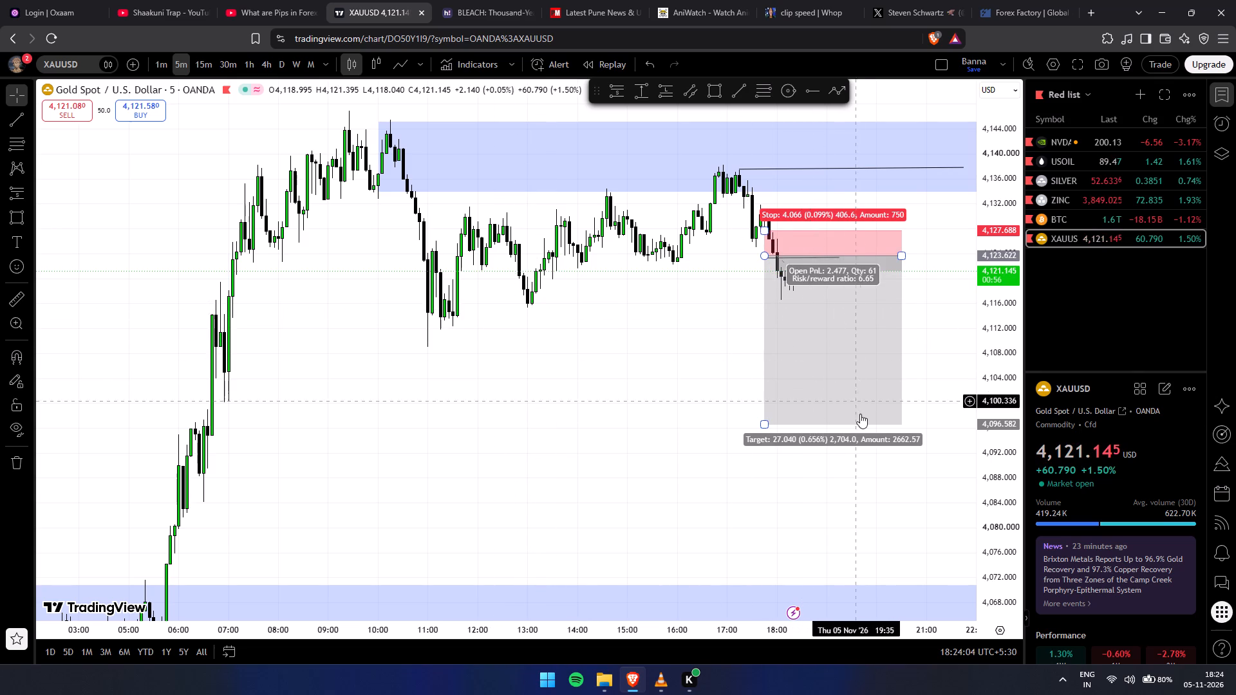
left_click_drag(572, 442, 617, 432)
scroll(617, 426, "down", 1)
scroll(576, 400, "up", 2)
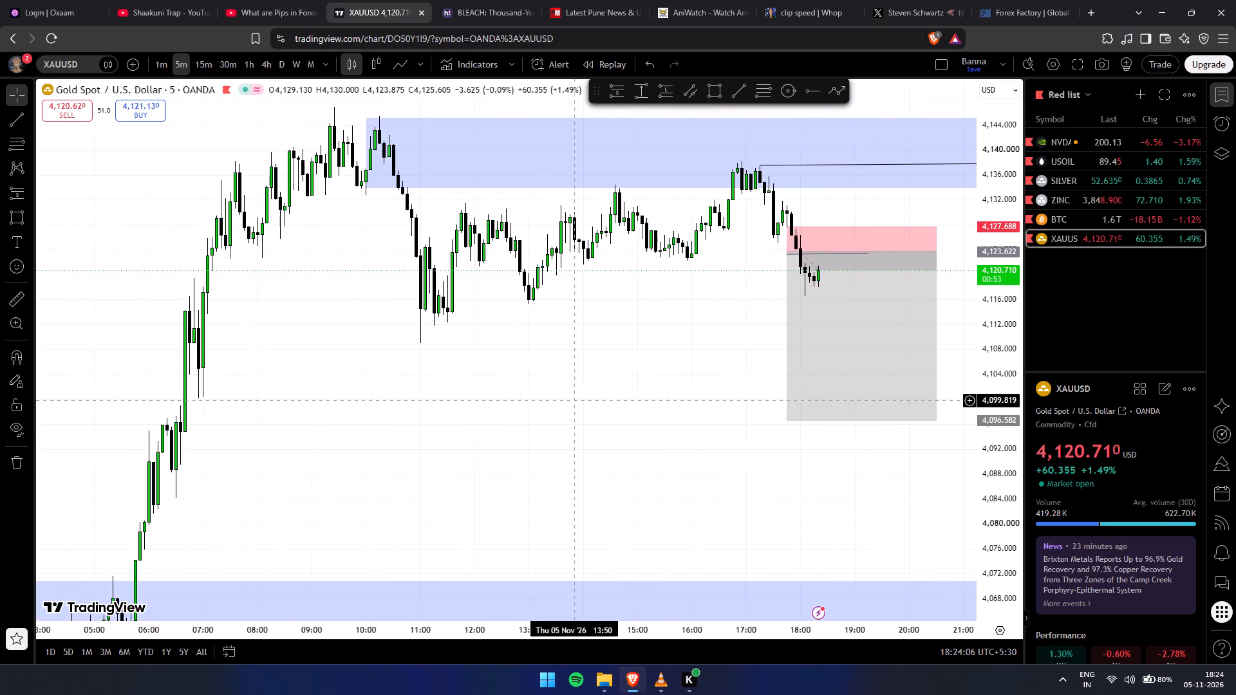
left_click_drag(566, 391, 688, 357)
left_click_drag(530, 405, 496, 400)
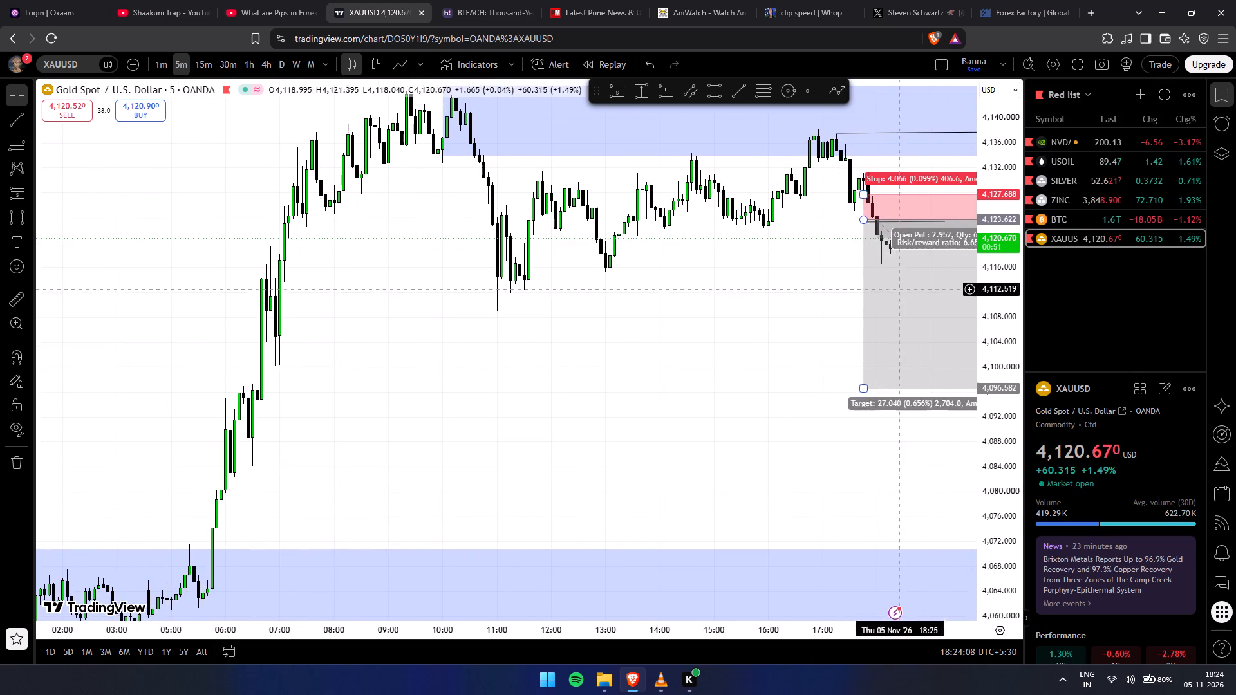
left_click_drag(657, 352, 651, 380)
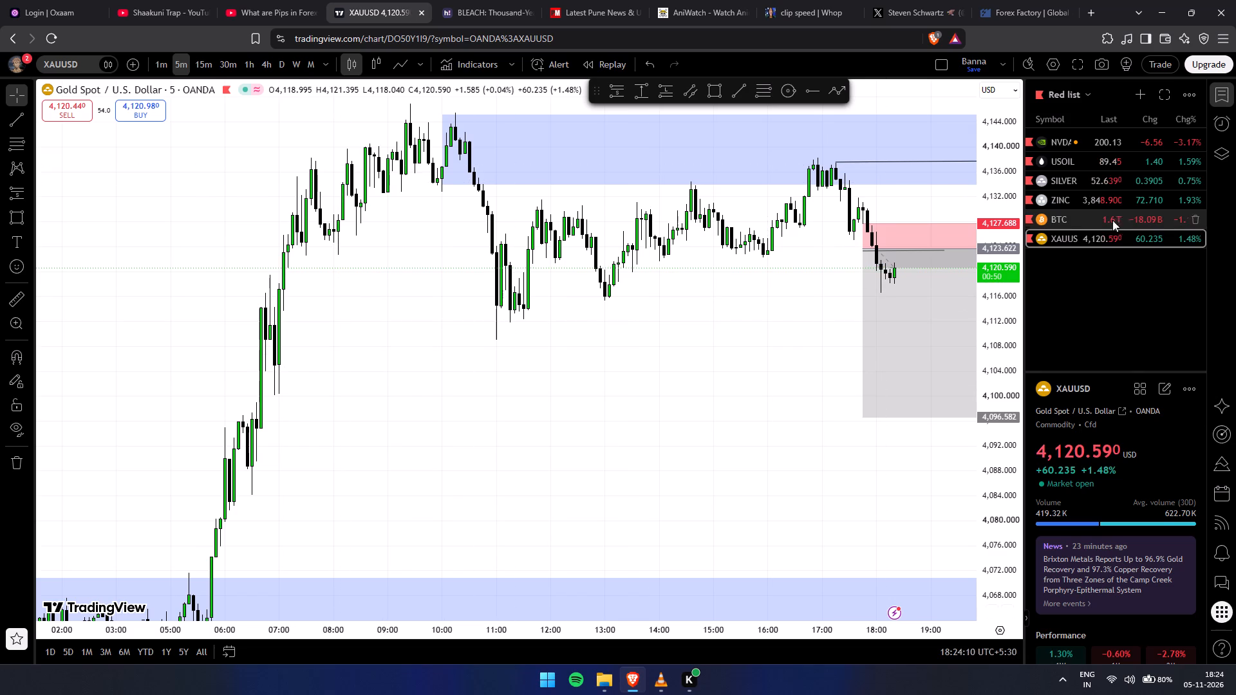
Switch the chart to Zinc from the watchlist and look over its 5-minute price history.
left_click(1113, 199)
scroll(940, 271, "down", 2)
left_click_drag(904, 328, 747, 351)
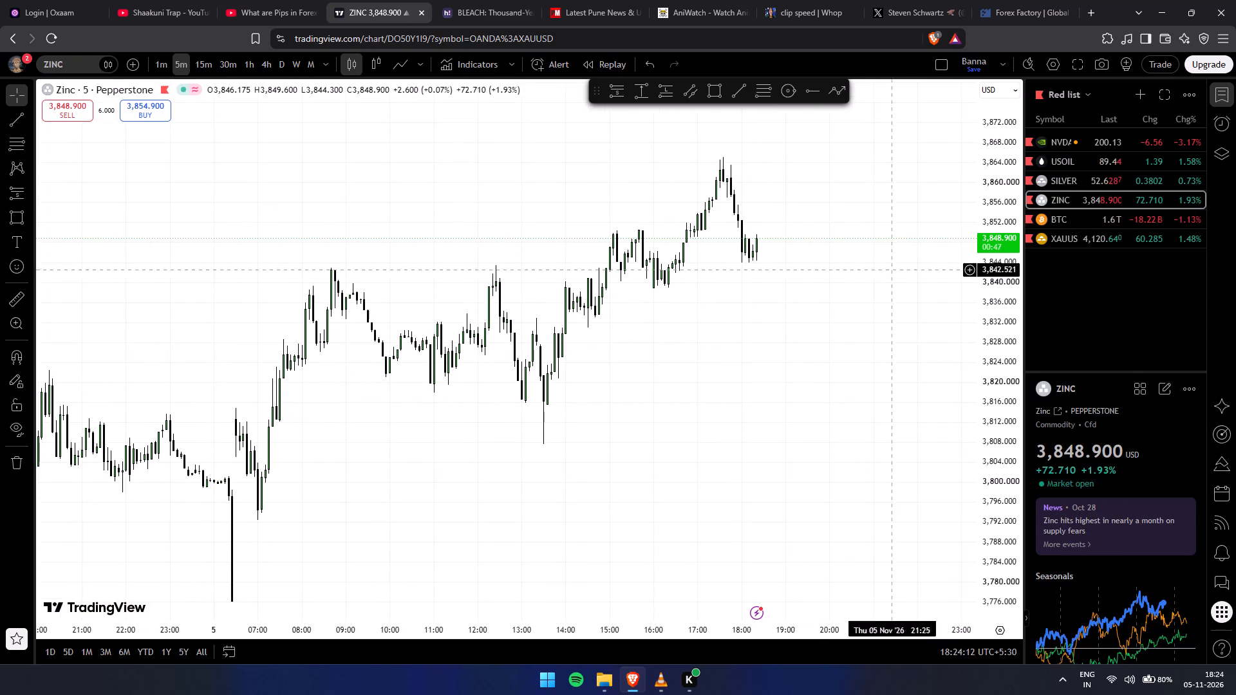
left_click_drag(992, 201, 990, 389)
scroll(952, 394, "down", 10)
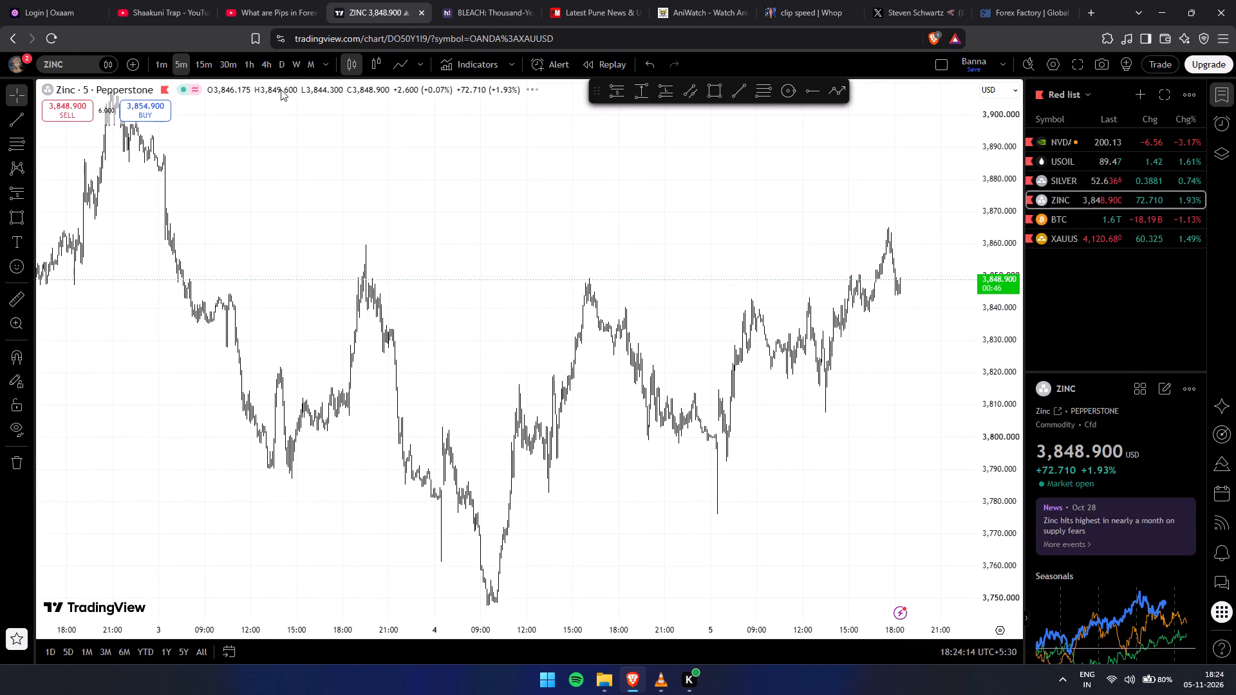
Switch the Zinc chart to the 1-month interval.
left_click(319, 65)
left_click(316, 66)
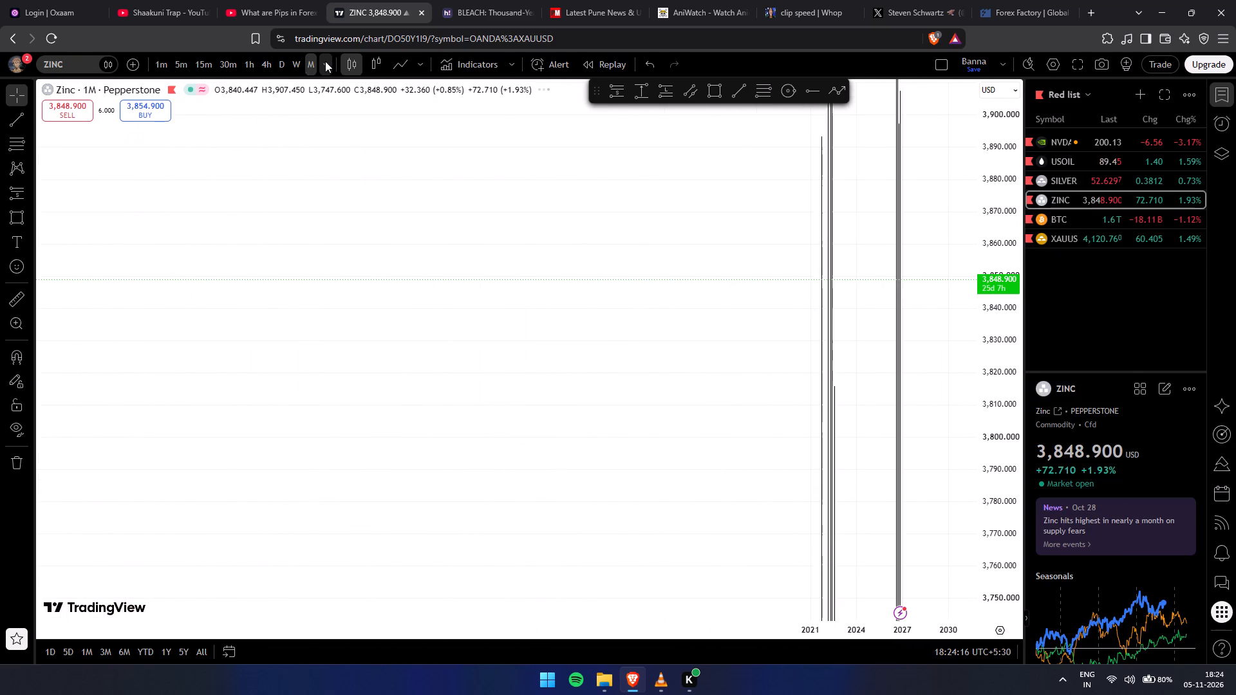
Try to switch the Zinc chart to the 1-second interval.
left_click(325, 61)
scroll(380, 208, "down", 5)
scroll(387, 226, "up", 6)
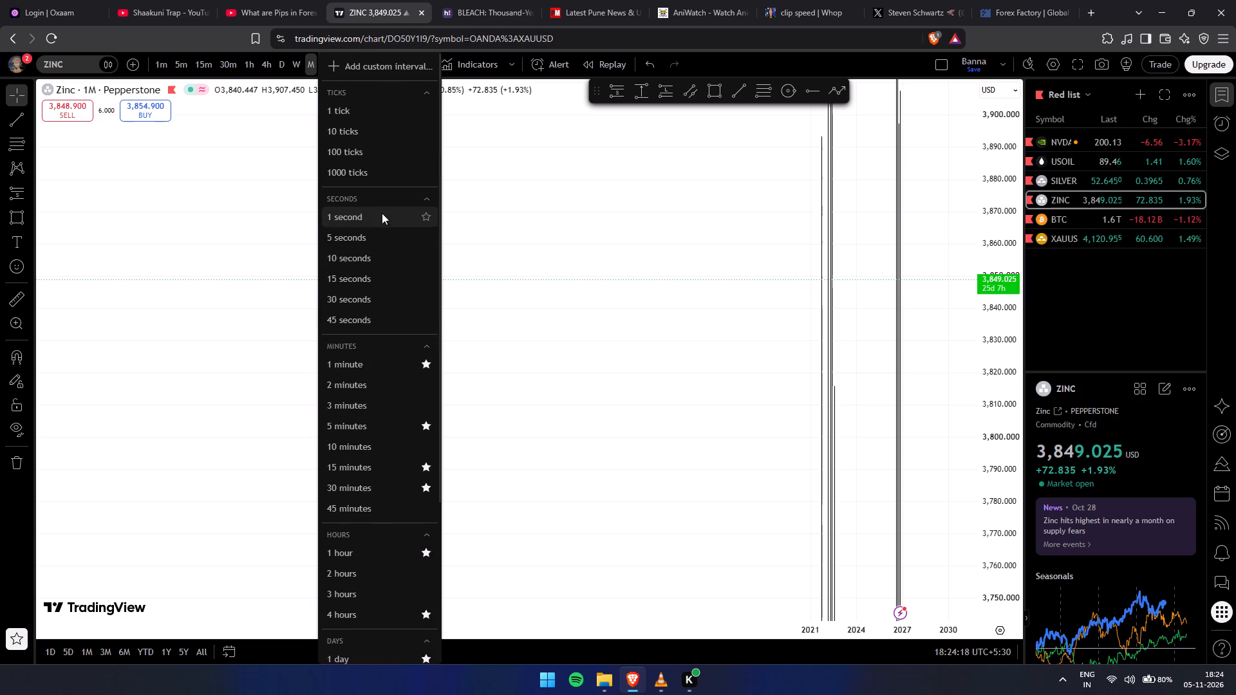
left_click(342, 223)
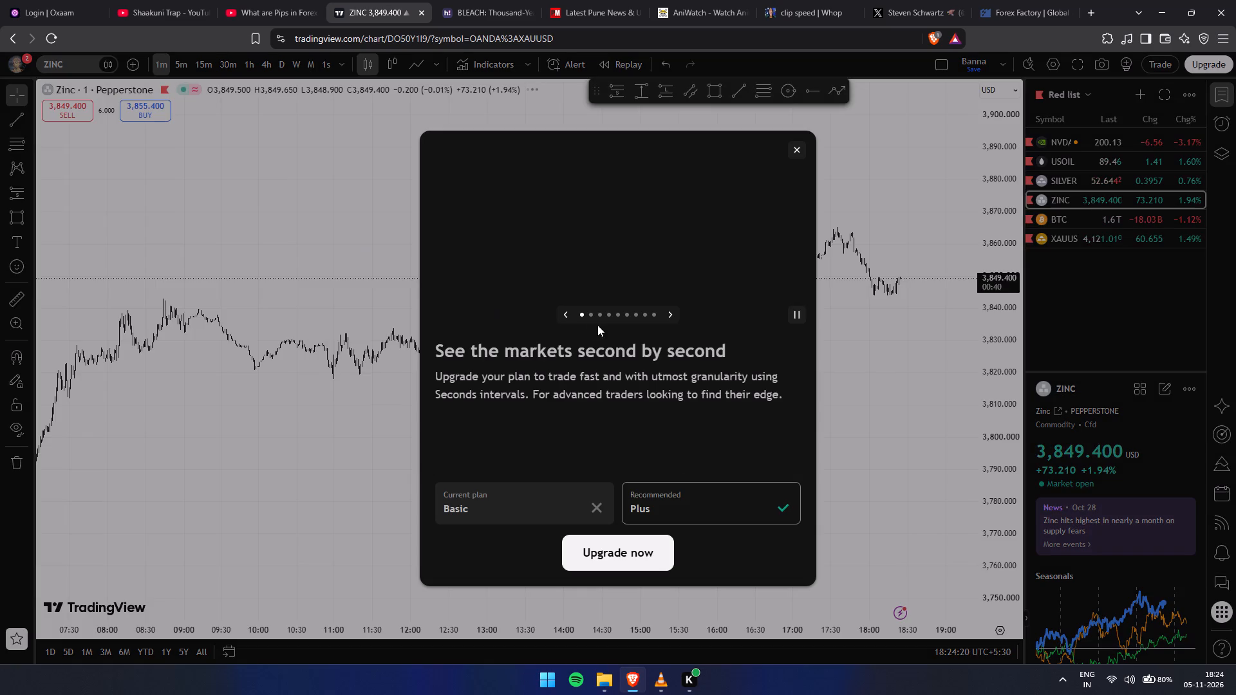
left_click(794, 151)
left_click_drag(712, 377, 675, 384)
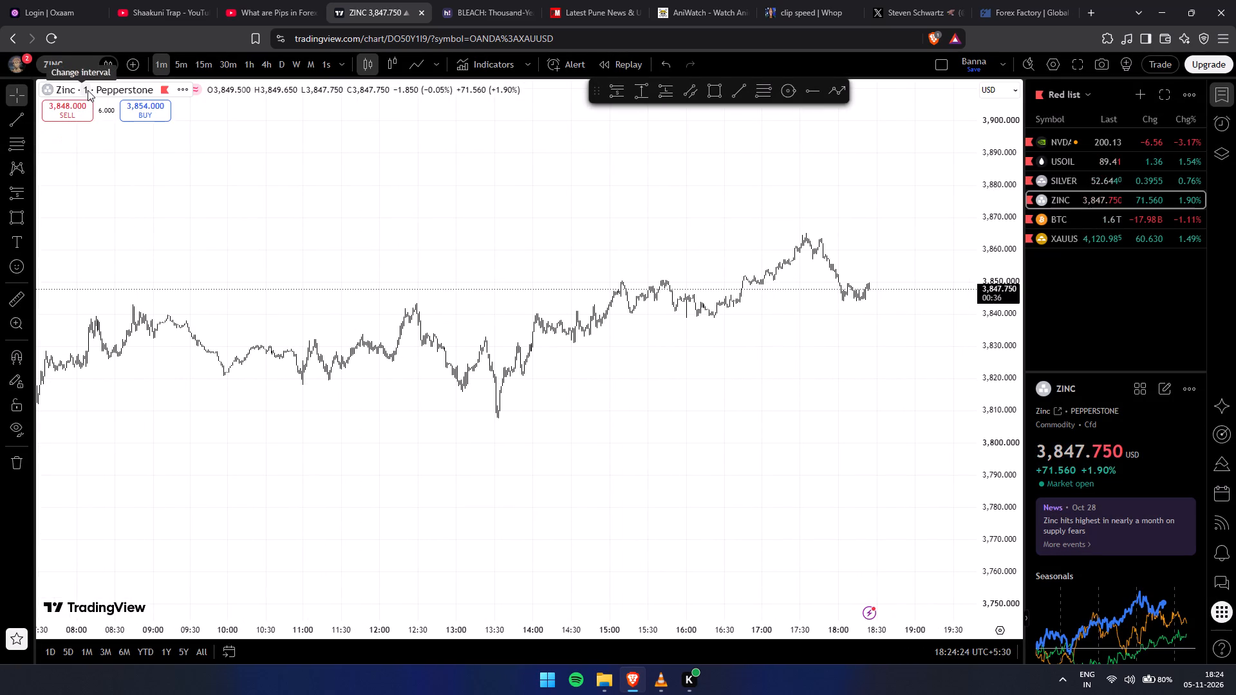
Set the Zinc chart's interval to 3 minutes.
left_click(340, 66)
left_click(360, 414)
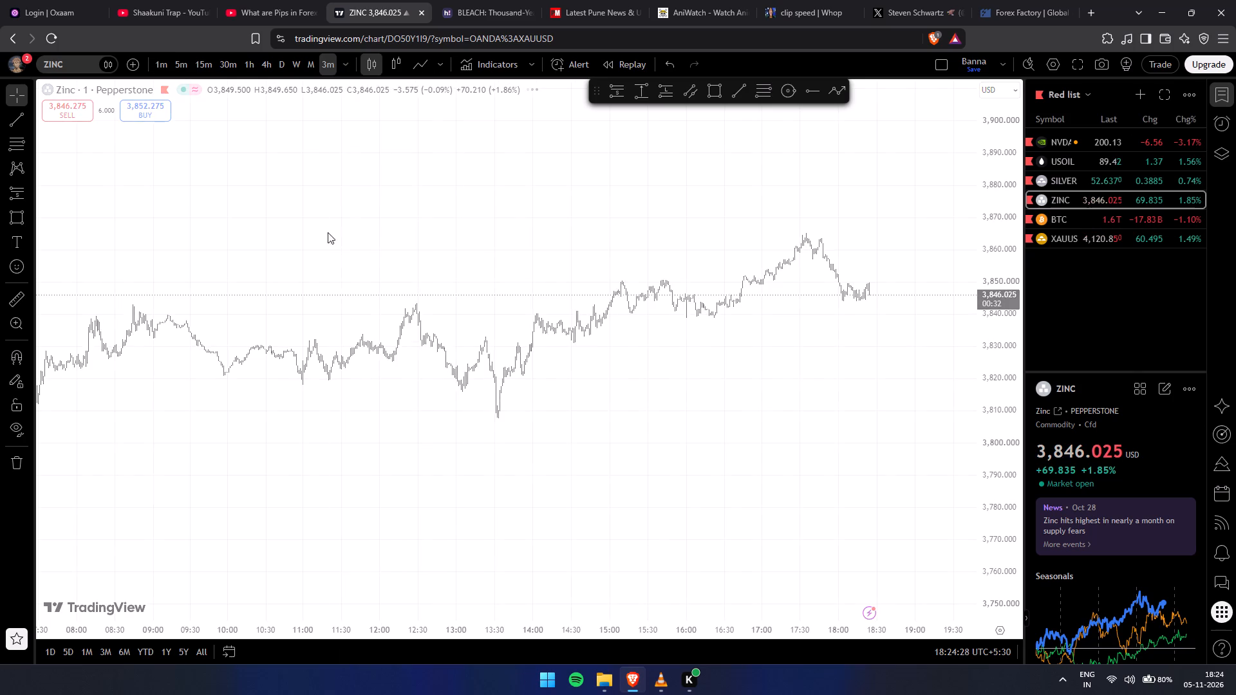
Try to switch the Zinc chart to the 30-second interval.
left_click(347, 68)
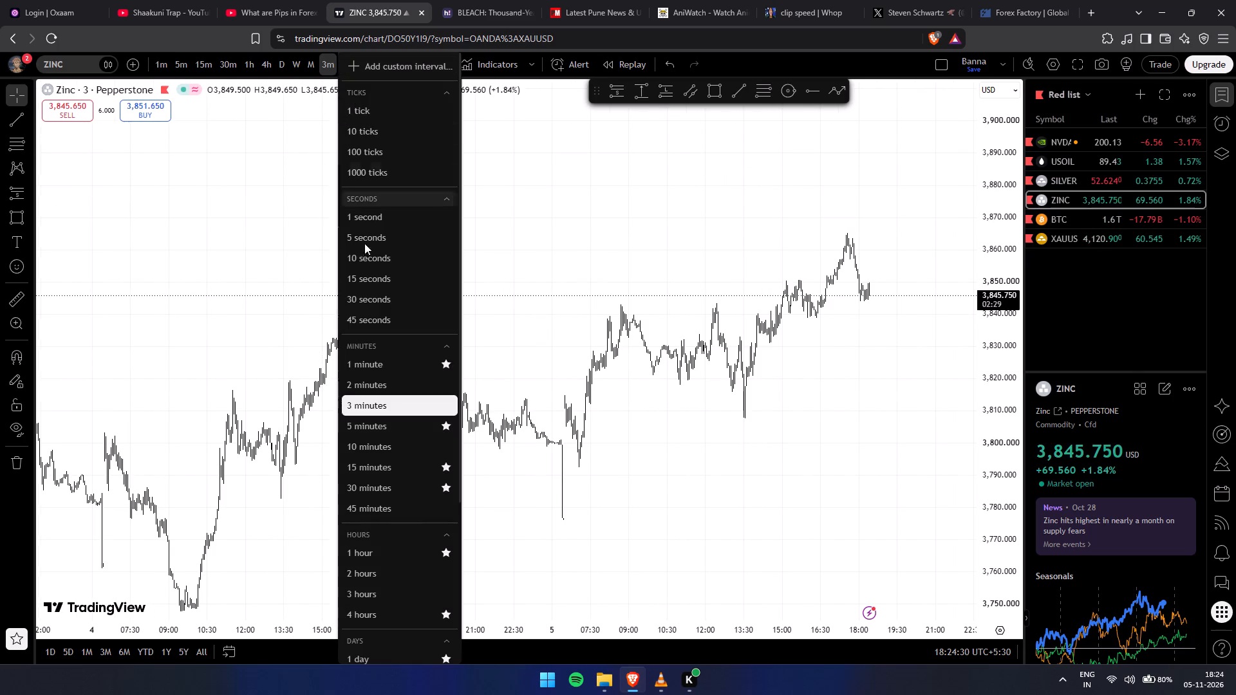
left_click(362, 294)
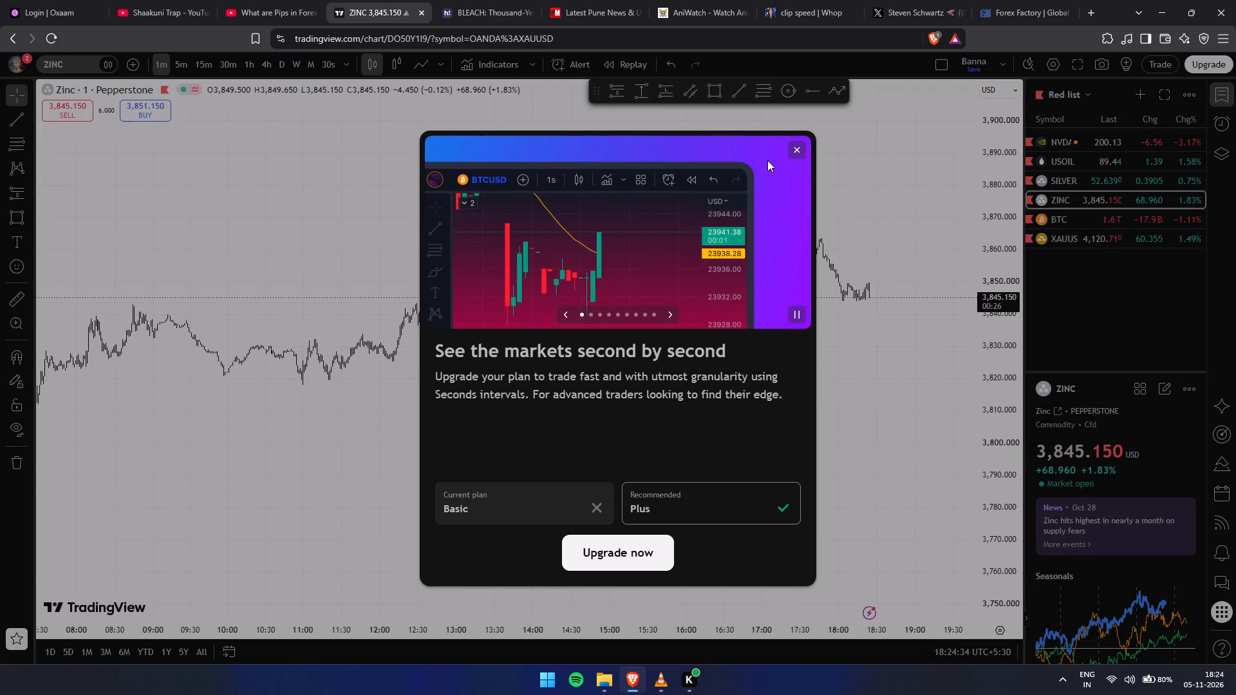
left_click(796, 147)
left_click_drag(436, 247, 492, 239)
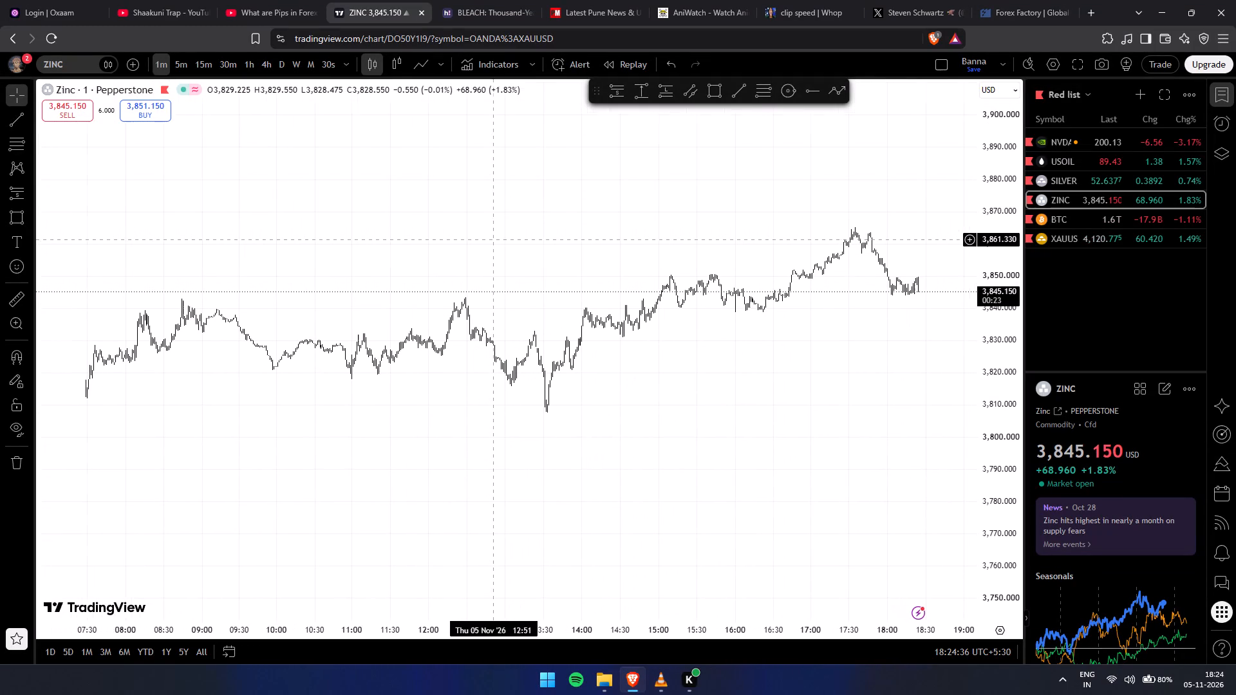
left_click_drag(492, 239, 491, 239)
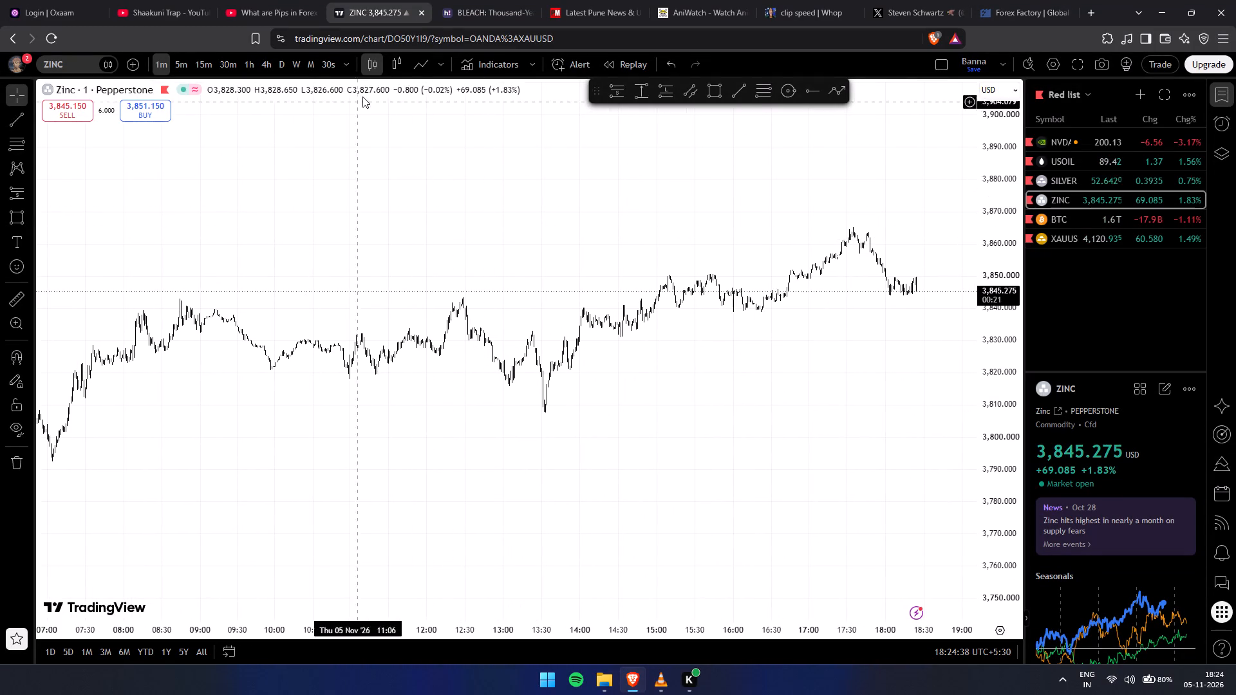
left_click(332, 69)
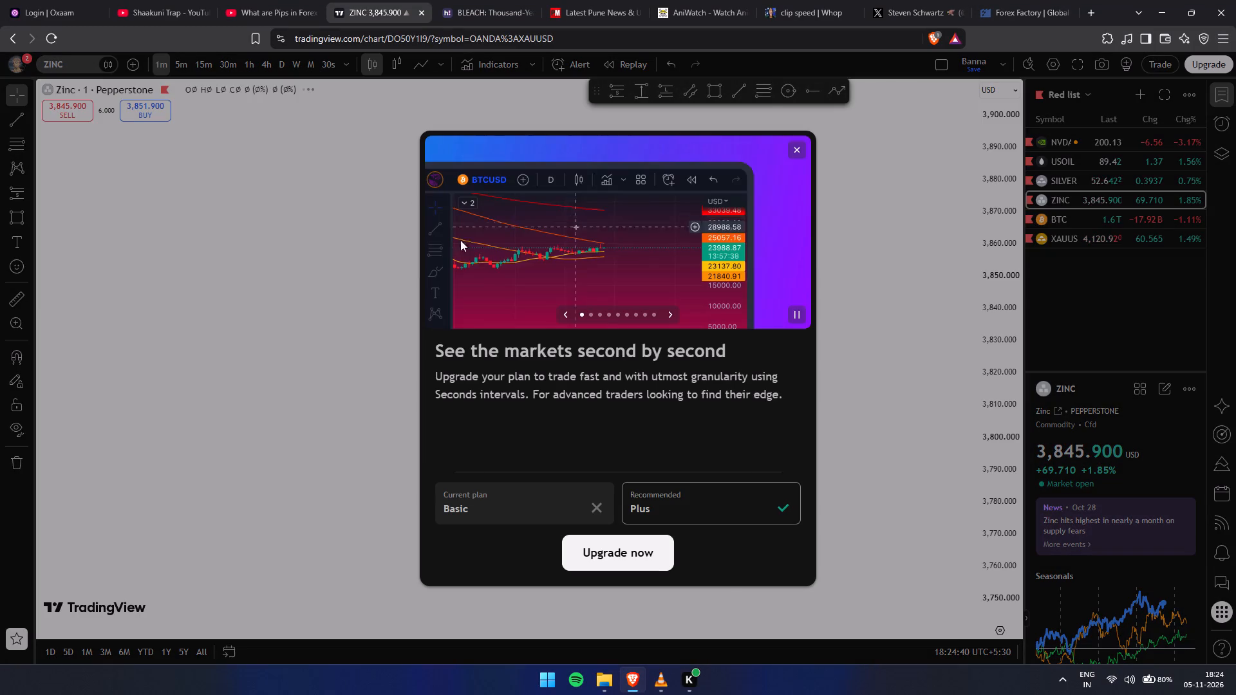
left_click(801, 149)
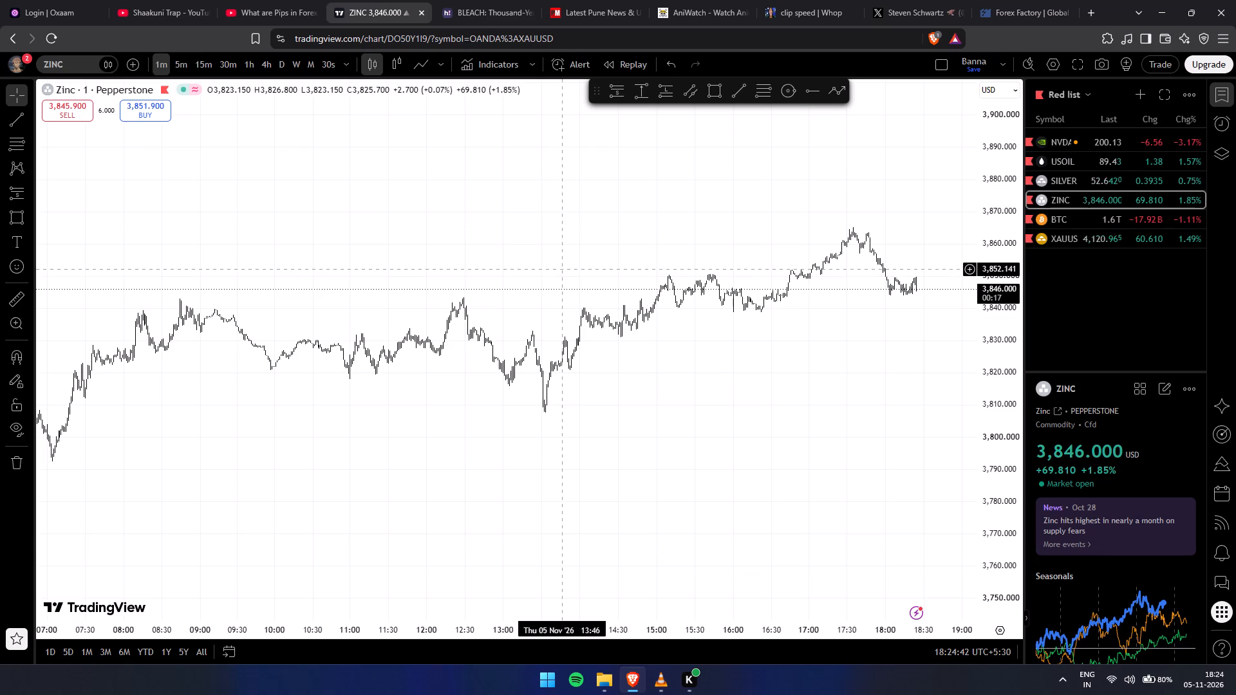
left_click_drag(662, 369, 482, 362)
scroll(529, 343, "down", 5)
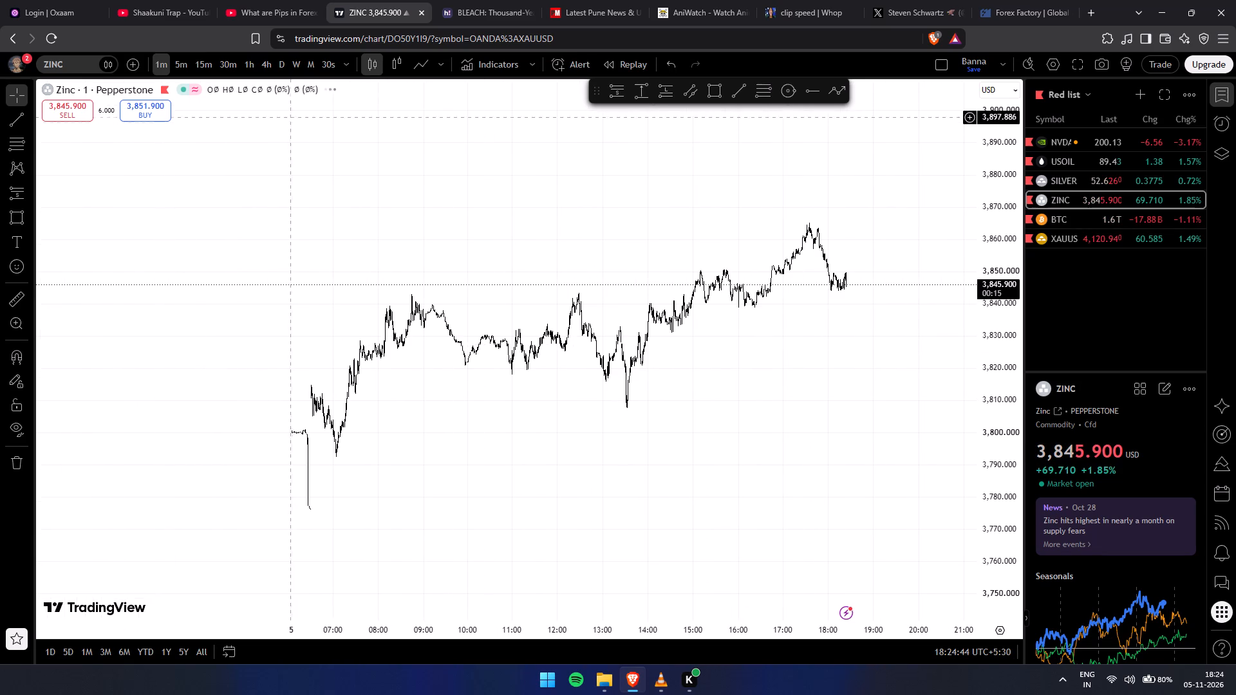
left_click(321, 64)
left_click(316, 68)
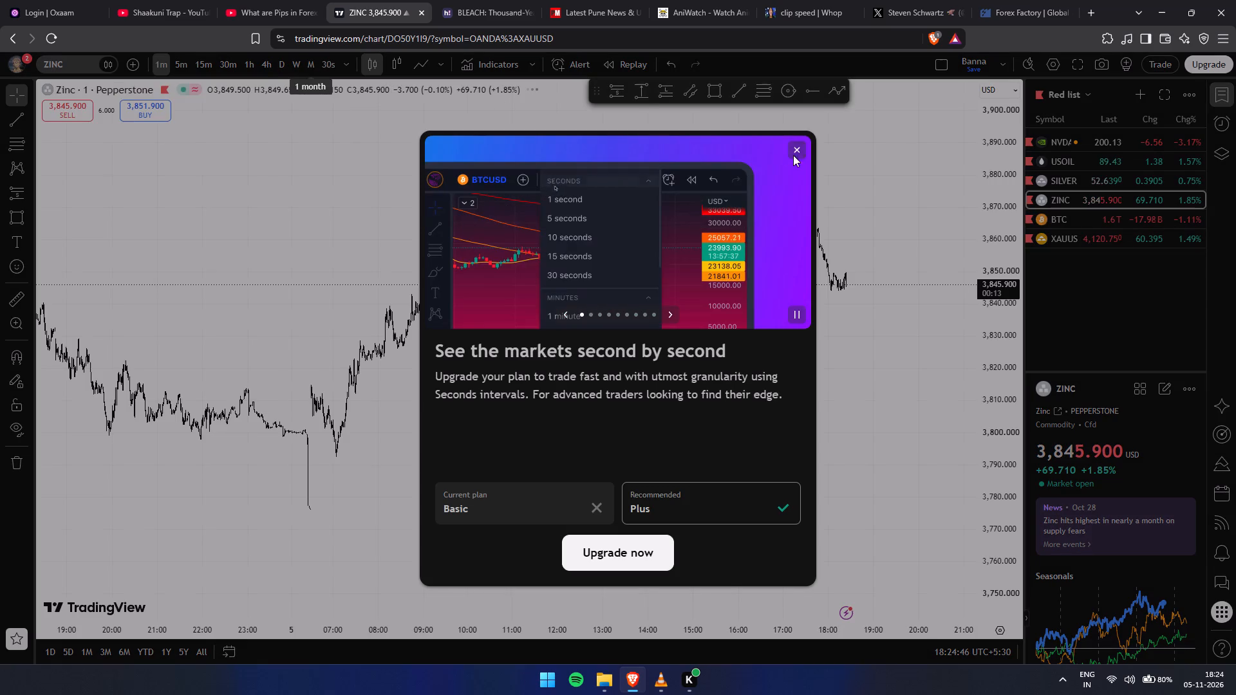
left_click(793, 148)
Set the Zinc chart's interval to 1 range.
left_click(342, 64)
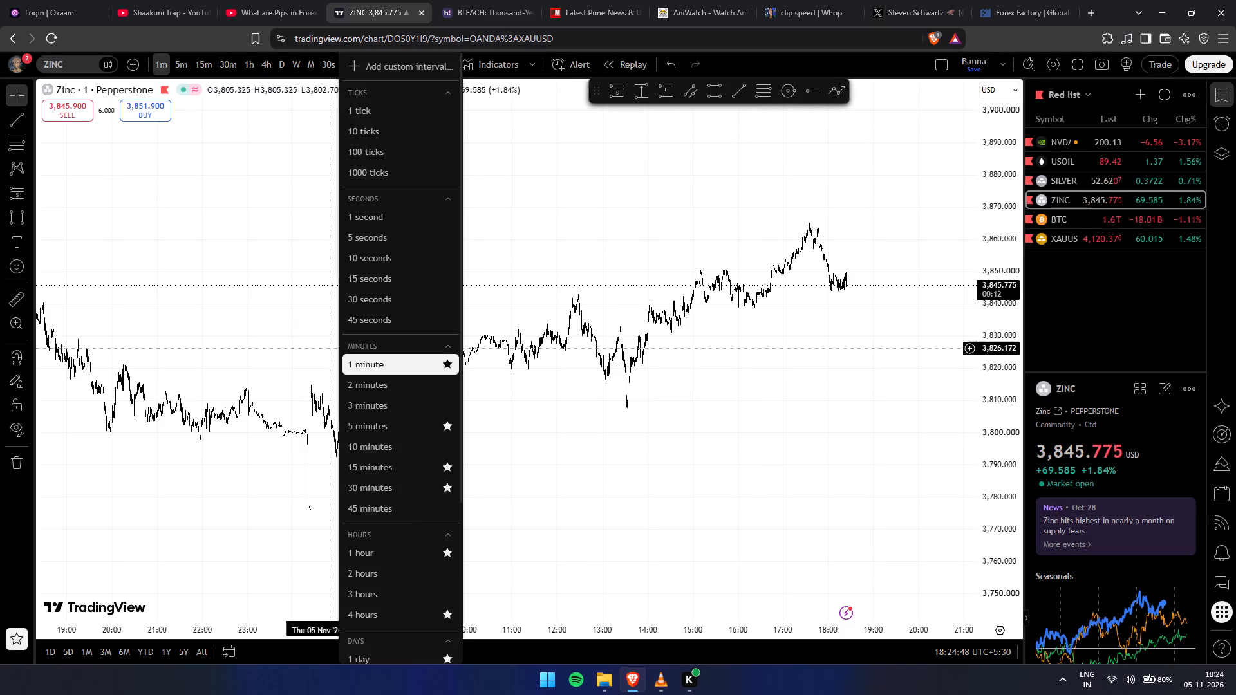
scroll(341, 490, "down", 2)
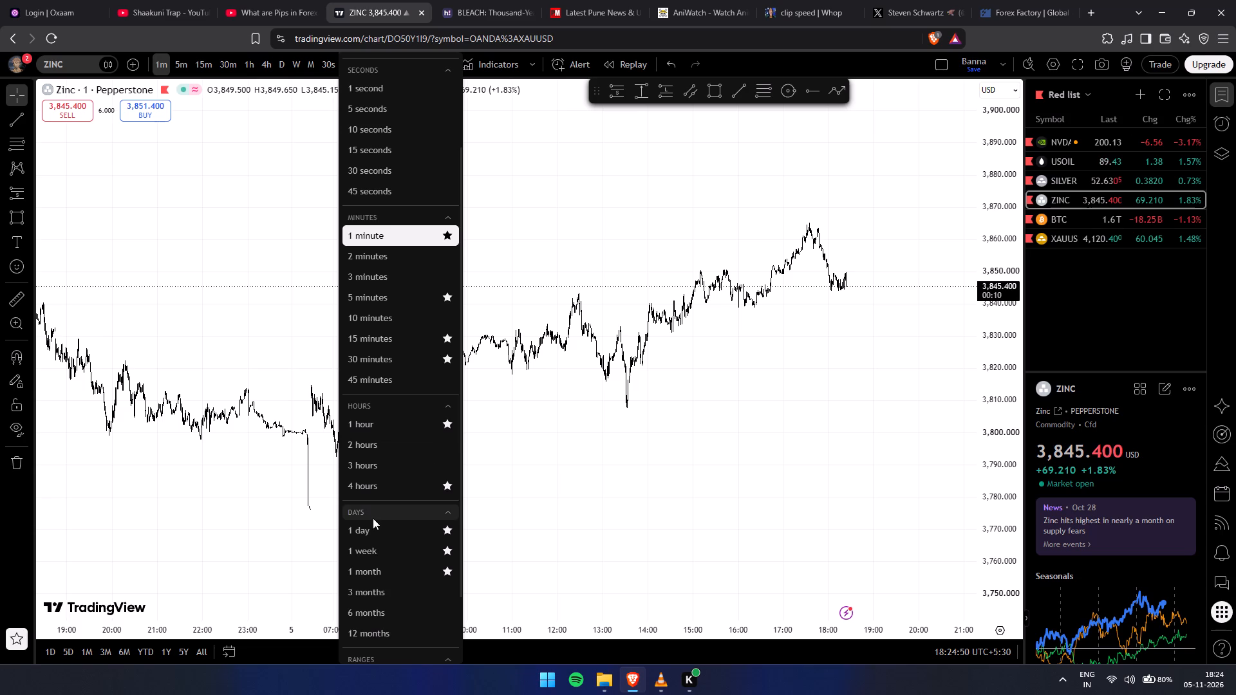
scroll(373, 518, "down", 2)
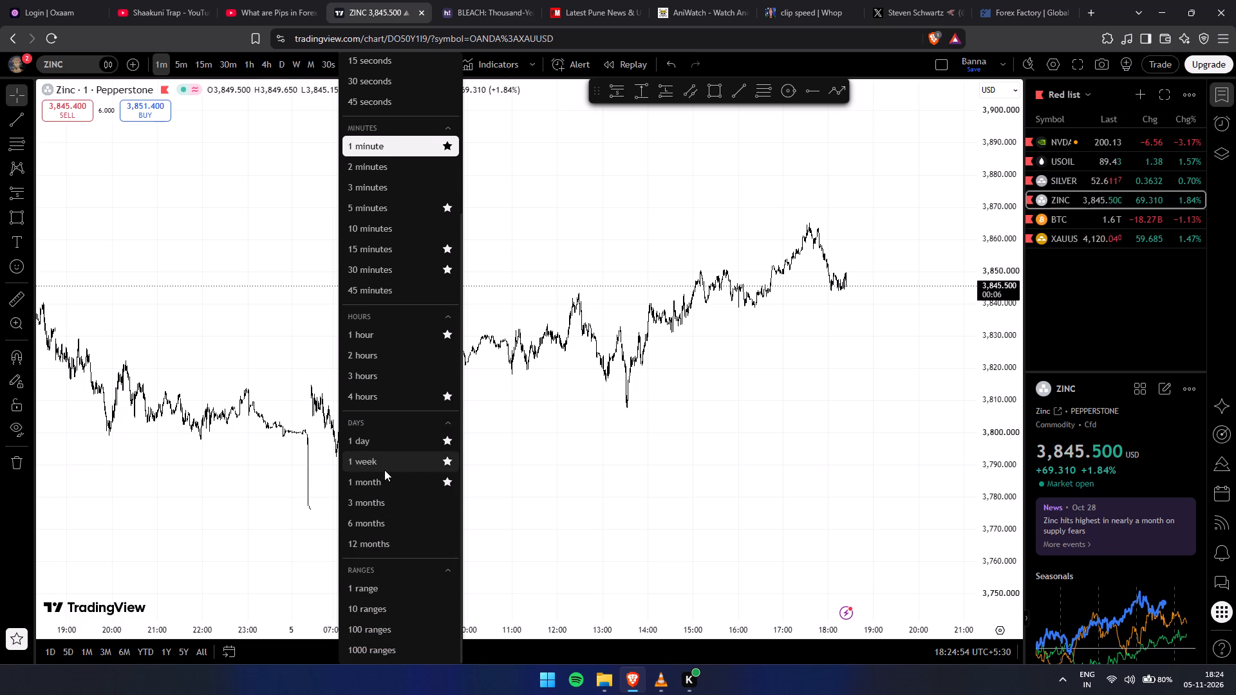
scroll(384, 521, "down", 2)
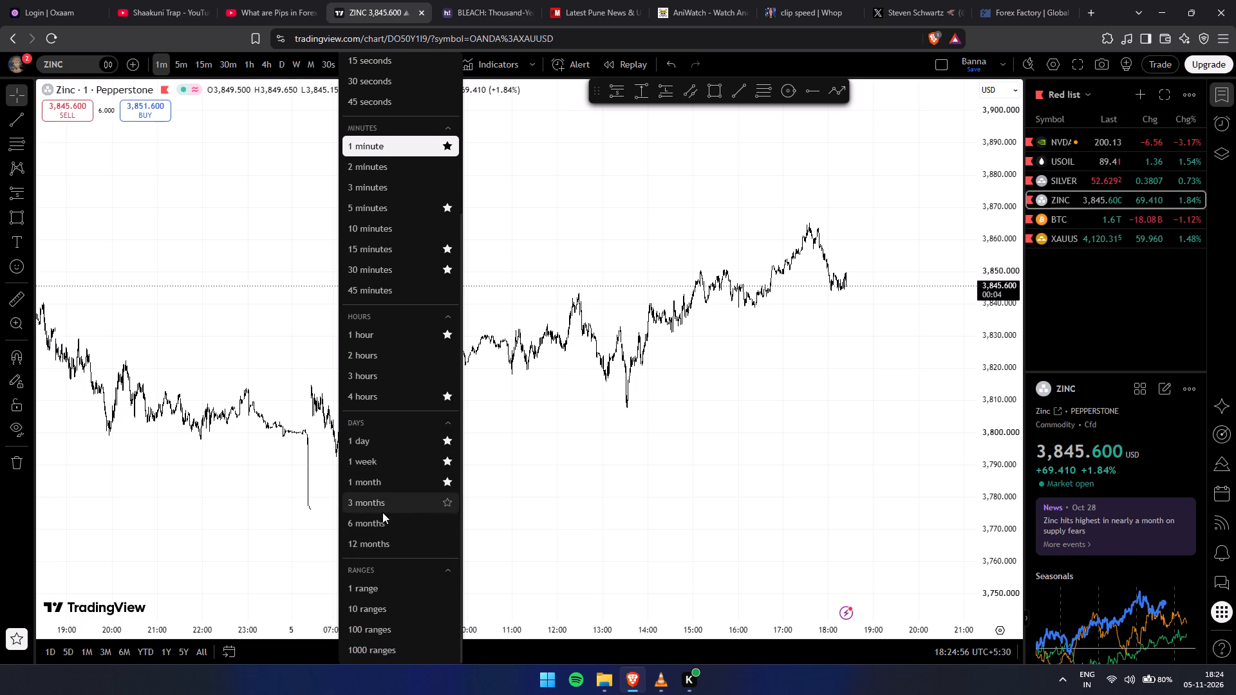
scroll(392, 535, "down", 4)
left_click(380, 587)
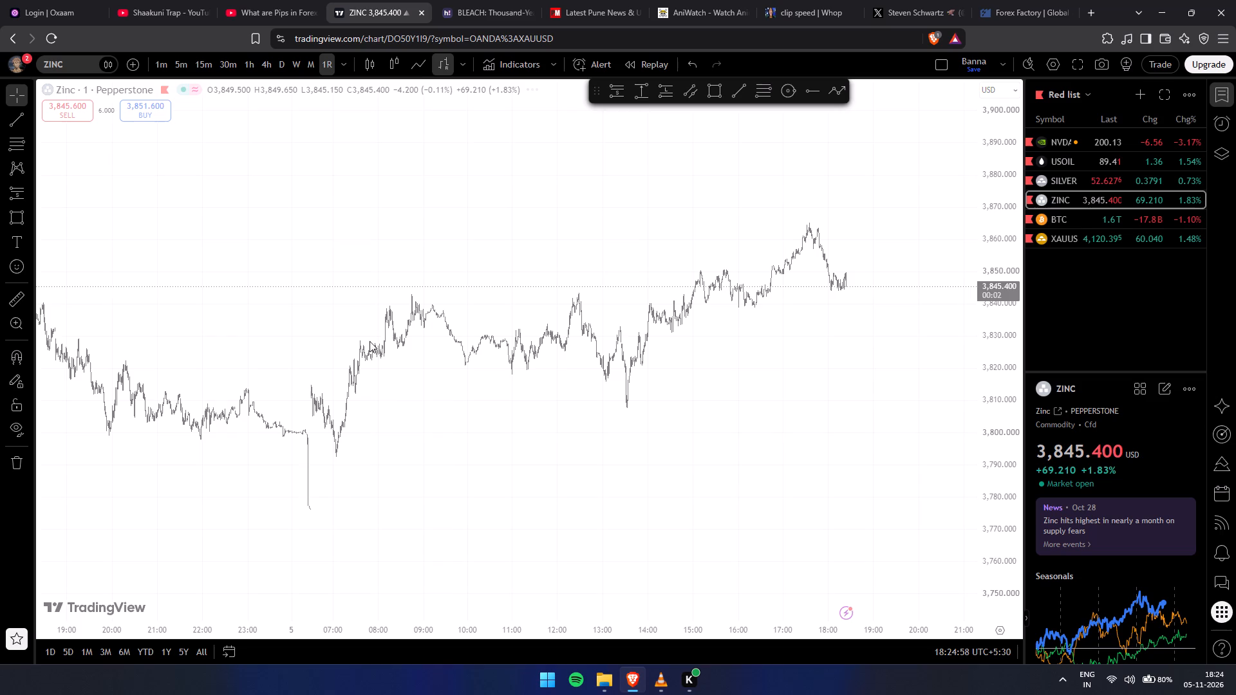
left_click(328, 71)
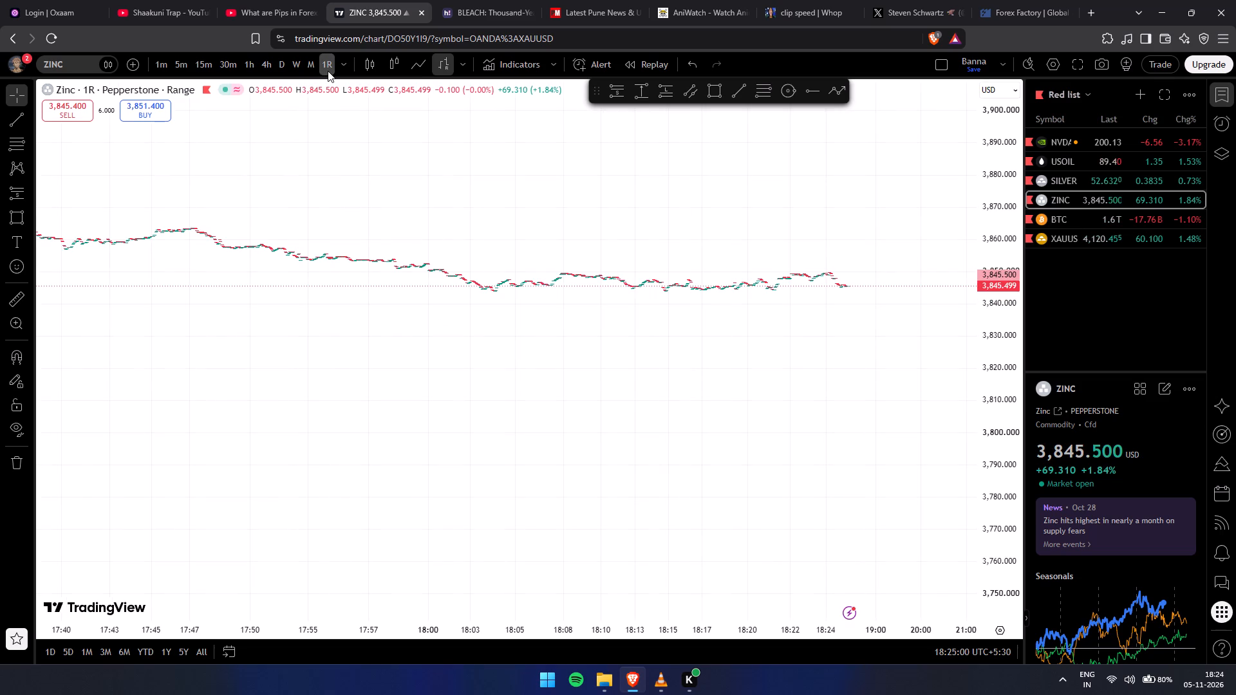
Set the Zinc chart's interval to 10 ranges.
left_click(337, 67)
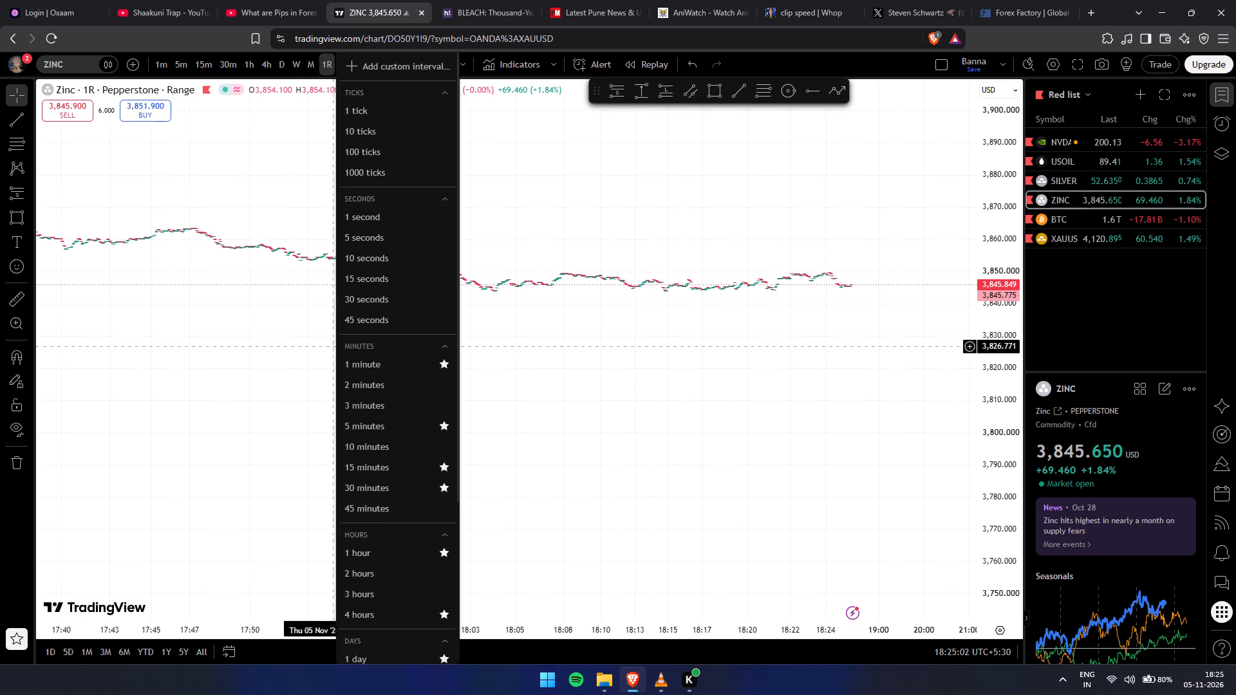
scroll(384, 508, "down", 4)
scroll(381, 594, "down", 2)
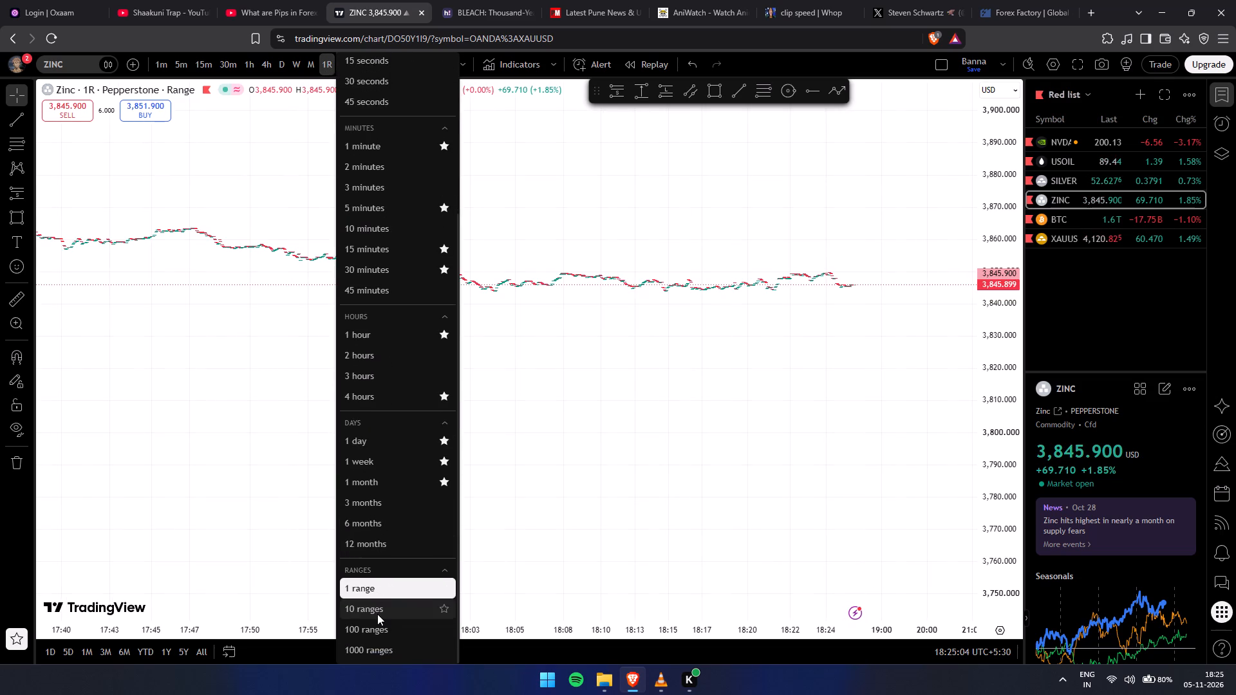
left_click(377, 614)
Examine Zinc's recent price movement on the 10-range chart at different time and price scales.
scroll(310, 351, "down", 2)
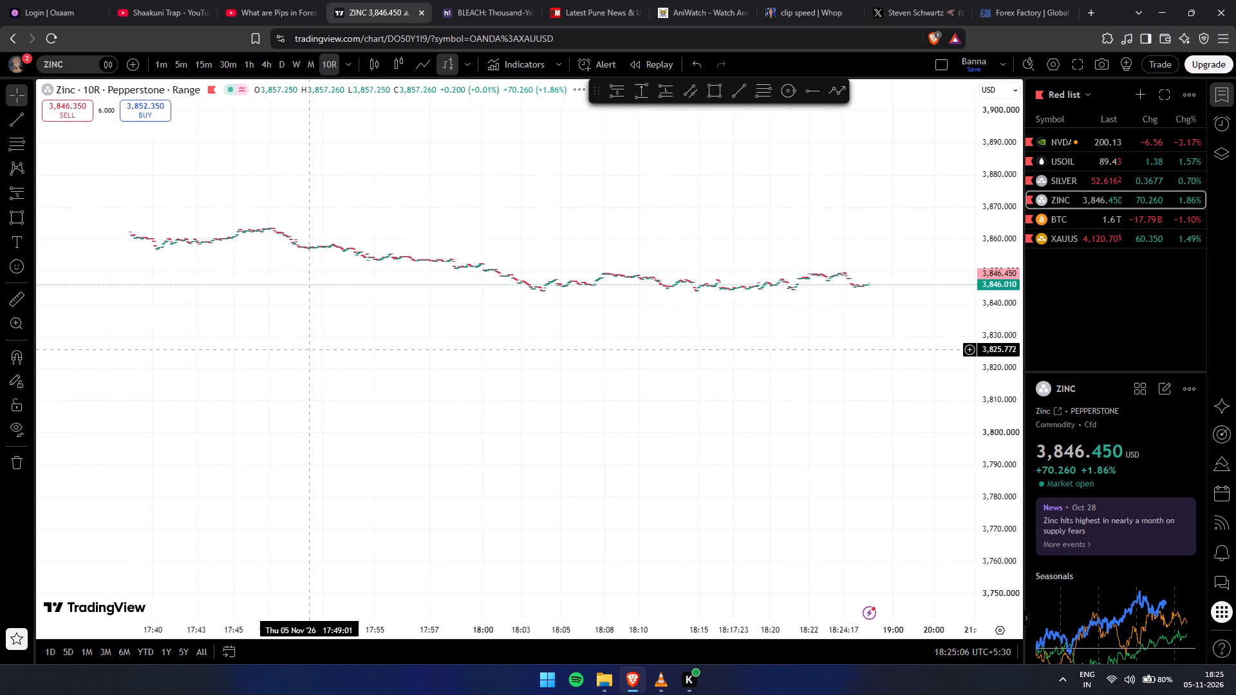
scroll(309, 349, "down", 2)
scroll(385, 342, "down", 5)
left_click_drag(985, 379, 931, 64)
scroll(785, 442, "up", 6)
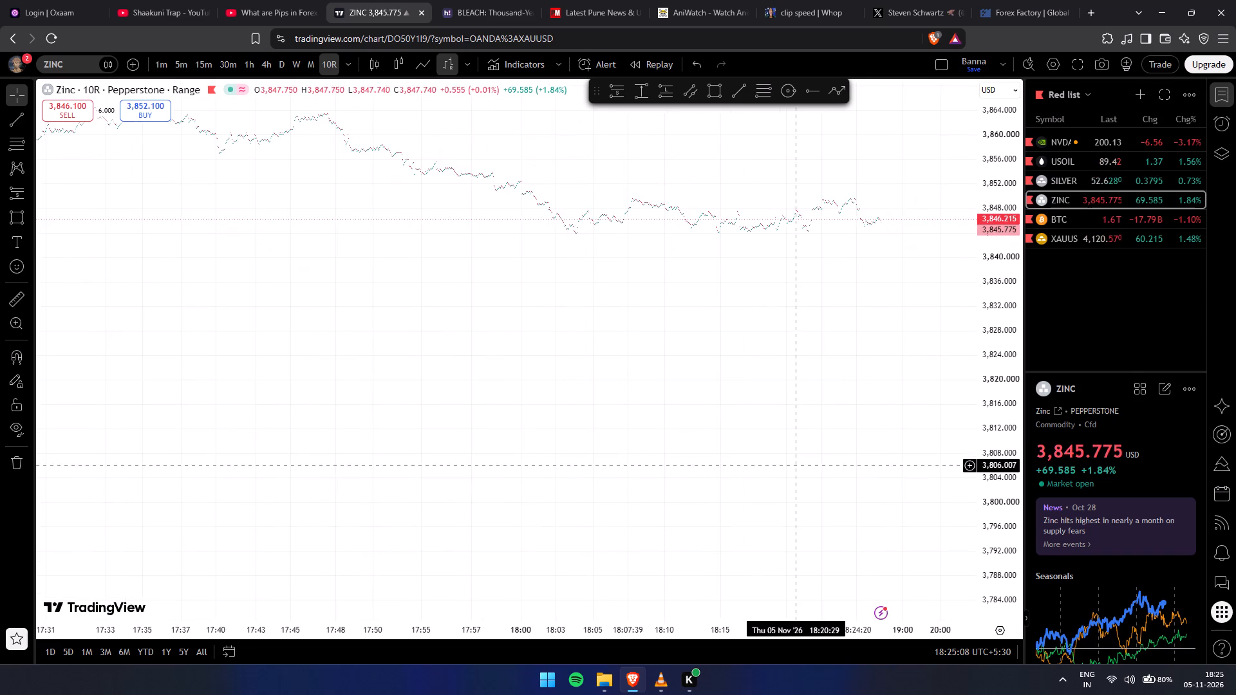
scroll(796, 465, "up", 20)
scroll(796, 465, "up", 2)
scroll(928, 486, "down", 6)
left_click_drag(998, 458, 924, 66)
left_click_drag(634, 438, 823, 694)
left_click_drag(1015, 516, 953, 178)
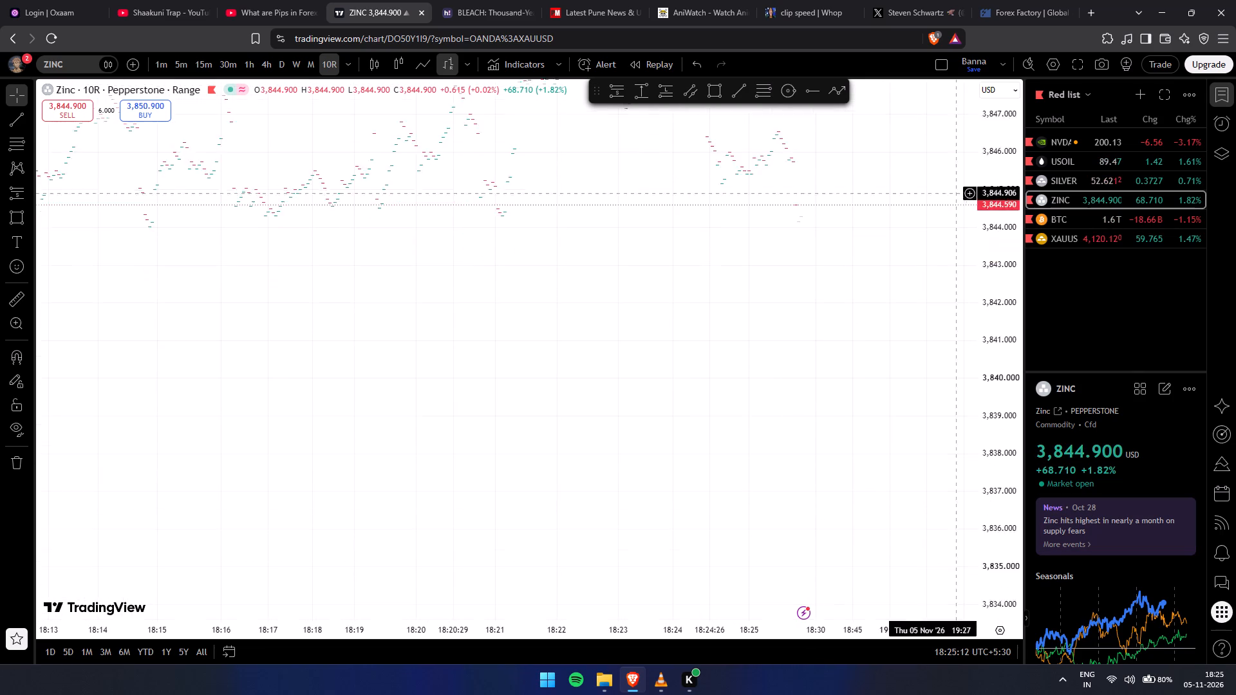
left_click_drag(953, 178, 926, 89)
left_click_drag(854, 396, 863, 645)
left_click_drag(993, 528, 894, 215)
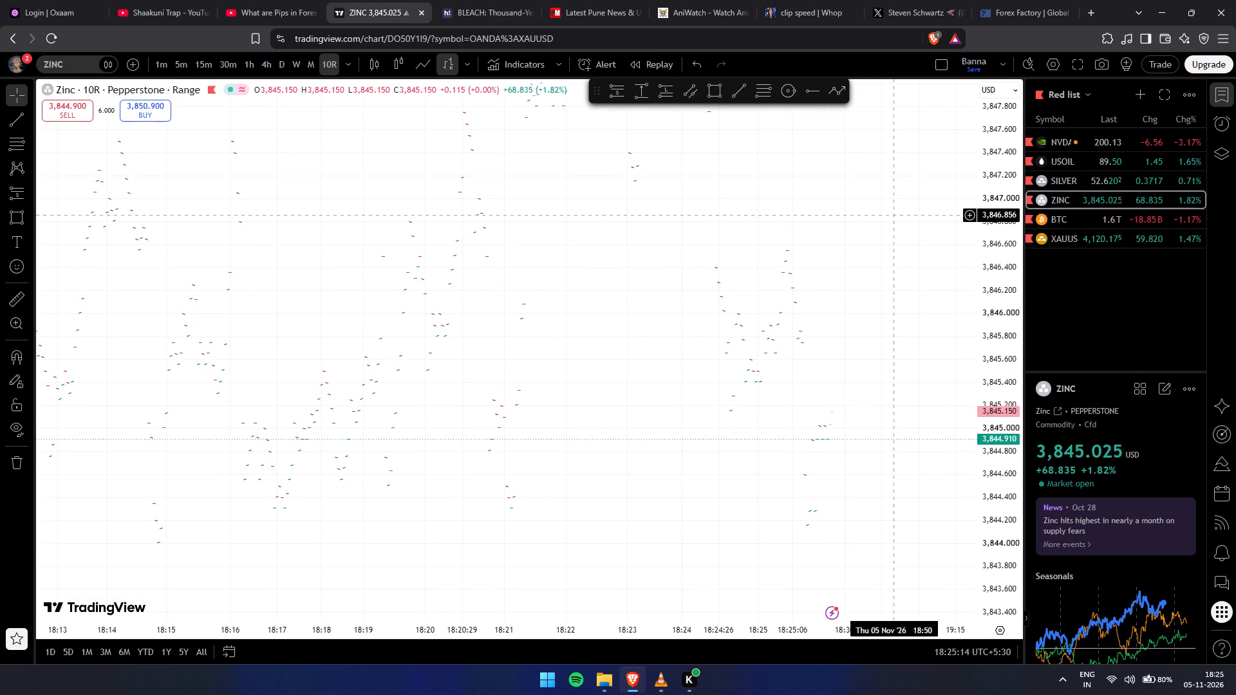
scroll(831, 488, "up", 12)
scroll(845, 494, "down", 16)
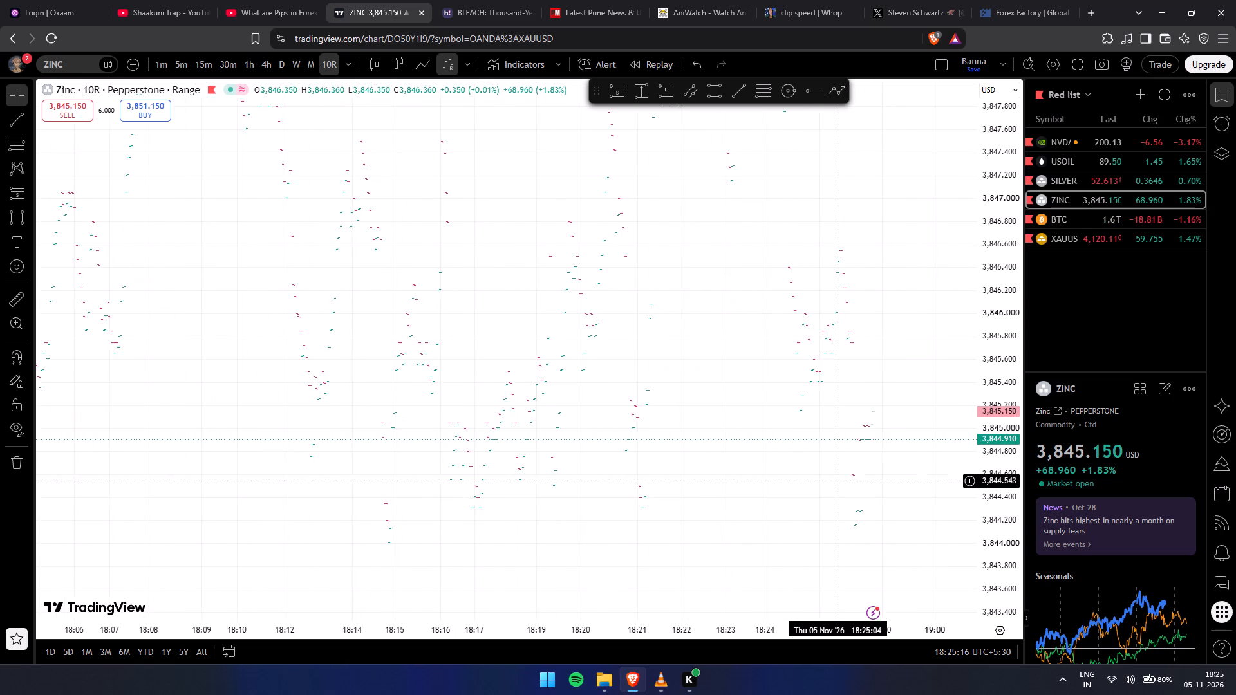
scroll(838, 479, "down", 5)
left_click_drag(995, 259, 989, 693)
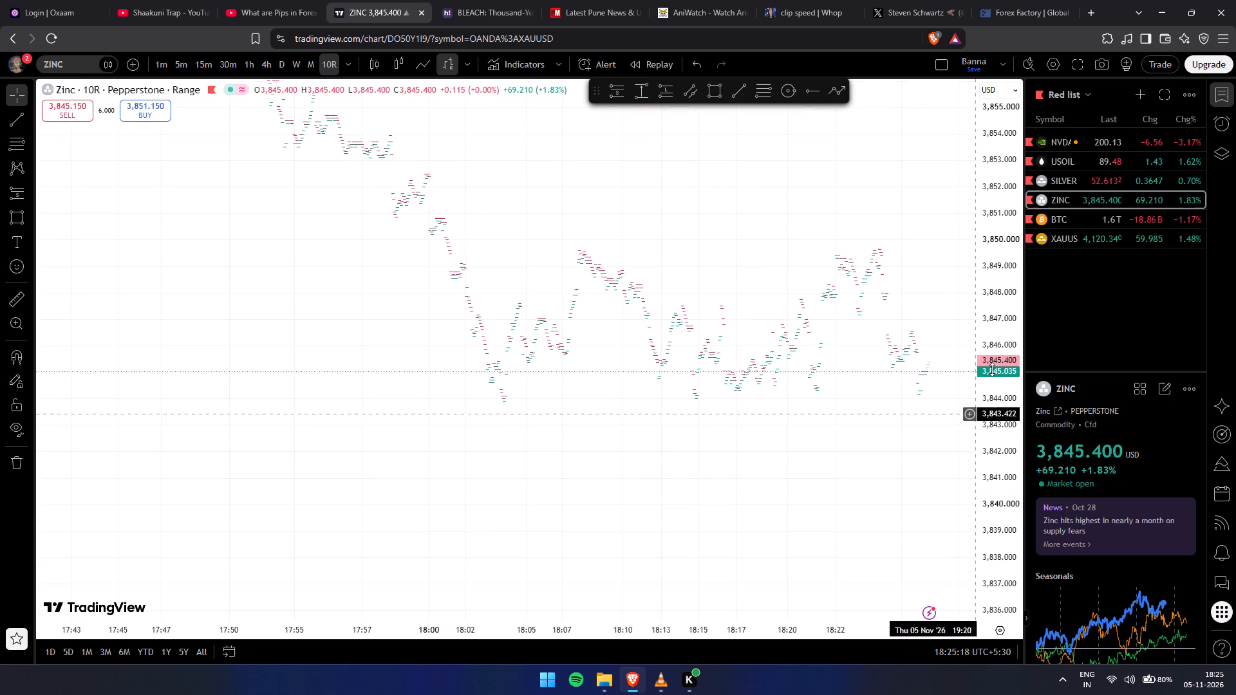
left_click_drag(991, 353, 1004, 663)
left_click_drag(991, 449, 988, 645)
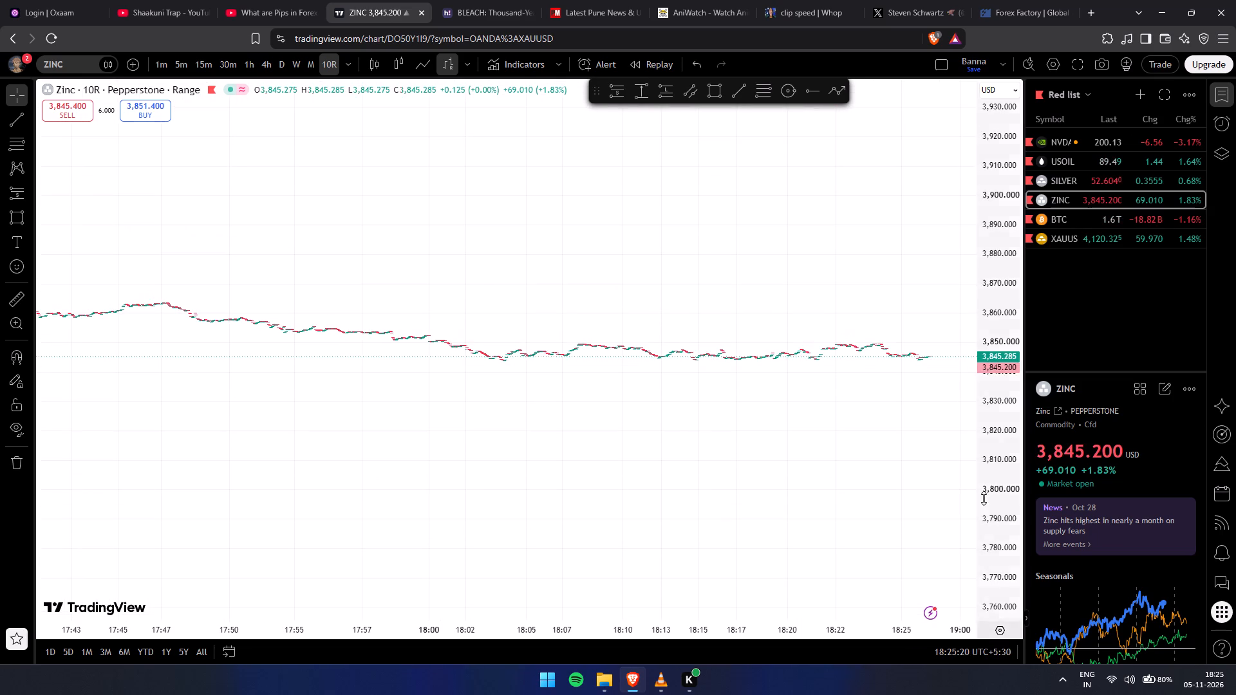
left_click_drag(968, 391, 986, 618)
left_click_drag(886, 467, 626, 244)
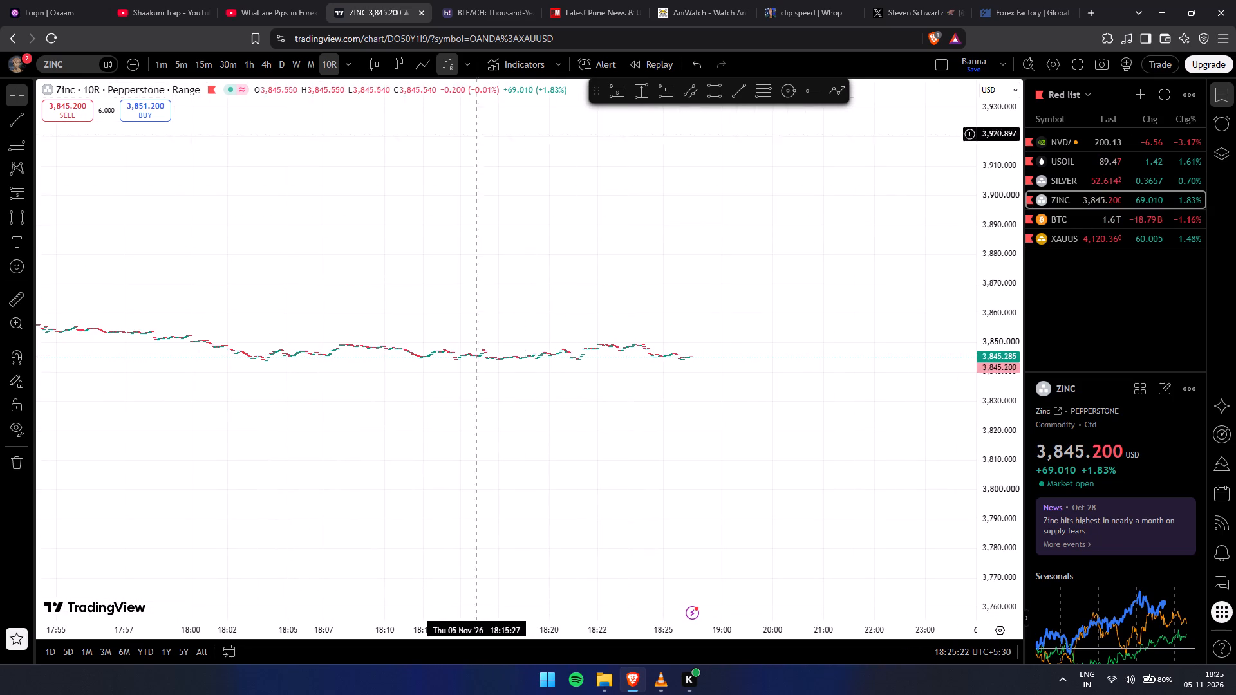
Dismiss the upgrade offer and display the 1-minute Zinc chart as candles.
left_click(395, 62)
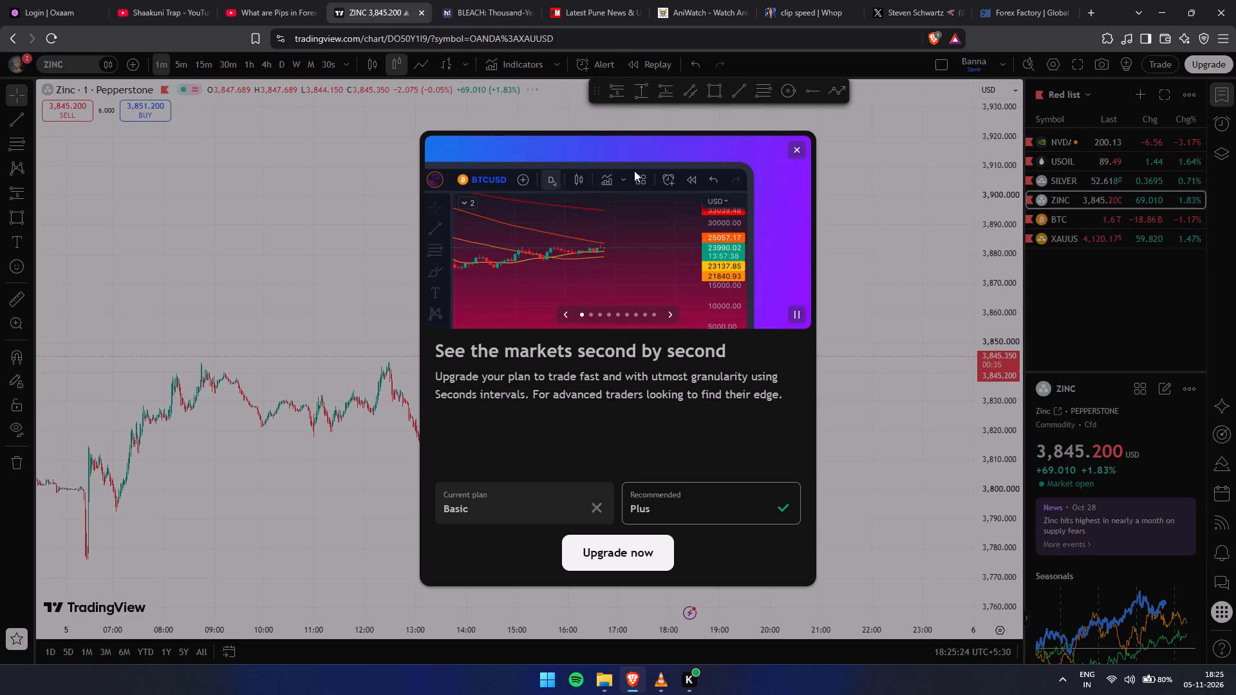
left_click(790, 147)
scroll(708, 328, "up", 5)
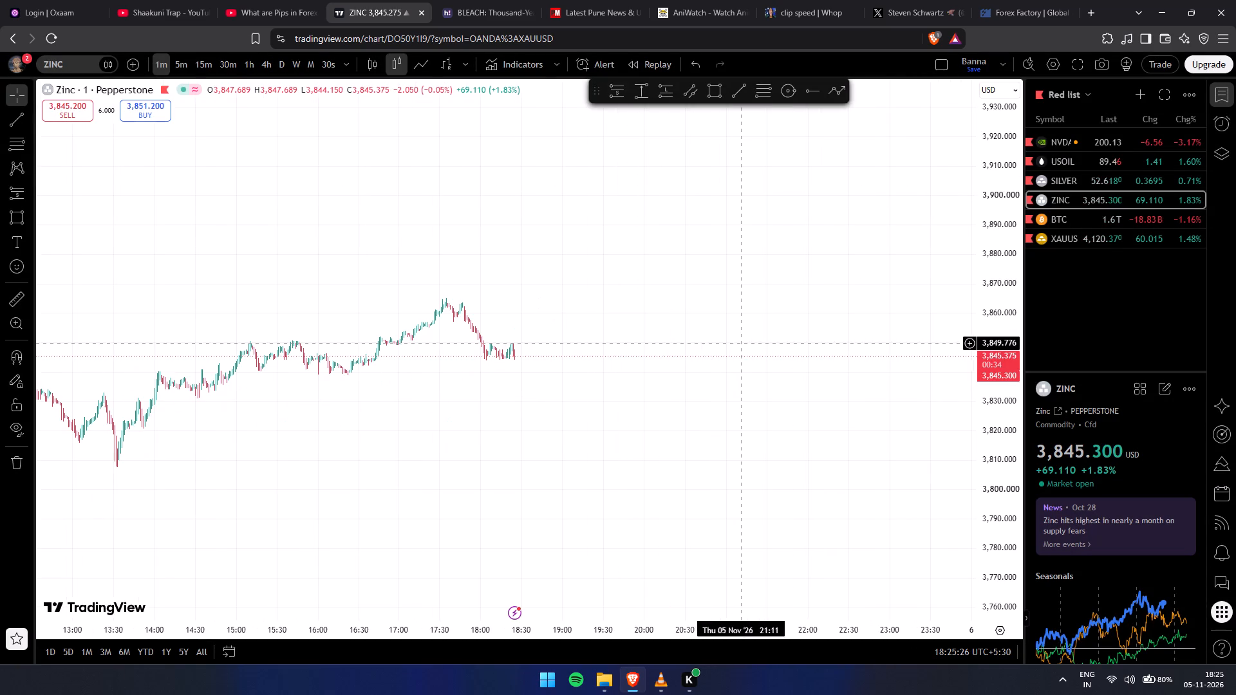
left_click(375, 60)
left_click_drag(550, 168, 328, 149)
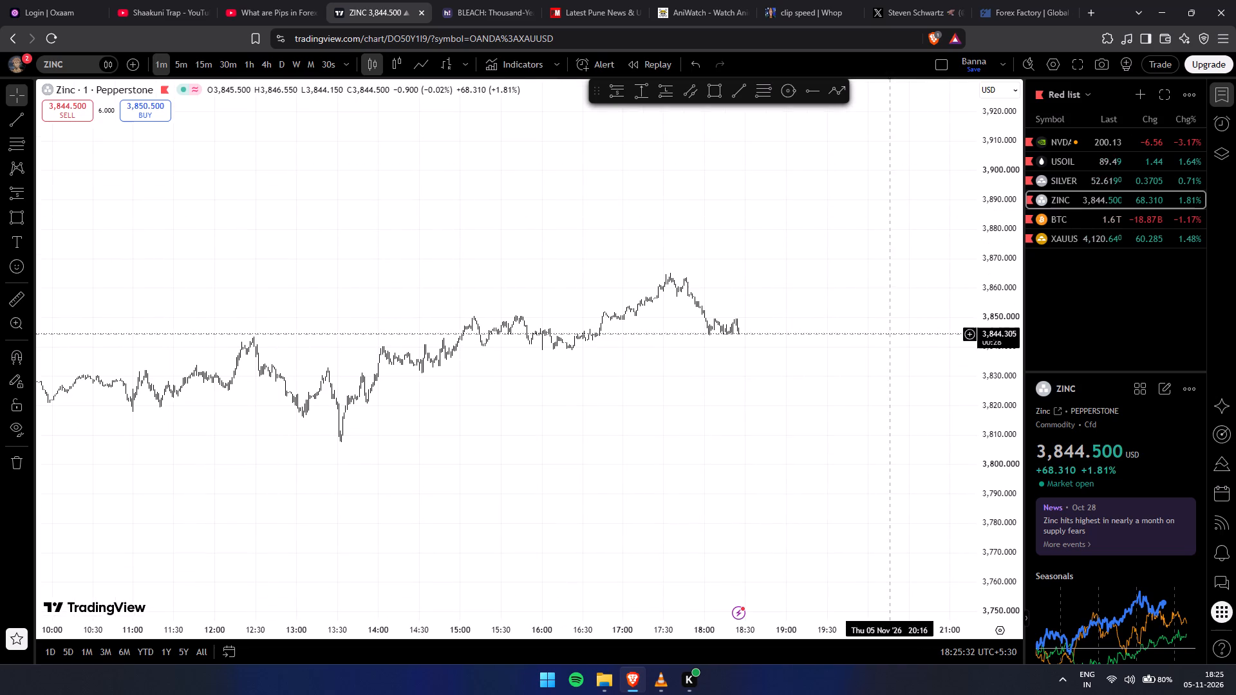
left_click_drag(1007, 453, 917, 100)
scroll(832, 331, "up", 3)
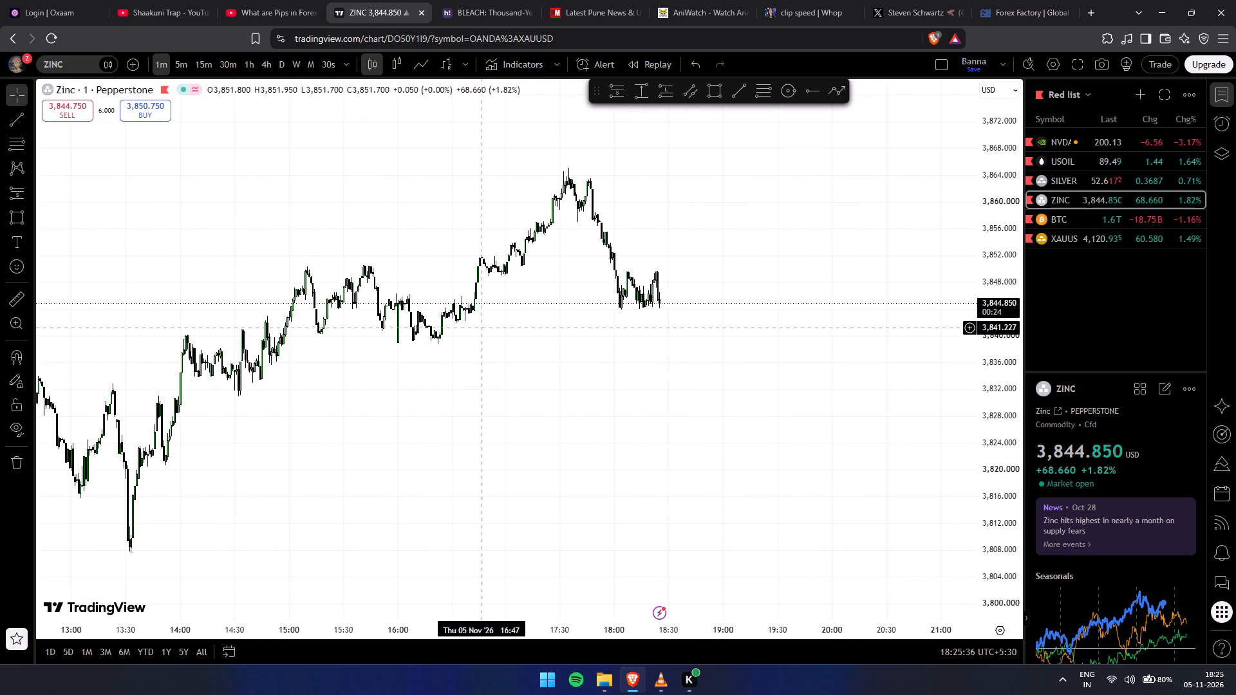
Draw a thin rectangle zone from the 16:23 low to just past the latest candle, between about 3,840.6 and 3,839.7.
left_click(714, 95)
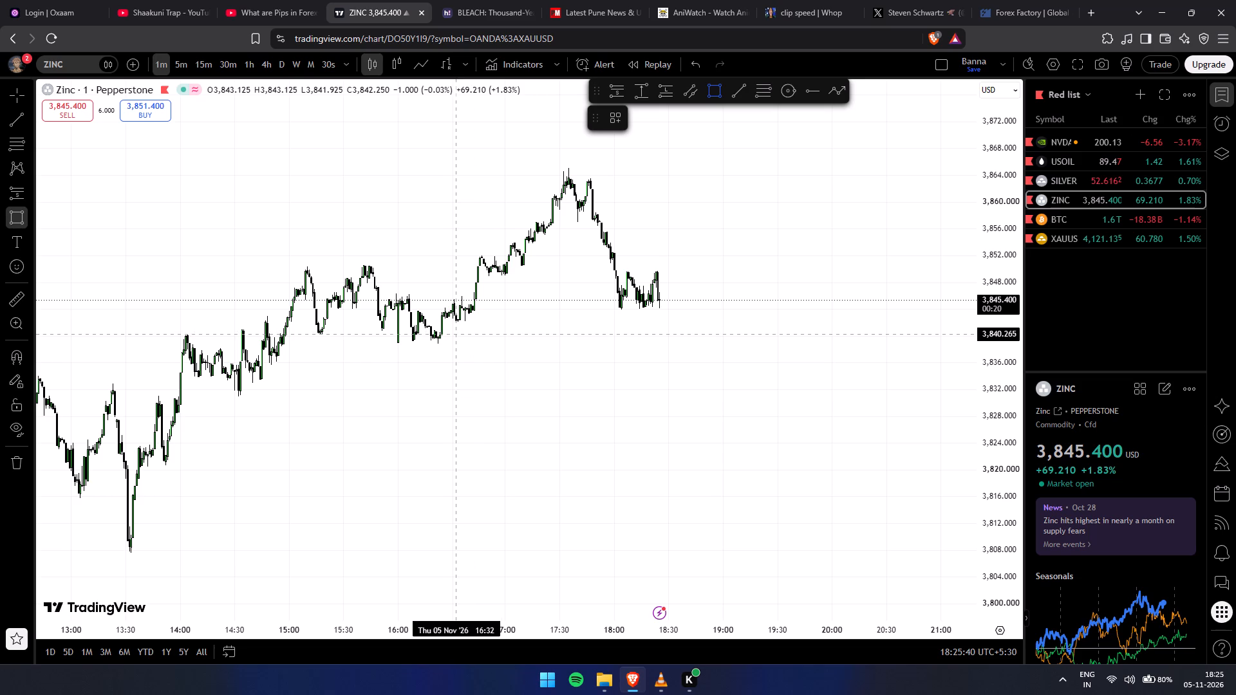
left_click(17, 89)
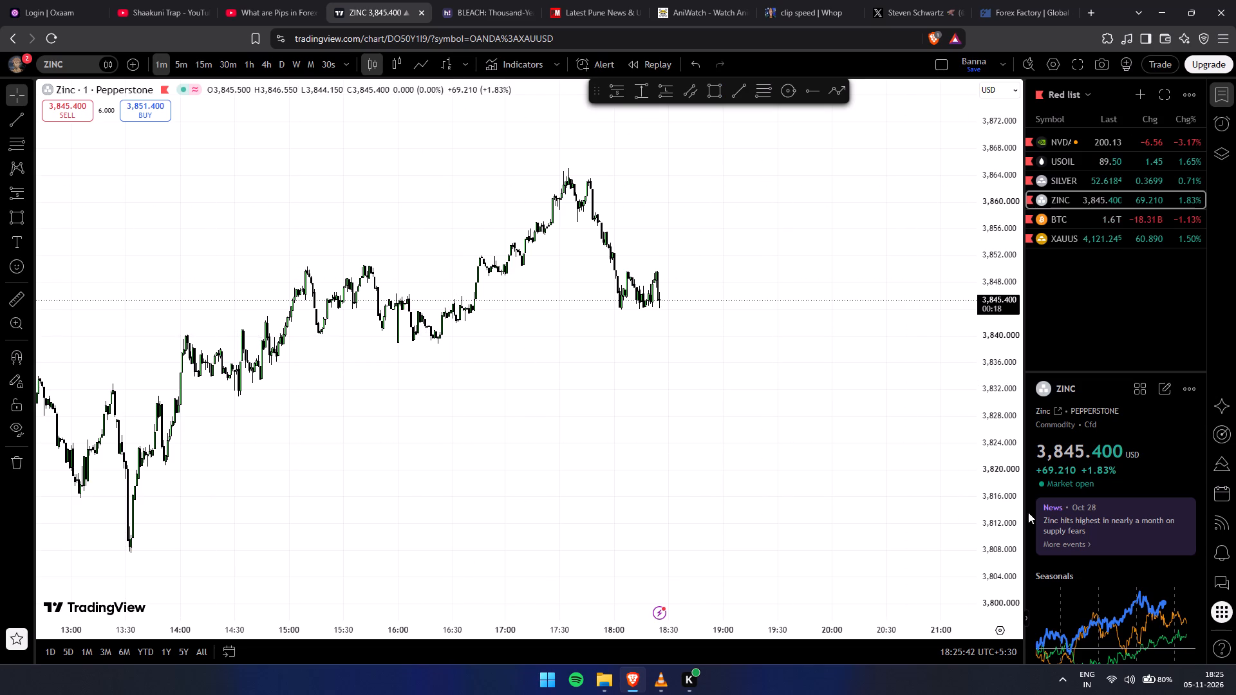
left_click_drag(1001, 475, 939, 199)
scroll(718, 418, "up", 6)
left_click_drag(442, 392, 1154, 397)
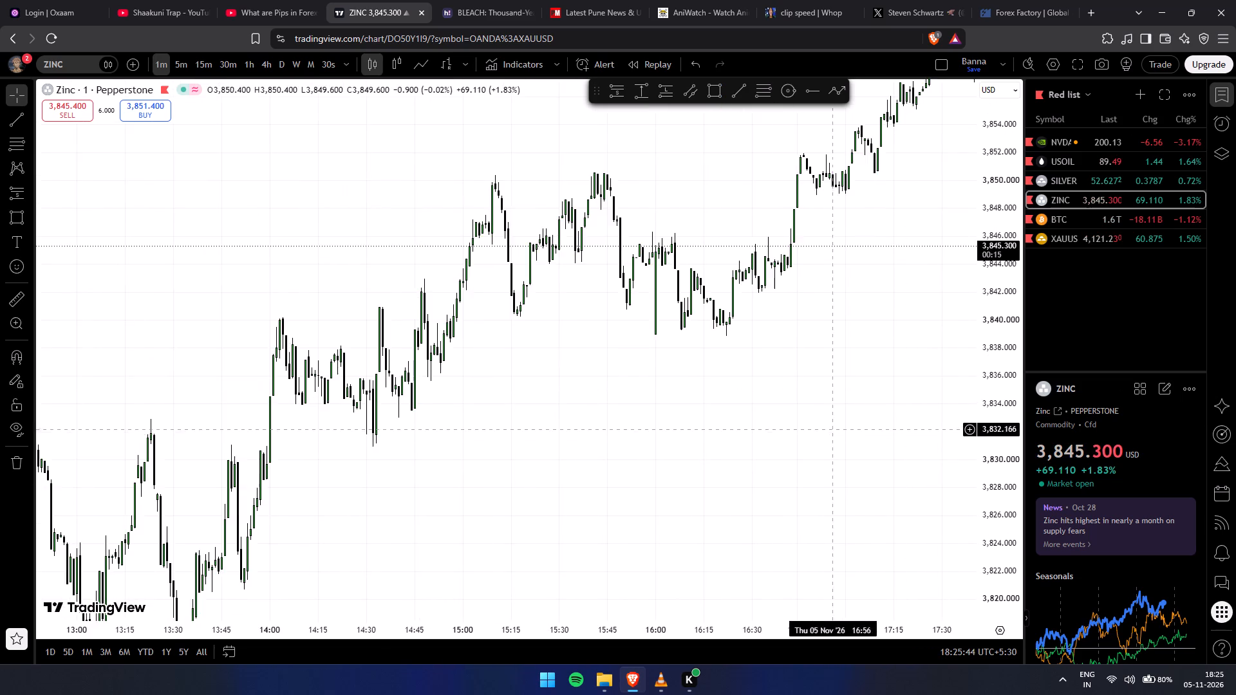
scroll(753, 423, "up", 4)
left_click_drag(765, 423, 649, 419)
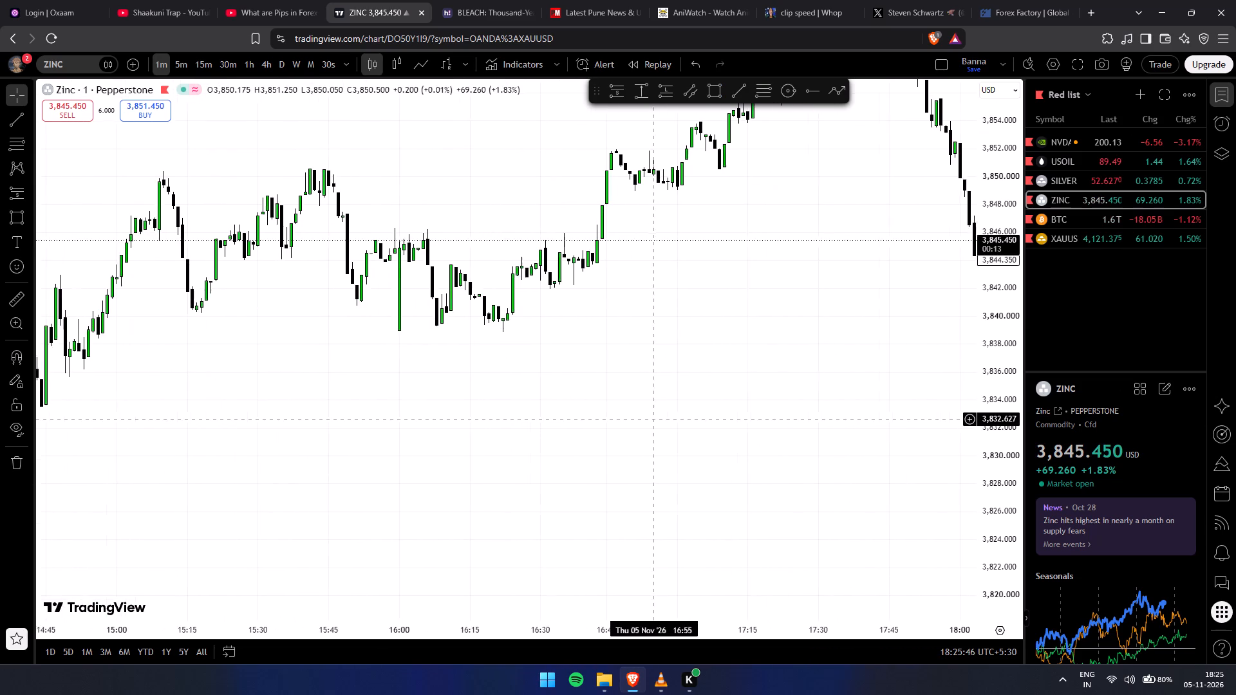
left_click_drag(649, 419, 630, 419)
scroll(539, 297, "down", 2)
left_click_drag(693, 349, 459, 328)
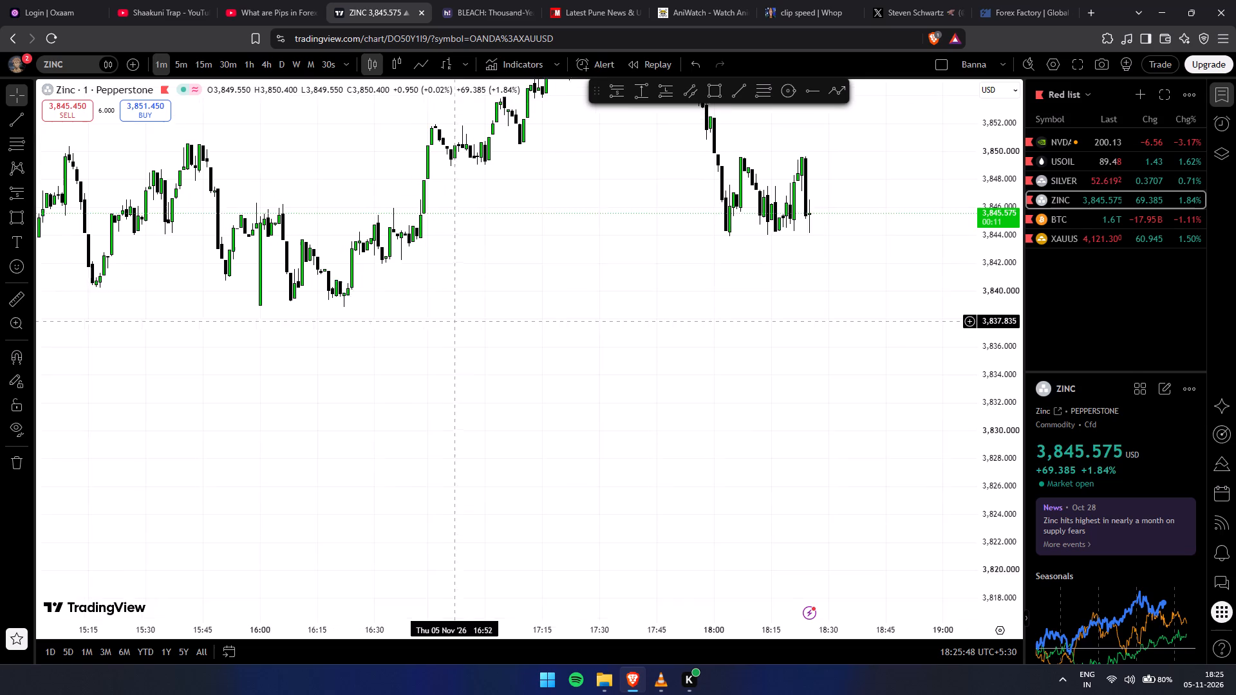
left_click_drag(459, 328, 444, 349)
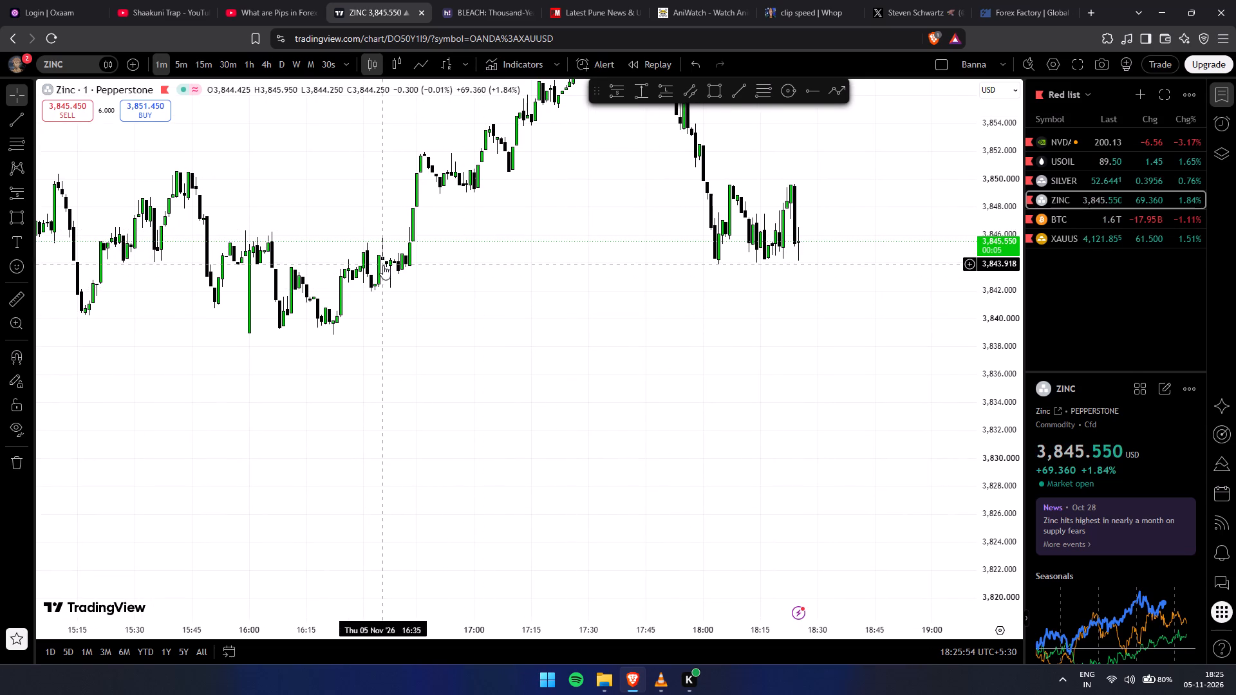
left_click(709, 94)
left_click(335, 310)
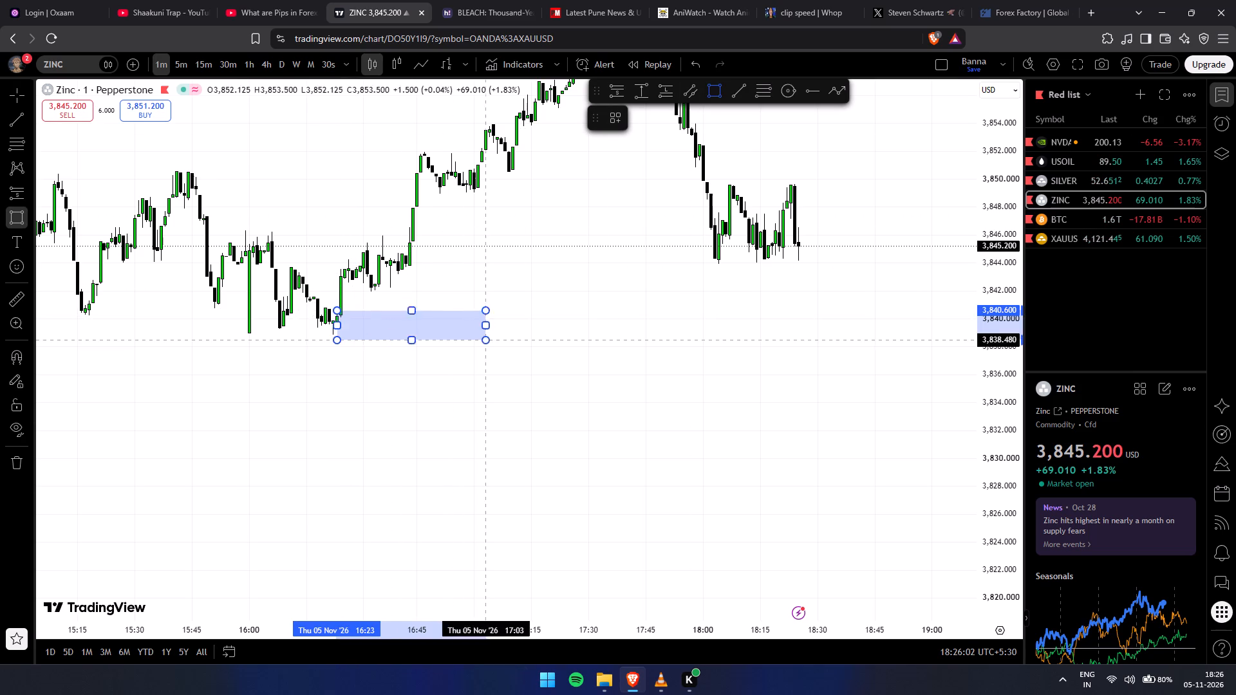
left_click(849, 322)
left_click(854, 366)
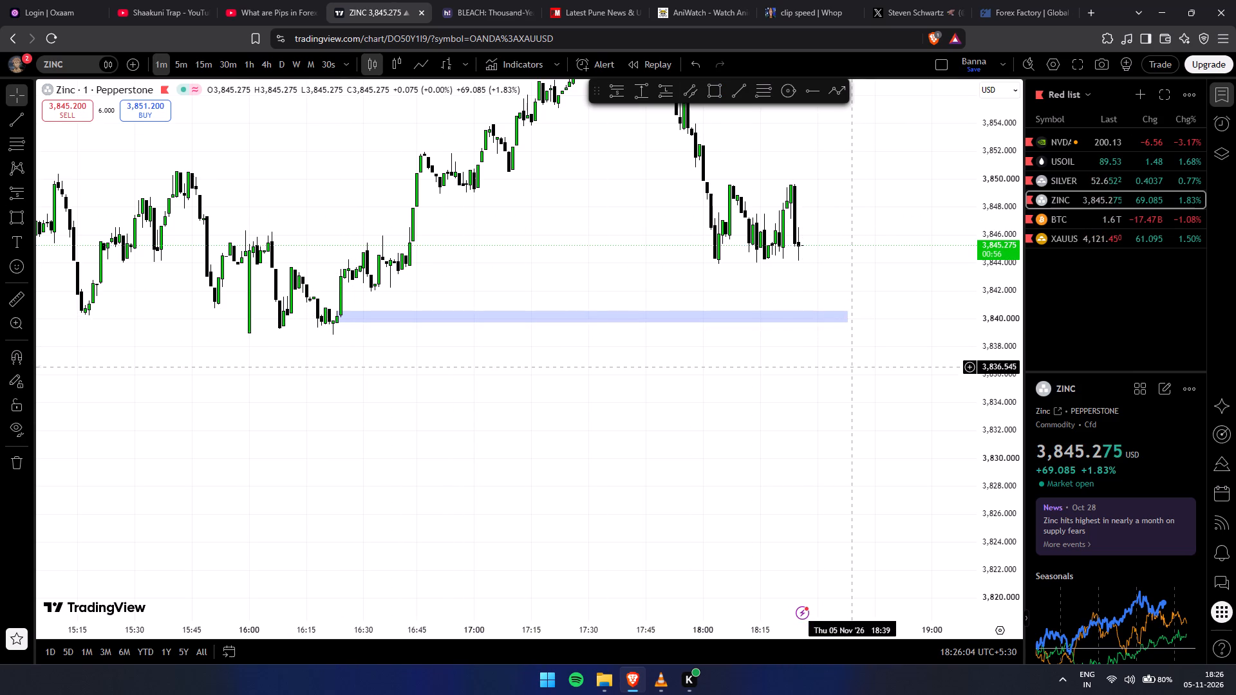
Examine the drawn zone against the recent price swings on the 1-minute Zinc chart.
left_click_drag(993, 342, 965, 163)
left_click_drag(951, 282, 885, 467)
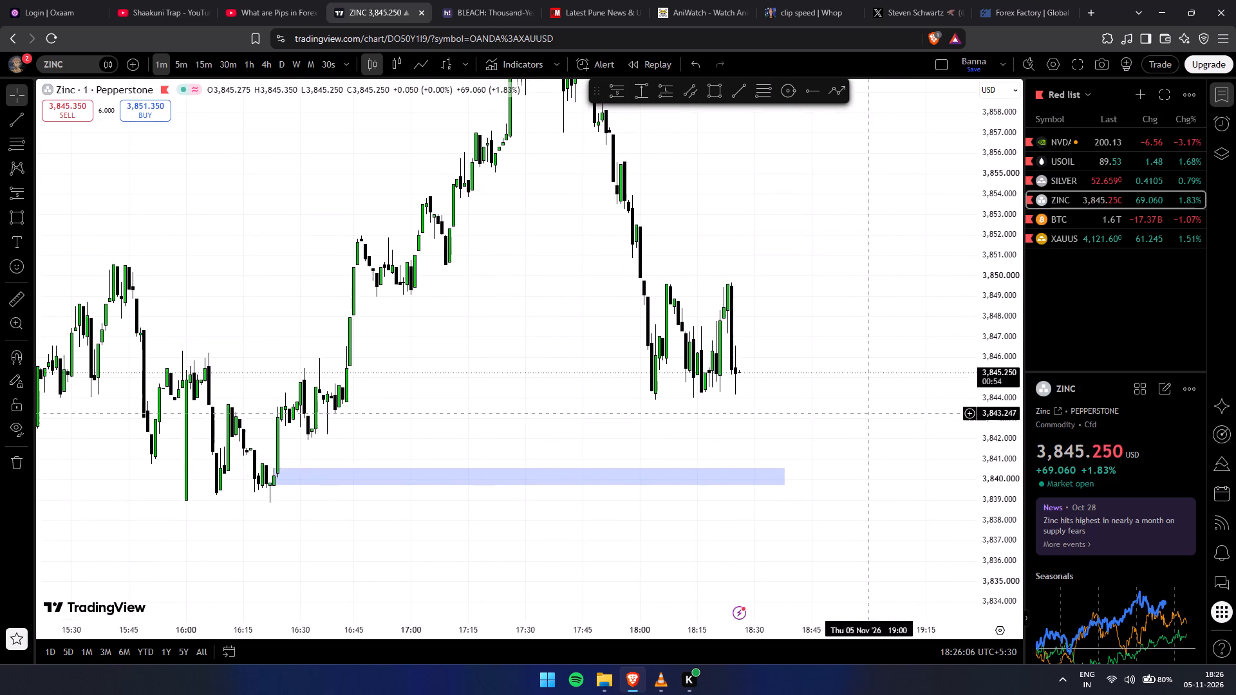
scroll(859, 401, "up", 2)
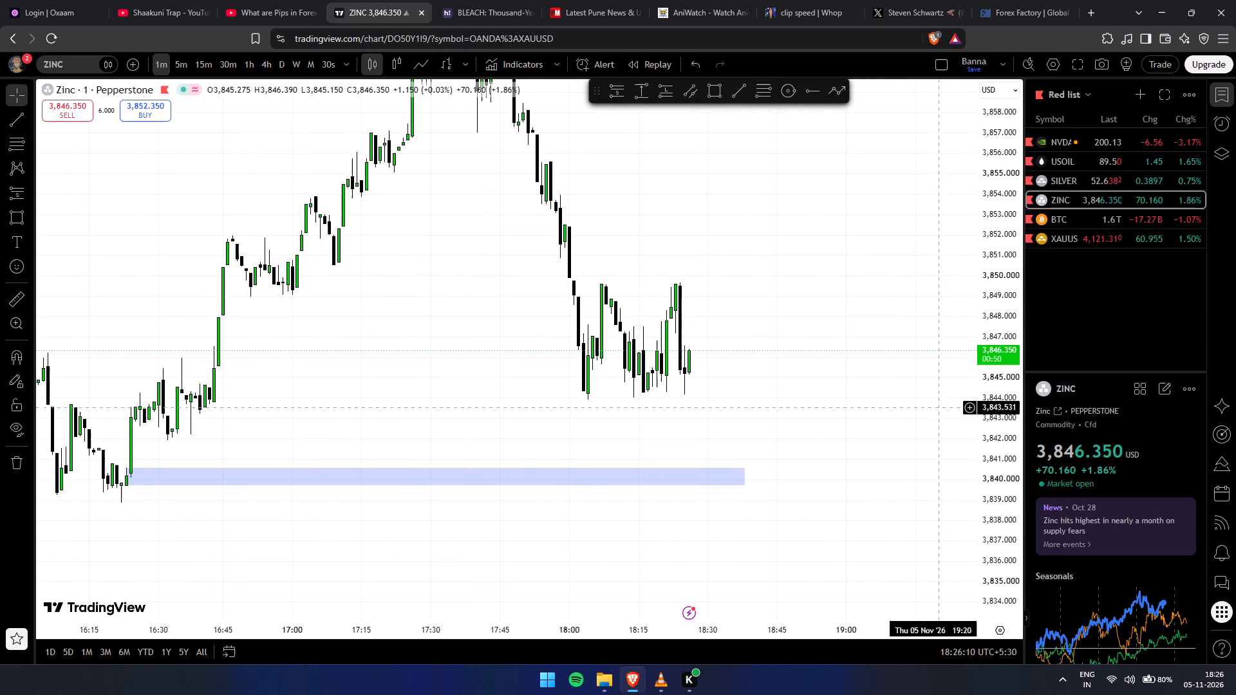
scroll(986, 416, "up", 4)
left_click_drag(803, 370, 887, 273)
left_click_drag(997, 260, 1011, 433)
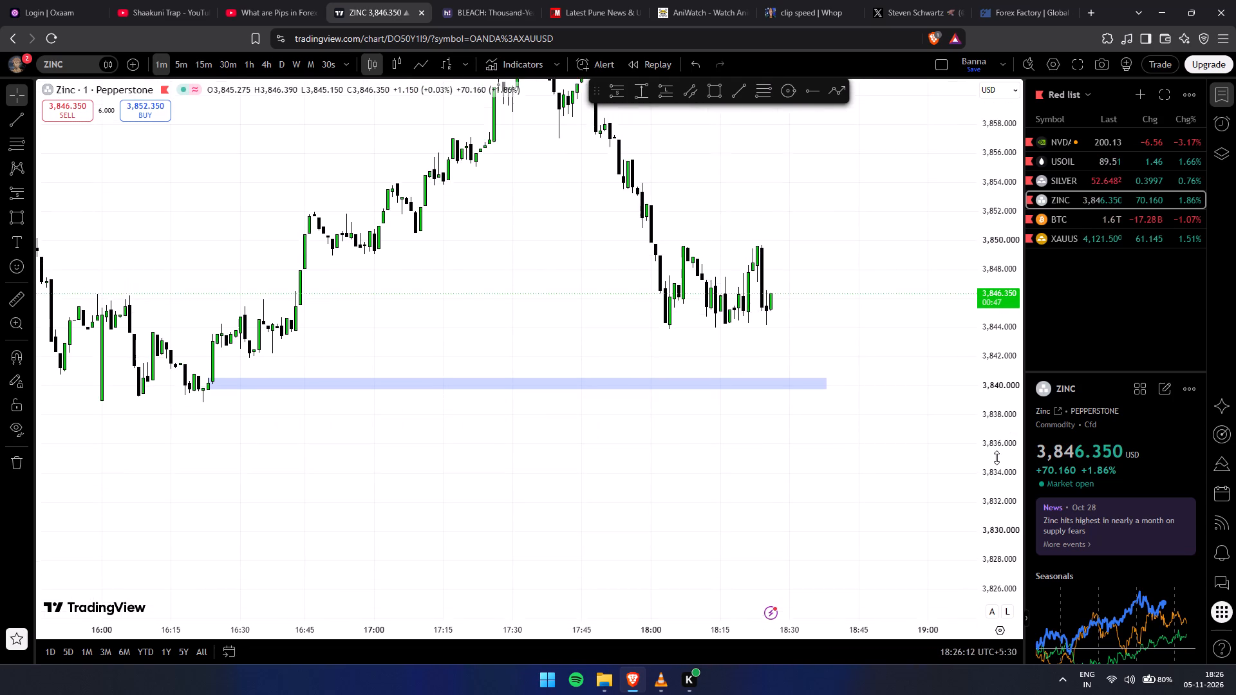
scroll(950, 438, "down", 4)
left_click_drag(1020, 326, 982, 467)
scroll(897, 469, "down", 4)
left_click_drag(866, 468, 691, 483)
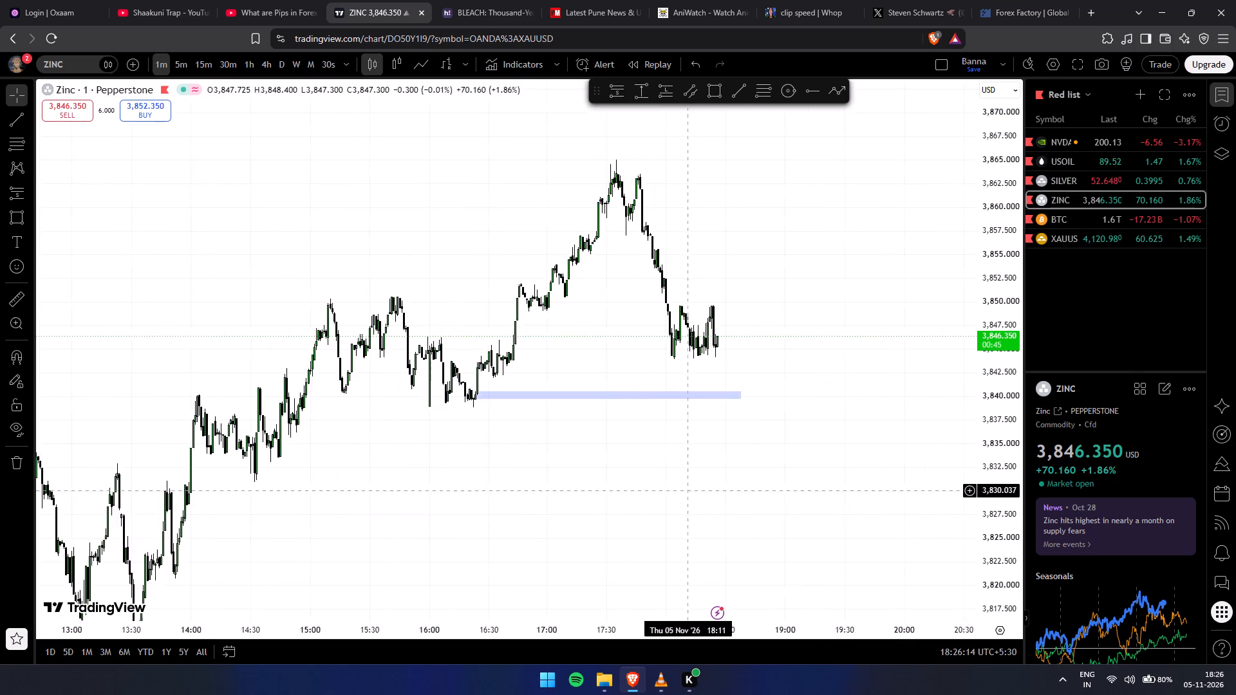
left_click_drag(691, 483, 798, 416)
scroll(984, 329, "down", 9)
Switch the Zinc chart to the 1-hour interval and examine the price swings since late October.
left_click(241, 59)
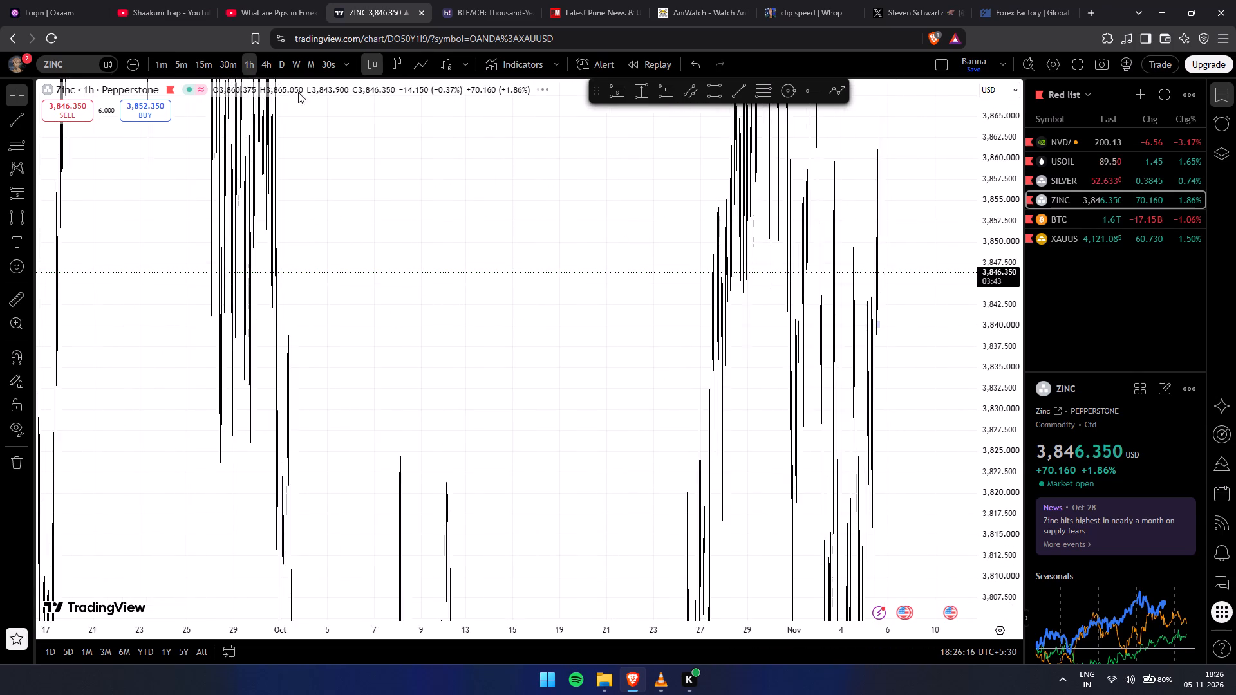
scroll(782, 174, "down", 1)
left_click_drag(991, 225, 913, 614)
scroll(876, 425, "up", 7)
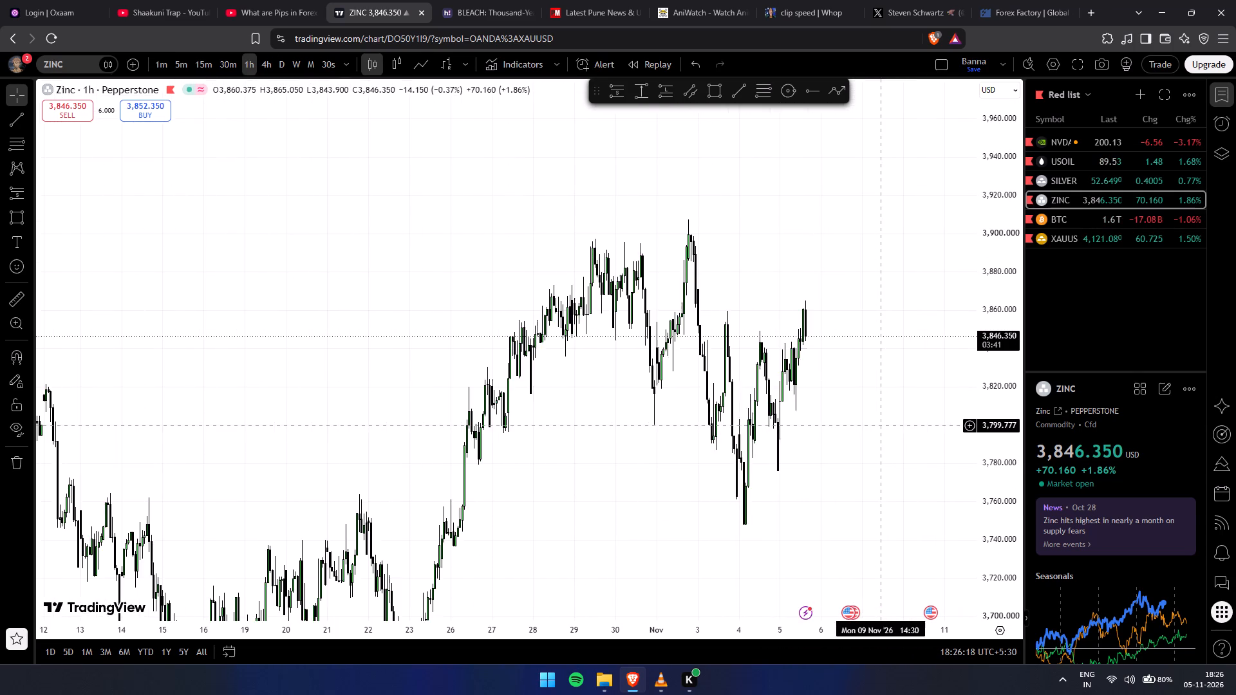
scroll(881, 425, "up", 4)
scroll(774, 334, "up", 5)
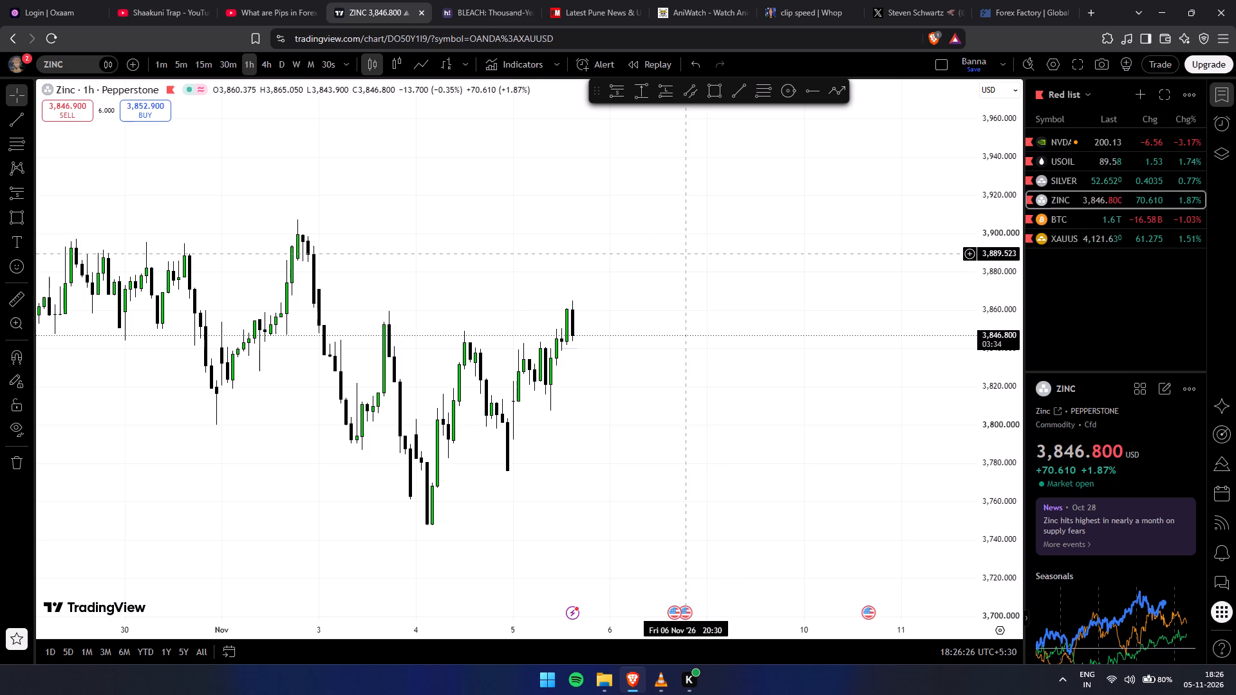
scroll(617, 277, "up", 6)
left_click_drag(596, 287, 832, 275)
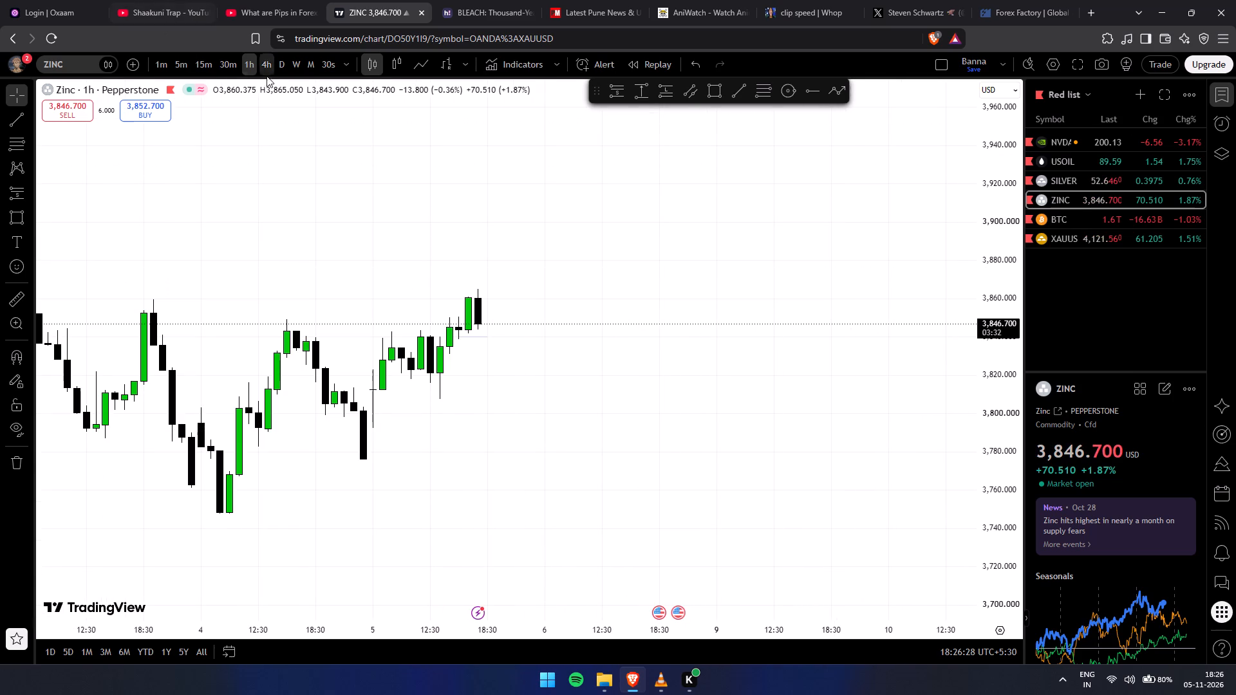
Switch the Zinc chart to the 15-minute interval and examine the drawn zone against the recent candles.
left_click(211, 63)
left_click_drag(984, 402, 938, 51)
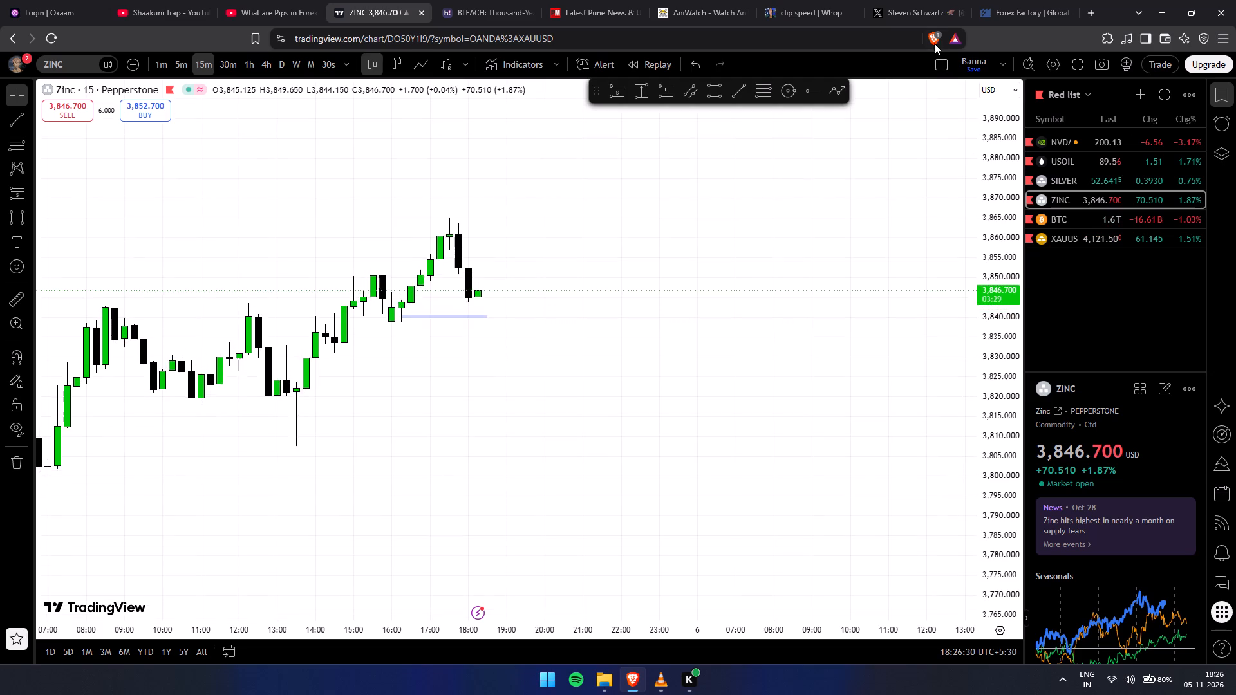
scroll(805, 305, "up", 5)
scroll(785, 313, "down", 5)
left_click_drag(646, 357, 667, 360)
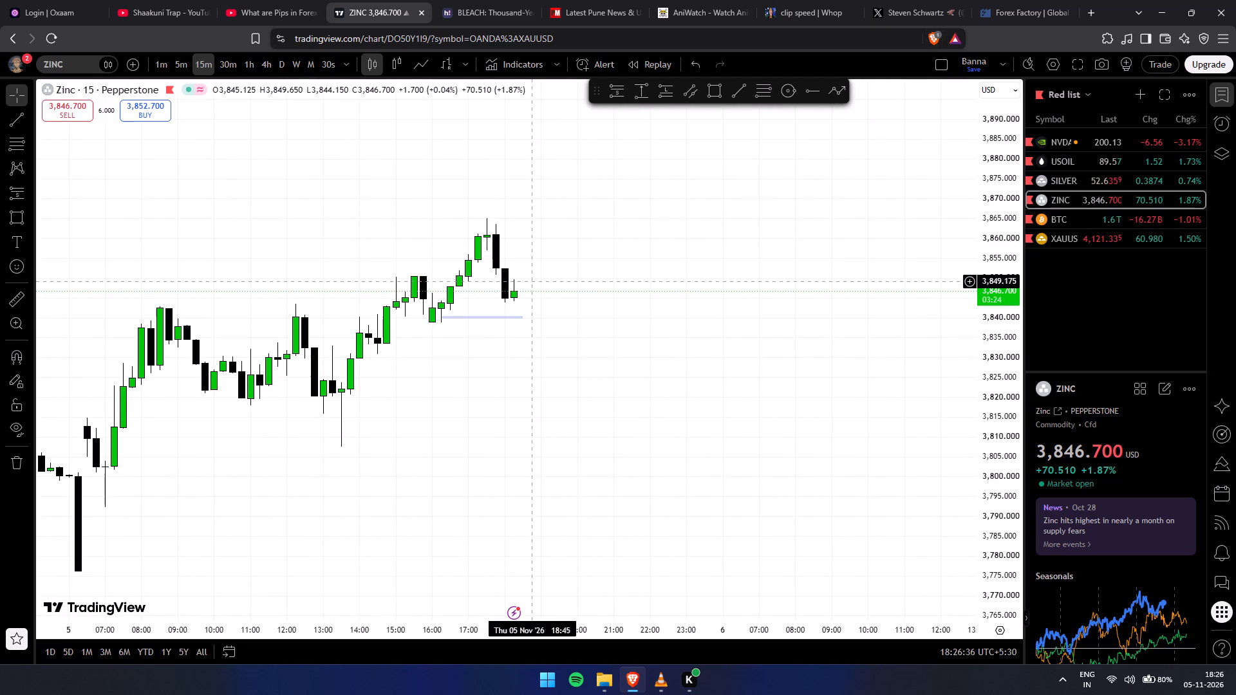
Set the Zinc chart's interval to 5 minutes, framing the drawn zone and the day's recent swings.
left_click(182, 63)
left_click_drag(991, 403, 861, 3)
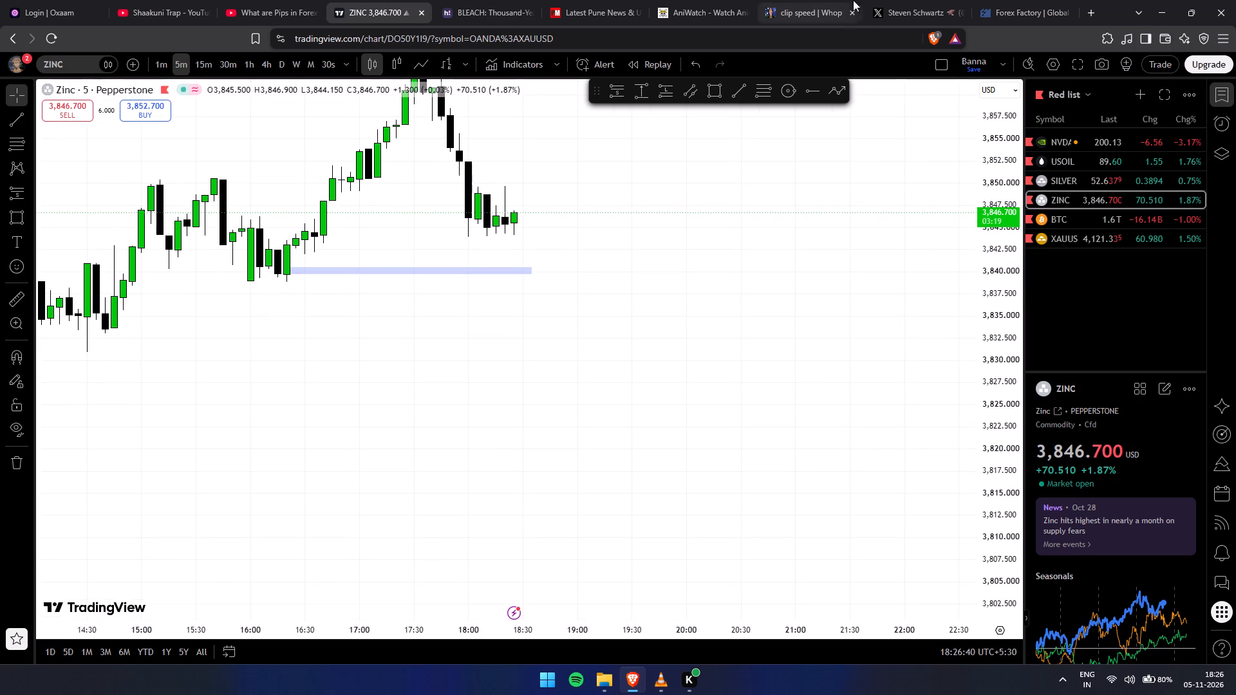
left_click_drag(982, 398, 944, 189)
left_click_drag(803, 337, 812, 541)
scroll(460, 319, "down", 3)
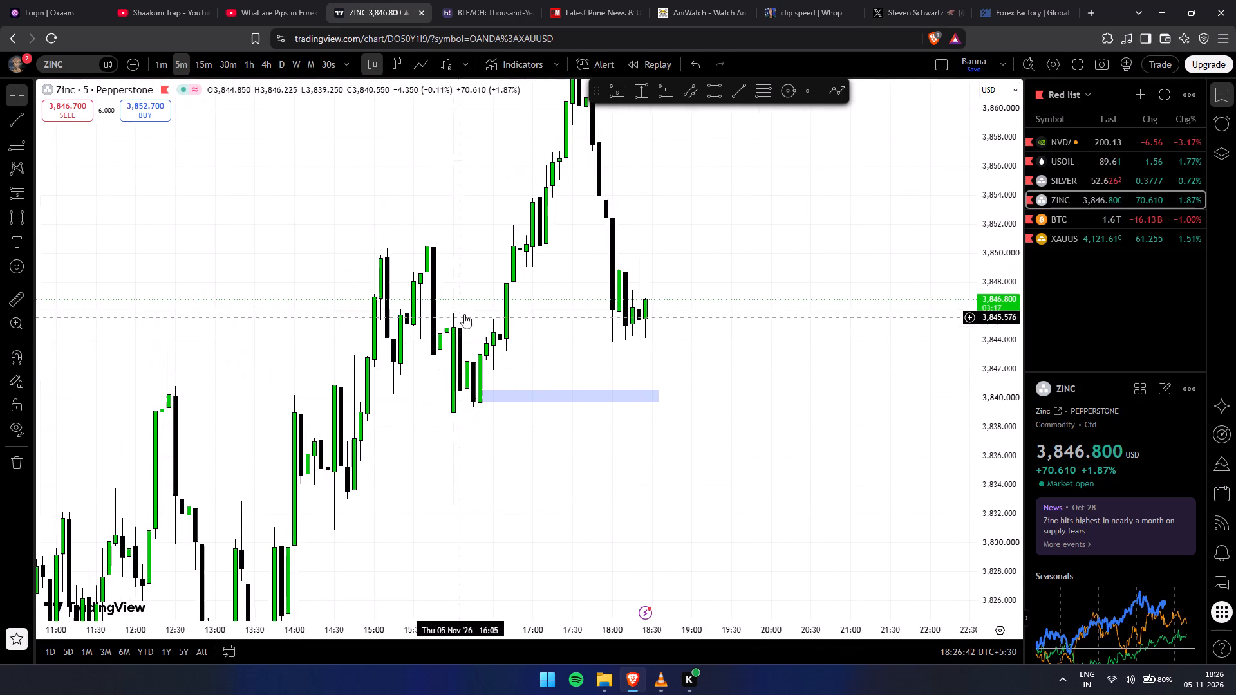
left_click_drag(664, 358, 635, 425)
left_click_drag(989, 257, 996, 267)
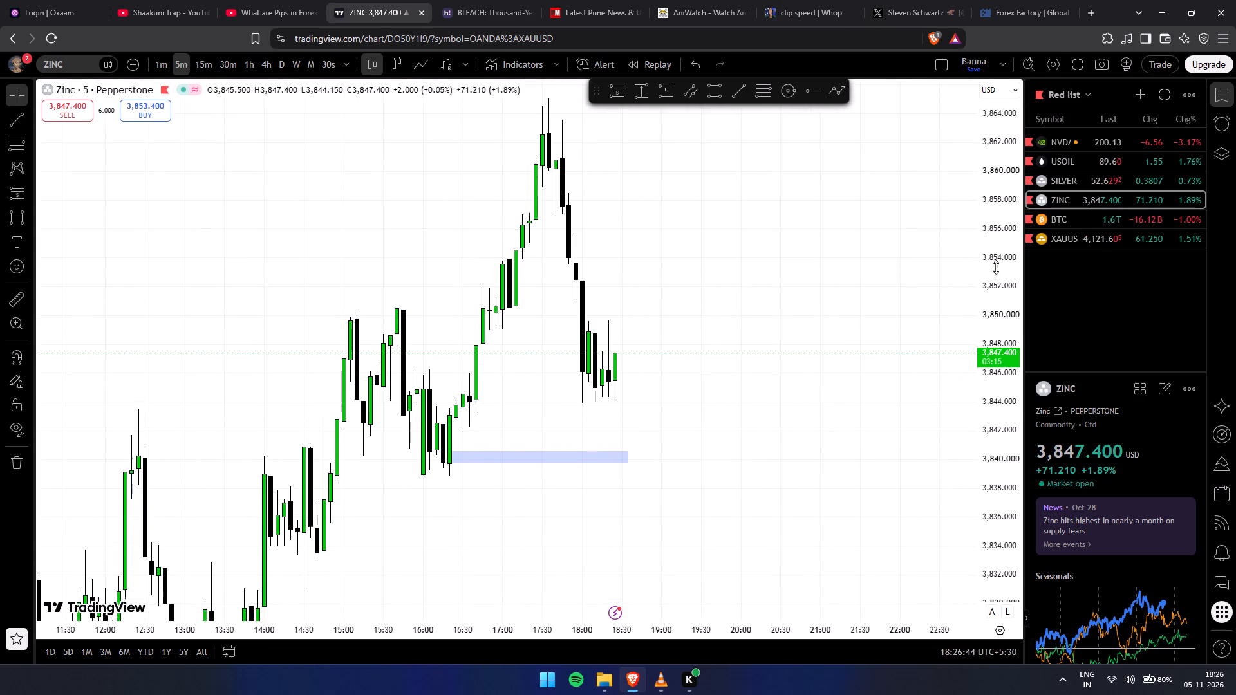
Draw a near-horizontal trend line at about 3,865 from the 17:35 swing high, nudged to start just before the peak.
left_click_drag(996, 267, 1007, 399)
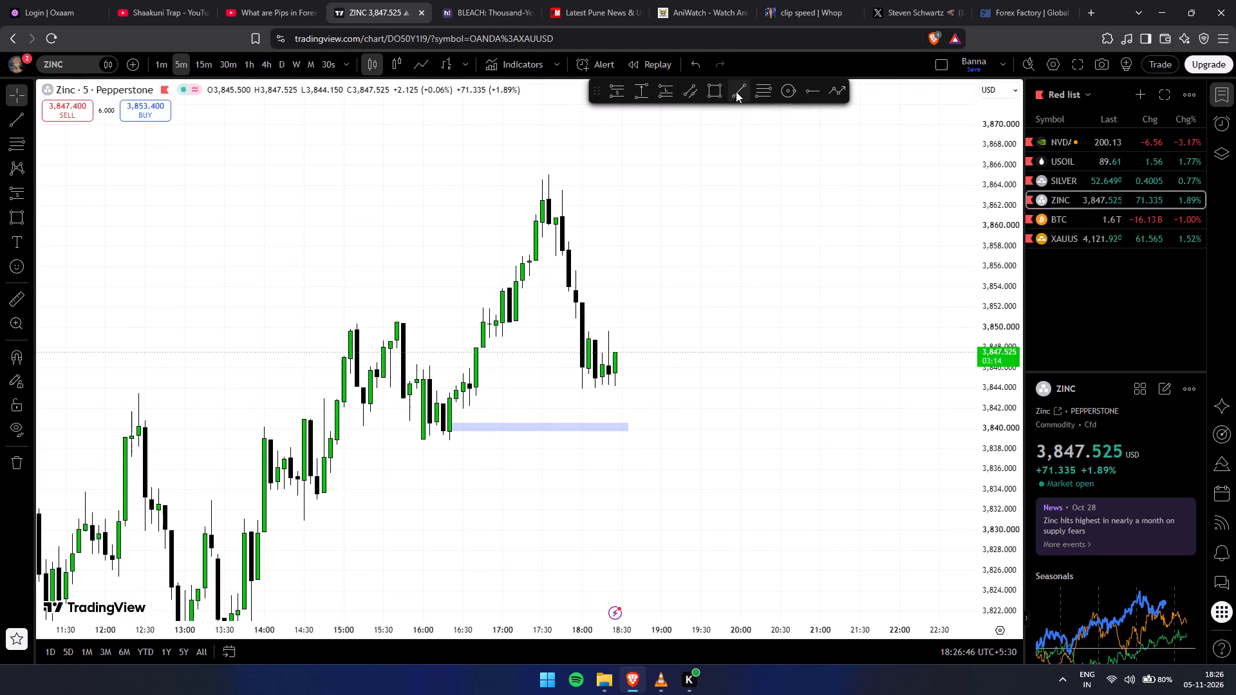
left_click(736, 91)
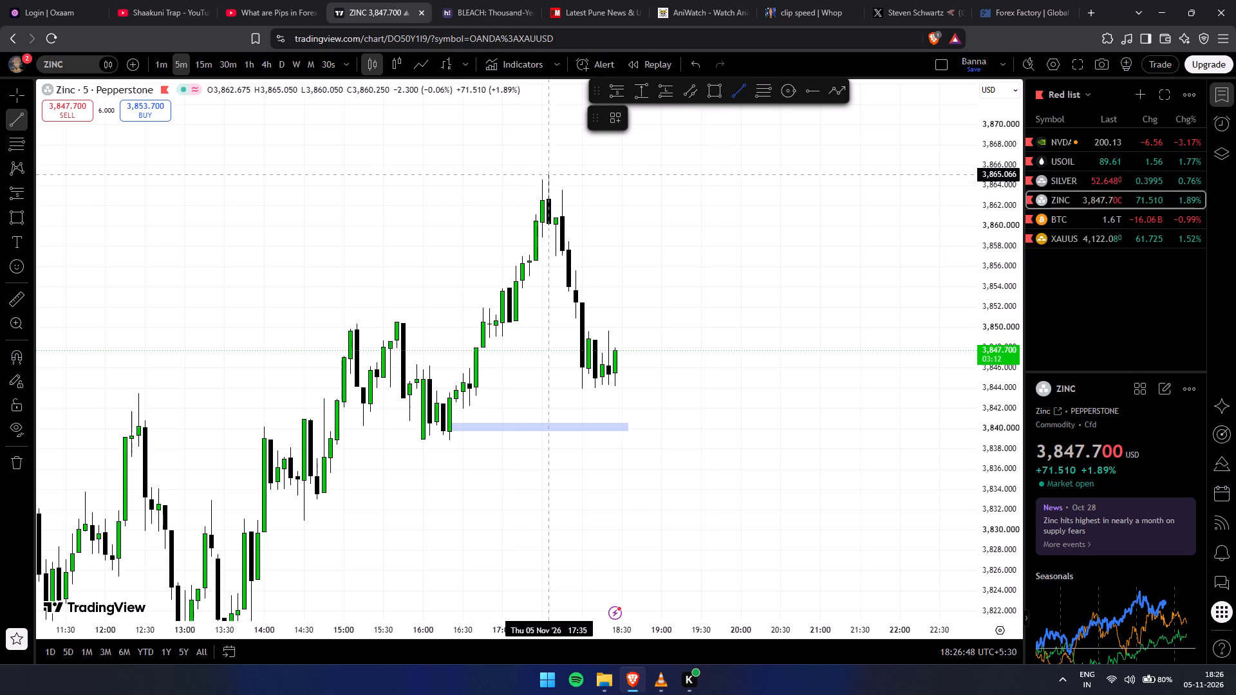
scroll(590, 302, "up", 1)
left_click(504, 171)
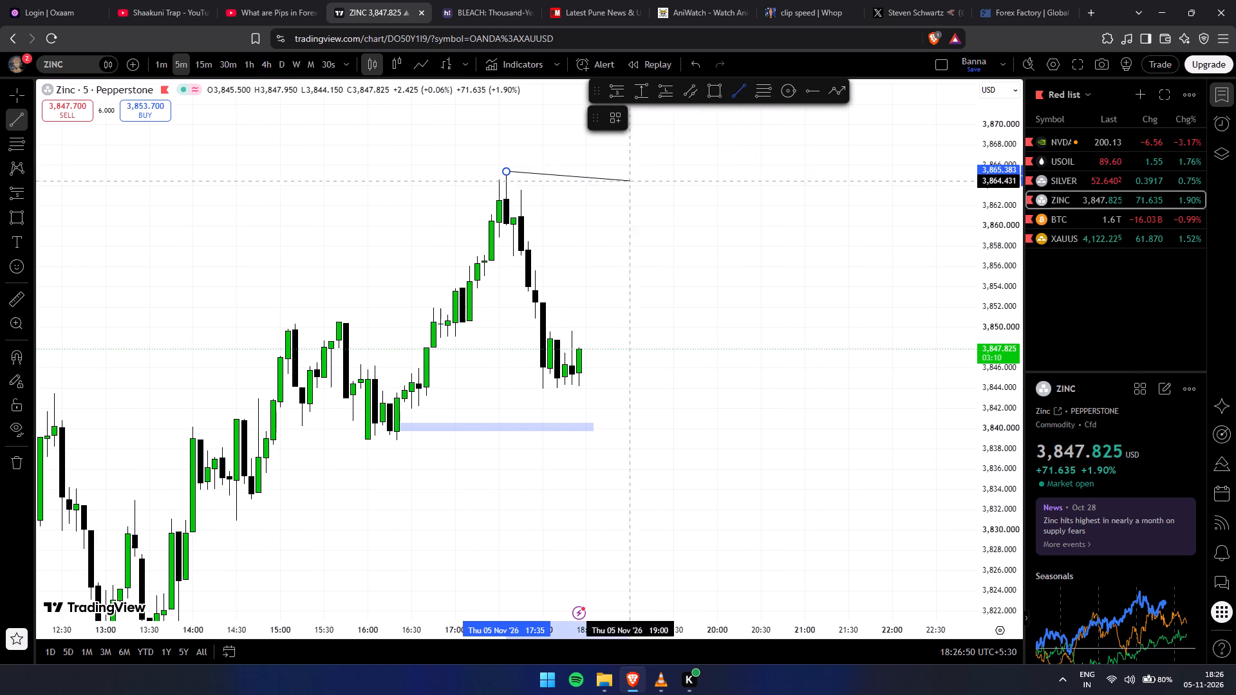
left_click(842, 171)
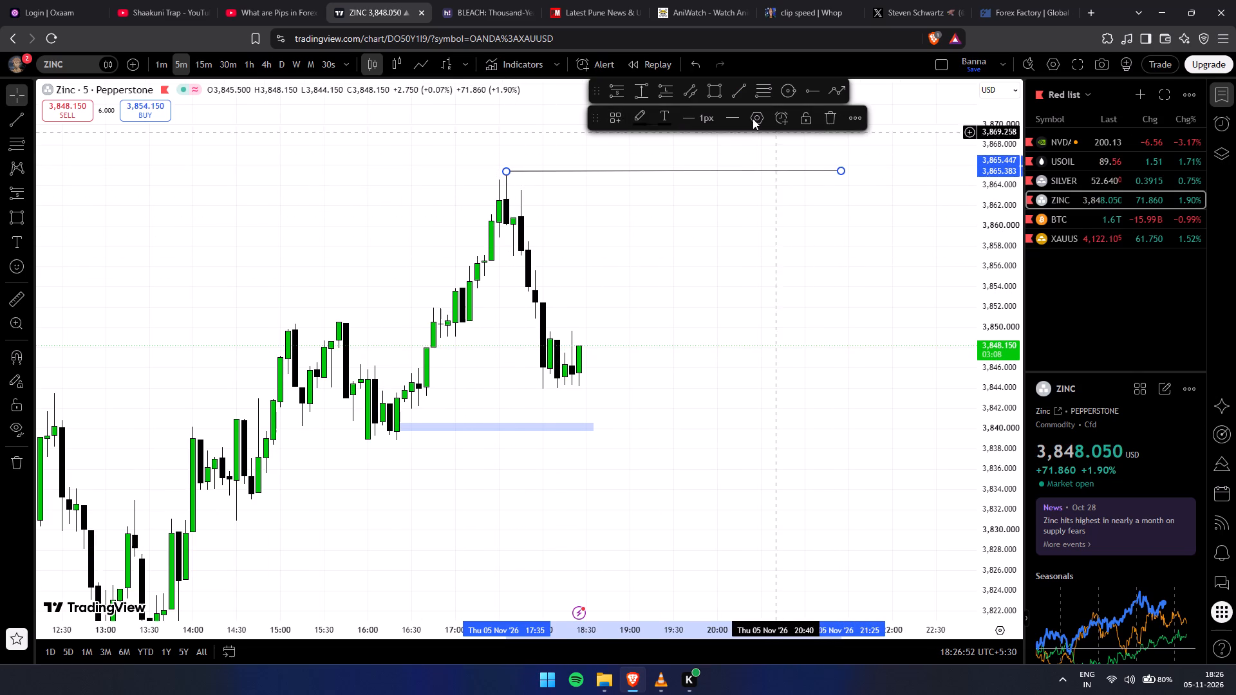
left_click(742, 89)
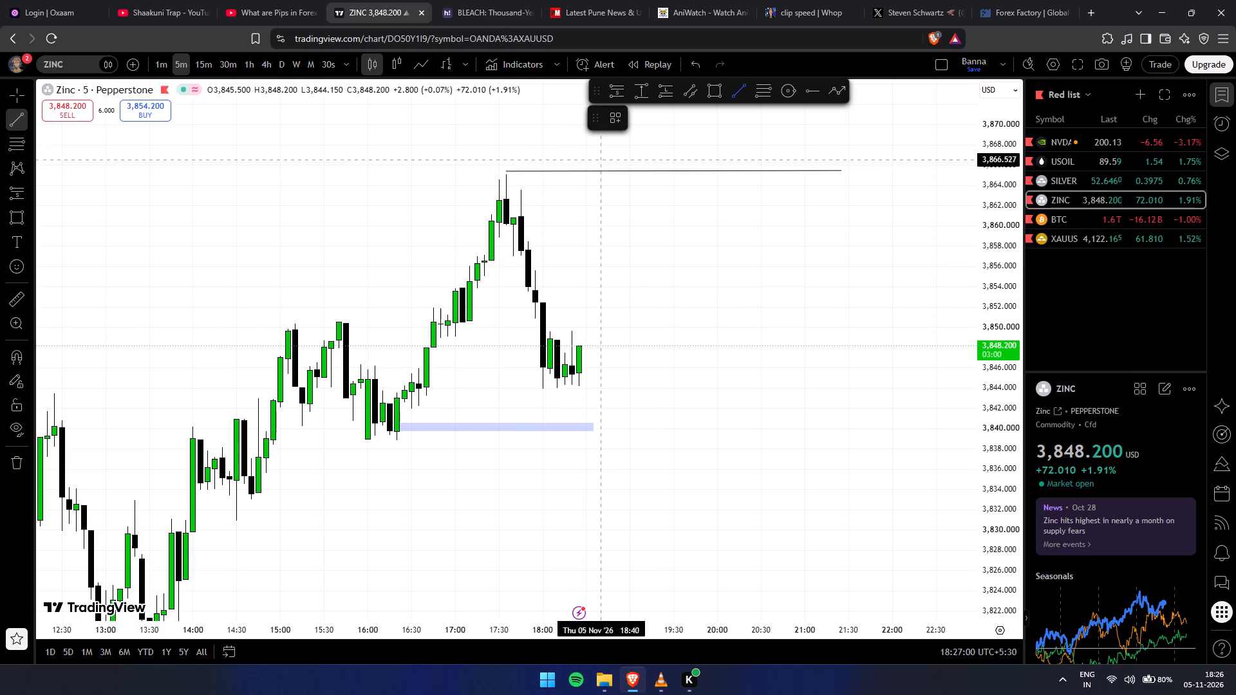
left_click(741, 91)
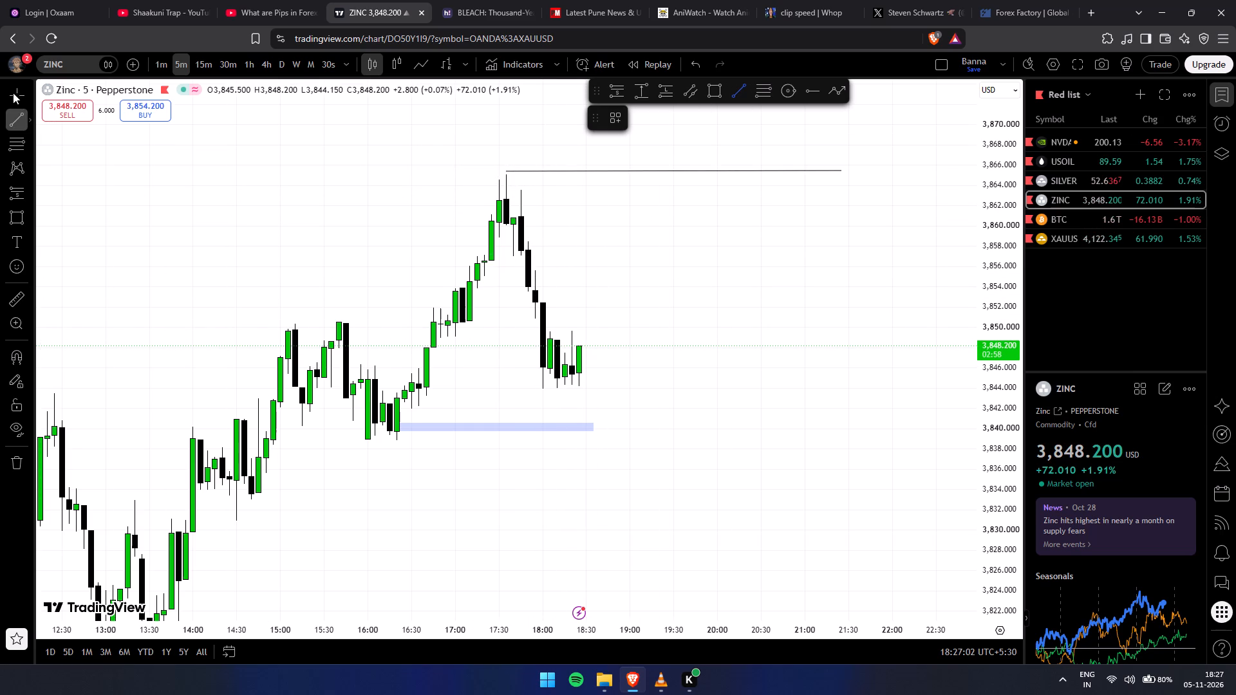
left_click(13, 93)
left_click_drag(624, 172, 617, 174)
left_click(646, 202)
Draw a second near-horizontal trend line at about 3,857 and shift it back to start at the falling candles after the peak.
left_click(736, 98)
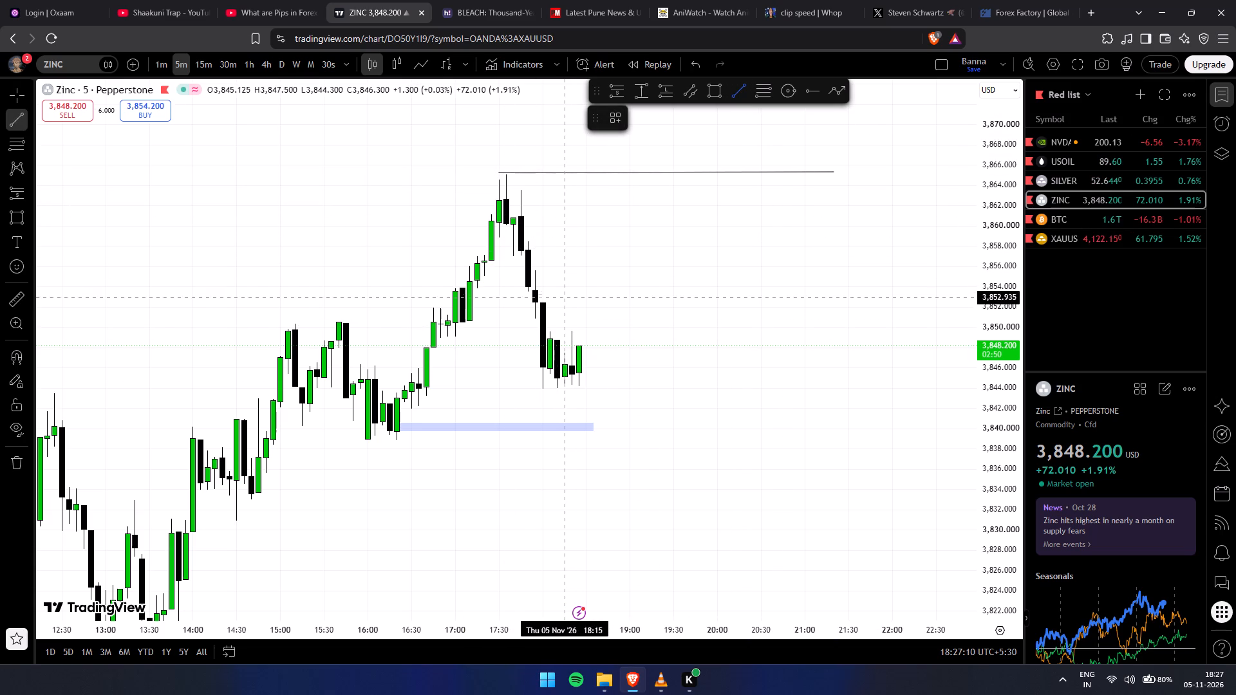
left_click(561, 258)
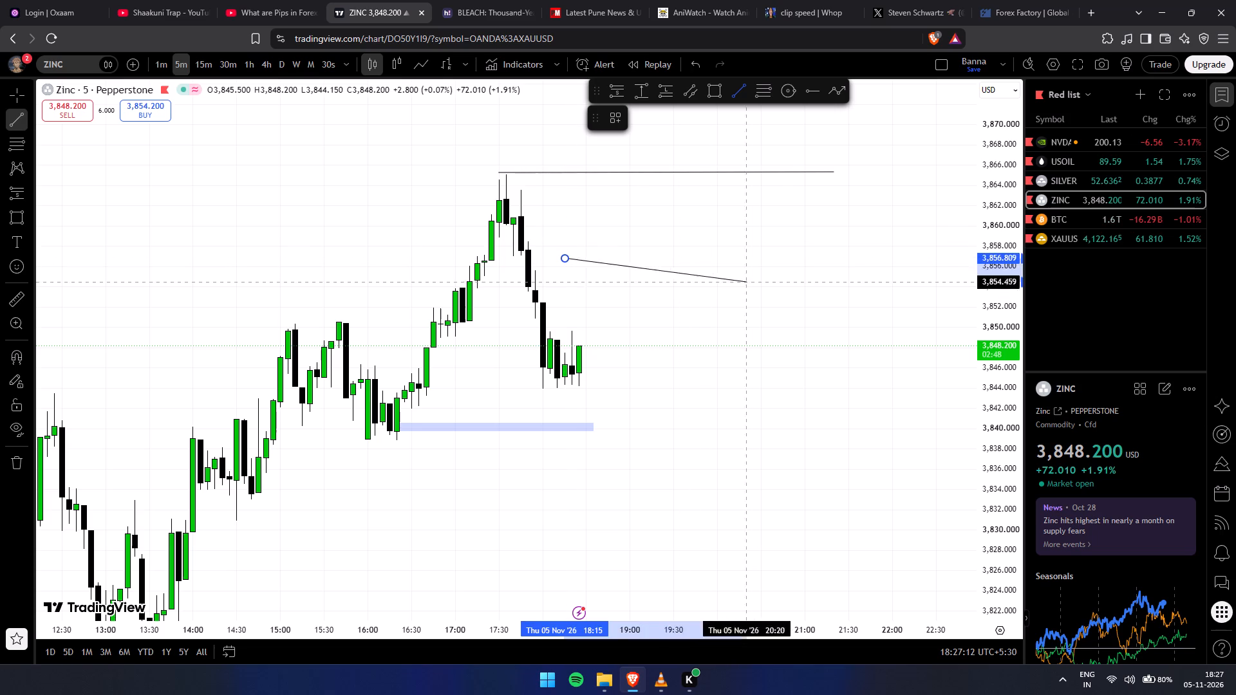
left_click(836, 257)
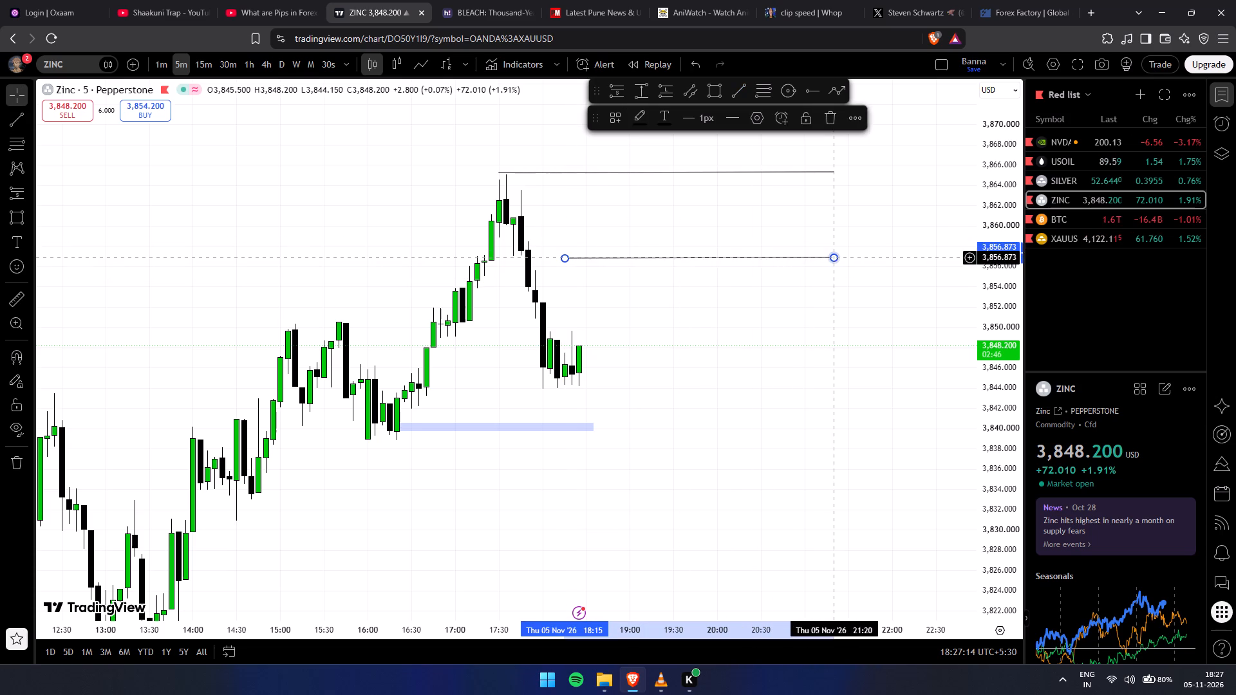
left_click(725, 300)
left_click_drag(693, 258, 671, 254)
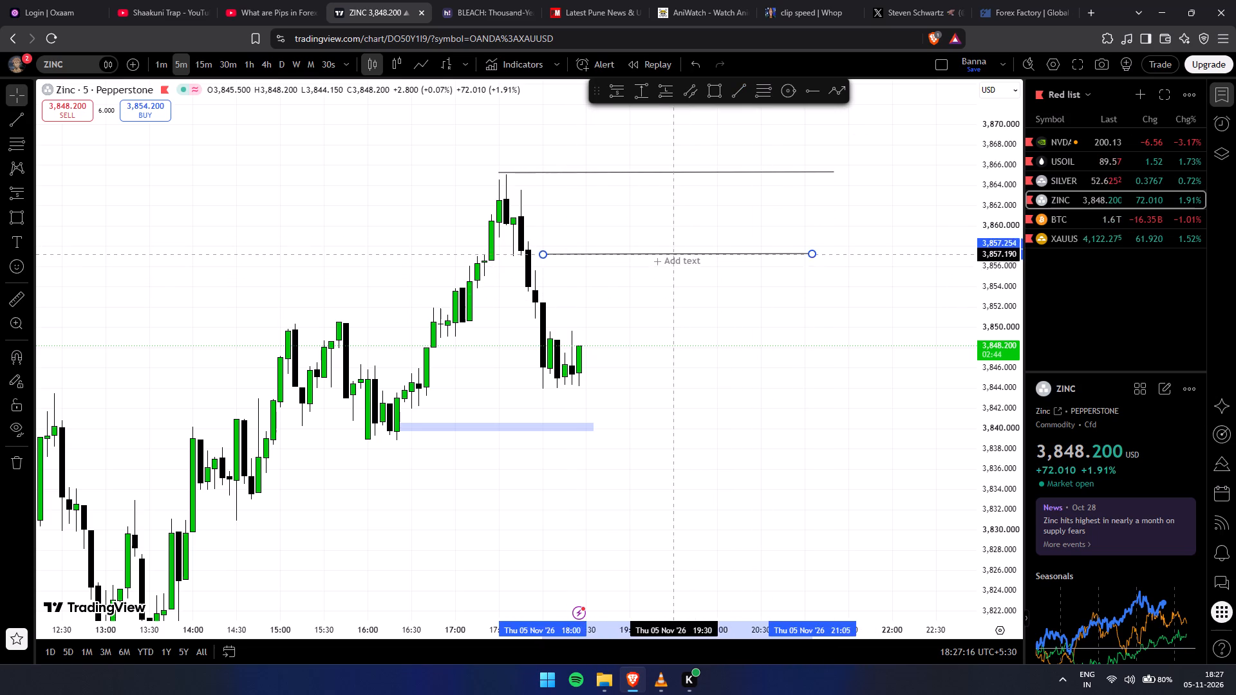
left_click_drag(671, 254, 650, 254)
left_click(667, 280)
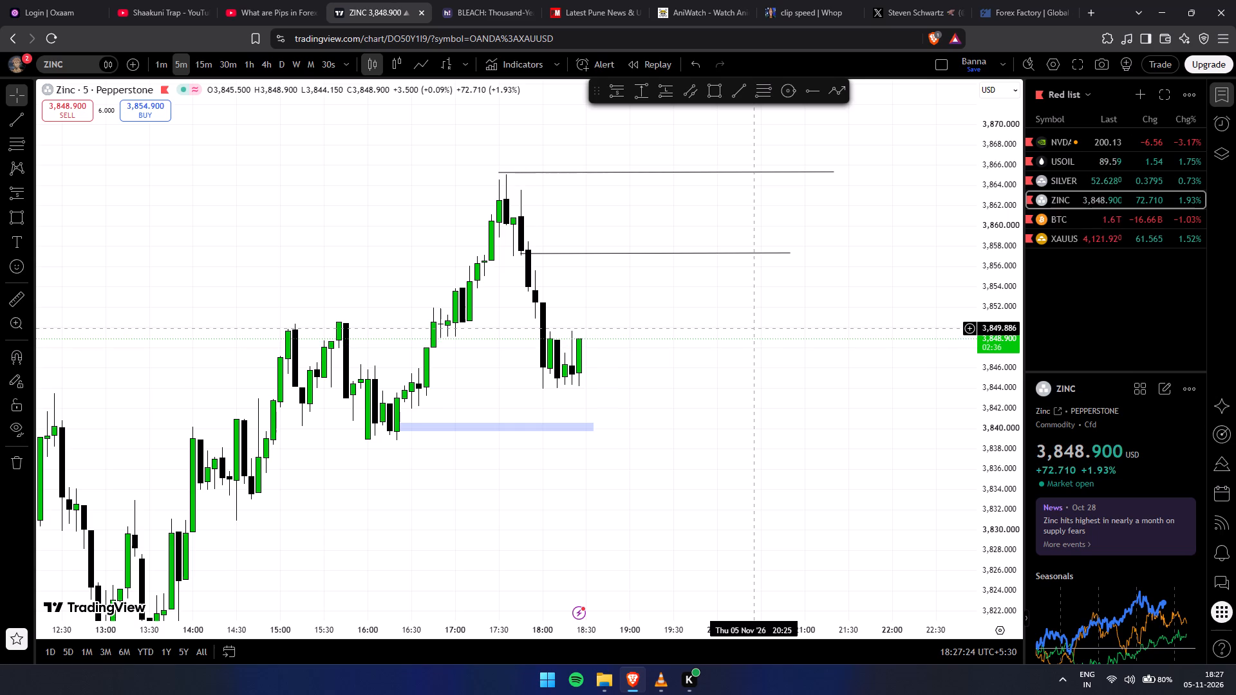
Place a short position at the 18:00 candle with entry at about 3,850.3 and stop at about 3,854.95.
left_click_drag(751, 441, 848, 445)
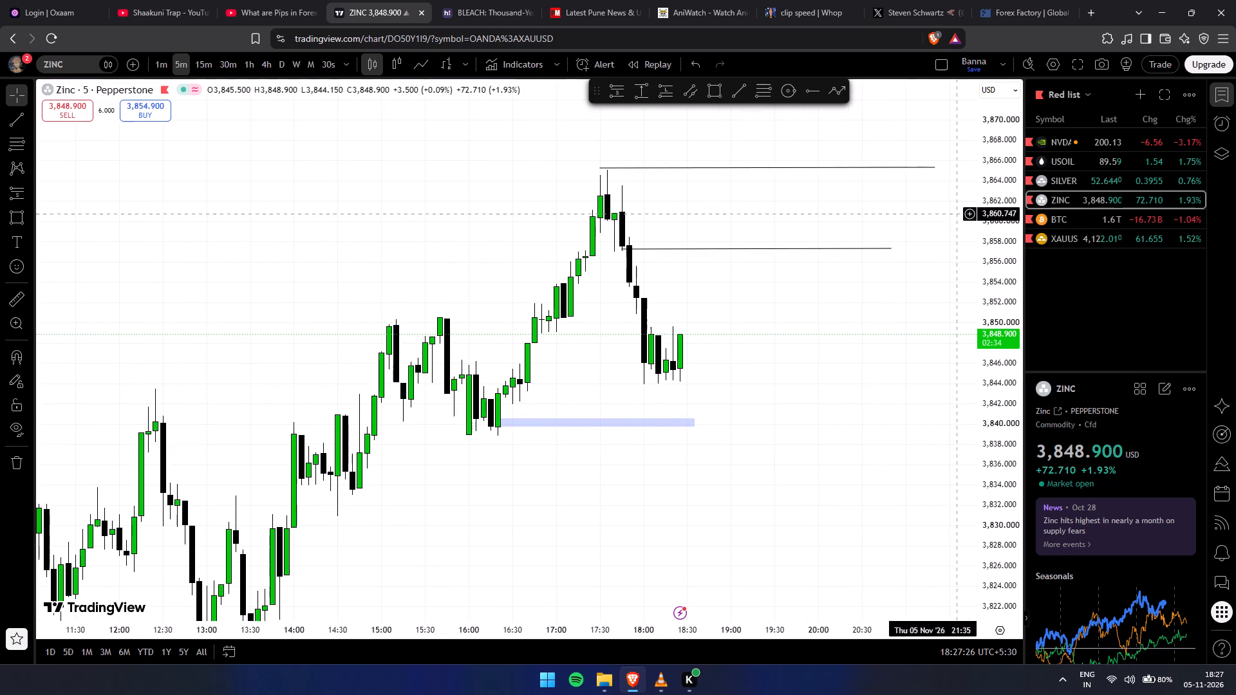
left_click_drag(1019, 208, 1002, 340)
scroll(999, 340, "down", 6)
scroll(862, 454, "down", 6)
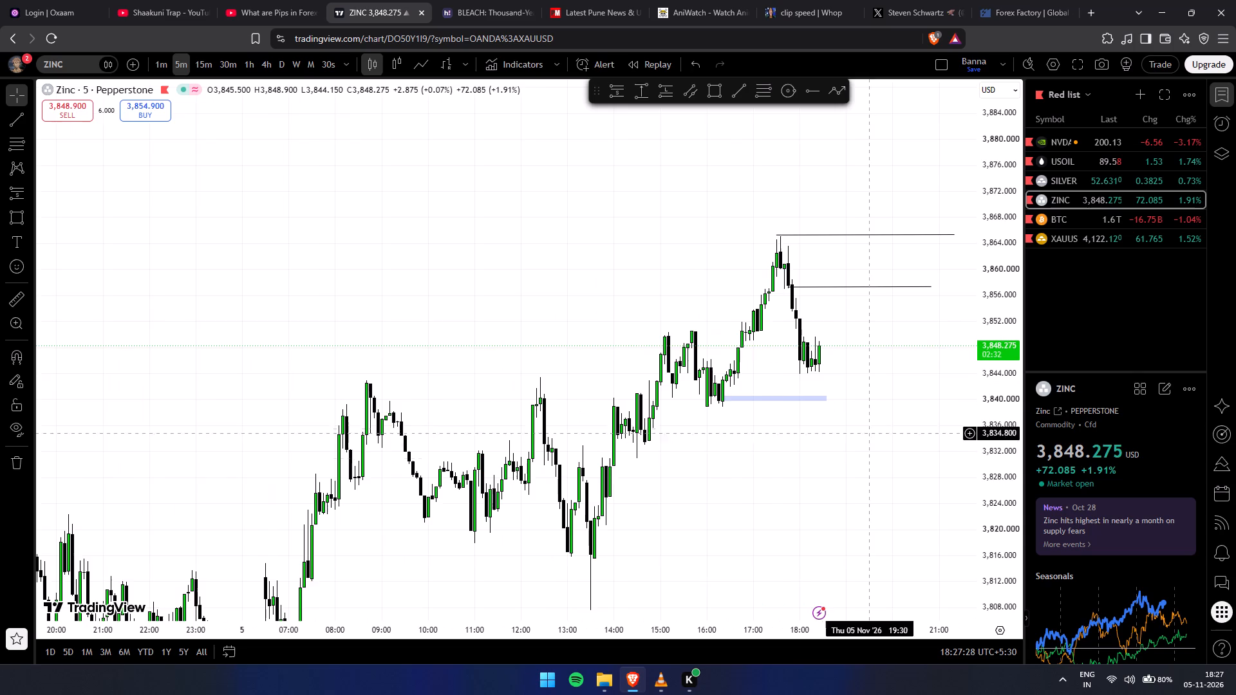
left_click_drag(854, 486, 831, 349)
left_click_drag(975, 268, 998, 380)
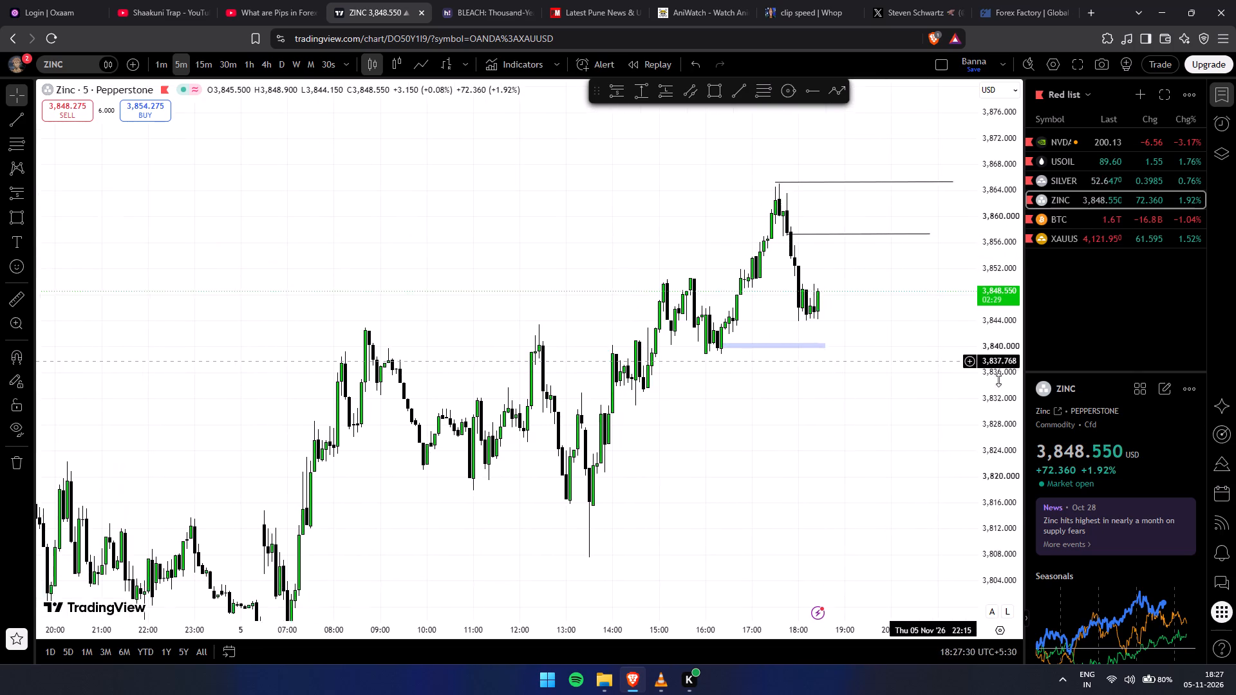
left_click_drag(998, 380, 997, 403)
left_click_drag(1014, 260, 1006, 430)
scroll(857, 476, "up", 6)
scroll(857, 476, "down", 4)
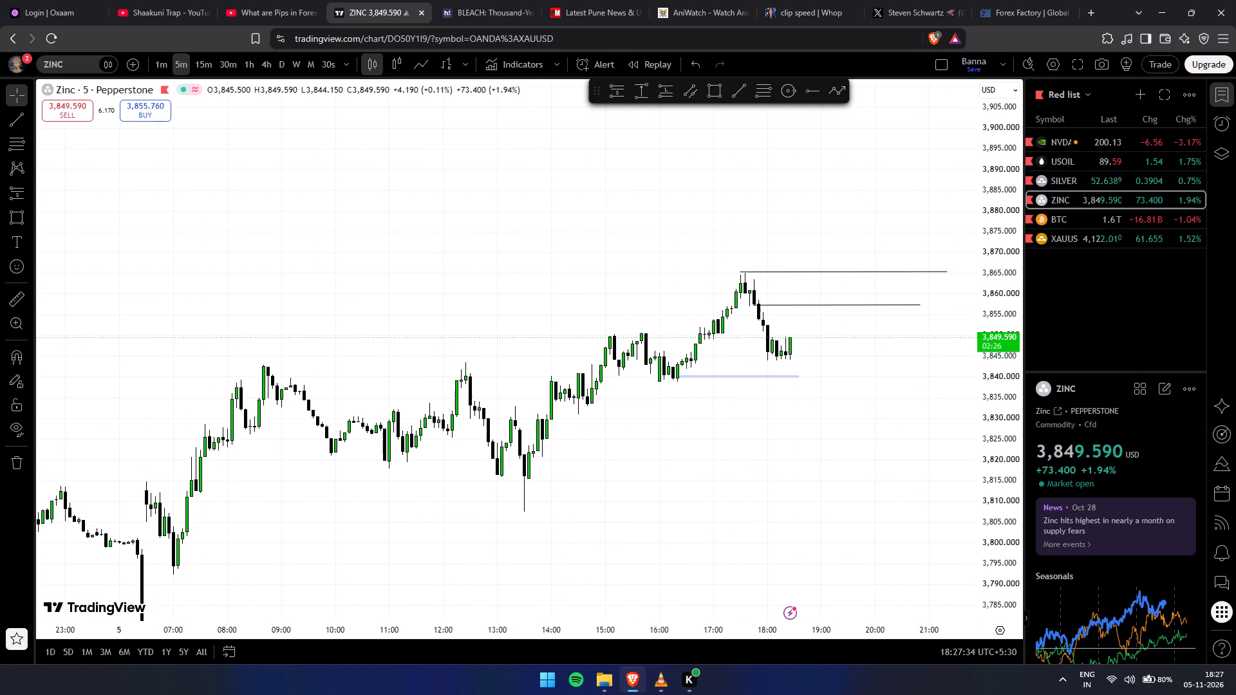
left_click(619, 95)
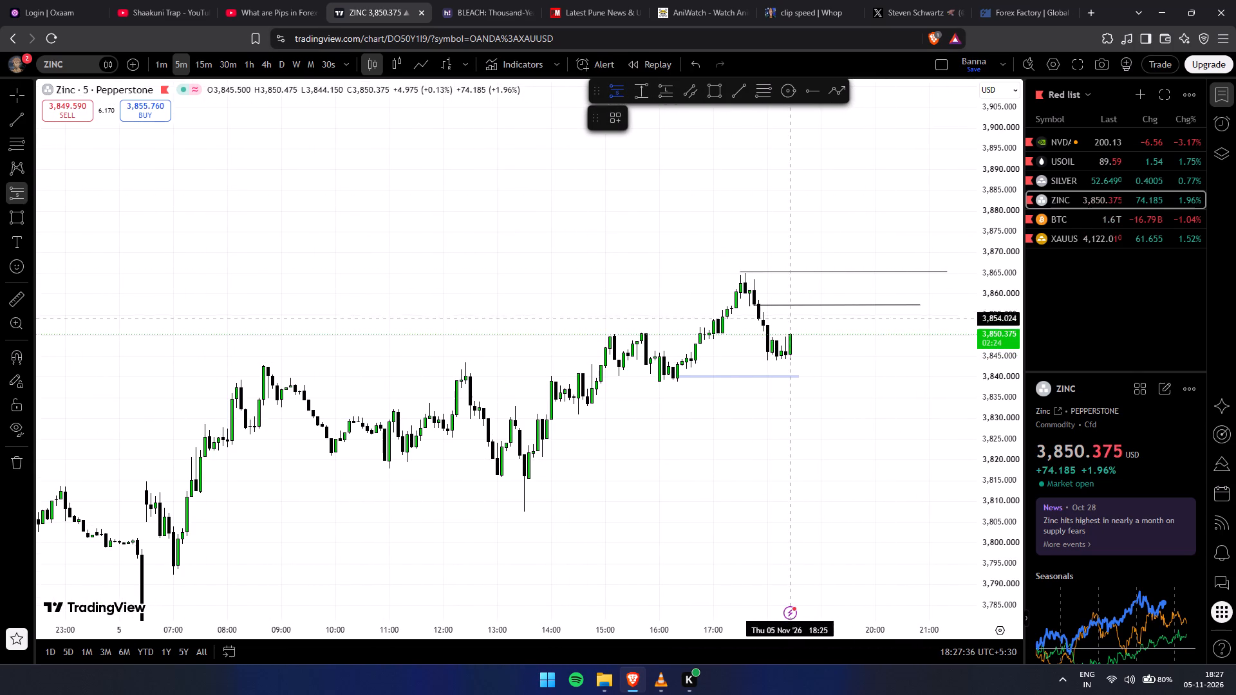
left_click(769, 334)
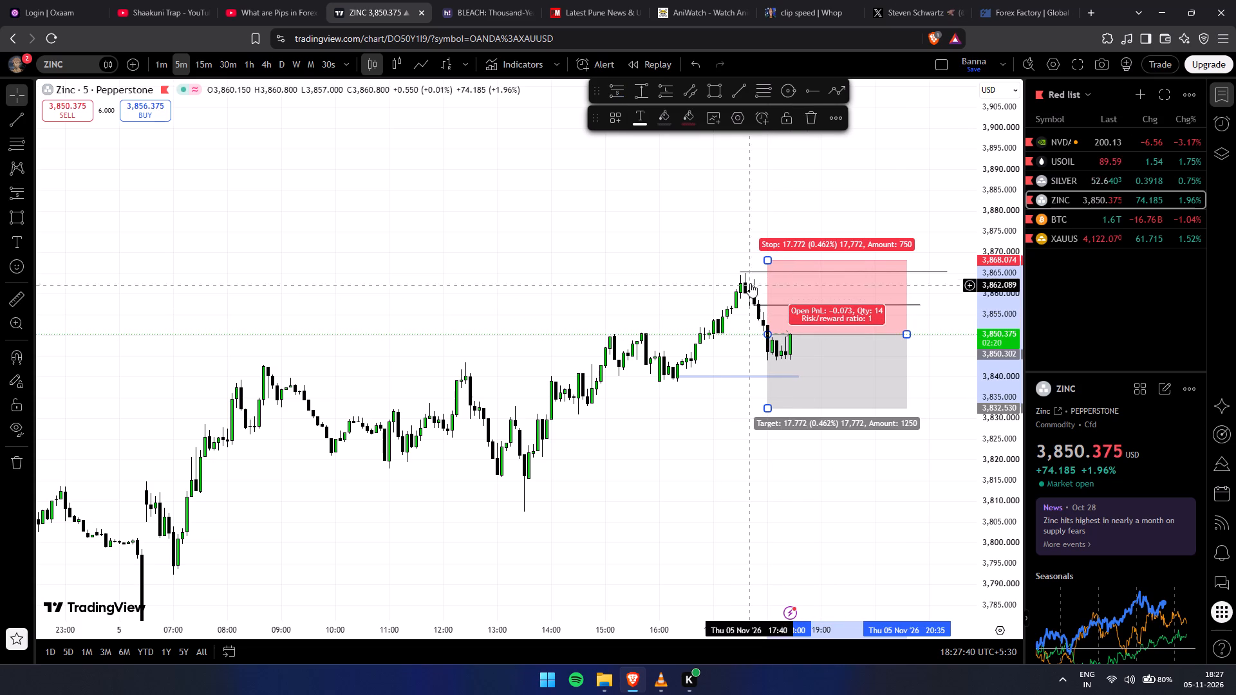
left_click_drag(765, 261, 796, 315)
left_click(941, 394)
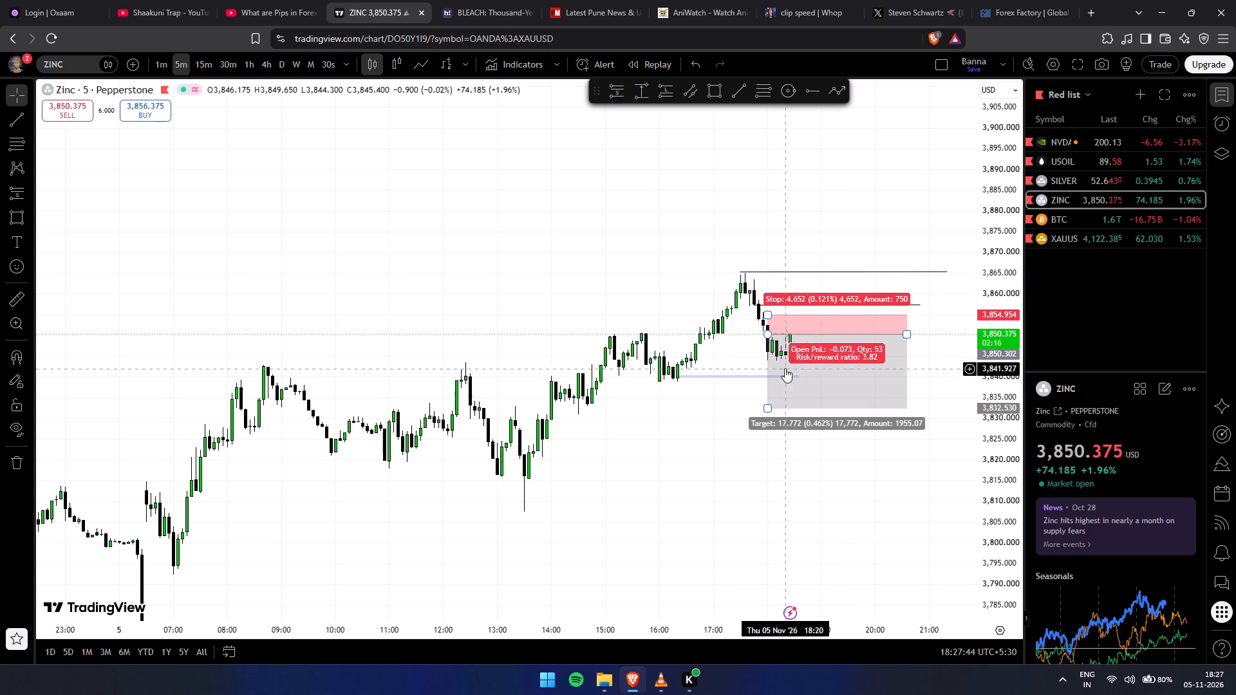
Set the short position's target to about 3,840.2, level with the drawn zone.
left_click_drag(765, 413, 771, 382)
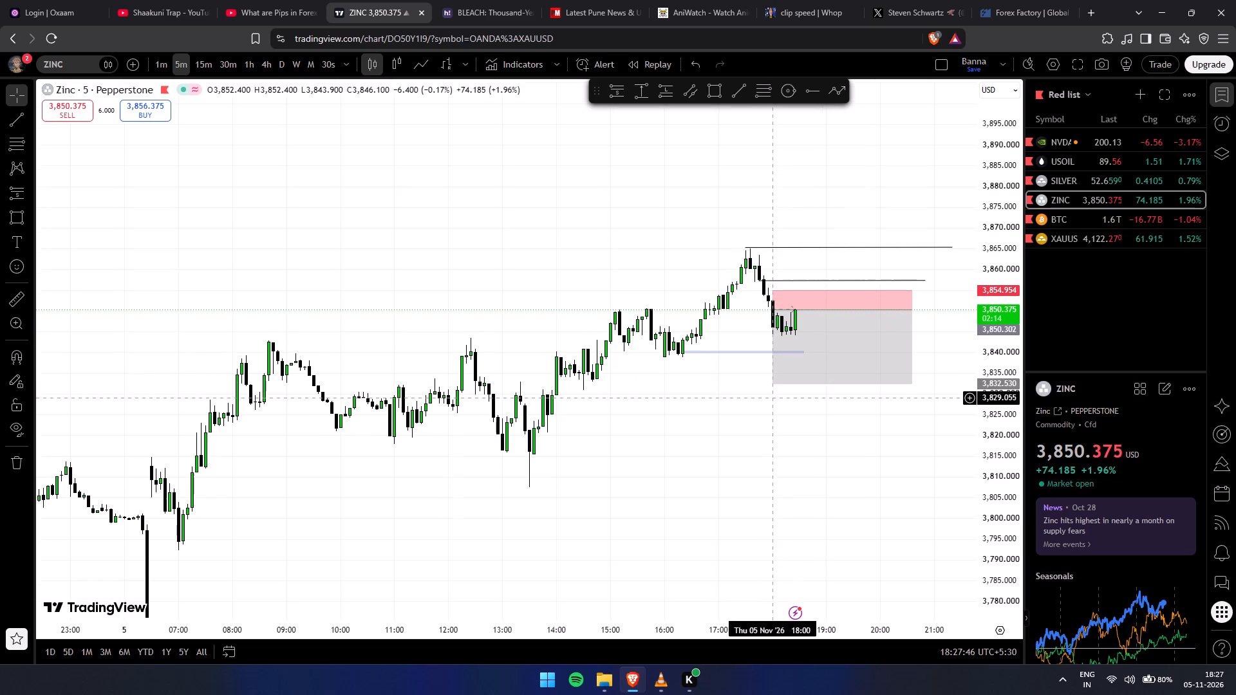
left_click_drag(774, 385, 776, 351)
Examine the short position, both trend lines and the drawn zone against the day's price swings.
scroll(834, 405, "down", 5)
left_click_drag(876, 445, 710, 442)
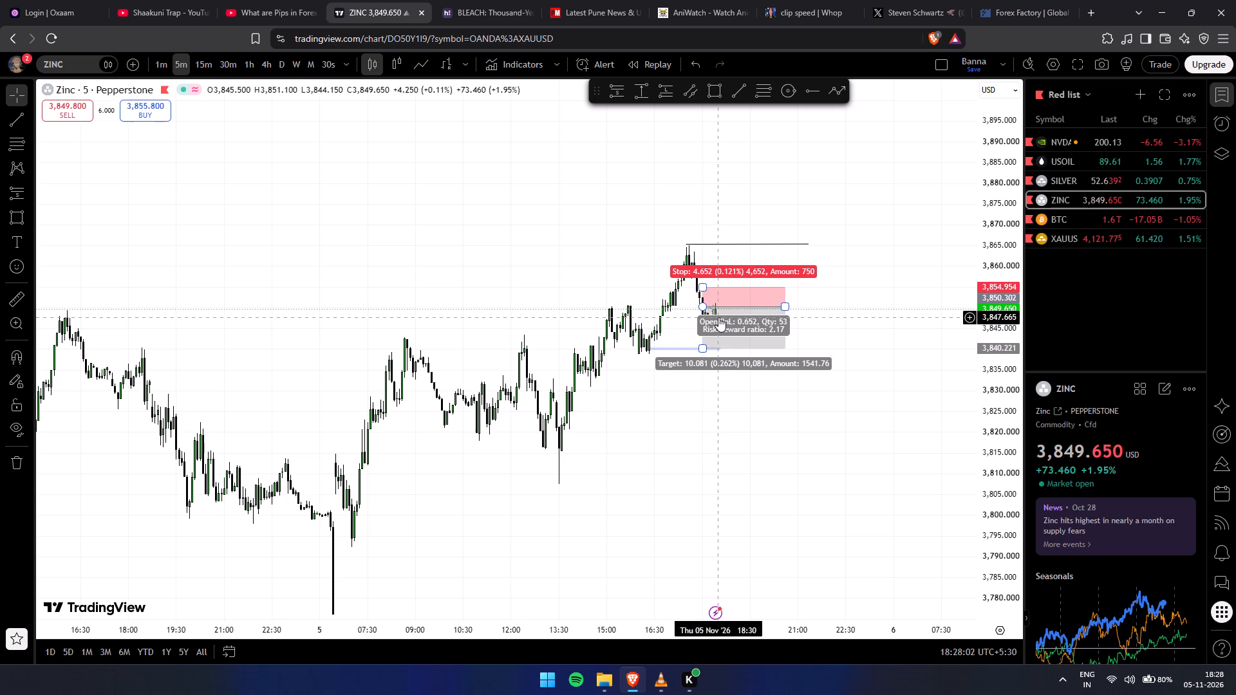
scroll(719, 317, "up", 3)
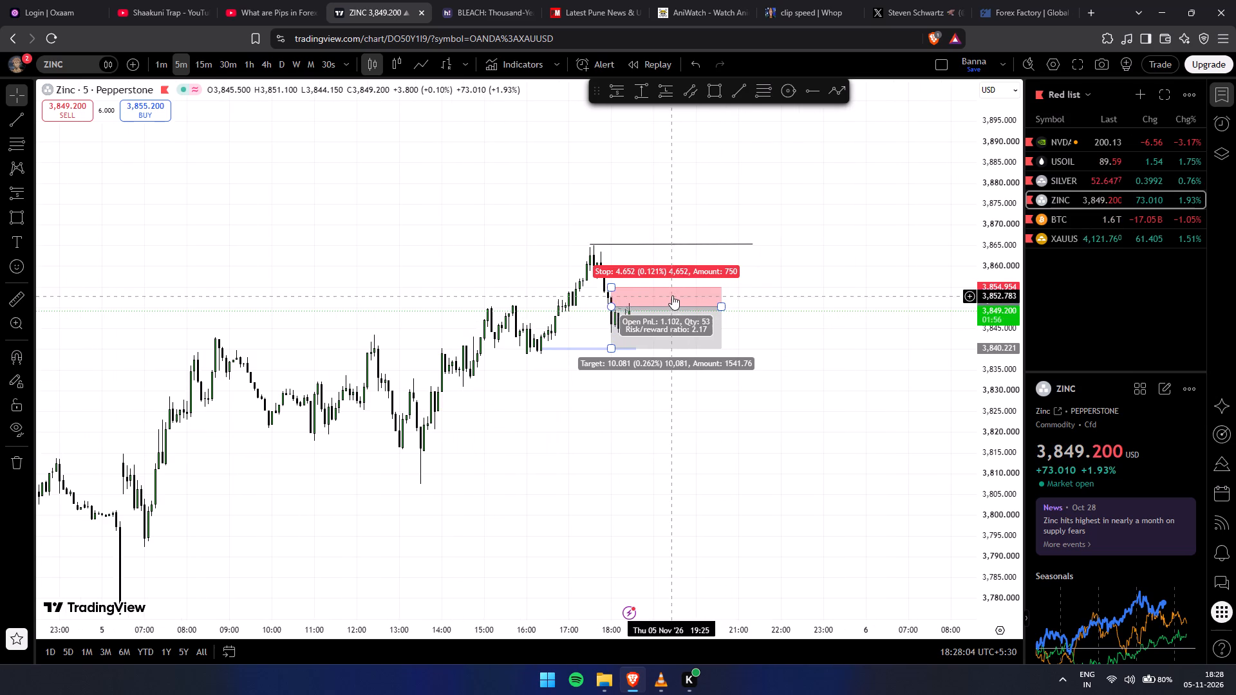
left_click_drag(998, 407, 982, 235)
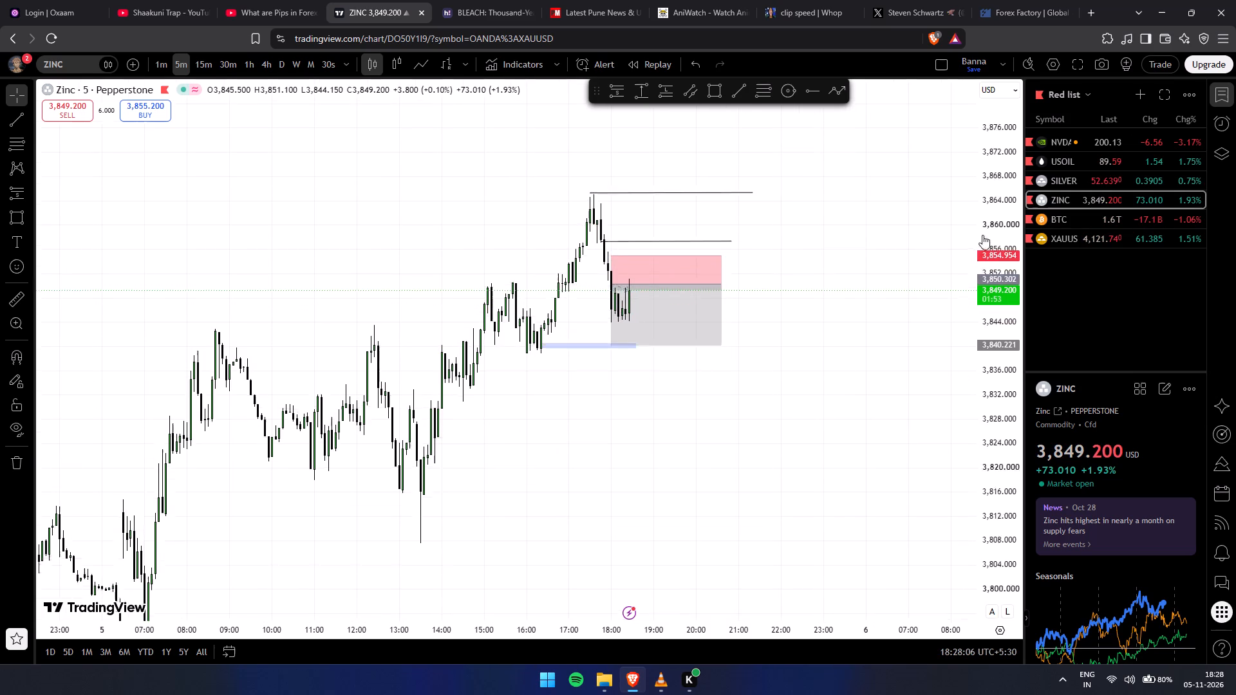
left_click_drag(982, 235, 954, 114)
scroll(941, 300, "up", 4)
left_click_drag(817, 324, 975, 369)
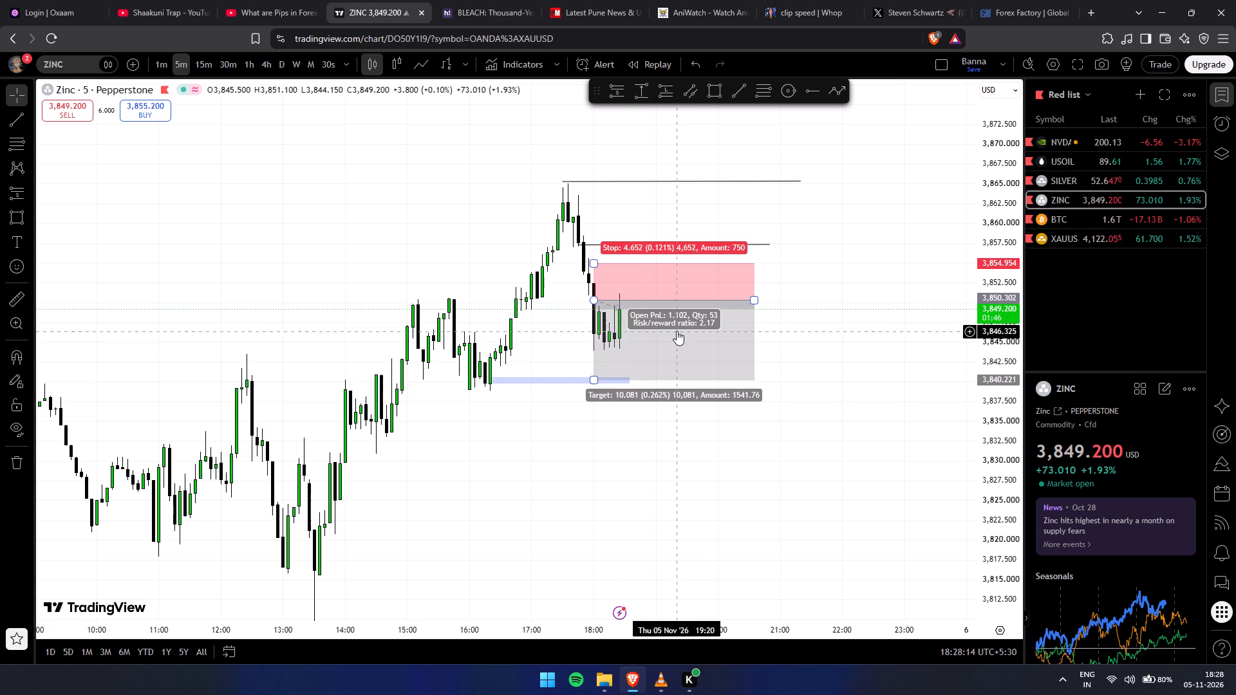
left_click(382, 640)
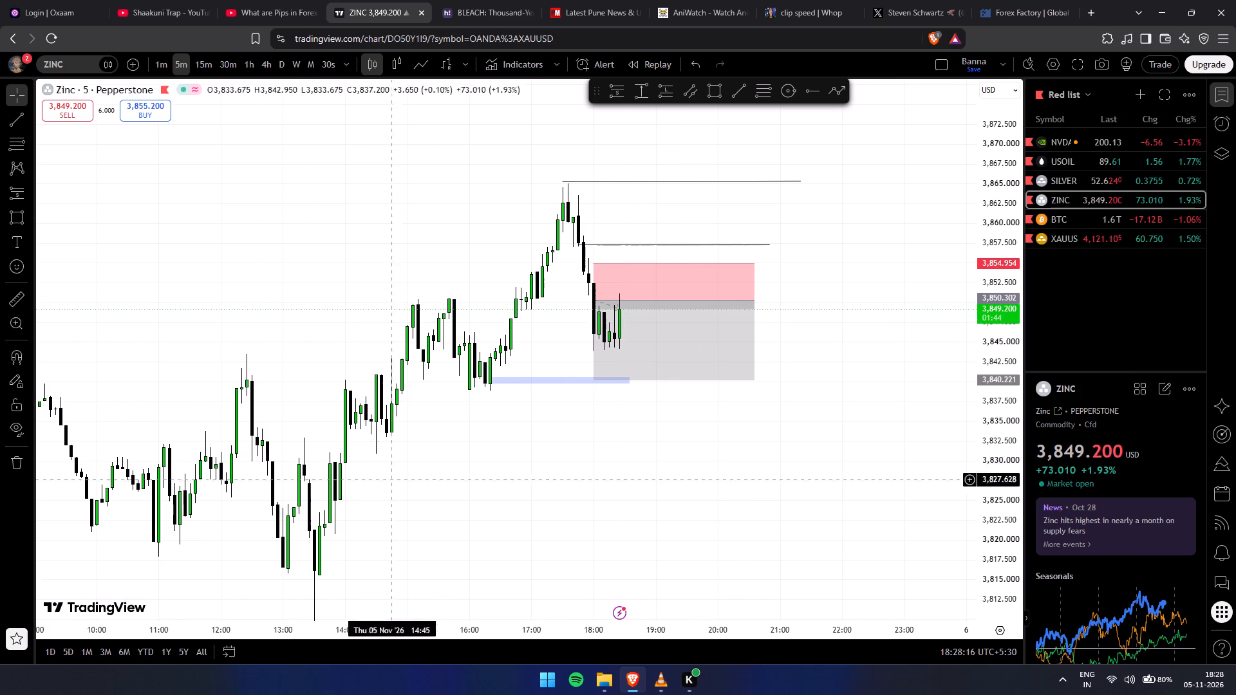
Measure the short position's price distance from entry to target, and from stop to entry.
left_click(774, 302, "shift")
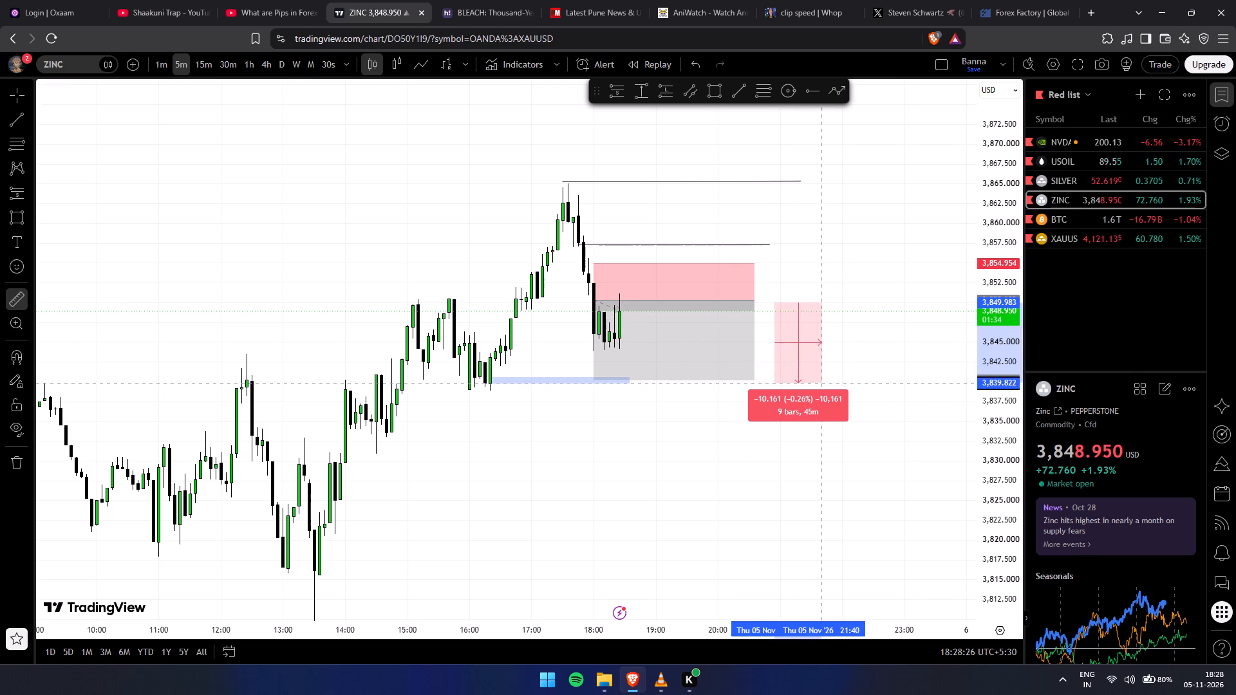
left_click(849, 382)
left_click(919, 266)
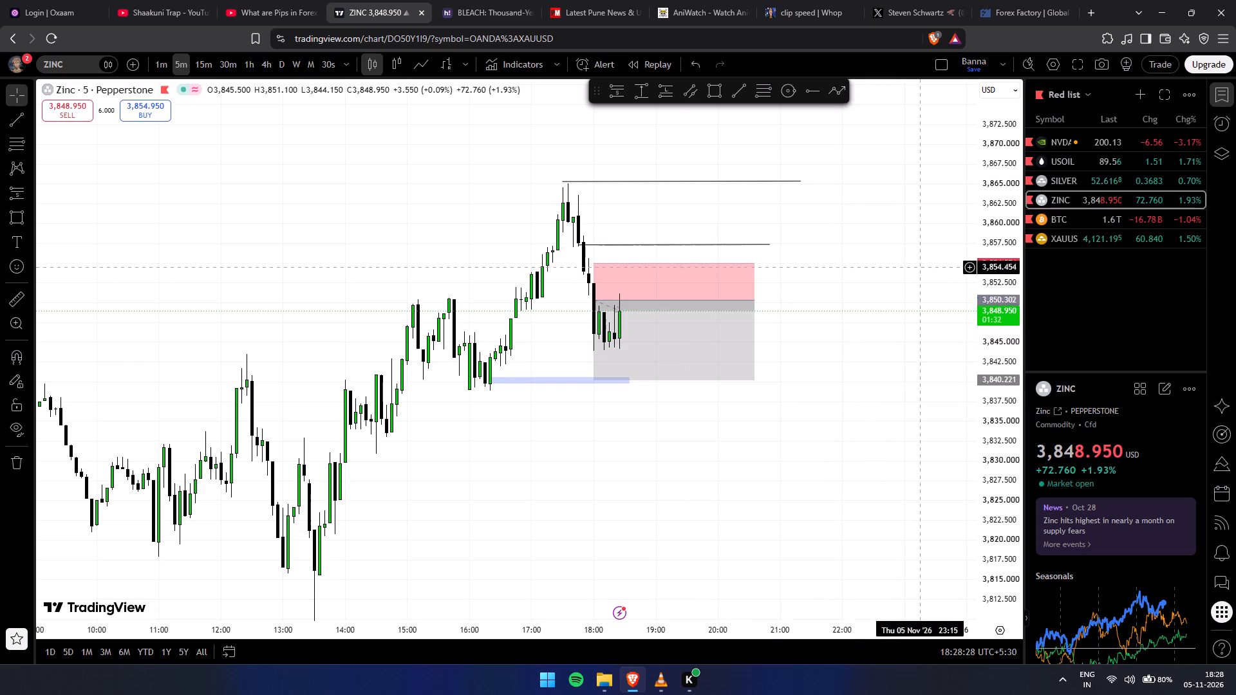
left_click(760, 262, "shift")
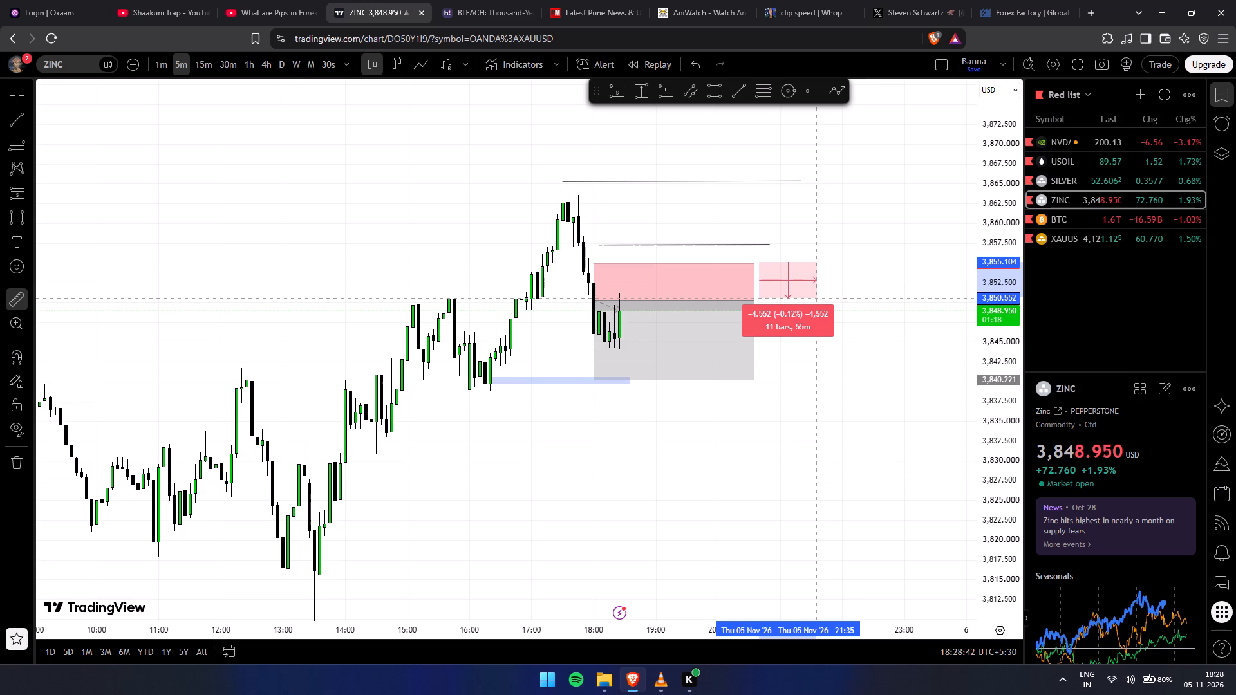
left_click(818, 298)
left_click(861, 338)
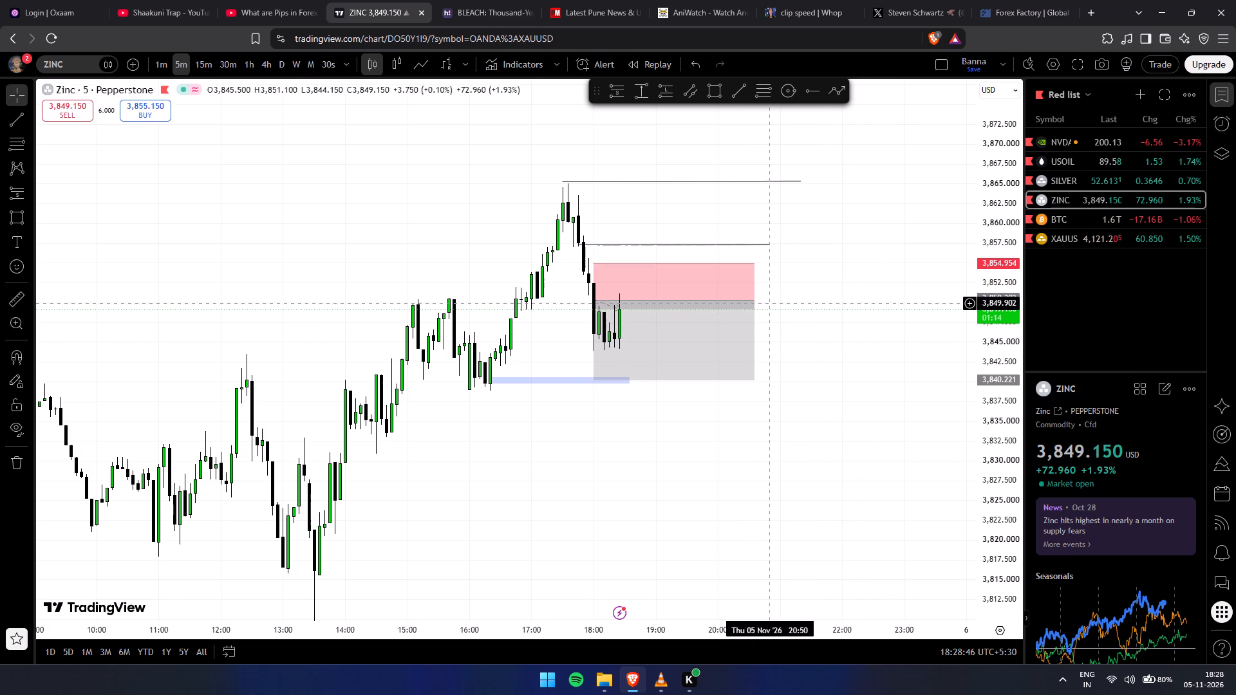
Measure the price drop from about 3,849.5, just below the short position's entry, down to its target.
left_click_drag(767, 302, 769, 319, "shift")
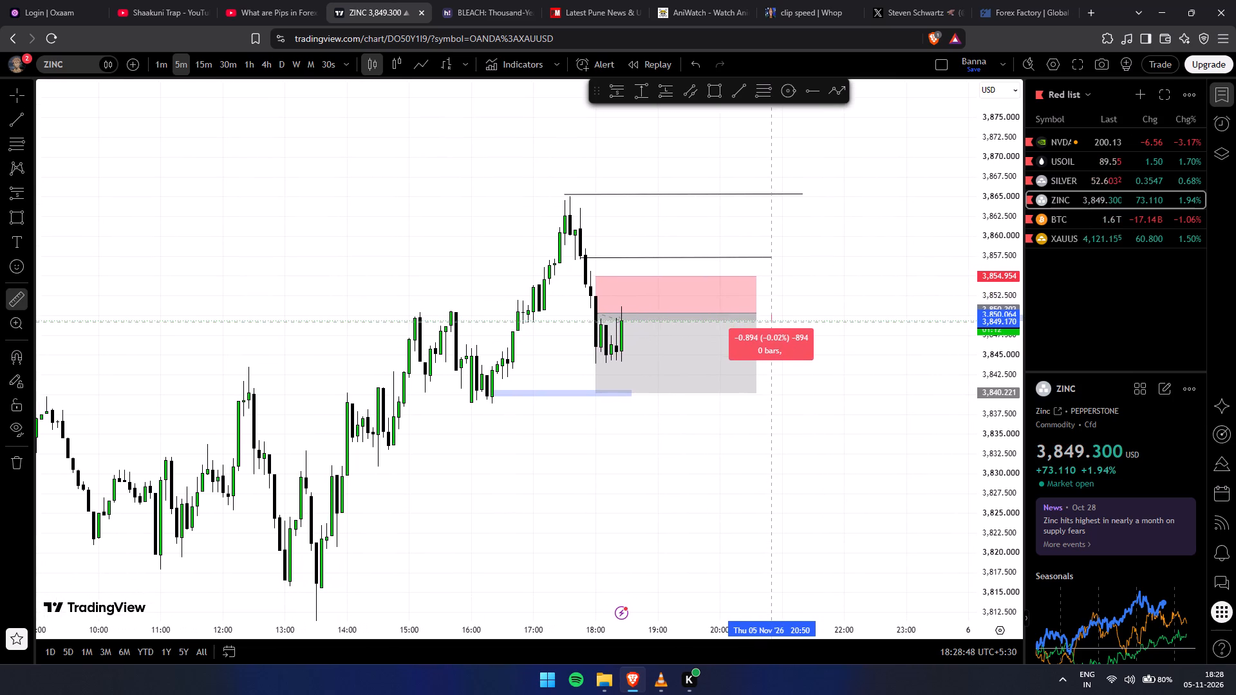
left_click_drag(769, 329, 791, 349, "shift")
left_click(830, 353)
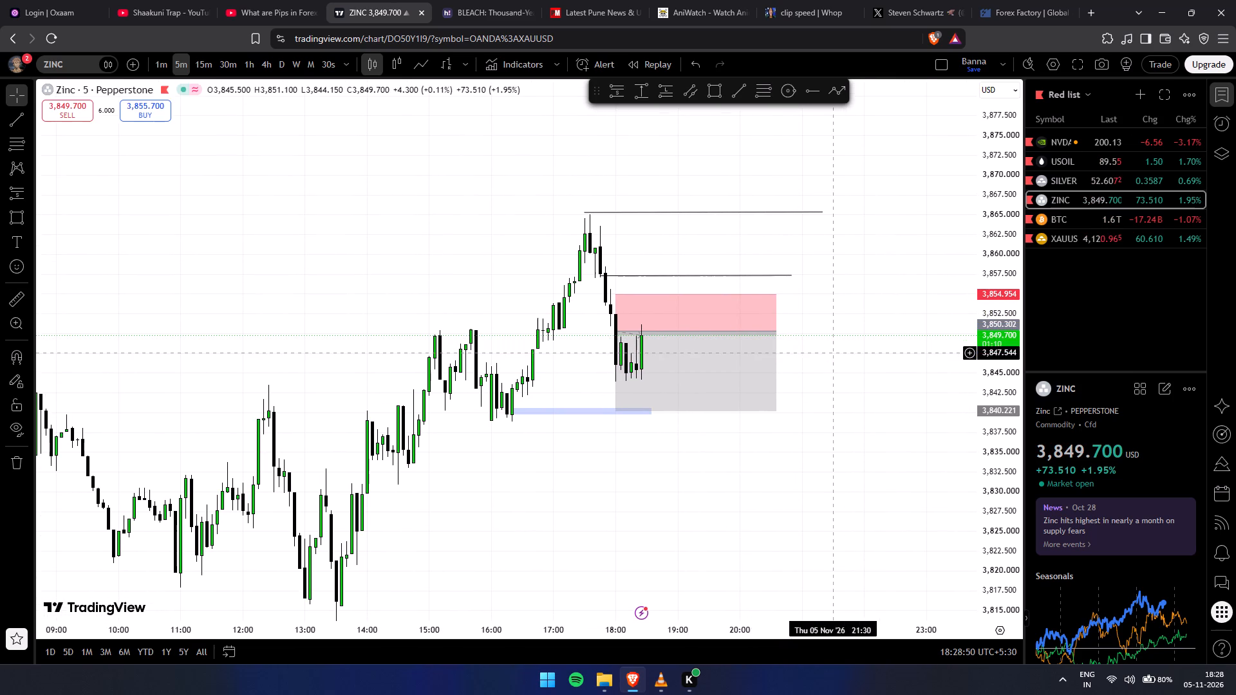
left_click(786, 338)
left_click(787, 338, "shift")
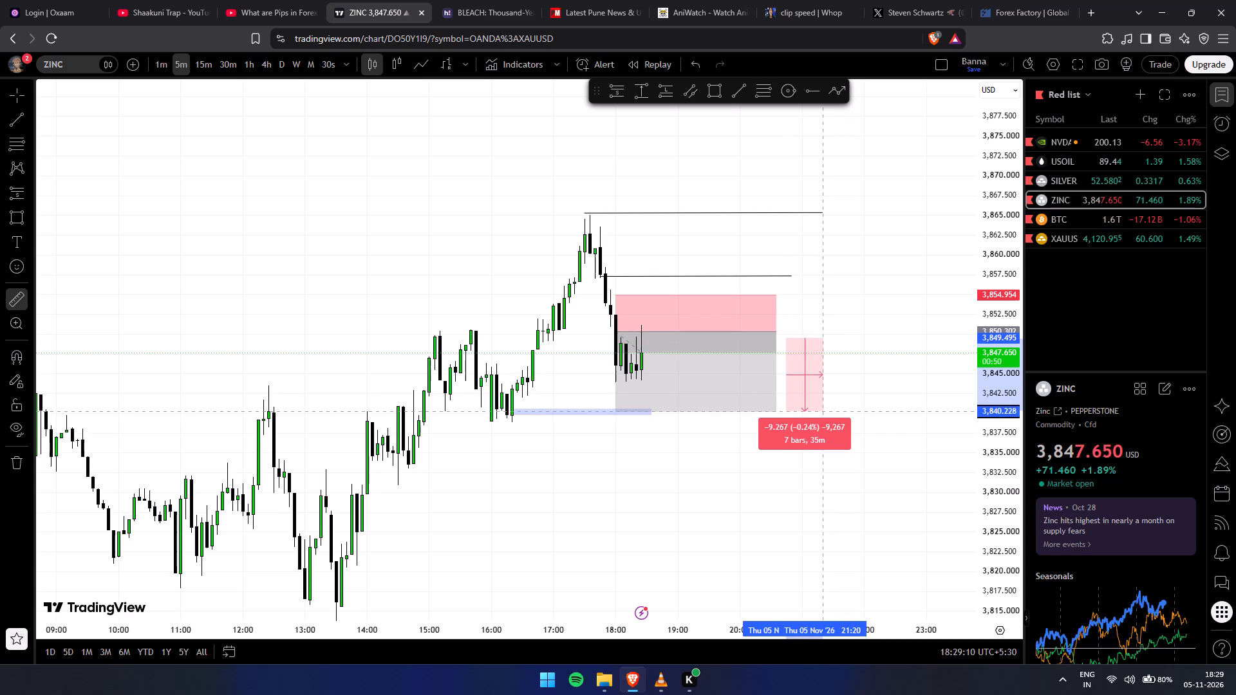
left_click(823, 412)
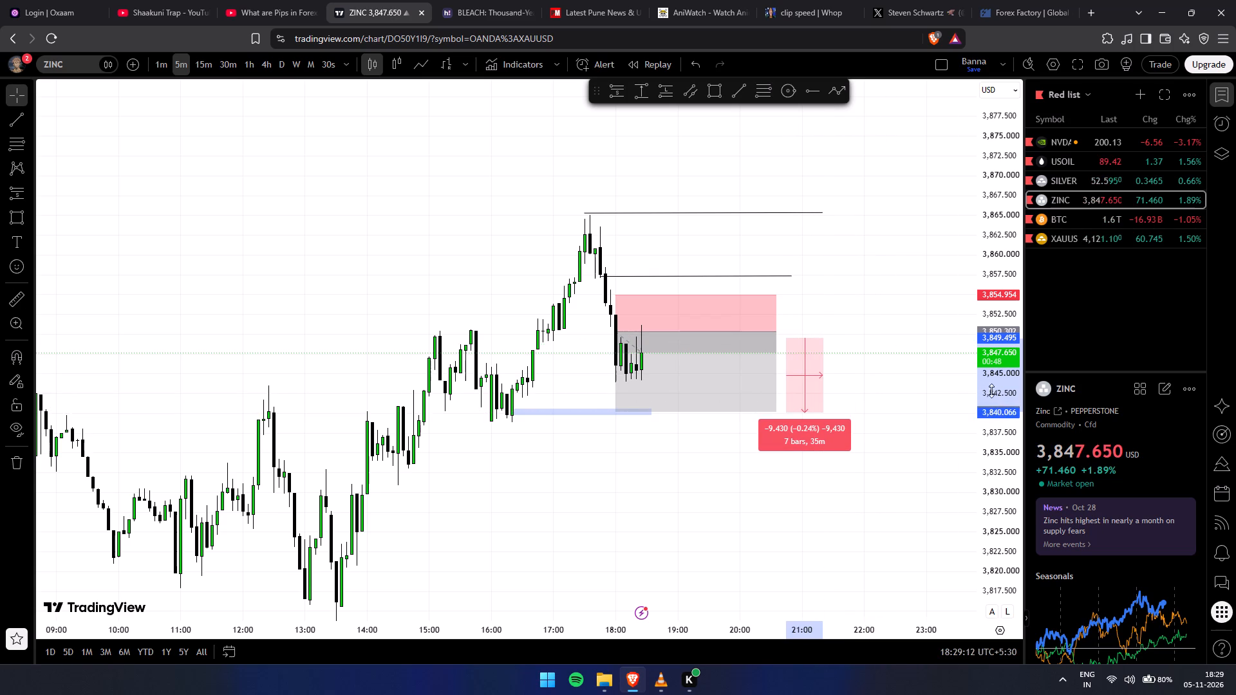
Examine the measured drop up close, clear it, and inspect the short position's entry, stop and target against the recent candles.
left_click_drag(996, 392, 968, 124)
scroll(870, 396, "up", 5)
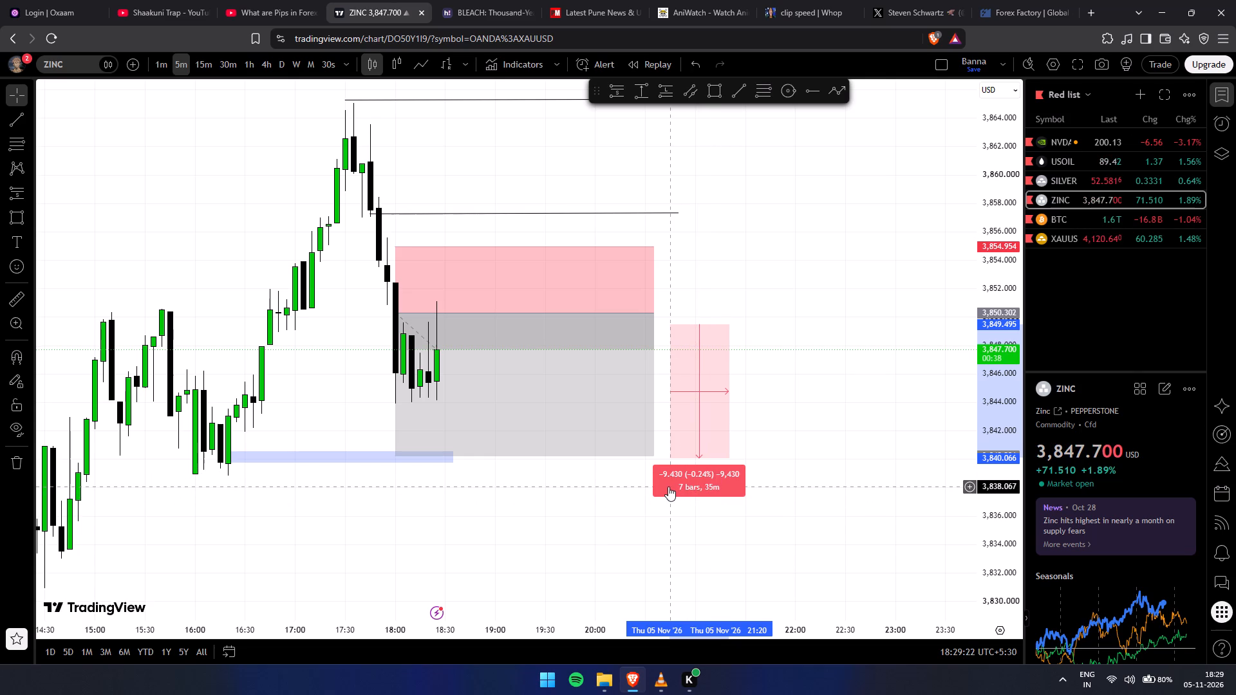
left_click(781, 428)
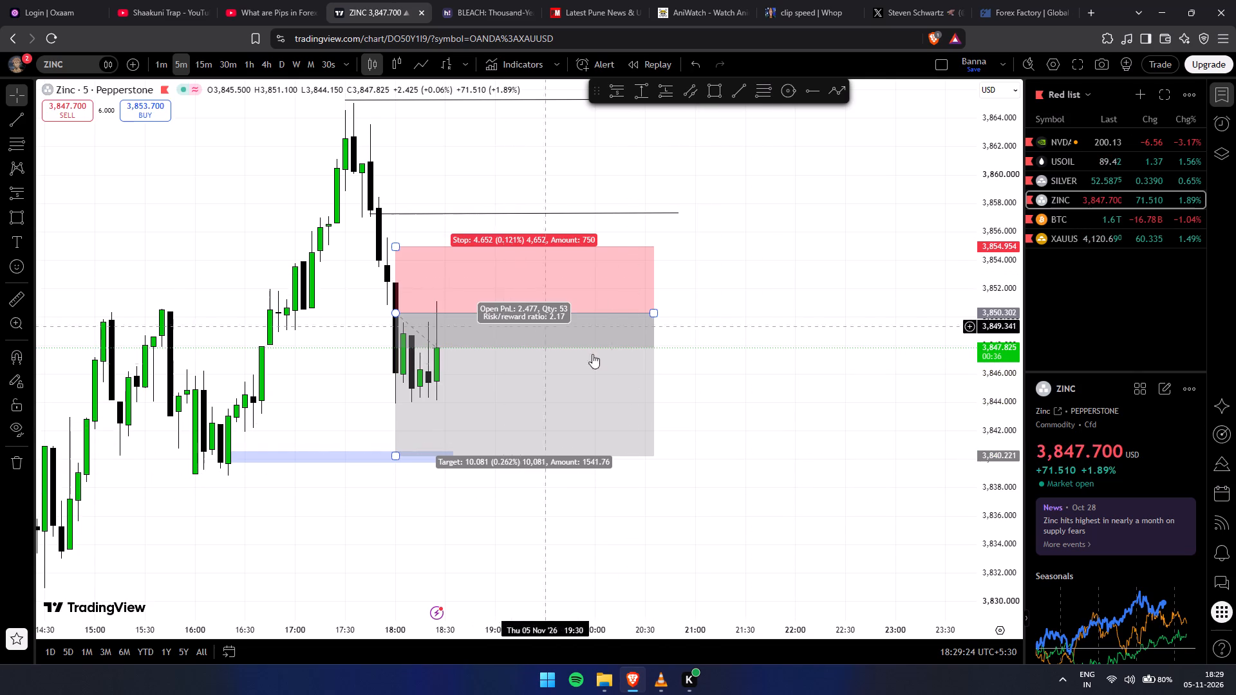
scroll(730, 378, "down", 3)
left_click_drag(1001, 393, 974, 263)
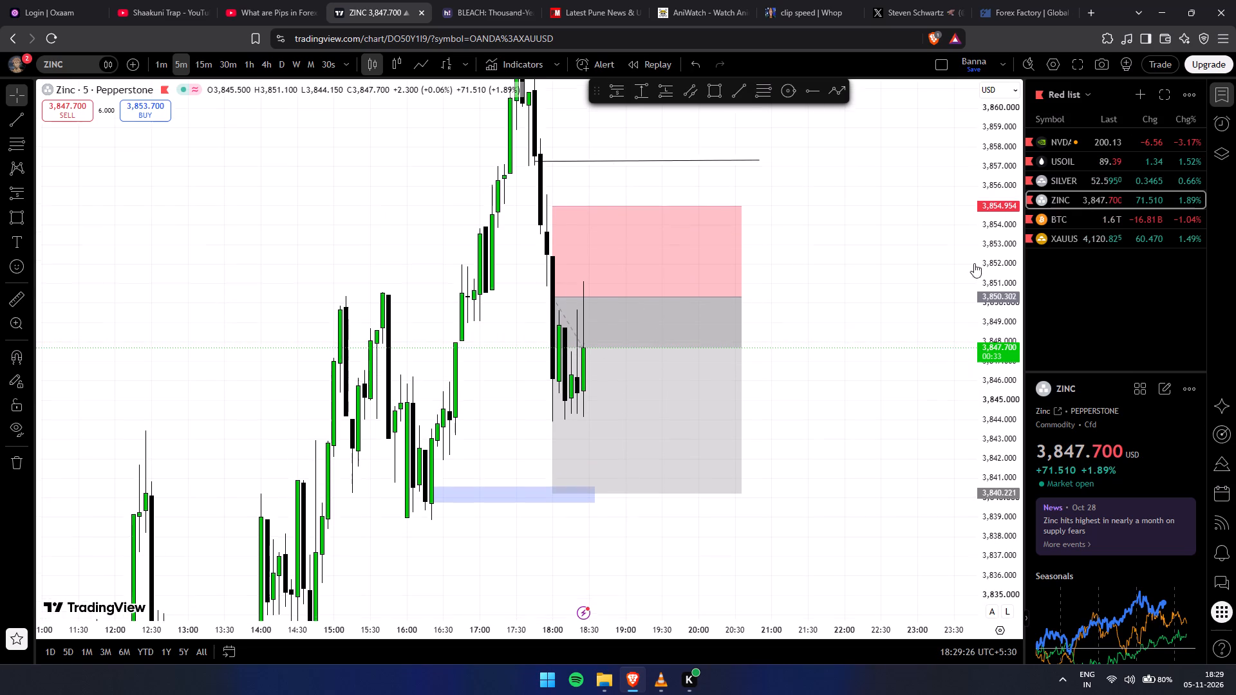
Switch the Zinc chart to the 1-minute timeframe and examine the short position against the recent candles and the blue target zone.
left_click_drag(974, 263, 971, 260)
scroll(917, 419, "up", 4)
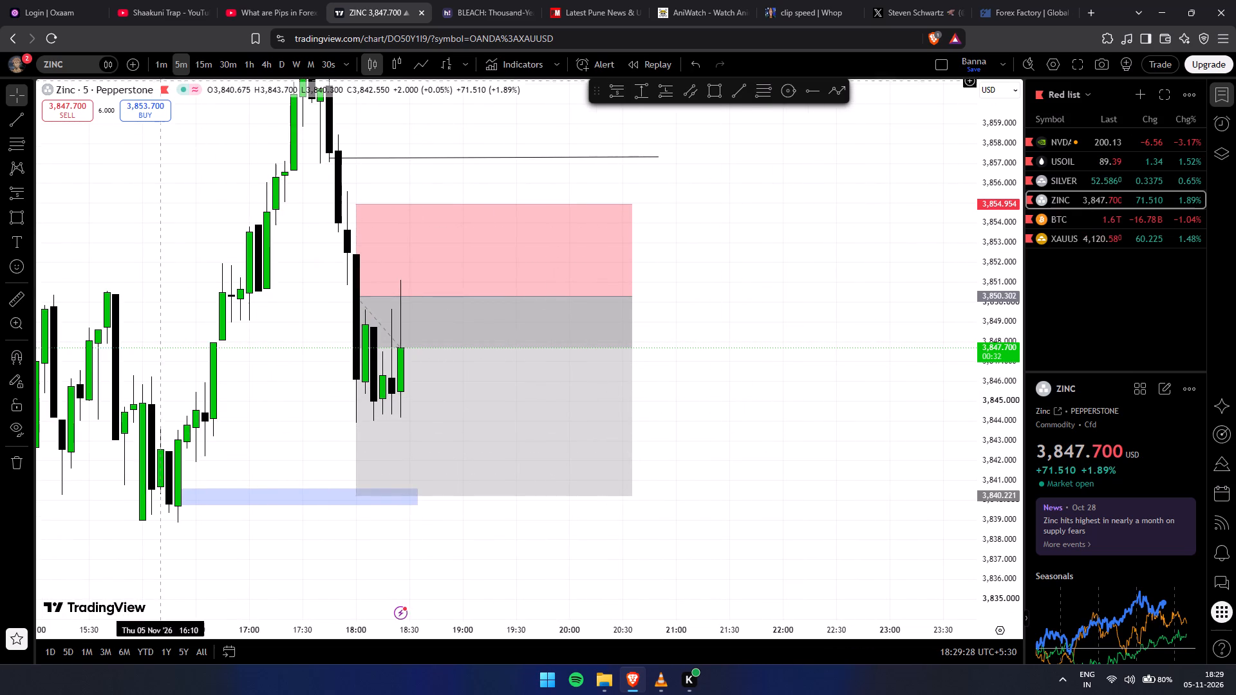
left_click(162, 73)
scroll(887, 397, "down", 3)
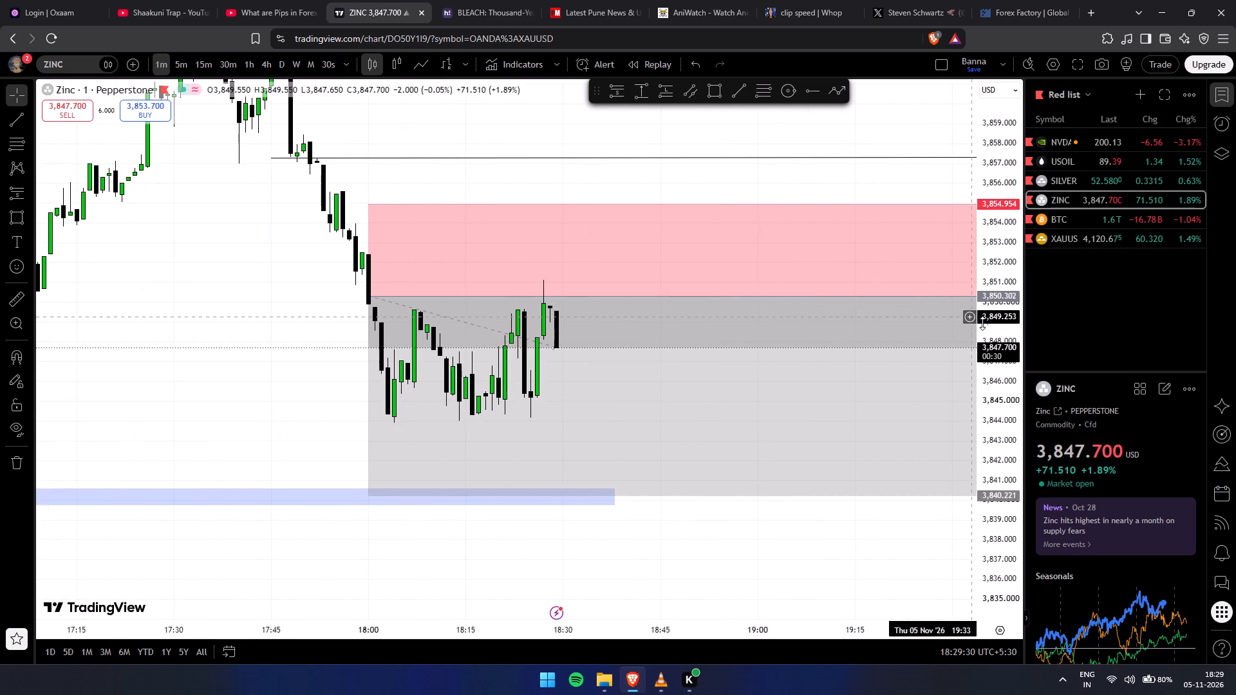
left_click_drag(992, 335, 1002, 386)
scroll(556, 363, "down", 4)
left_click_drag(681, 558, 646, 537)
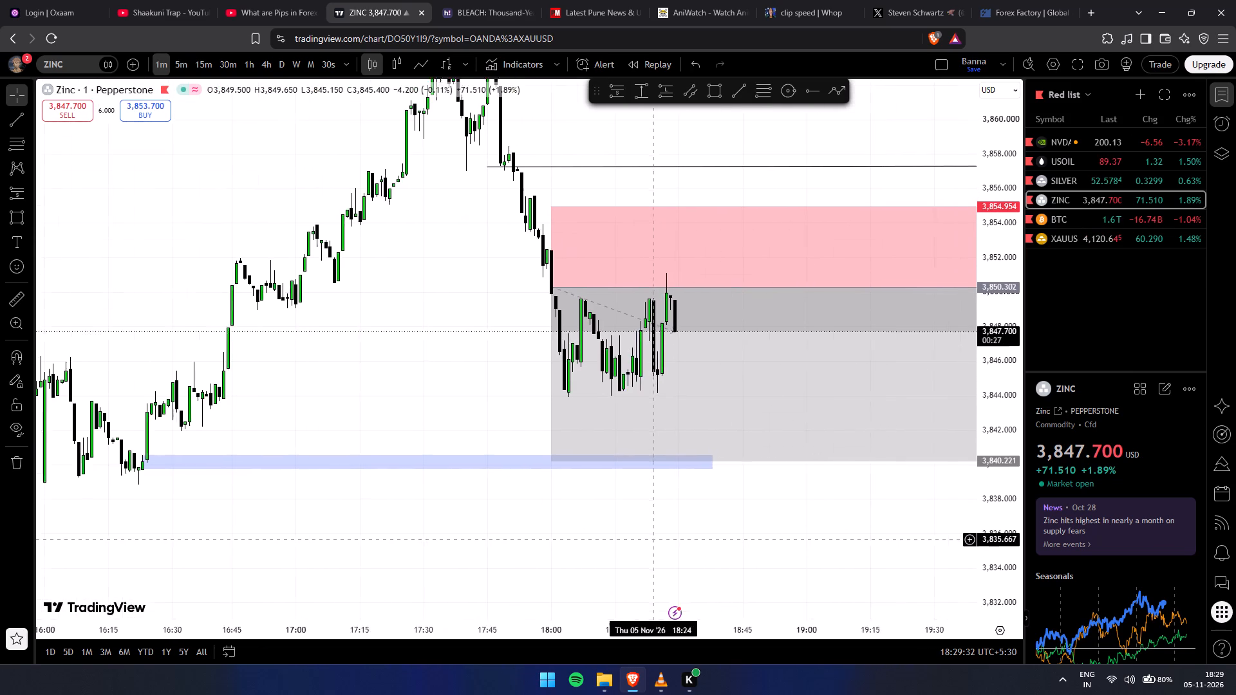
left_click_drag(646, 537, 453, 542)
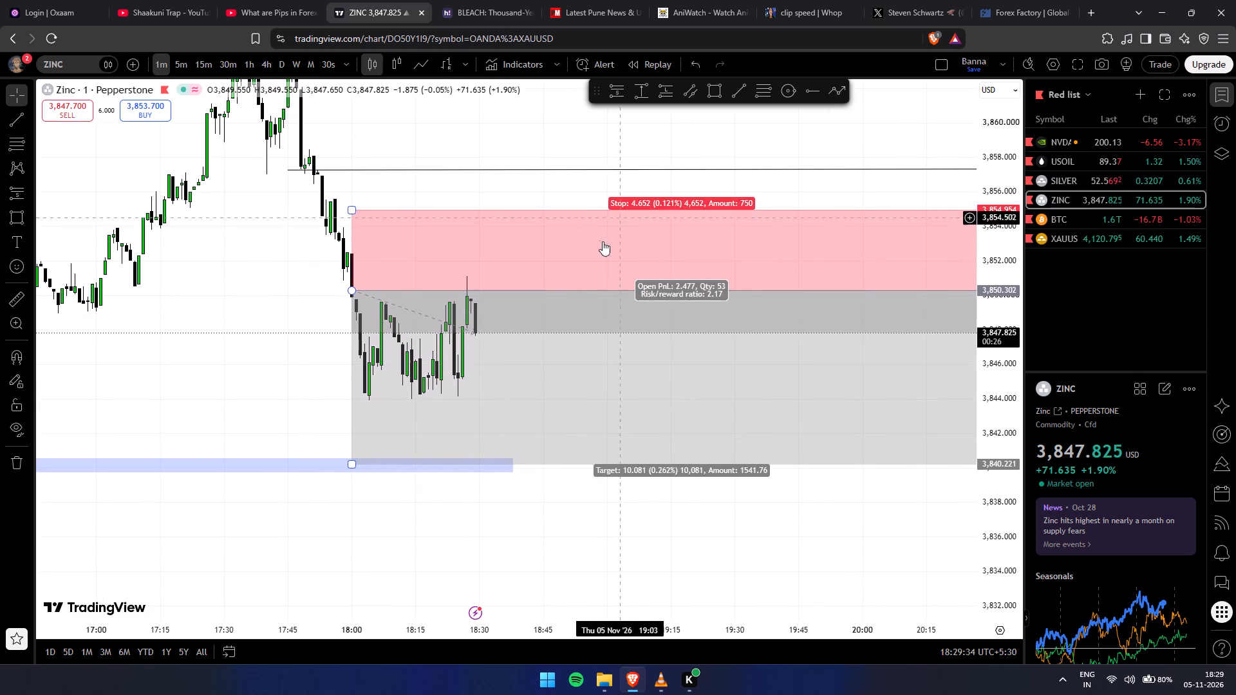
left_click_drag(788, 570, 668, 544)
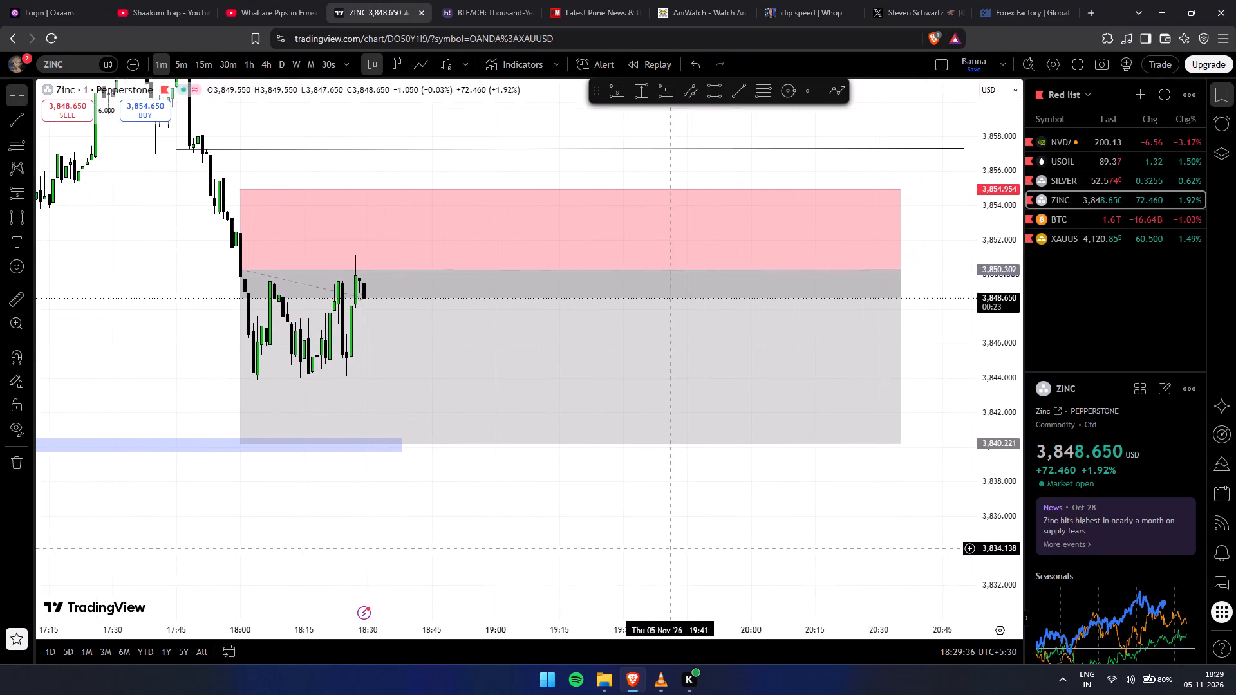
left_click_drag(668, 544, 658, 532)
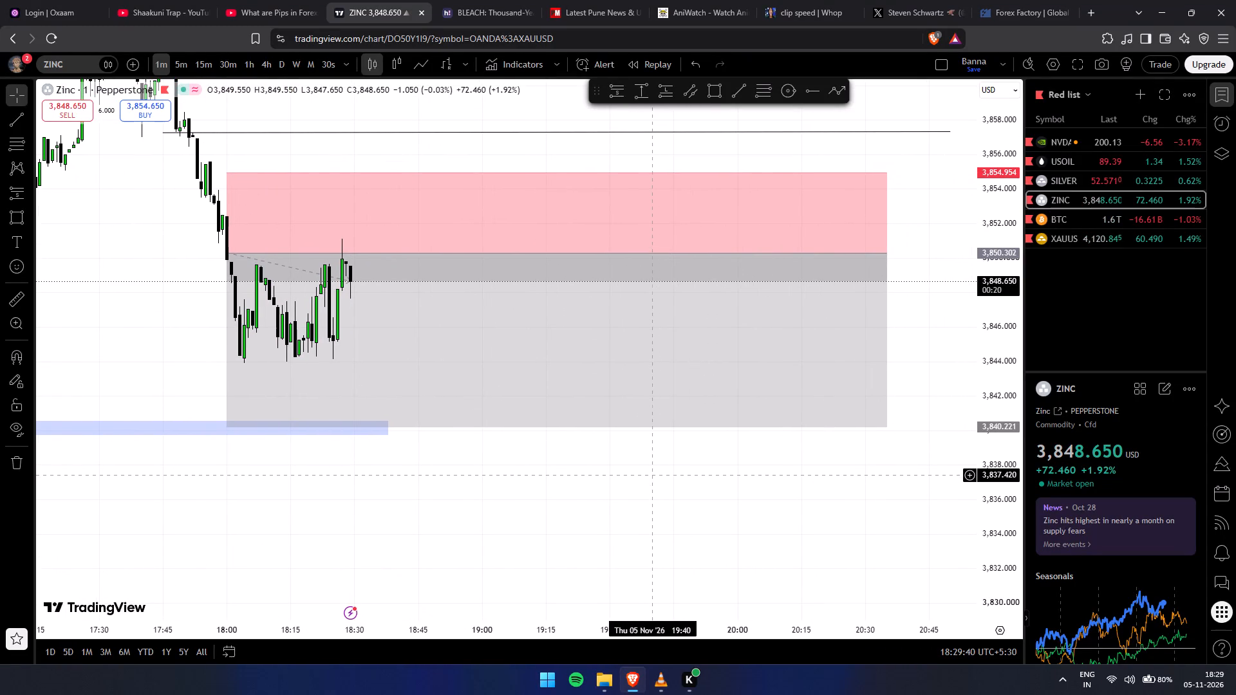
scroll(585, 461, "down", 5)
left_click_drag(619, 479, 636, 493)
left_click_drag(747, 526, 744, 526)
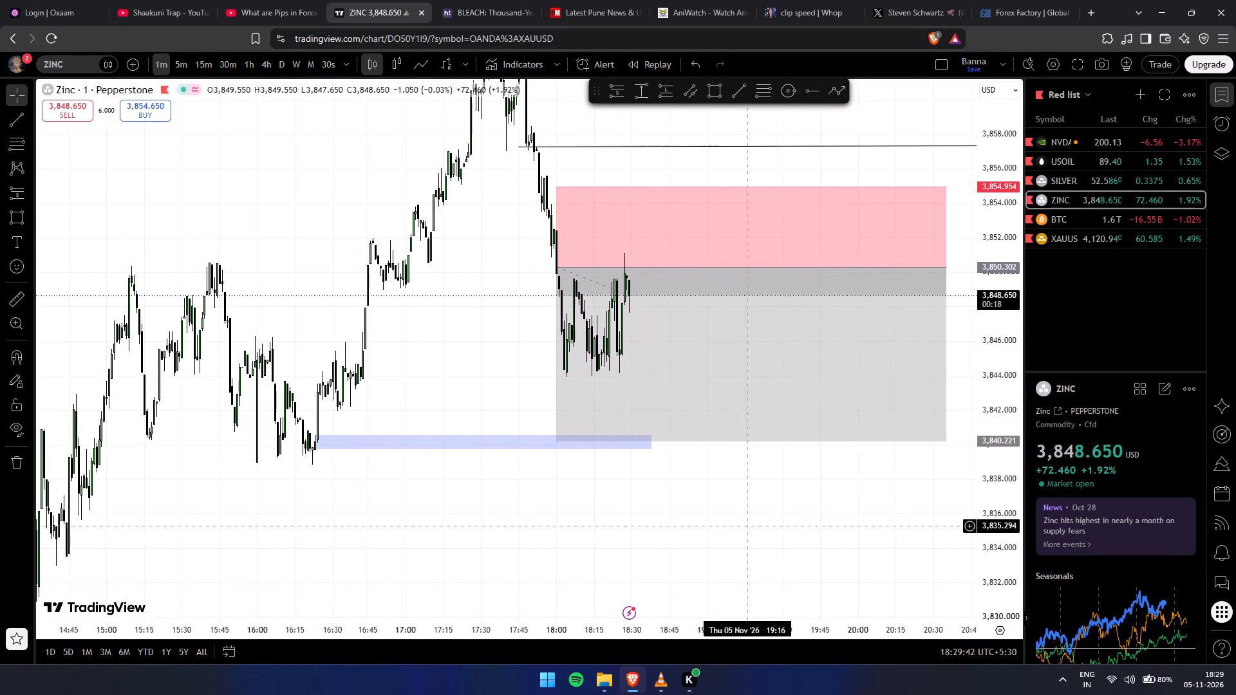
left_click_drag(744, 526, 684, 525)
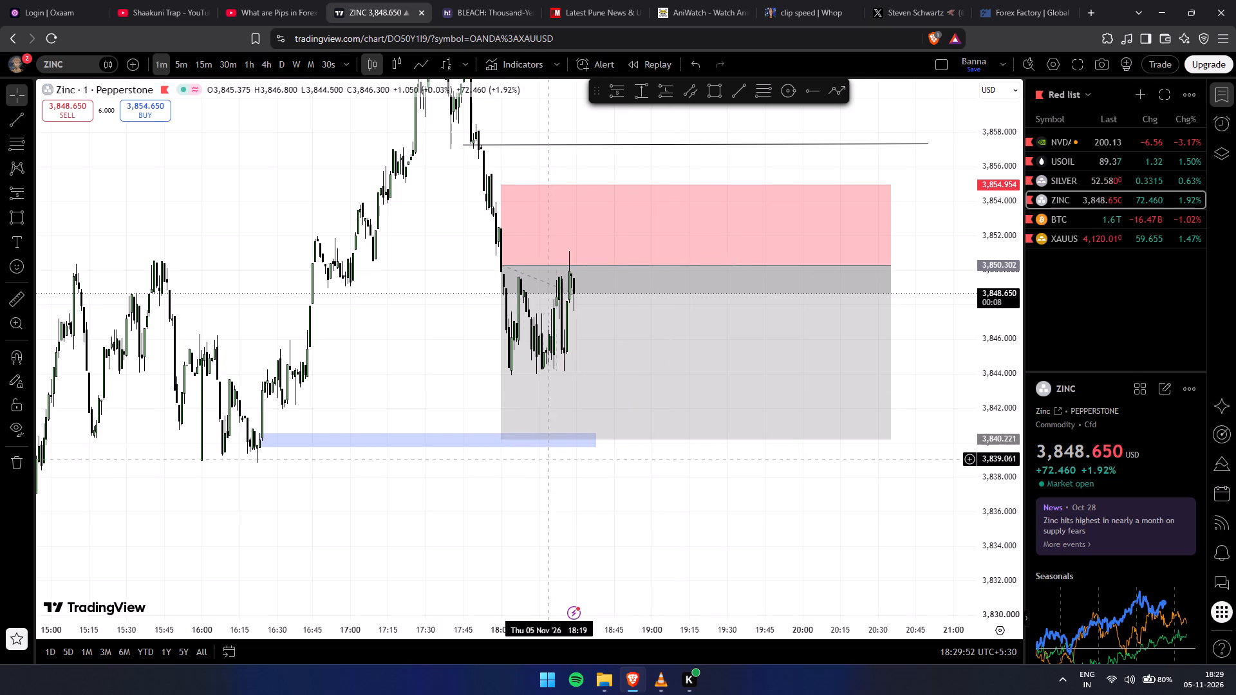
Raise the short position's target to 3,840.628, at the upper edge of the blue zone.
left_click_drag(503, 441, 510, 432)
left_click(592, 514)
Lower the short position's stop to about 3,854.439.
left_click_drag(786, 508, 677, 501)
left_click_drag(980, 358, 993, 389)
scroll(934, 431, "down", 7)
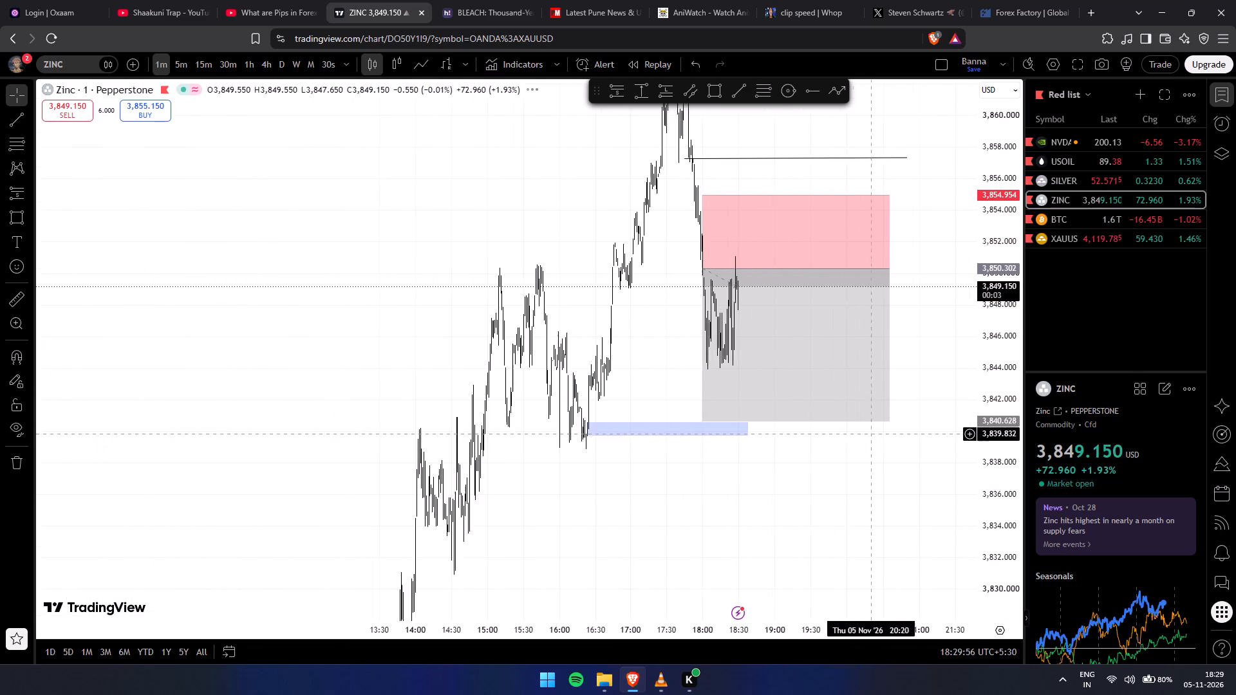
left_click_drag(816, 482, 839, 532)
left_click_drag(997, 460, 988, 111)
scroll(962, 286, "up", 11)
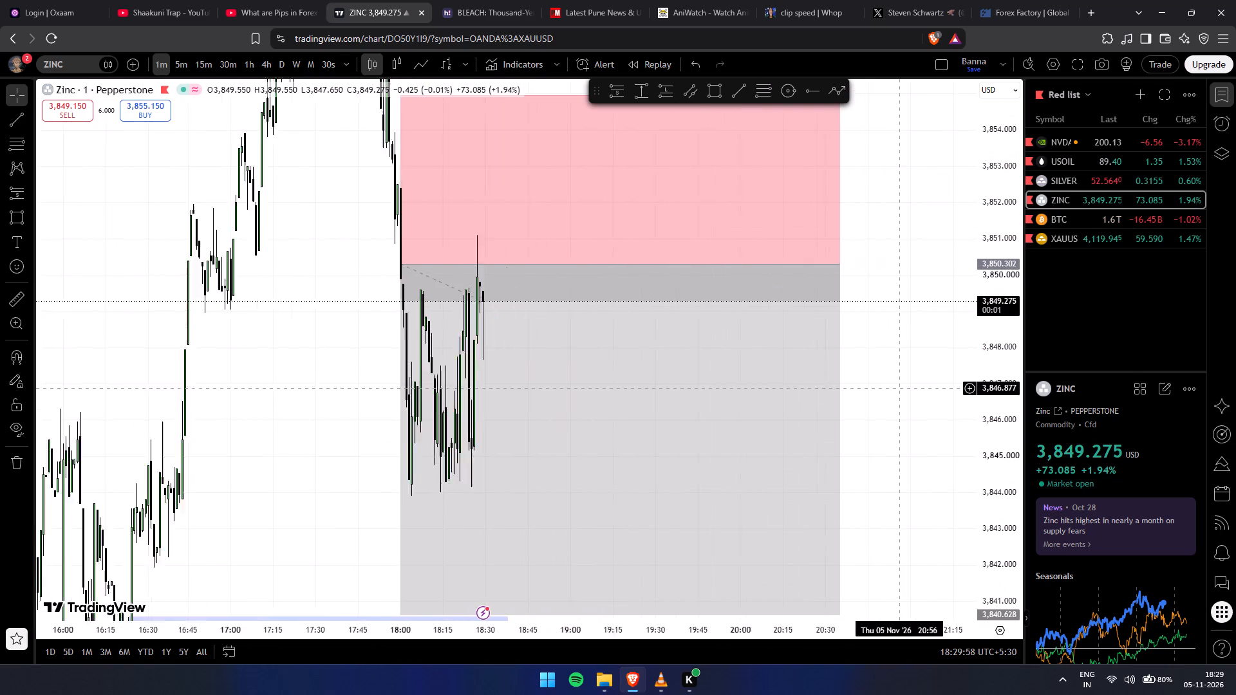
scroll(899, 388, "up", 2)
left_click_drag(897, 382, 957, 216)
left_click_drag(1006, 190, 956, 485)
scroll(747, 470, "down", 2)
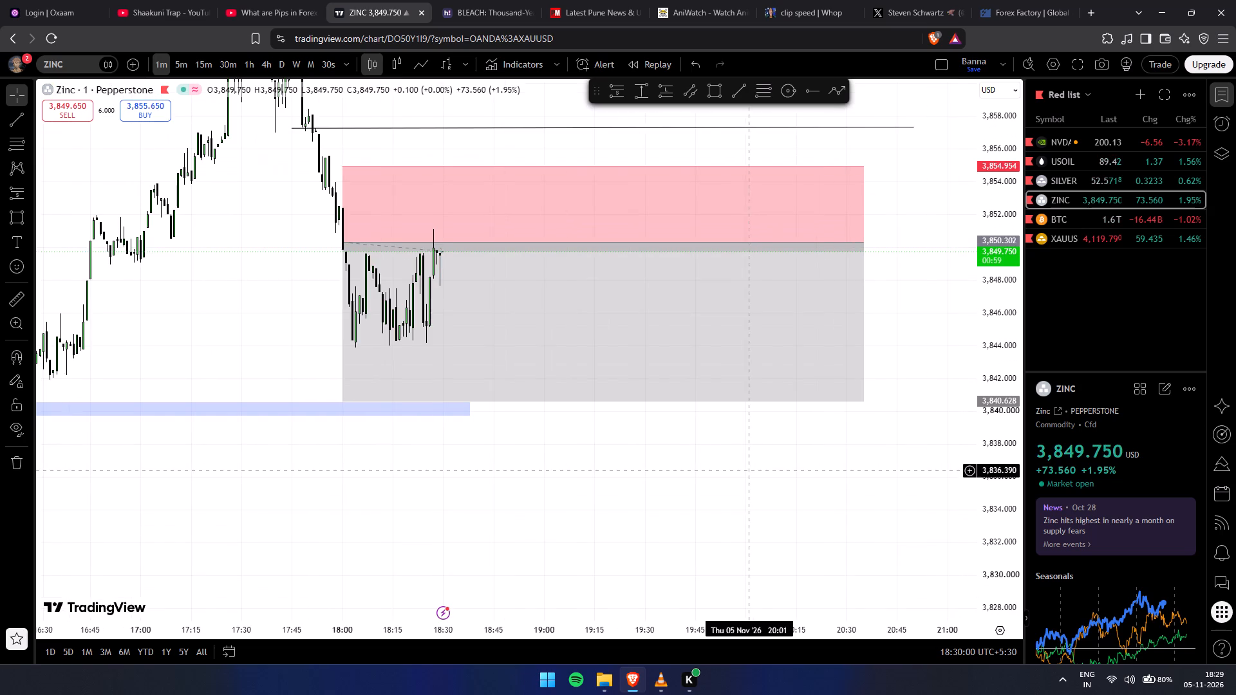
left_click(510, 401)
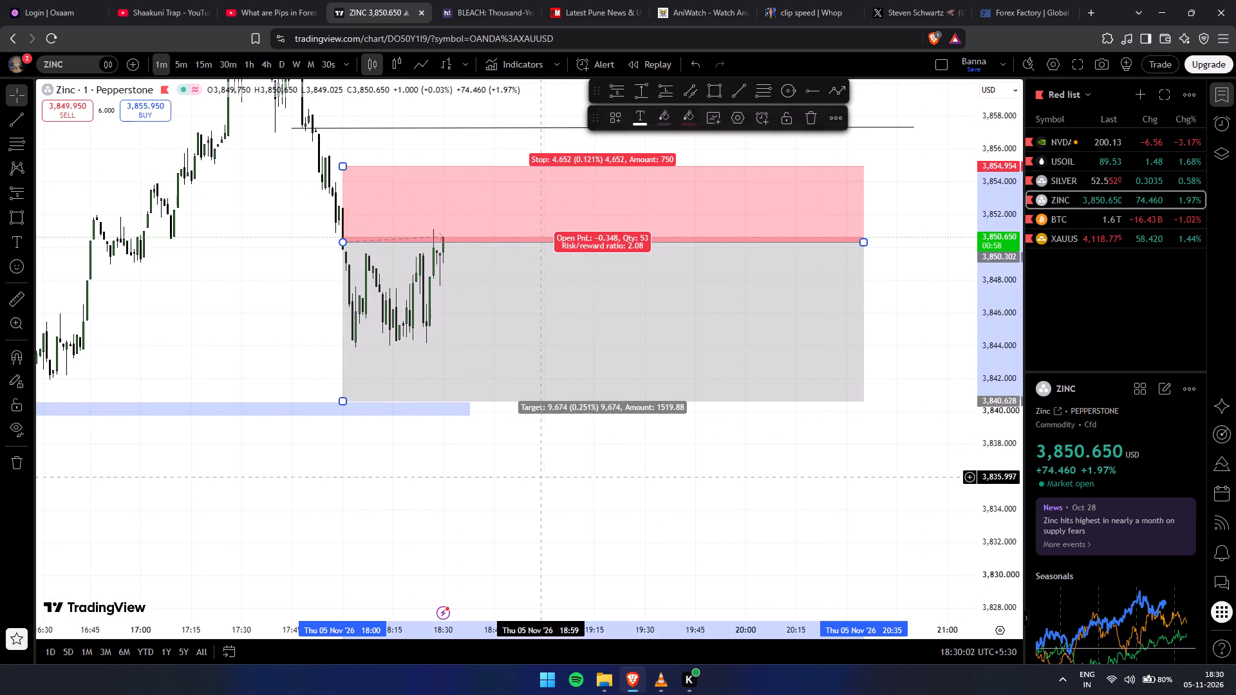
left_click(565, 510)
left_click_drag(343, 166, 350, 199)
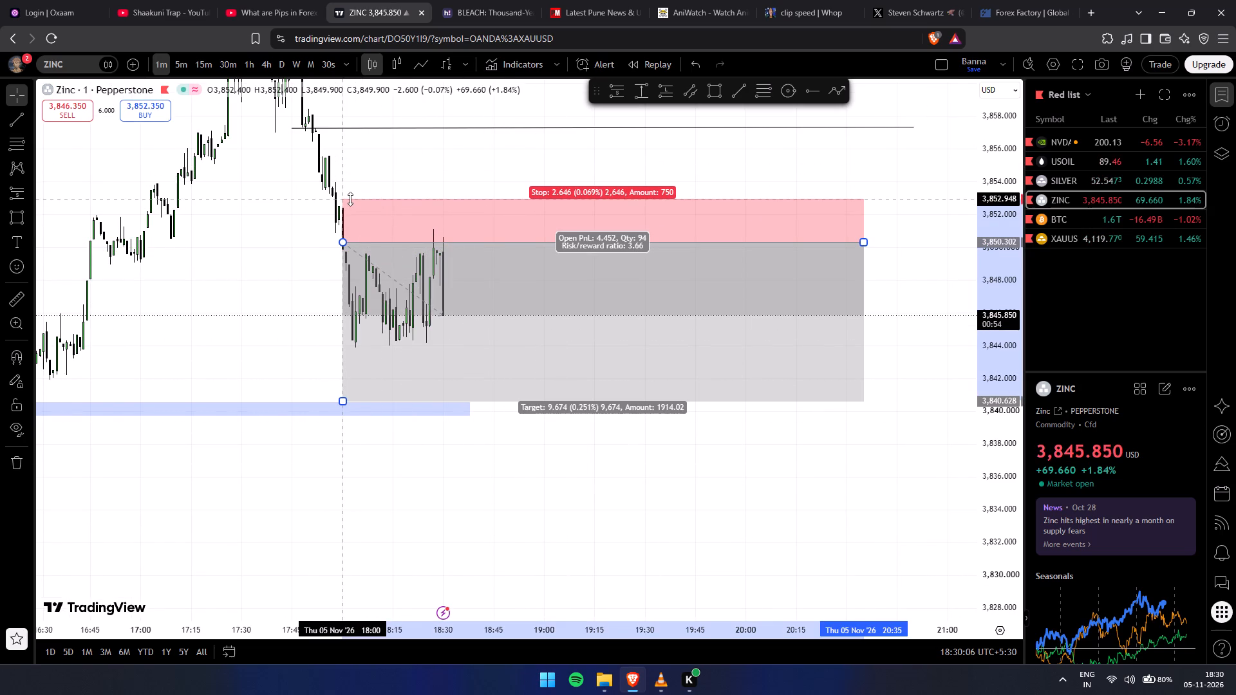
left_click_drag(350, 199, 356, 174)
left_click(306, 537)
Examine the adjusted short position against the recent candles and both horizontal trend lines.
scroll(503, 502, "down", 2)
scroll(603, 490, "up", 4)
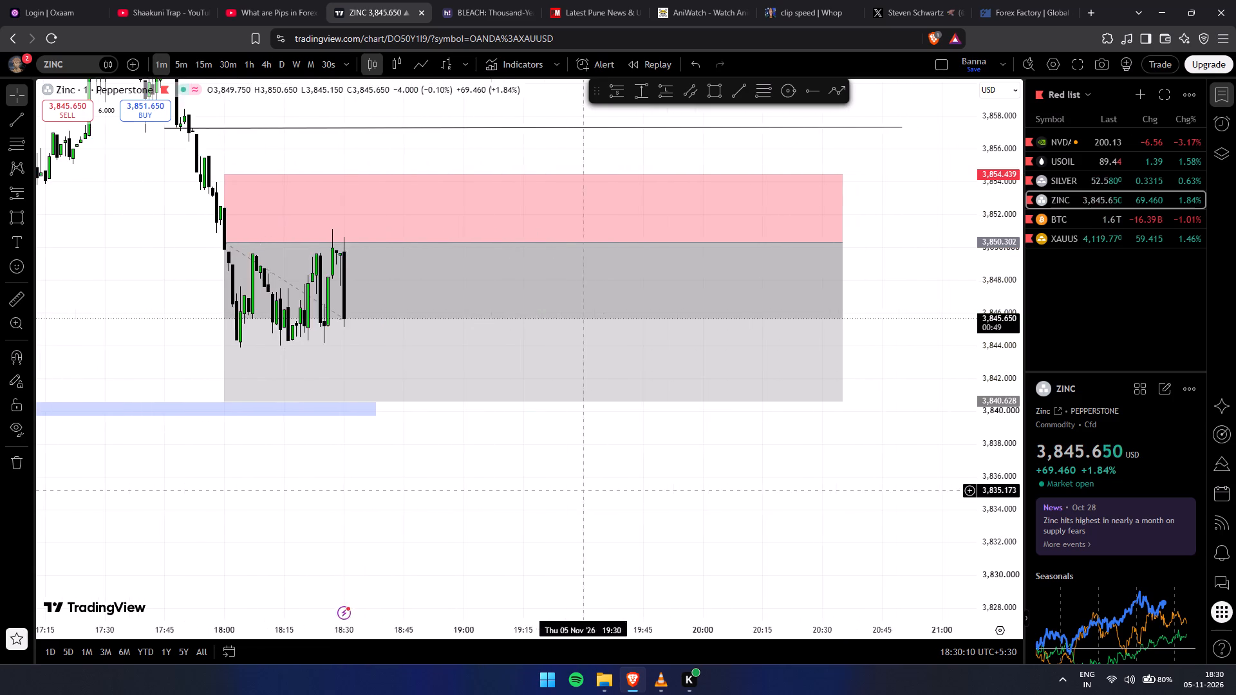
left_click_drag(496, 490, 565, 503)
scroll(567, 503, "down", 6)
left_click_drag(964, 348, 948, 586)
left_click_drag(1011, 440, 957, 641)
scroll(662, 571, "up", 6)
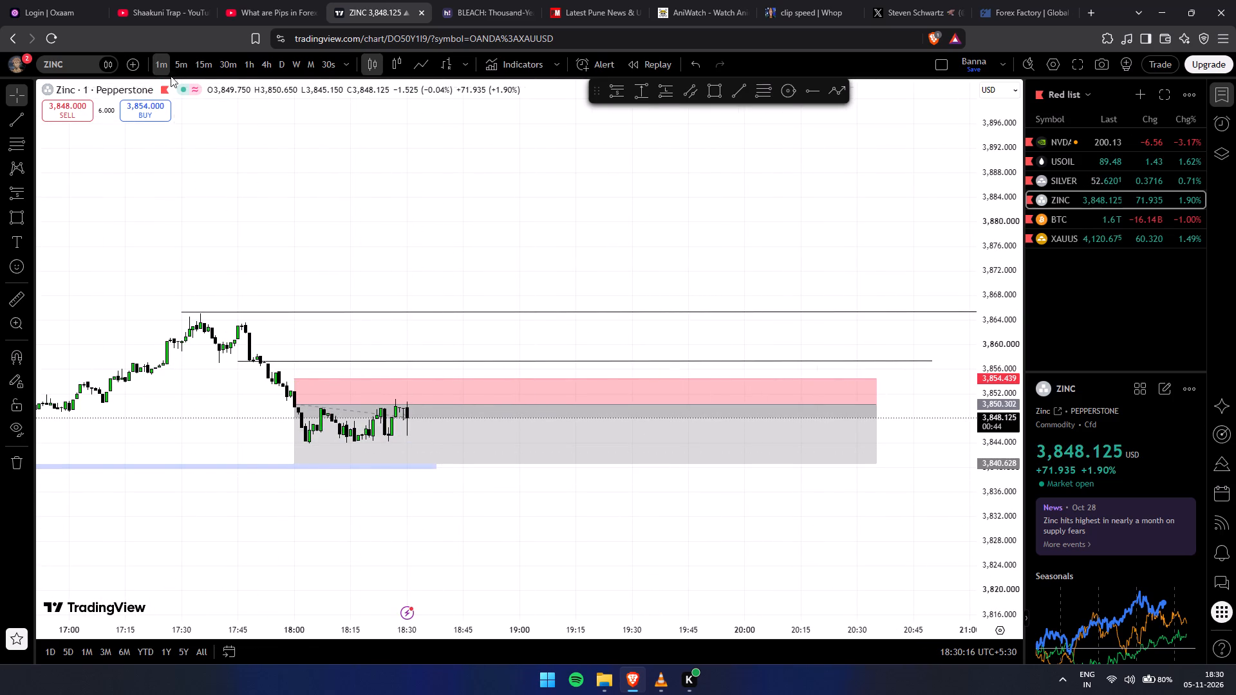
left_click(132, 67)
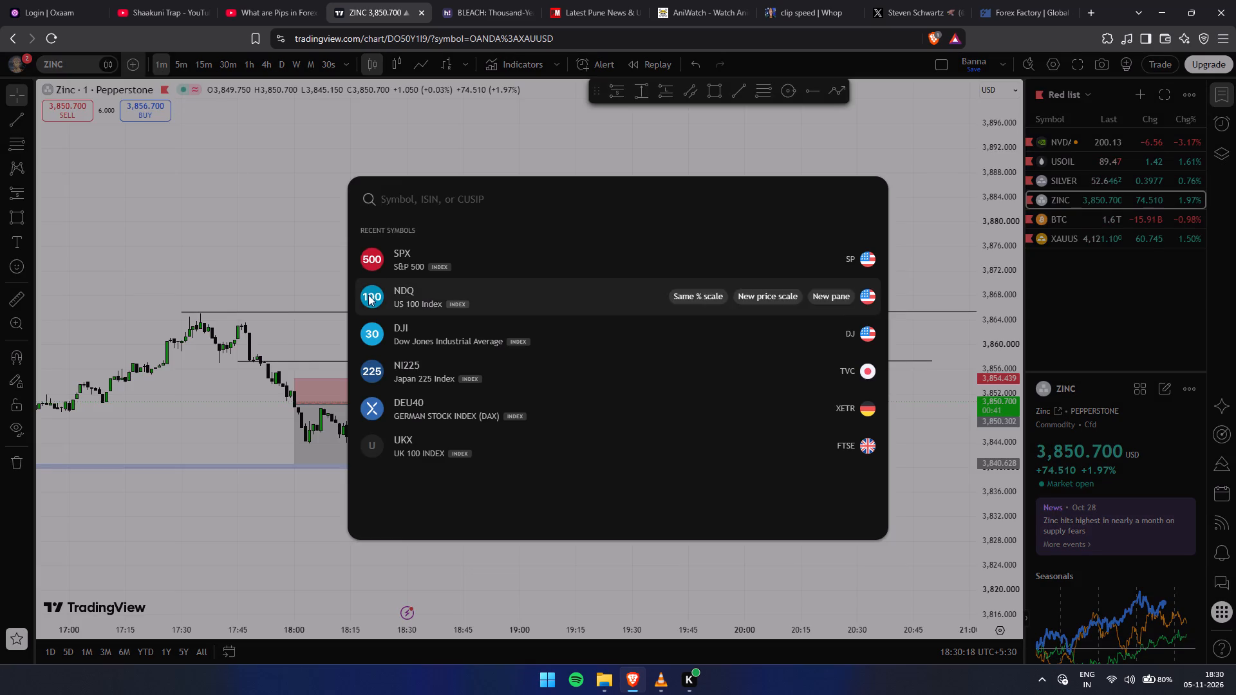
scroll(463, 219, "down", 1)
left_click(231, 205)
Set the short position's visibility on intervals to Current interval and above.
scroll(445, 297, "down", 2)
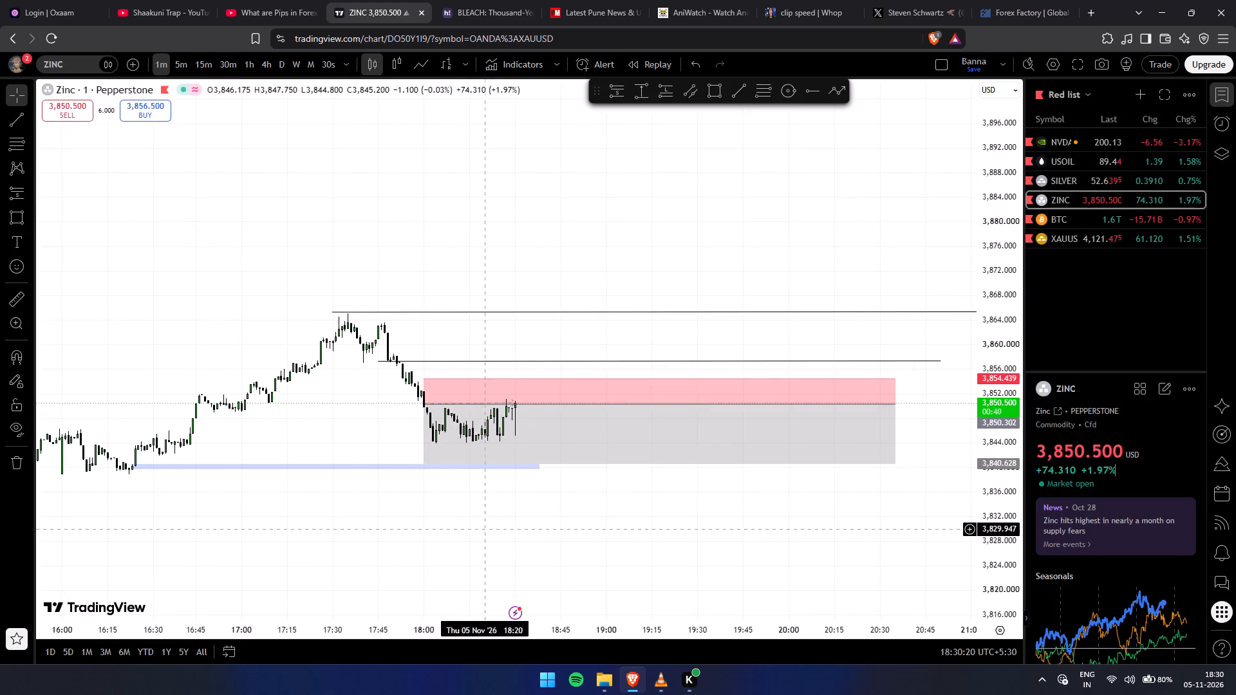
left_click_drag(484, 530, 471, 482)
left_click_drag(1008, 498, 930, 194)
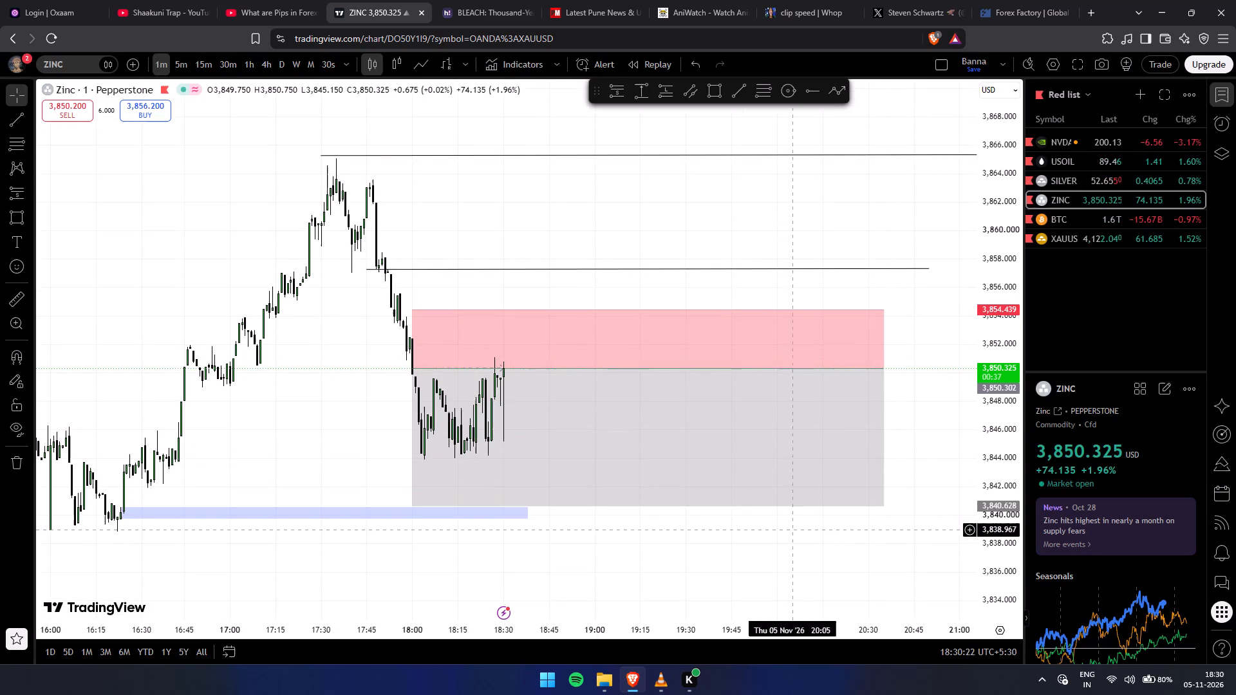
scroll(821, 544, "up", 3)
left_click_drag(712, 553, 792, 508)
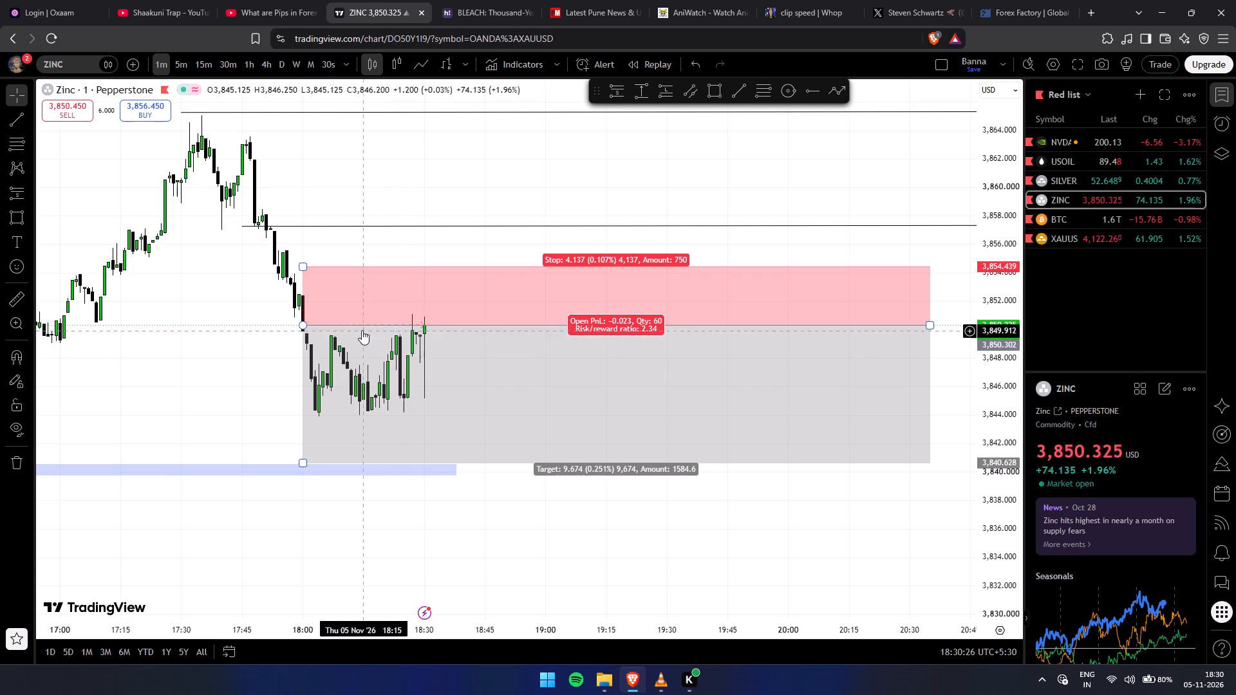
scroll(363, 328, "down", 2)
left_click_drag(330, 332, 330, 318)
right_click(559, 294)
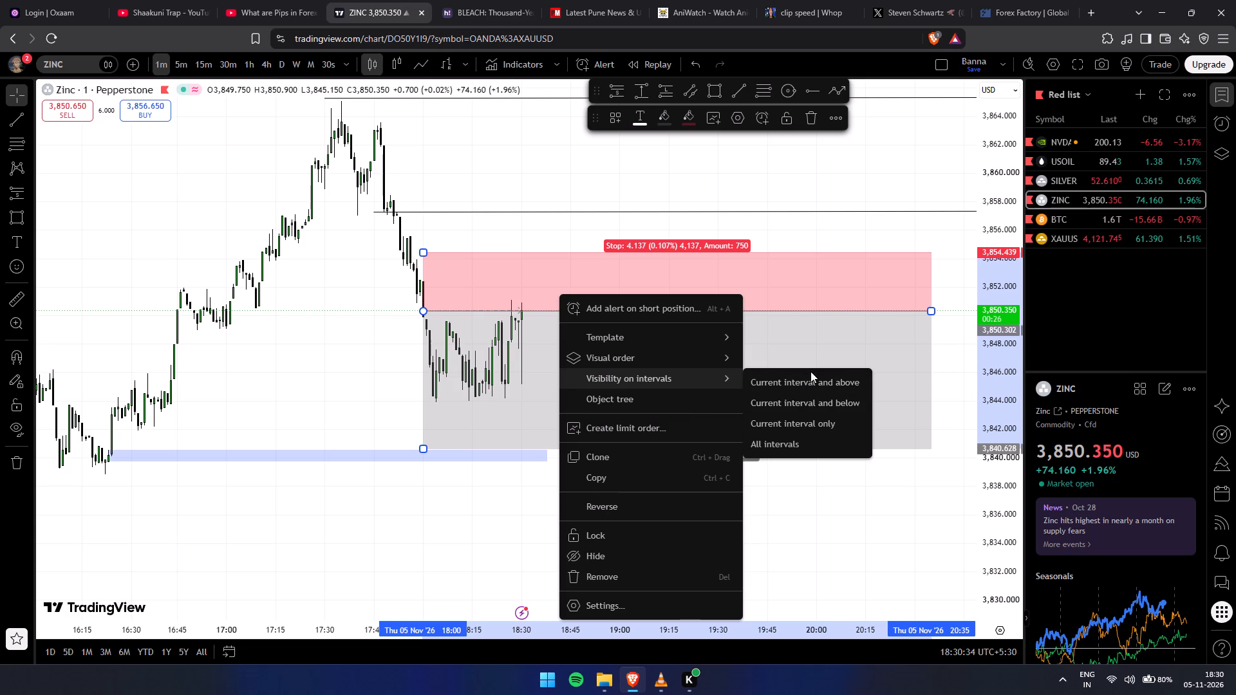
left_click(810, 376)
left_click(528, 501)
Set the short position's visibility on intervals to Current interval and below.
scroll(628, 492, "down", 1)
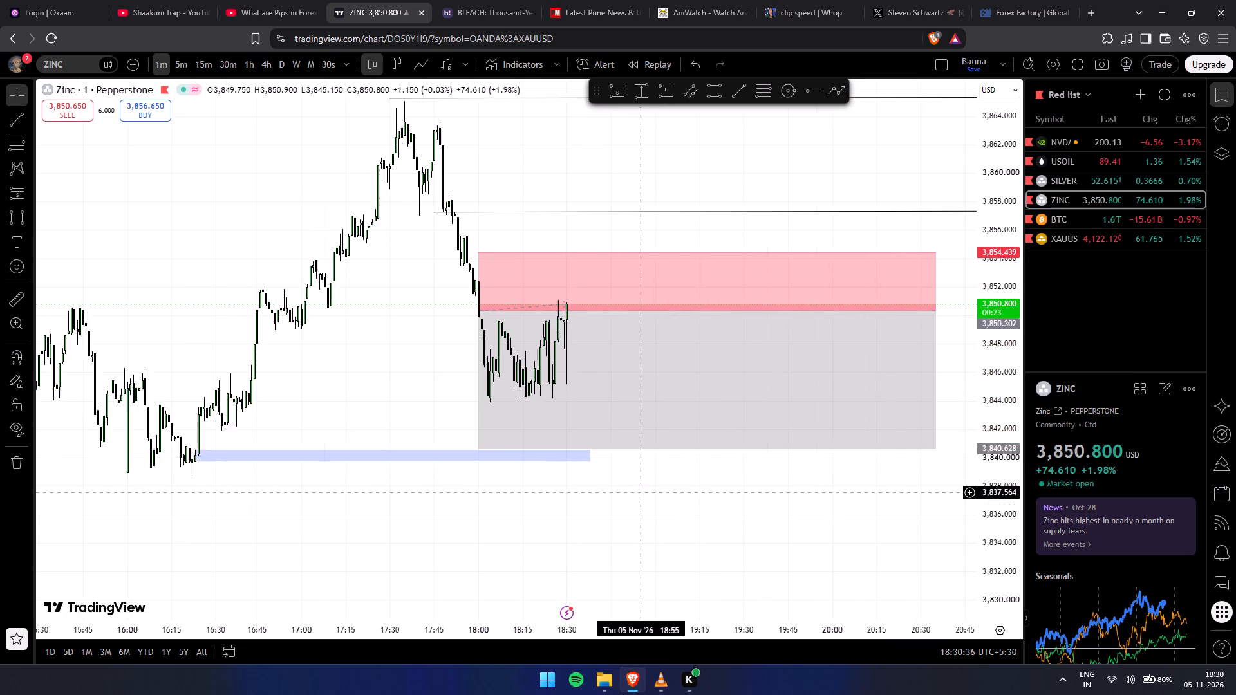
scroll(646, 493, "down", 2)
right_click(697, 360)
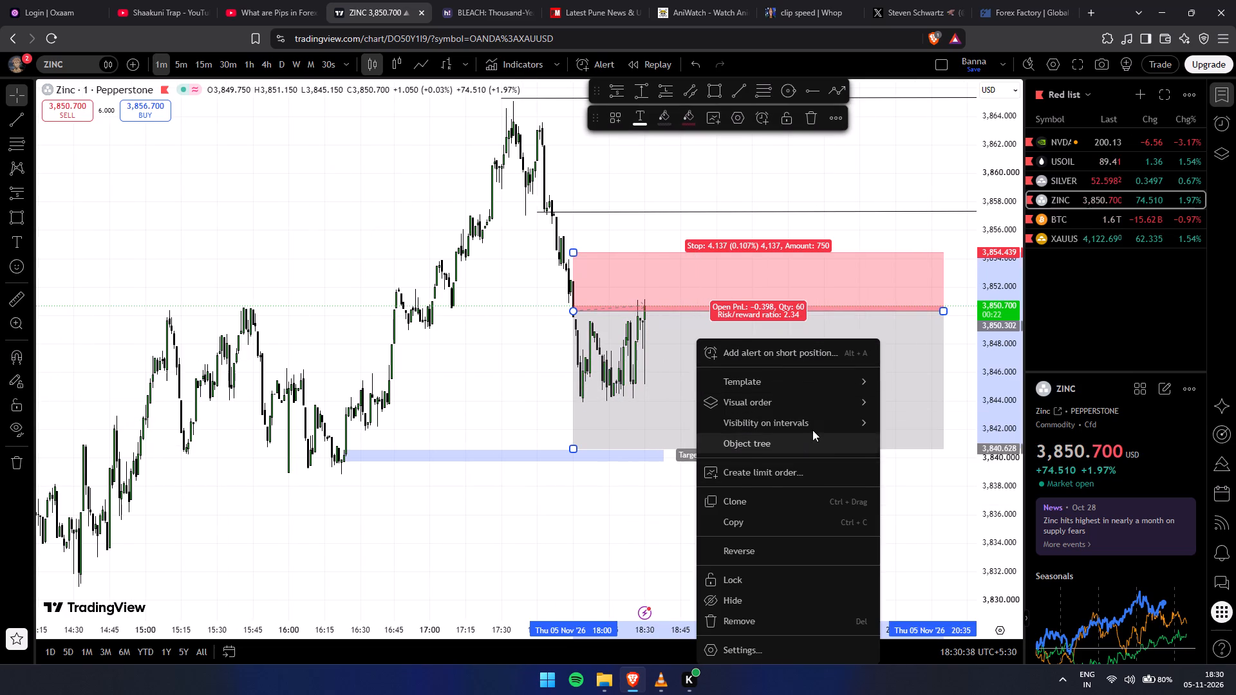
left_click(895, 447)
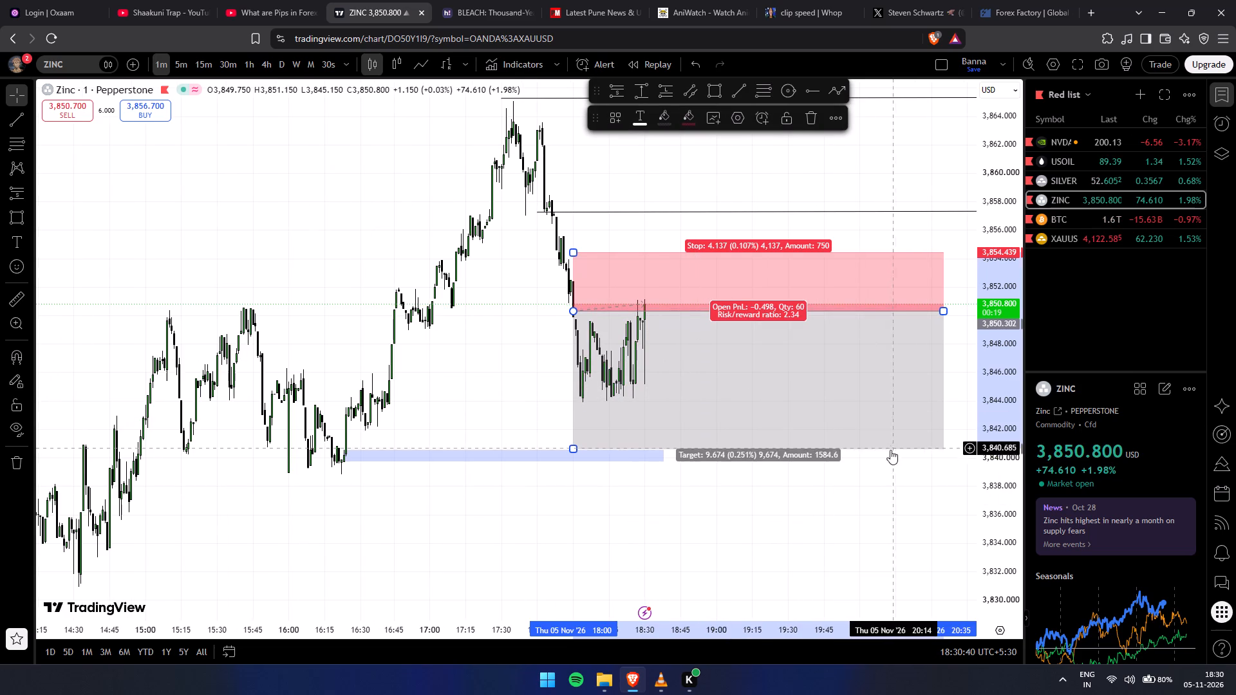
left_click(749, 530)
Examine the price rise towards the short position's stop, and compare the drawings on the 5-minute timeframe.
scroll(746, 528, "up", 5)
left_click(693, 518)
scroll(673, 506, "down", 3)
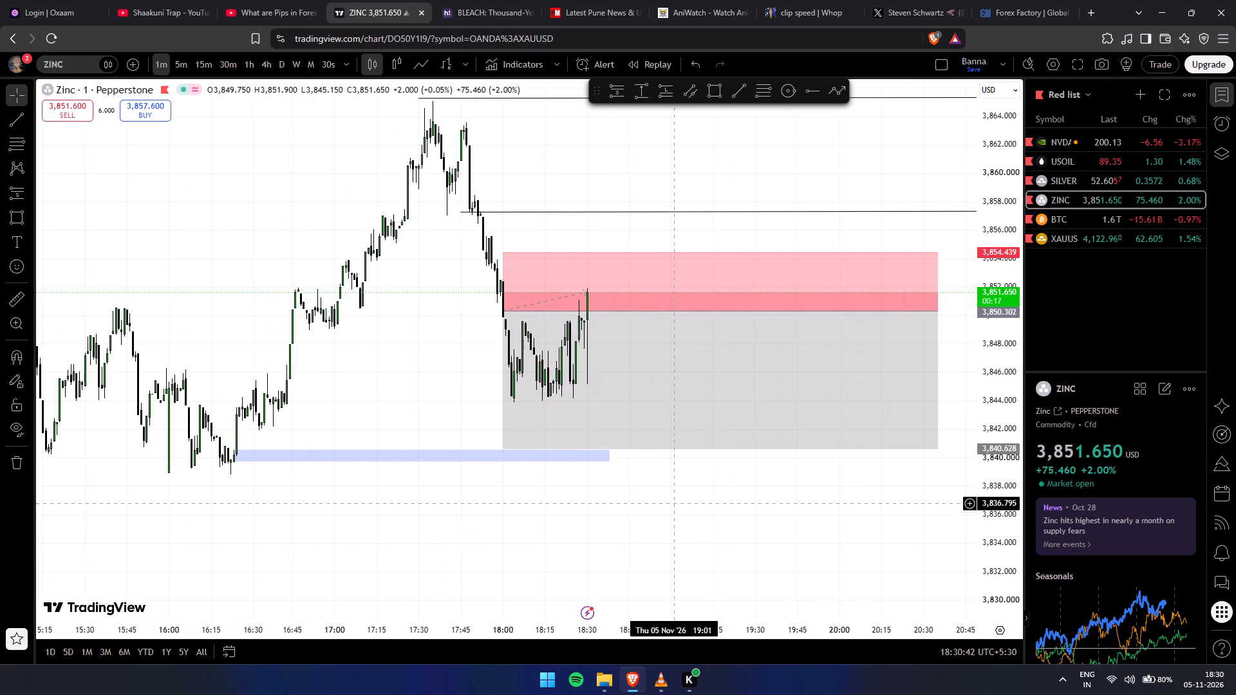
left_click_drag(666, 500, 657, 492)
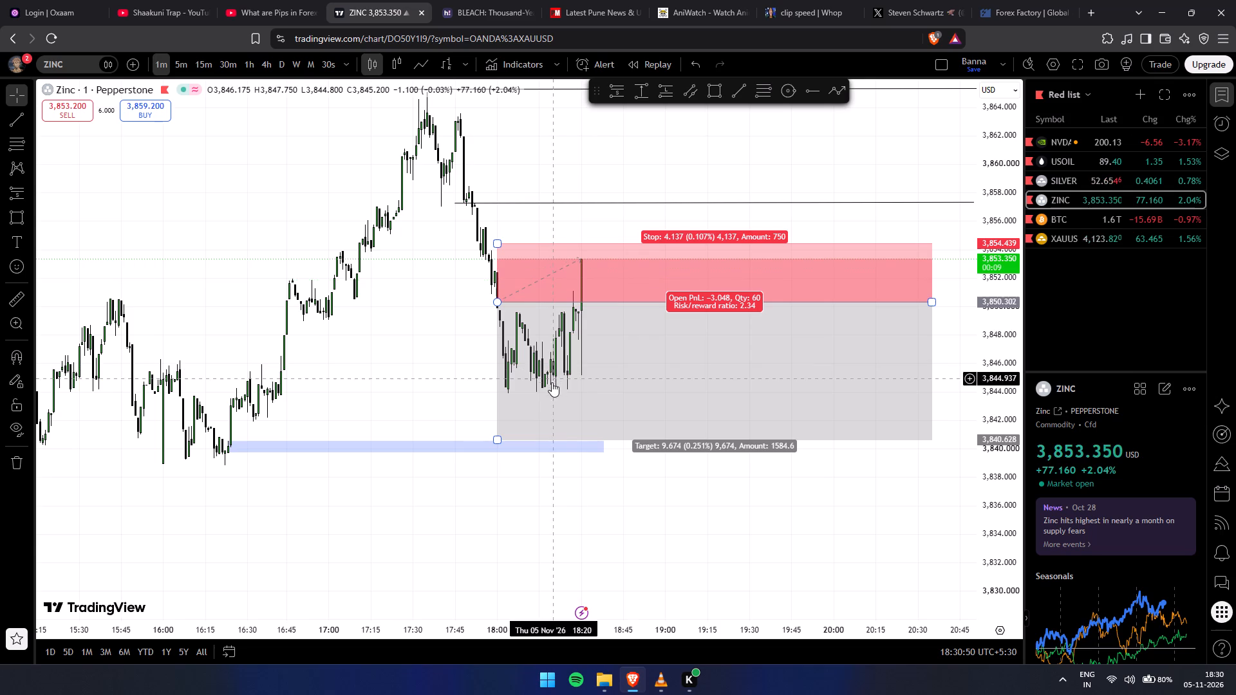
scroll(530, 275, "up", 3)
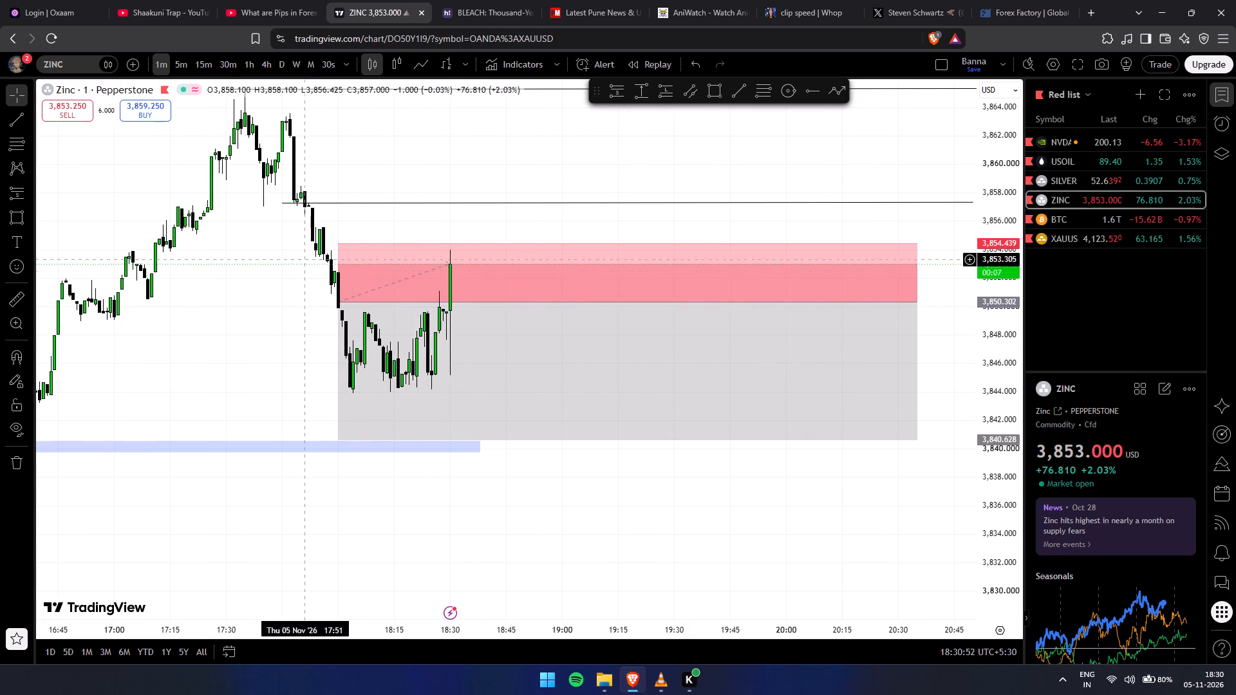
scroll(476, 407, "up", 4)
left_click_drag(323, 499, 326, 508)
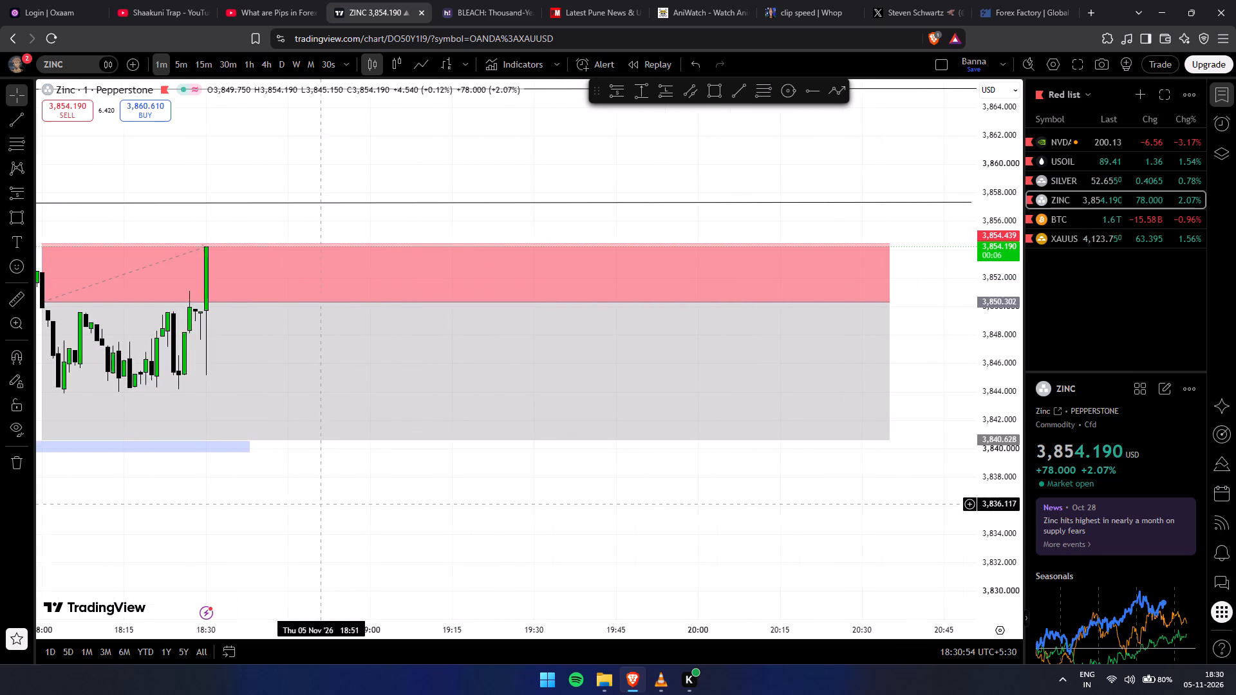
left_click_drag(326, 508, 678, 503)
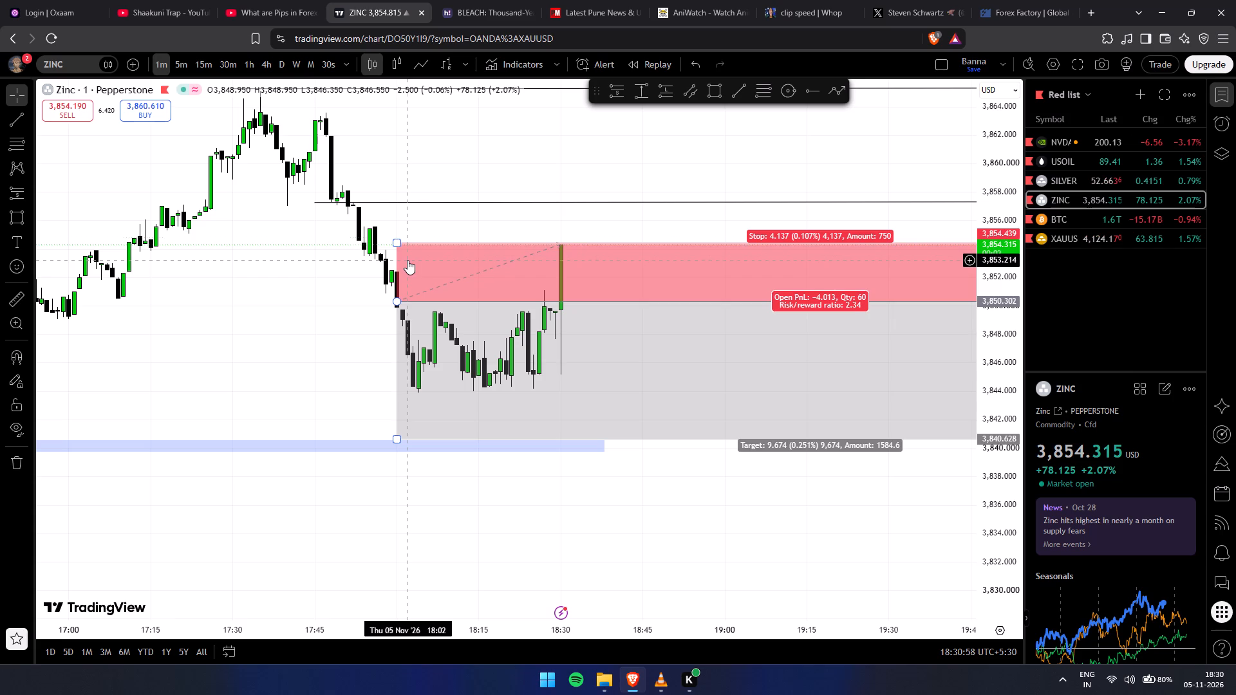
left_click(501, 239)
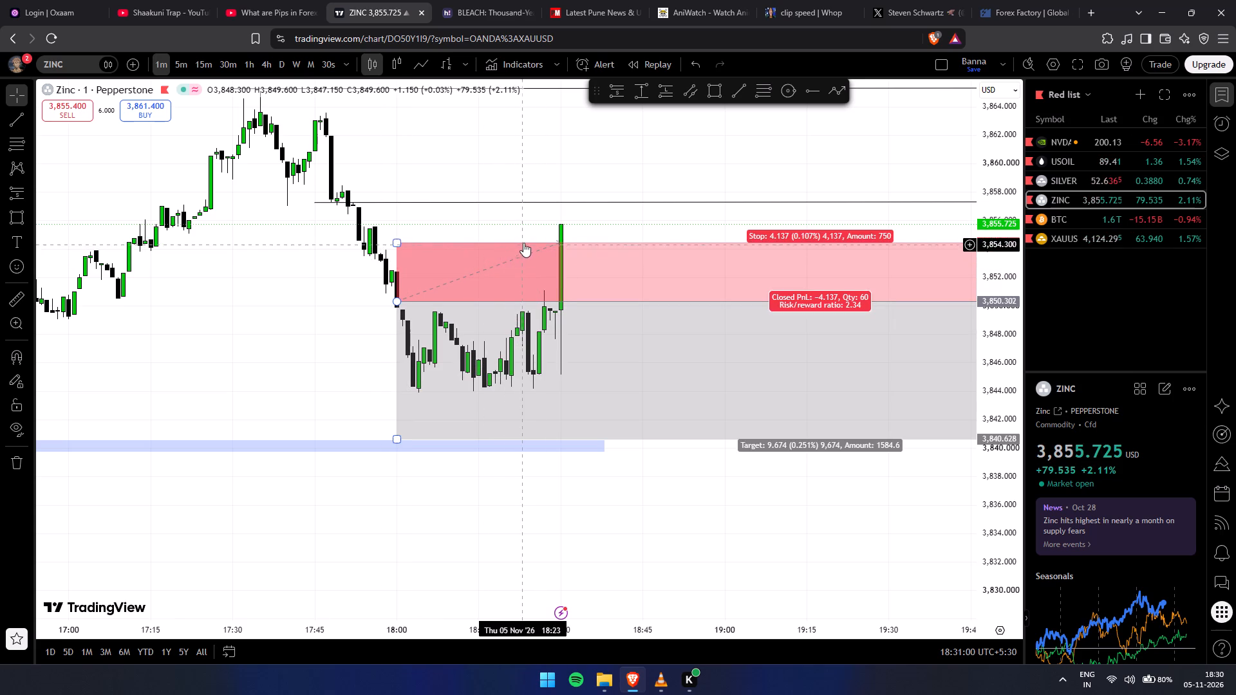
left_click(189, 68)
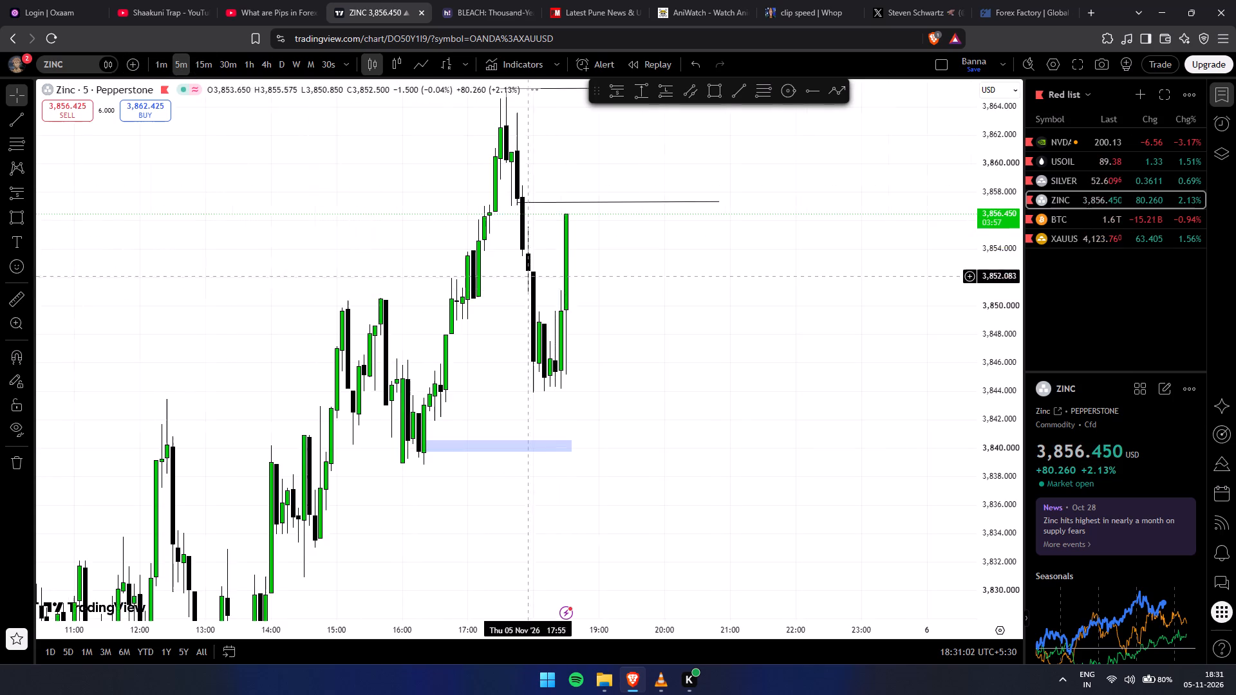
left_click_drag(991, 230, 962, 486)
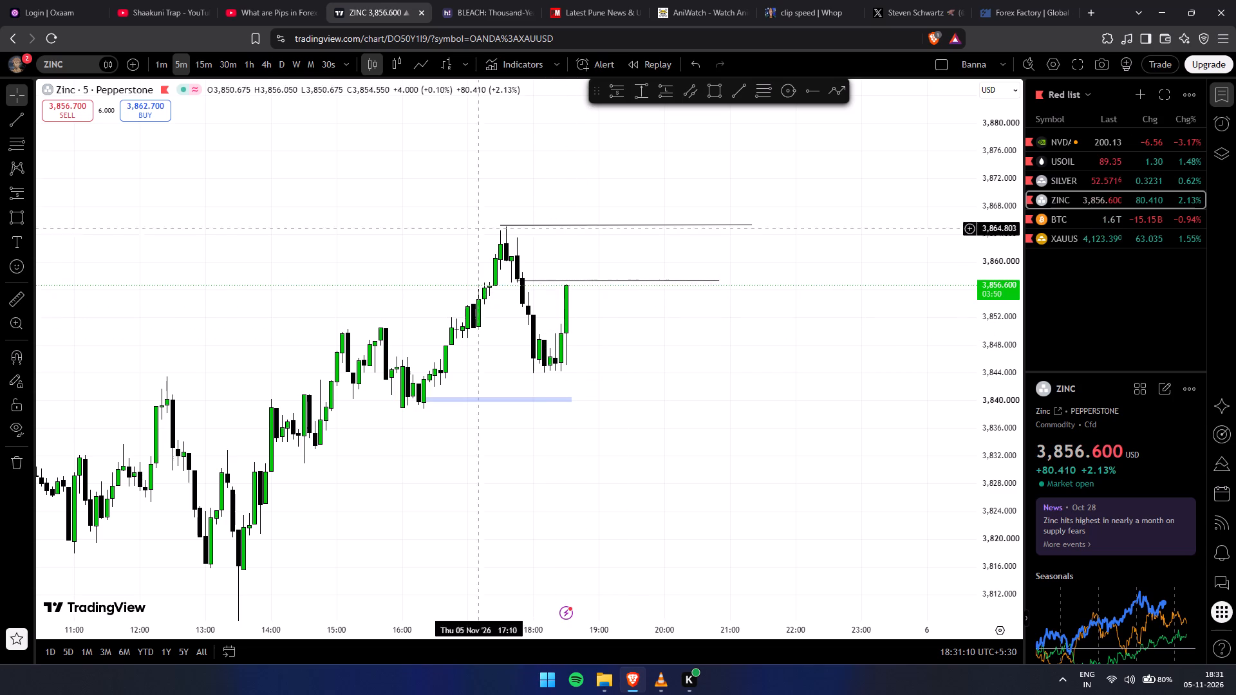
Return to the 1-minute timeframe and delete the short position from the Zinc chart.
left_click(167, 66)
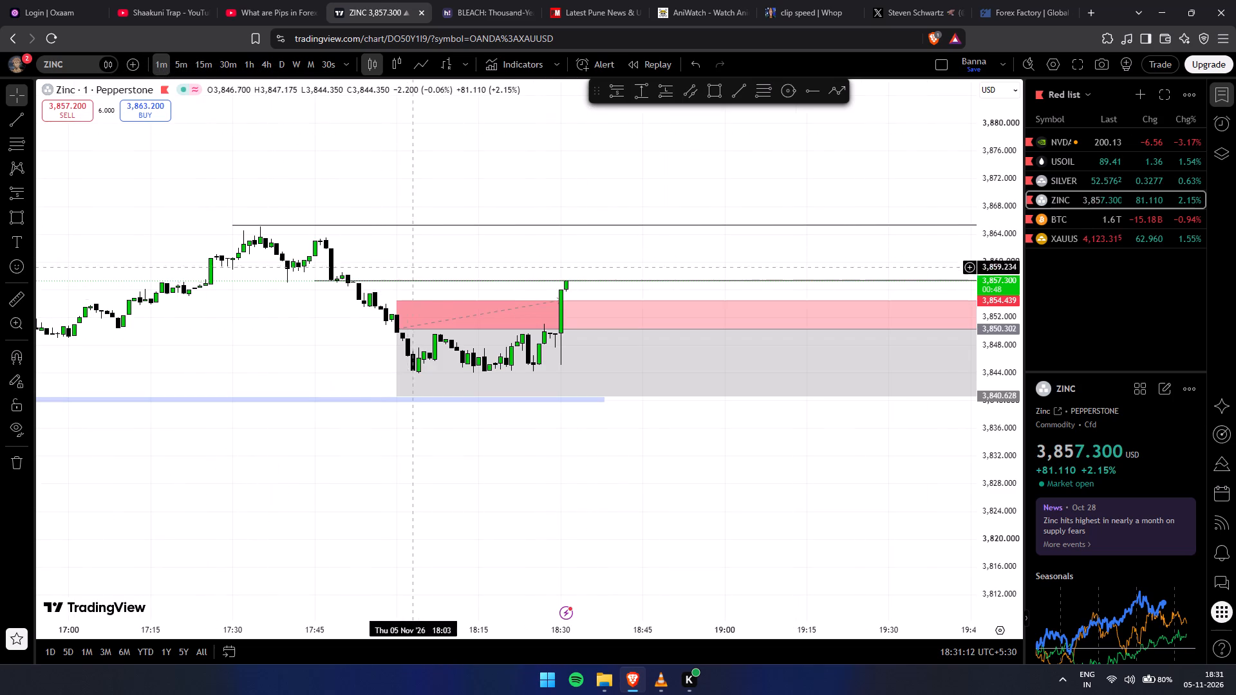
left_click(429, 302)
left_click(810, 114)
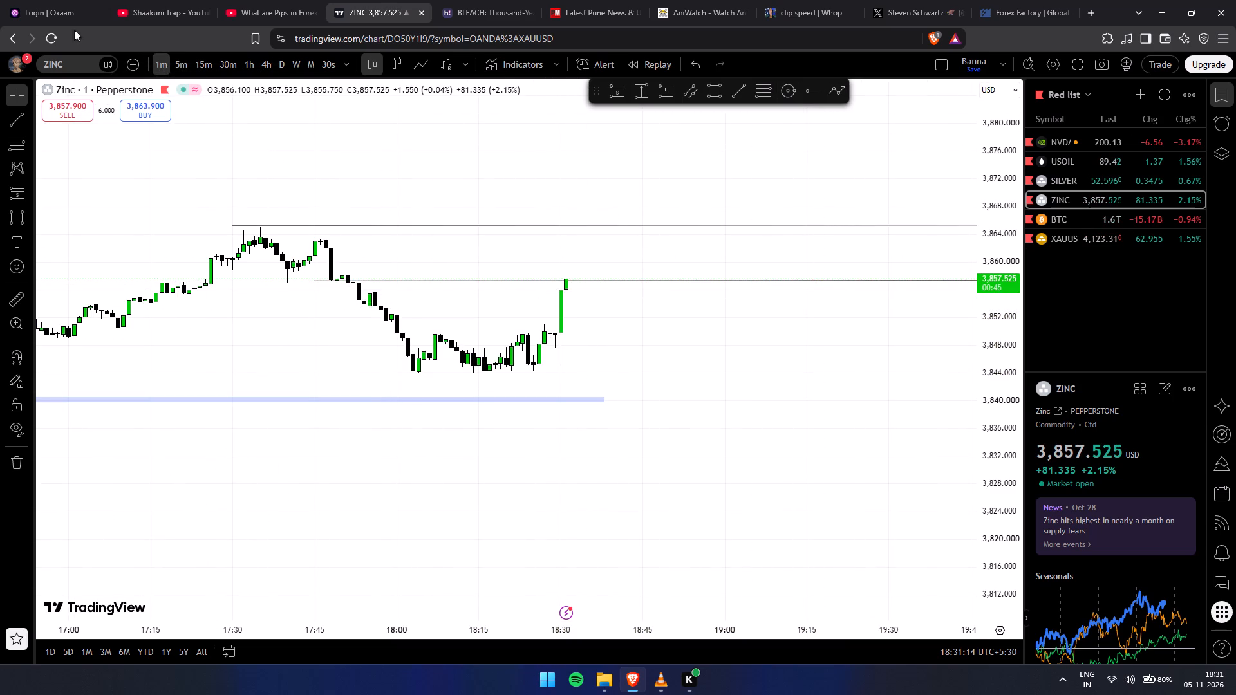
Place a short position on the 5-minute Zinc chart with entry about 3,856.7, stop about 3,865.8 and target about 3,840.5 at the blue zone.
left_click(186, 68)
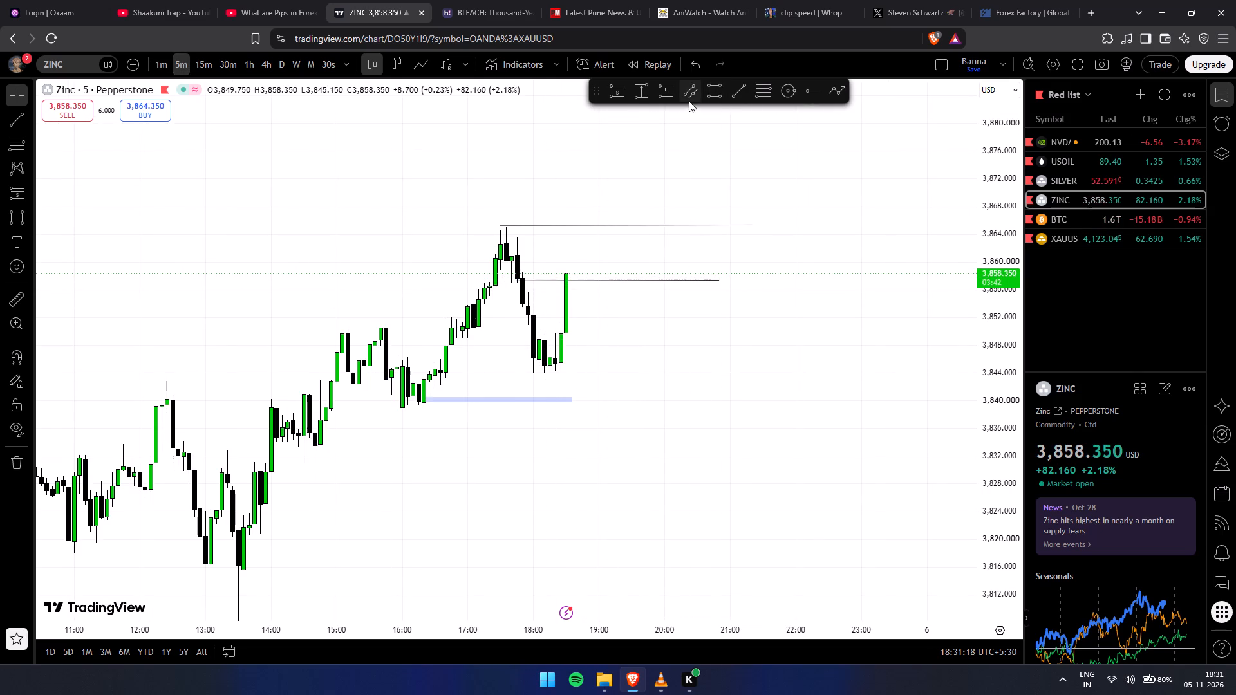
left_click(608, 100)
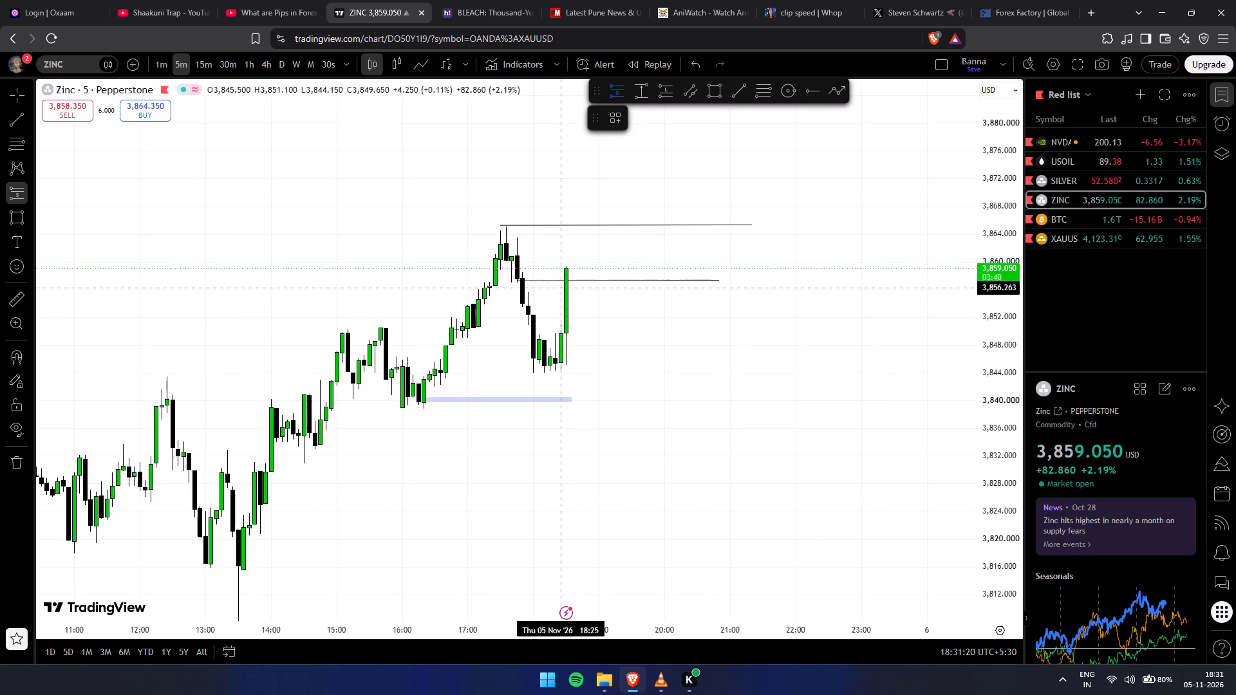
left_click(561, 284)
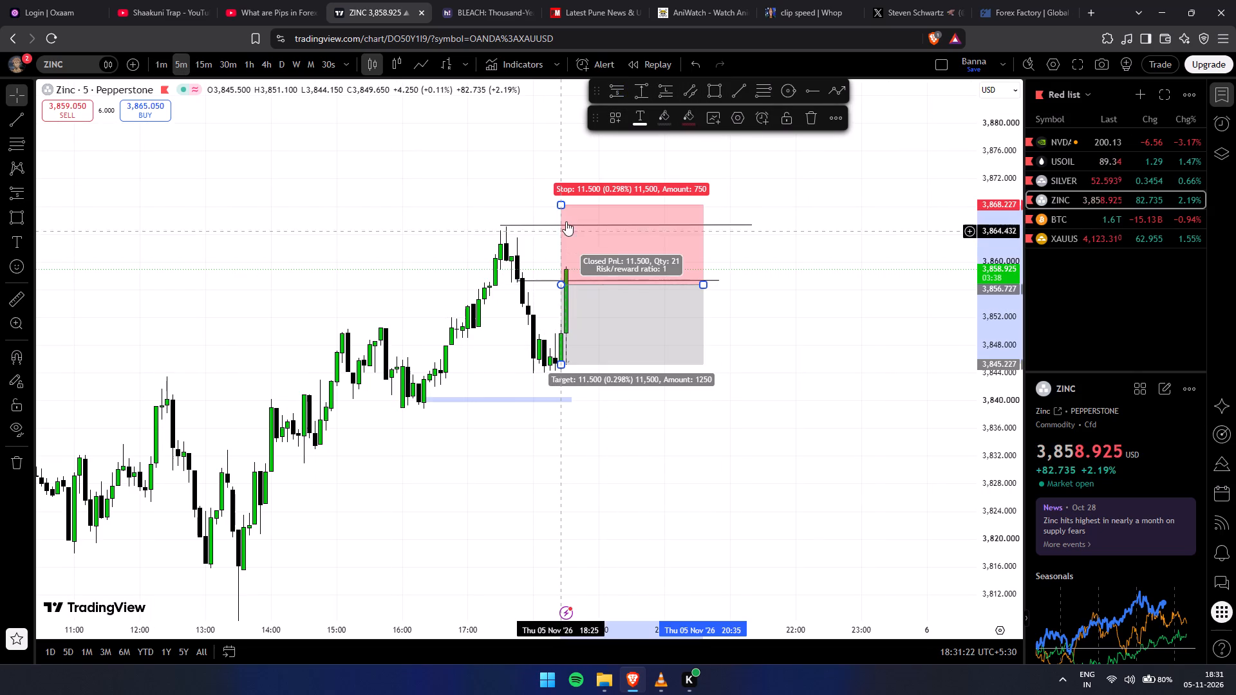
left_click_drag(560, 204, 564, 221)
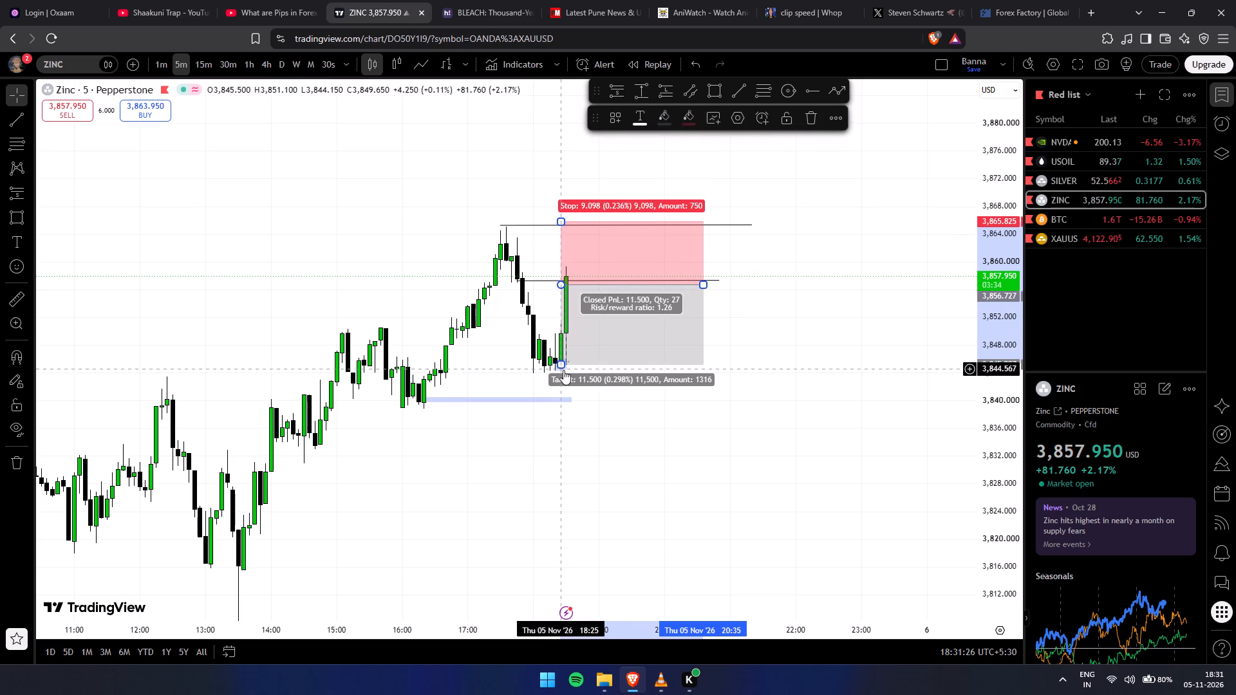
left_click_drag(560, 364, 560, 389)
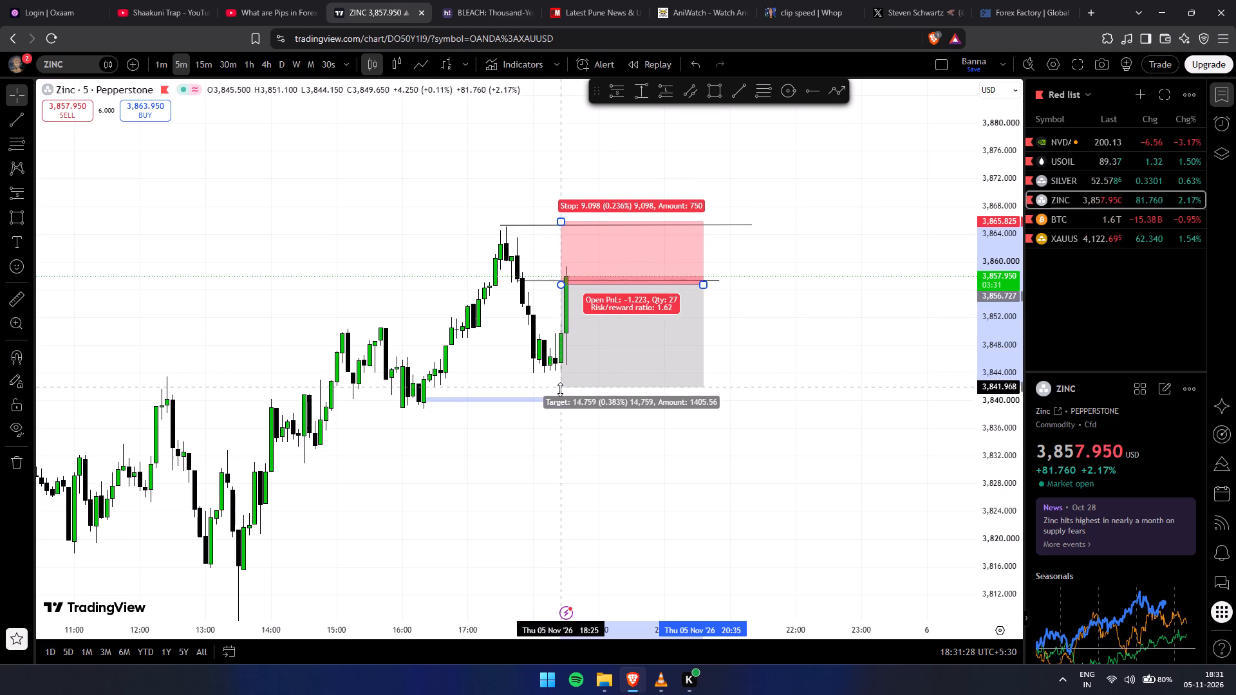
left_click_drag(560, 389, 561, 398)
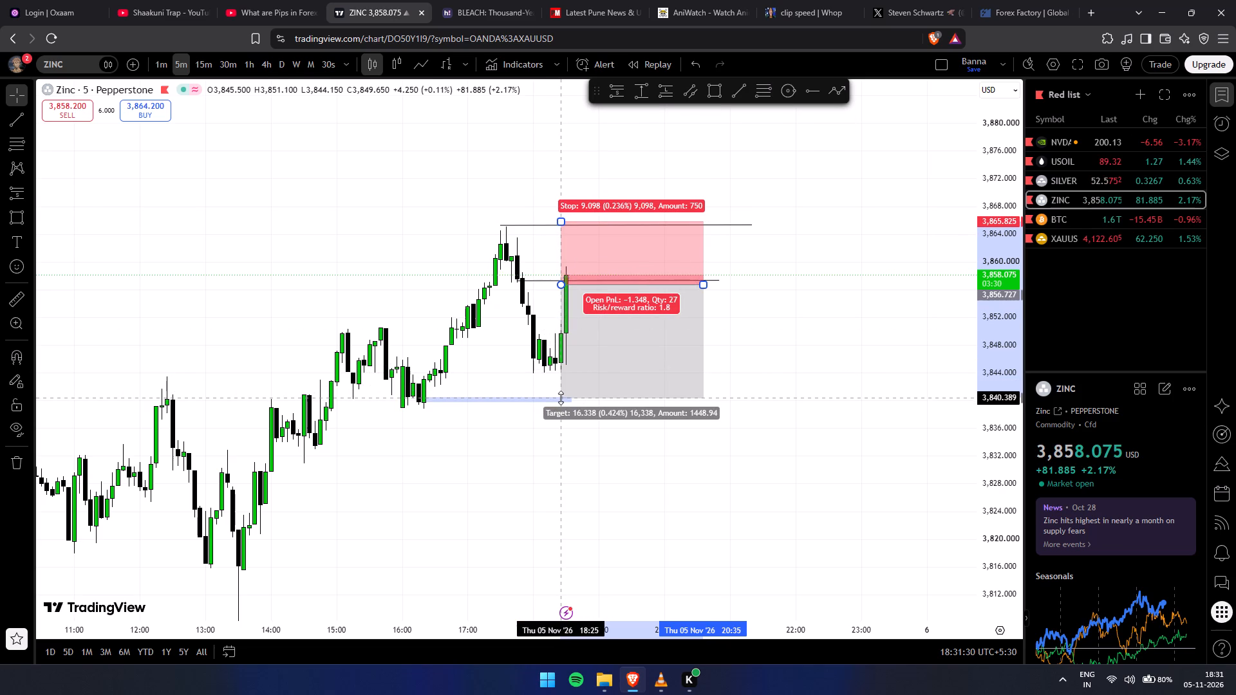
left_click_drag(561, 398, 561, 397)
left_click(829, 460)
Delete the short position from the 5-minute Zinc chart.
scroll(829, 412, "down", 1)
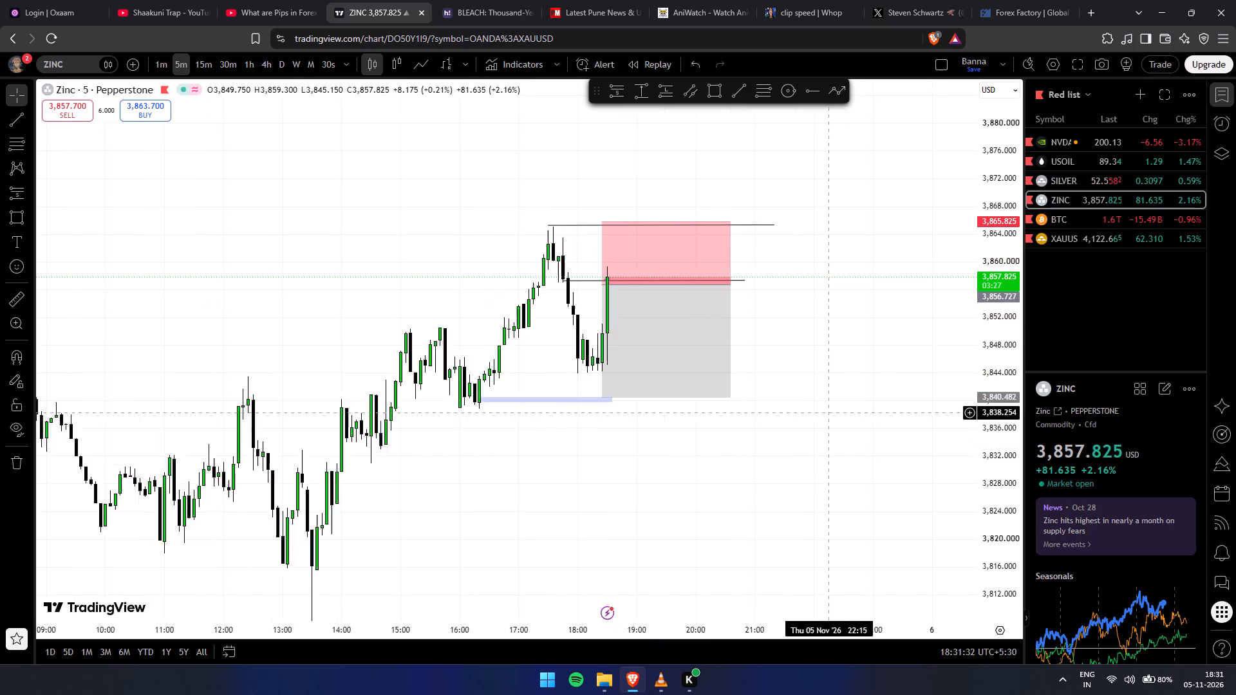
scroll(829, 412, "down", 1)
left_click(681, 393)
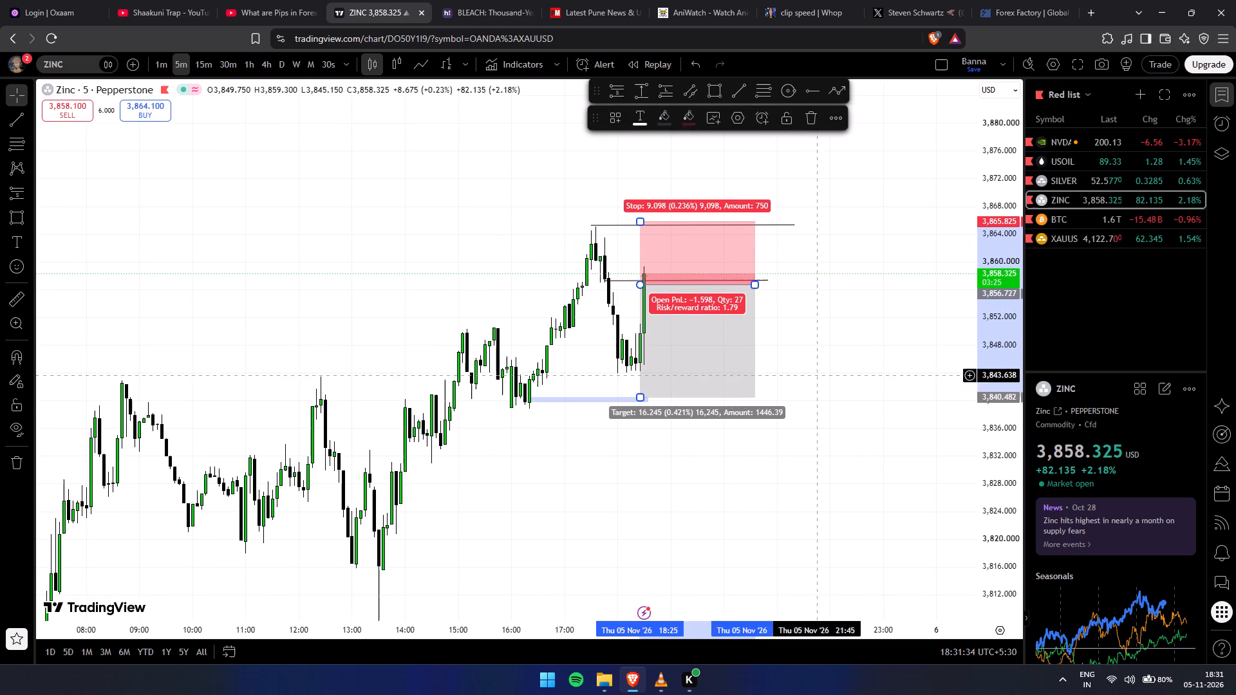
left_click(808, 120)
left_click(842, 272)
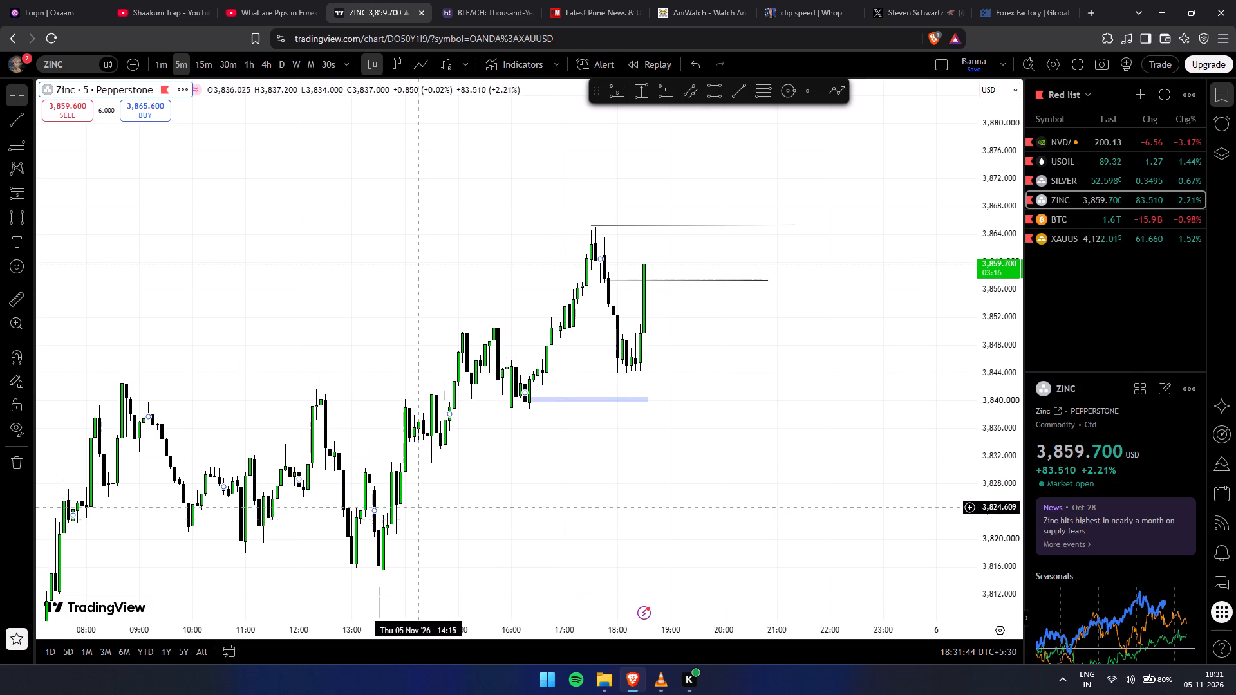
Examine Zinc's wider 5-minute price history back to late October against the marked levels and the blue zone.
left_click_drag(983, 337, 968, 457)
scroll(834, 468, "down", 6)
left_click_drag(780, 474, 780, 471)
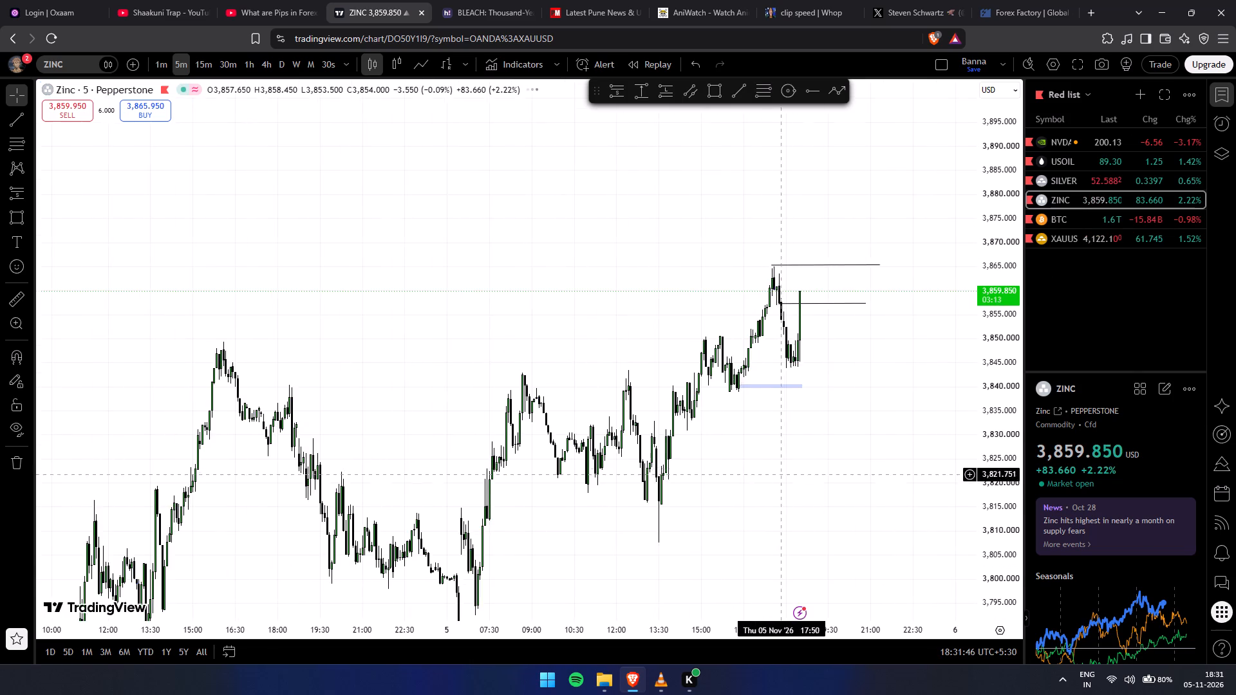
left_click_drag(780, 471, 784, 259)
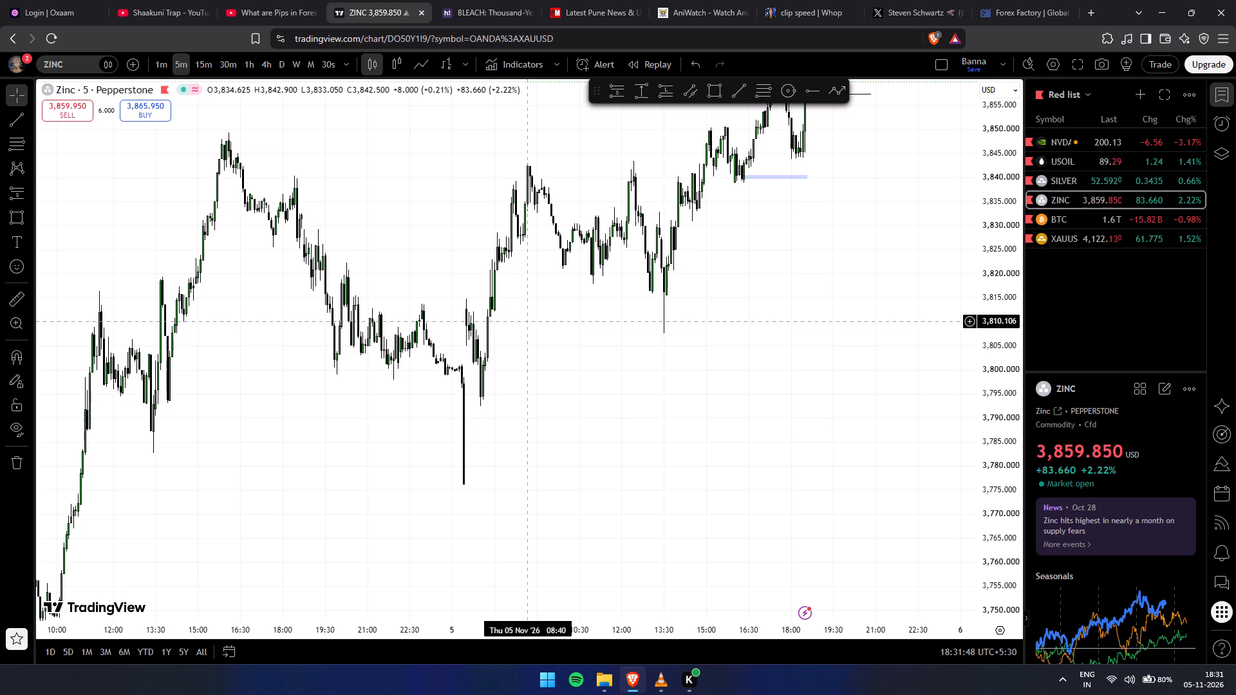
left_click_drag(810, 317, 728, 447)
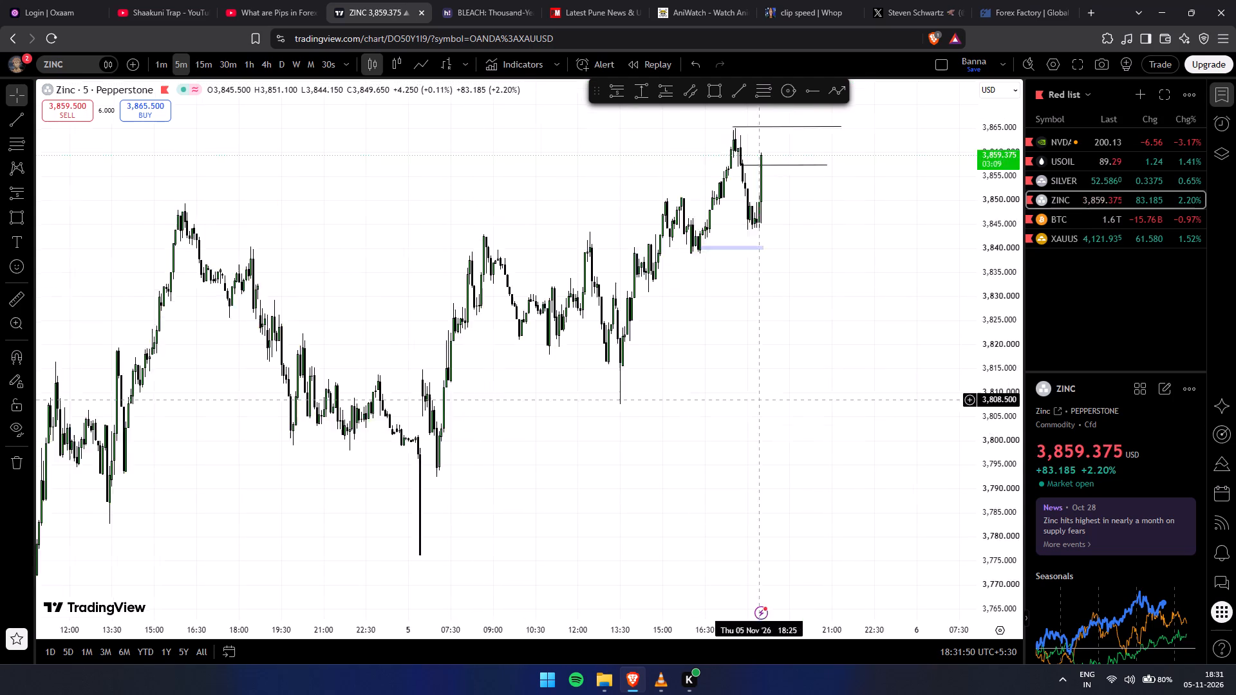
left_click_drag(728, 447, 588, 572)
left_click_drag(835, 305, 854, 438)
scroll(780, 400, "down", 7)
scroll(784, 377, "up", 1)
scroll(784, 377, "down", 7)
left_click_drag(1006, 309, 998, 337)
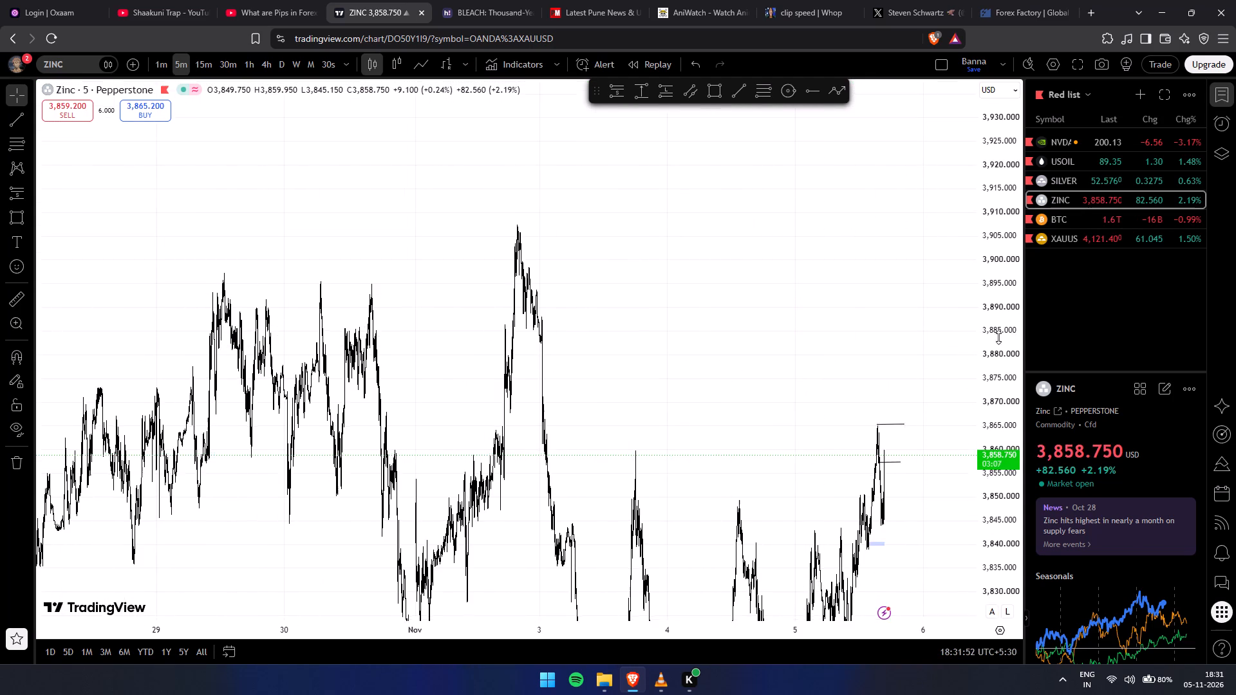
left_click_drag(998, 337, 922, 501)
scroll(926, 480, "up", 20)
left_click_drag(717, 423, 1109, 468)
scroll(883, 424, "down", 2)
left_click_drag(995, 470, 995, 470)
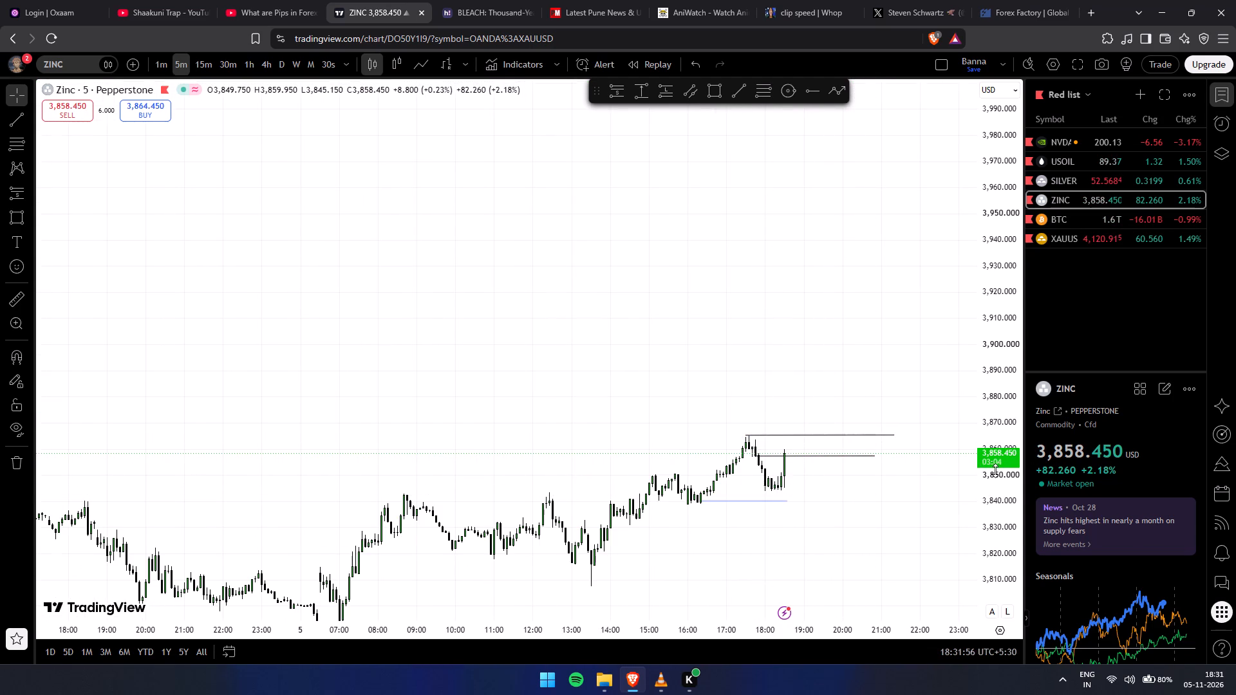
Examine Zinc's latest 5-minute candles up close around the two marked horizontal levels.
left_click_drag(995, 470, 939, 93)
scroll(855, 214, "up", 17)
left_click_drag(543, 275, 630, 167)
left_click_drag(534, 250, 552, 236)
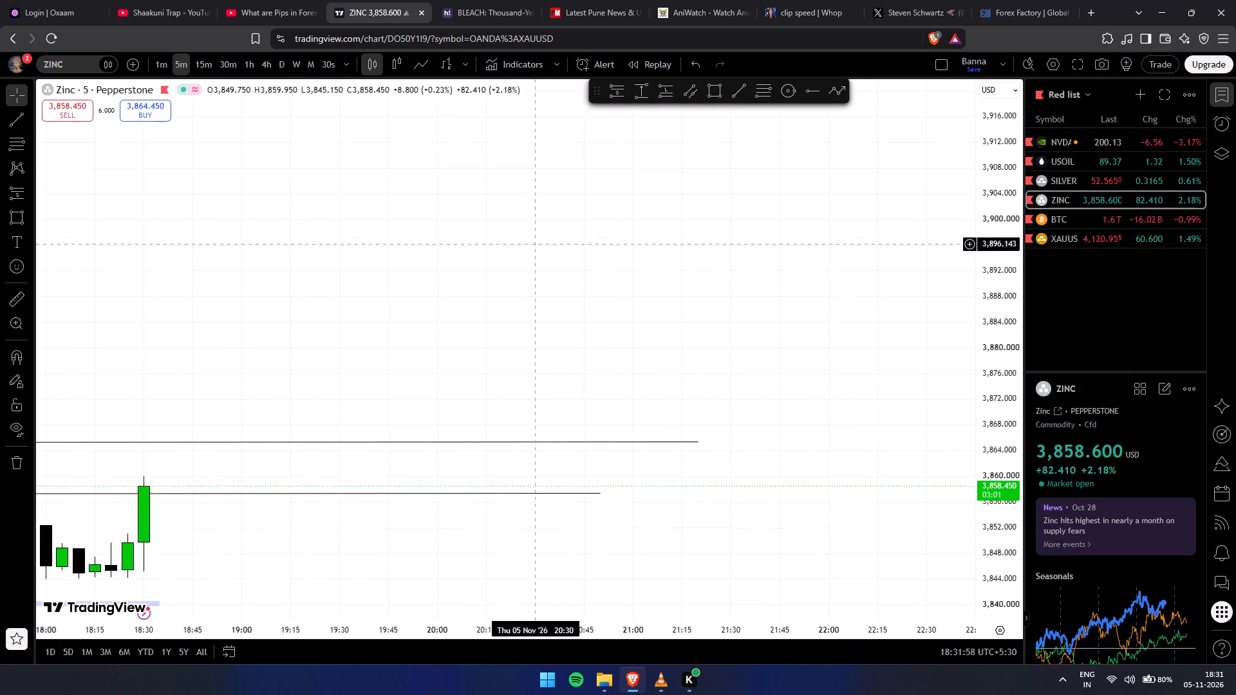
left_click_drag(552, 236, 665, 194)
left_click_drag(621, 236, 682, 252)
triple_click(682, 252)
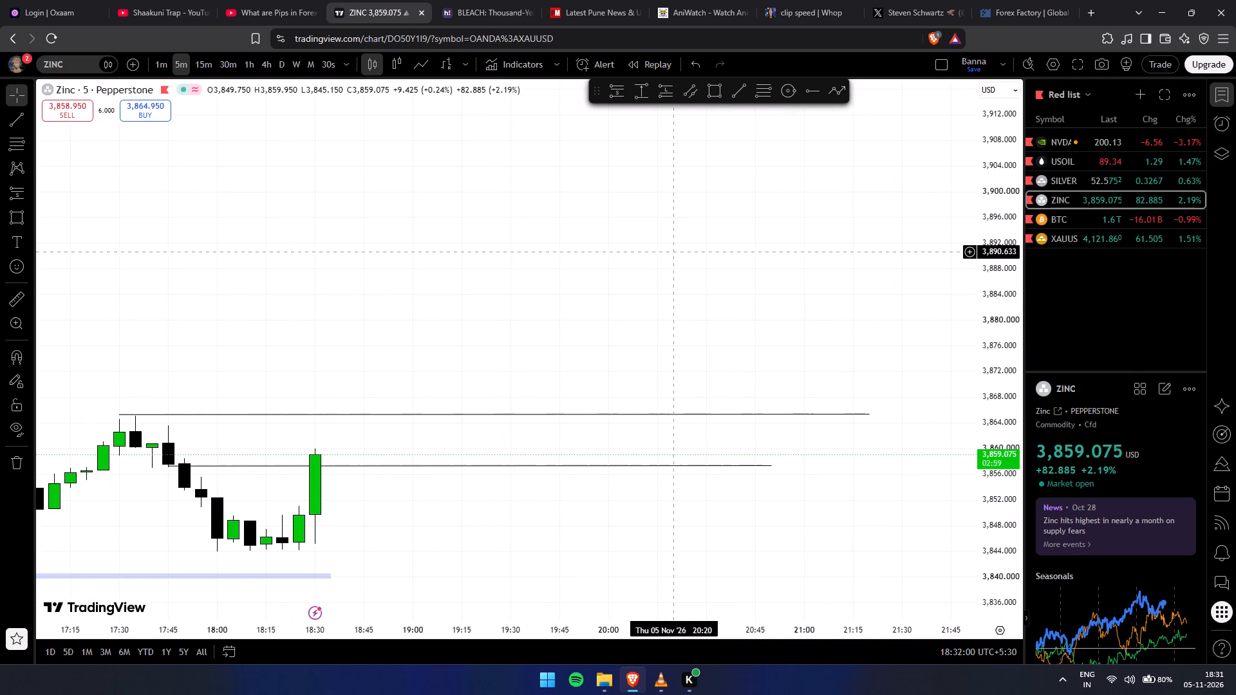
double_click(682, 252)
left_click_drag(682, 252, 701, 255)
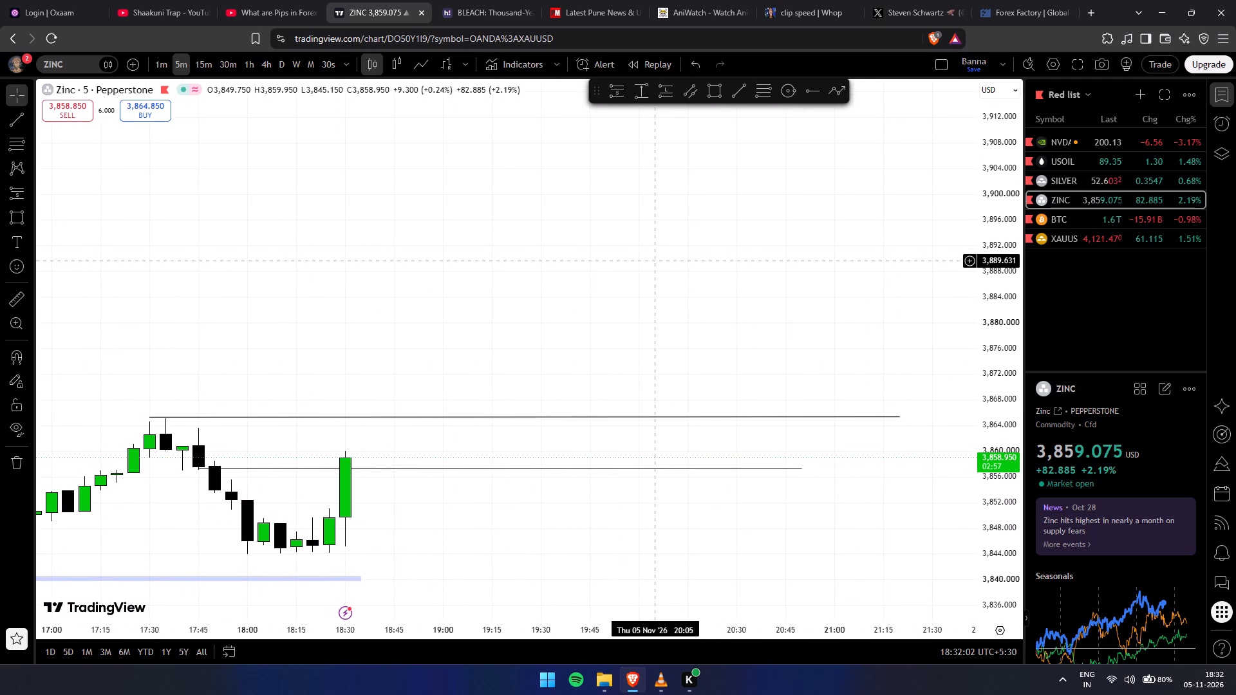
left_click_drag(658, 260, 706, 263)
left_click_drag(442, 273, 694, 211)
scroll(696, 229, "down", 10)
left_click_drag(648, 250, 690, 120)
Switch the chart from Zinc to USOIL.
left_click(1123, 177)
left_click(1109, 165)
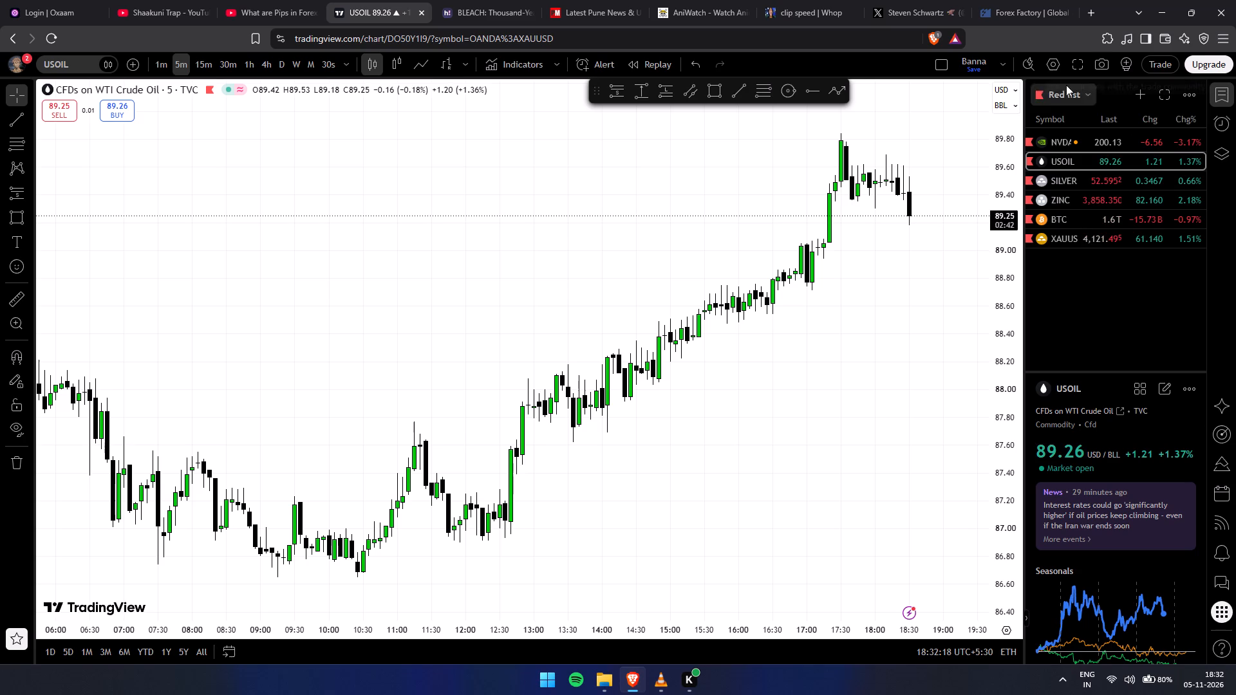
Examine USOIL's 5-minute price history back to 3 November and follow it forward to the current candles.
left_click_drag(891, 251, 993, 297)
left_click_drag(613, 311, 912, 295)
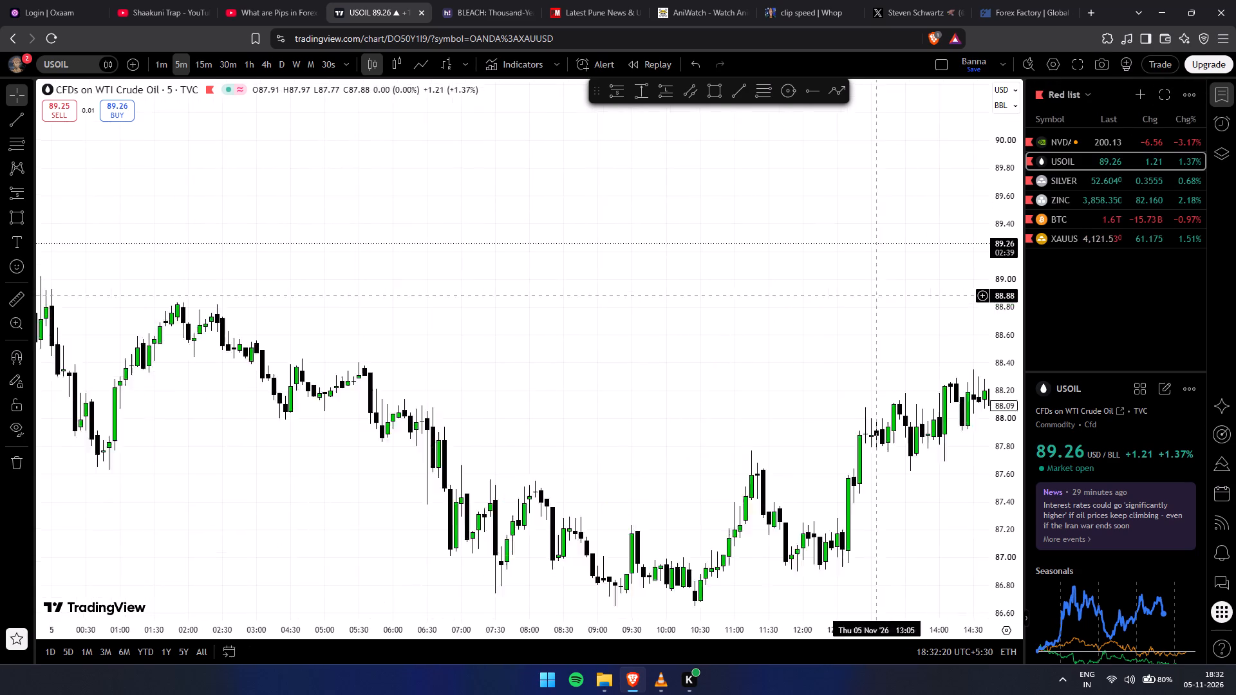
left_click_drag(912, 295, 947, 295)
left_click_drag(492, 317, 856, 301)
left_click_drag(372, 301, 861, 281)
left_click_drag(348, 314, 758, 293)
left_click_drag(380, 319, 778, 320)
left_click_drag(303, 332, 911, 312)
left_click_drag(444, 341, 868, 297)
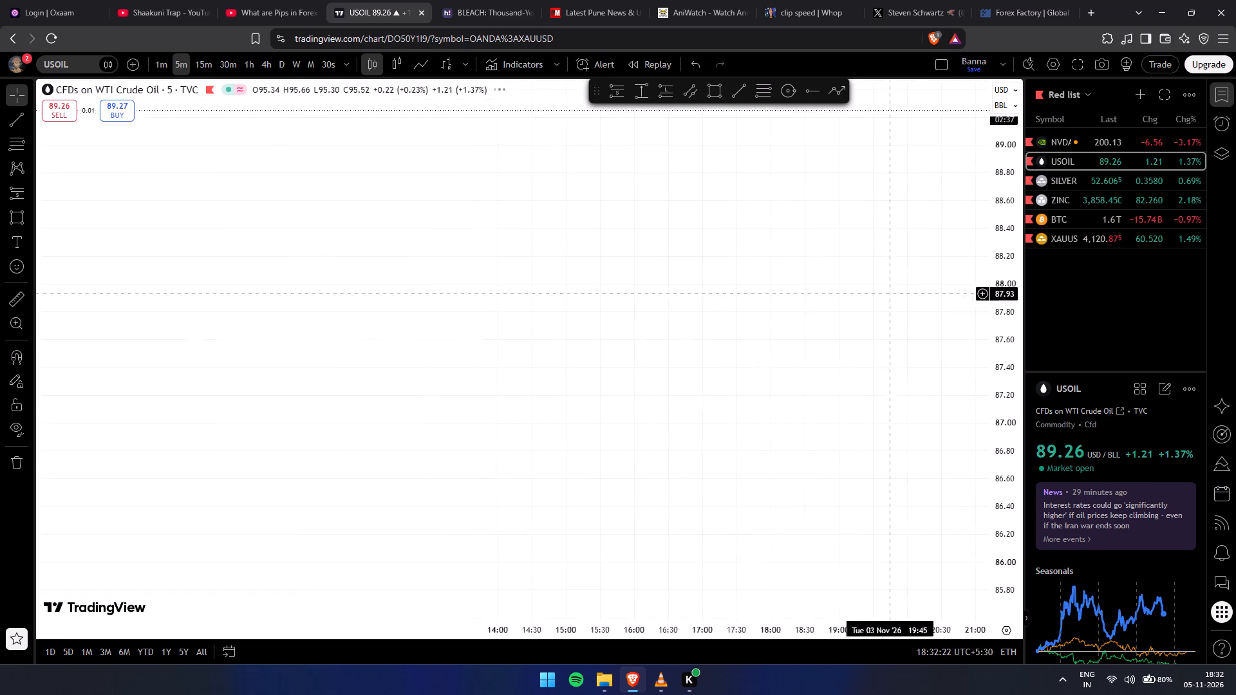
left_click_drag(485, 328, 770, 314)
left_click_drag(571, 314, 444, 337)
left_click_drag(762, 305, 225, 313)
scroll(910, 241, "down", 9)
left_click_drag(1003, 200, 963, 495)
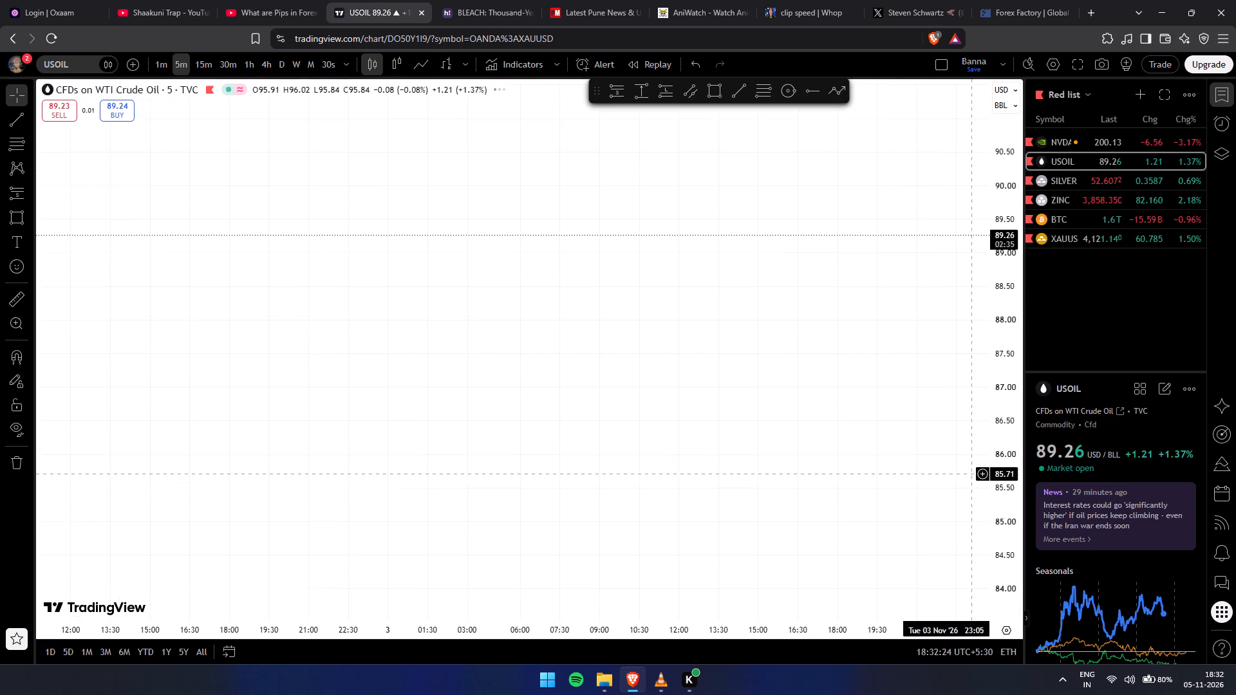
left_click_drag(963, 495, 909, 556)
left_click_drag(1012, 251, 953, 543)
left_click_drag(882, 422, 304, 425)
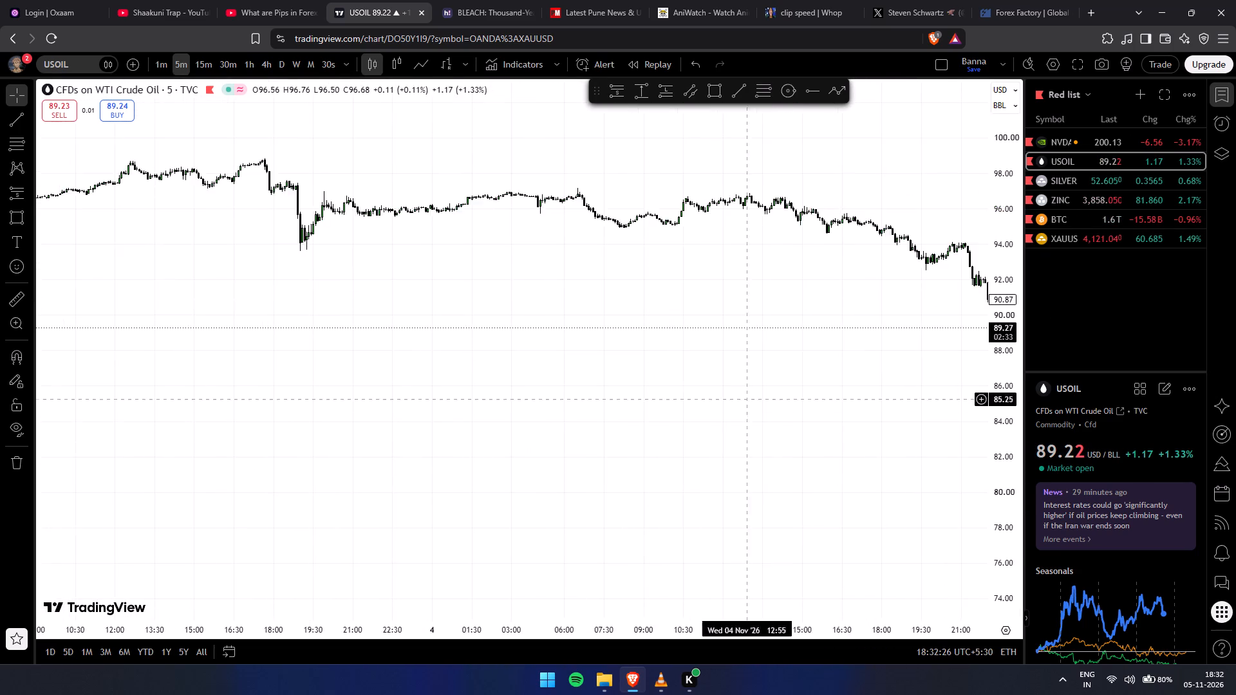
left_click_drag(751, 399, 421, 402)
left_click_drag(759, 409, 444, 378)
left_click_drag(798, 412, 586, 364)
left_click_drag(1003, 449, 1046, 115)
left_click_drag(739, 366, 747, 437)
left_click_drag(1010, 462, 1018, 89)
scroll(776, 271, "up", 6)
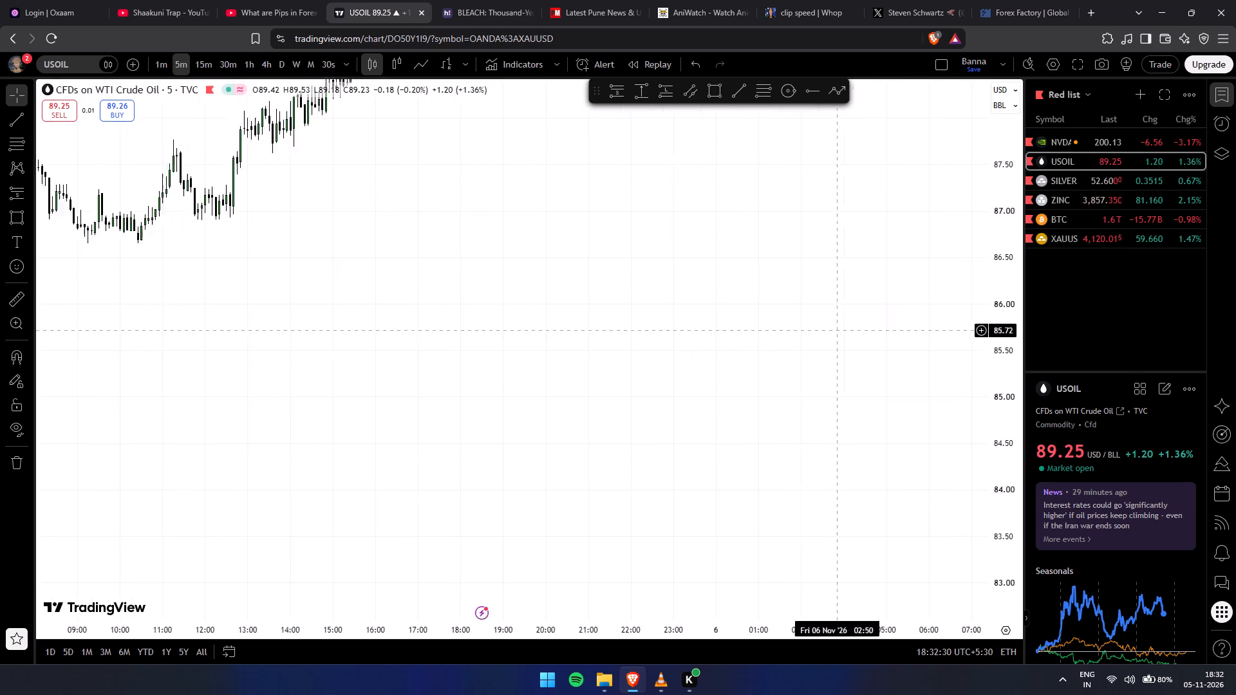
left_click_drag(559, 287, 854, 539)
scroll(899, 496, "up", 4)
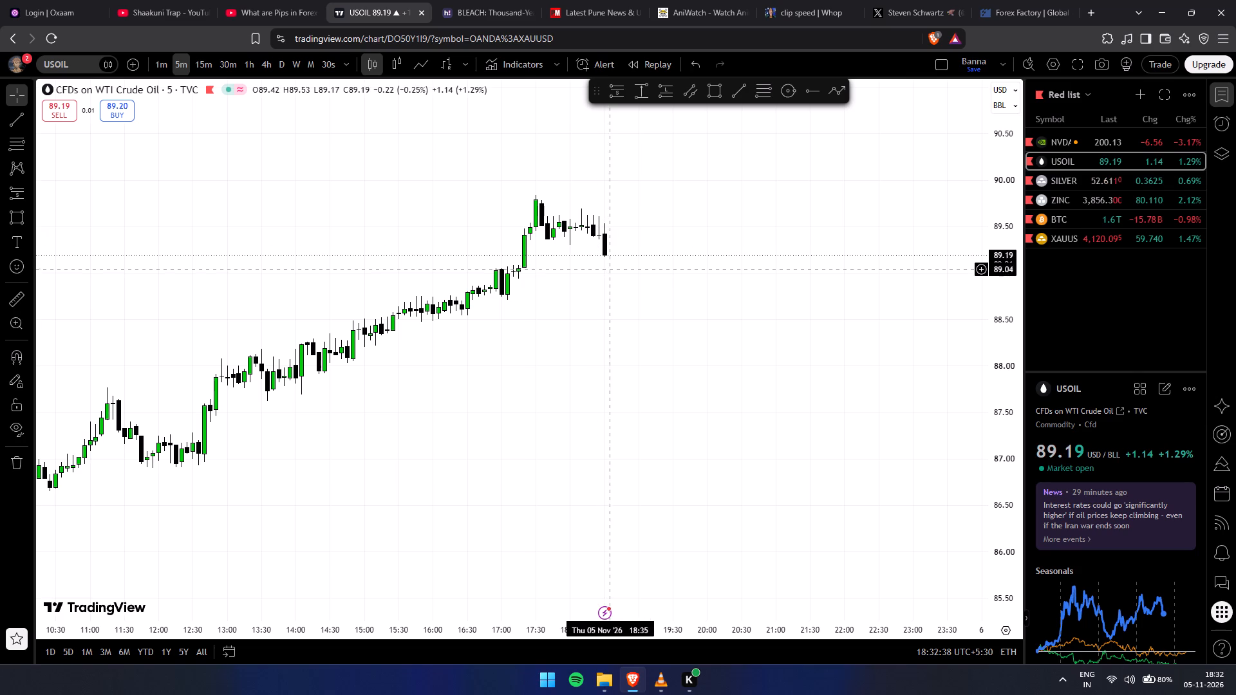
Examine USOIL's decline since the end of October and its recent recovery on the 5-minute timeframe.
scroll(877, 299, "down", 12)
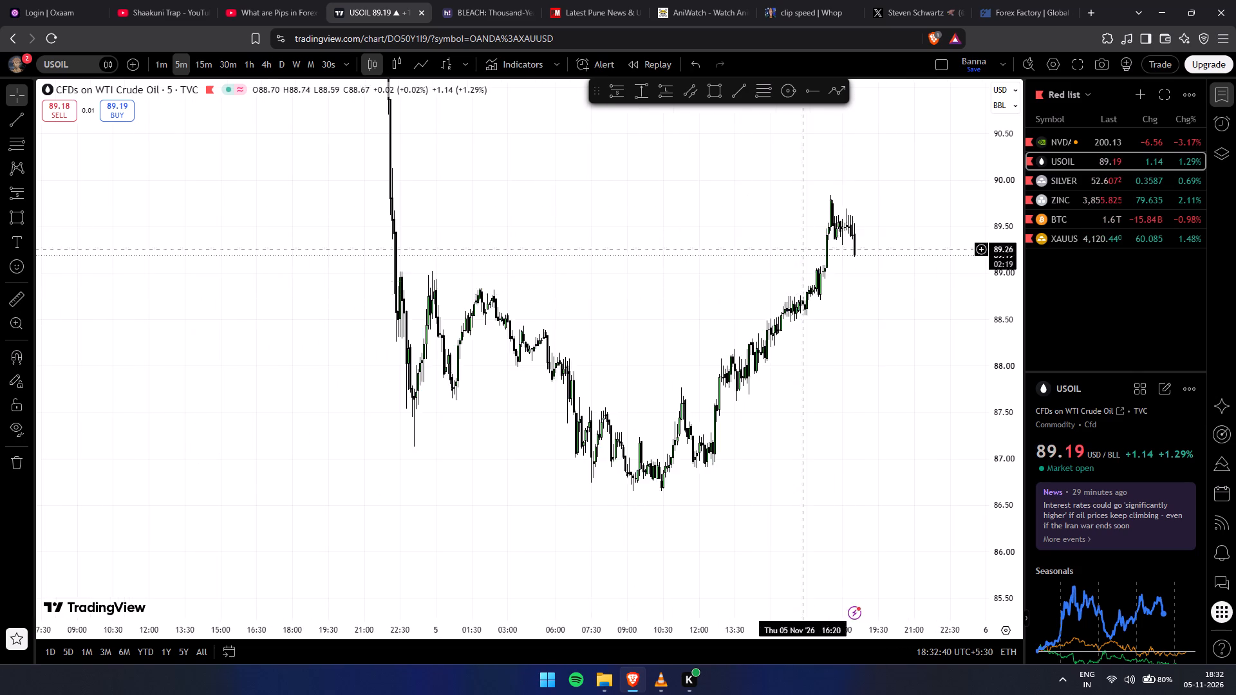
scroll(767, 219, "down", 4)
left_click_drag(1009, 215, 997, 673)
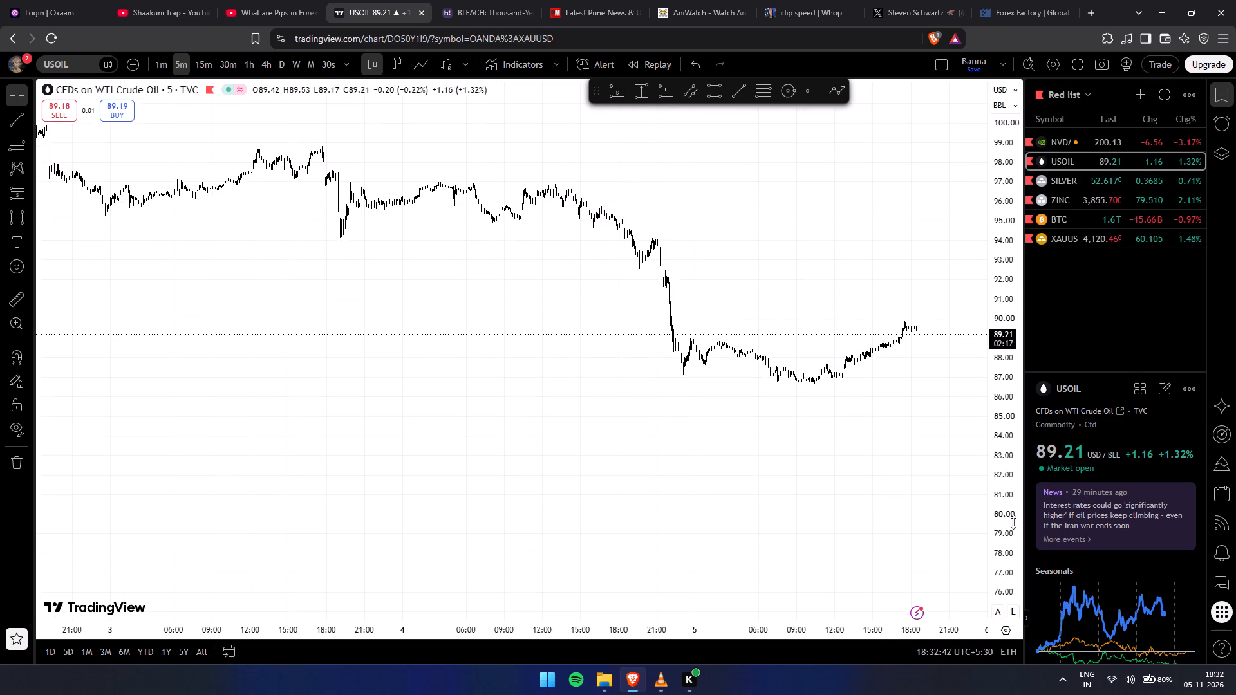
scroll(946, 454, "down", 6)
left_click_drag(774, 449, 688, 469)
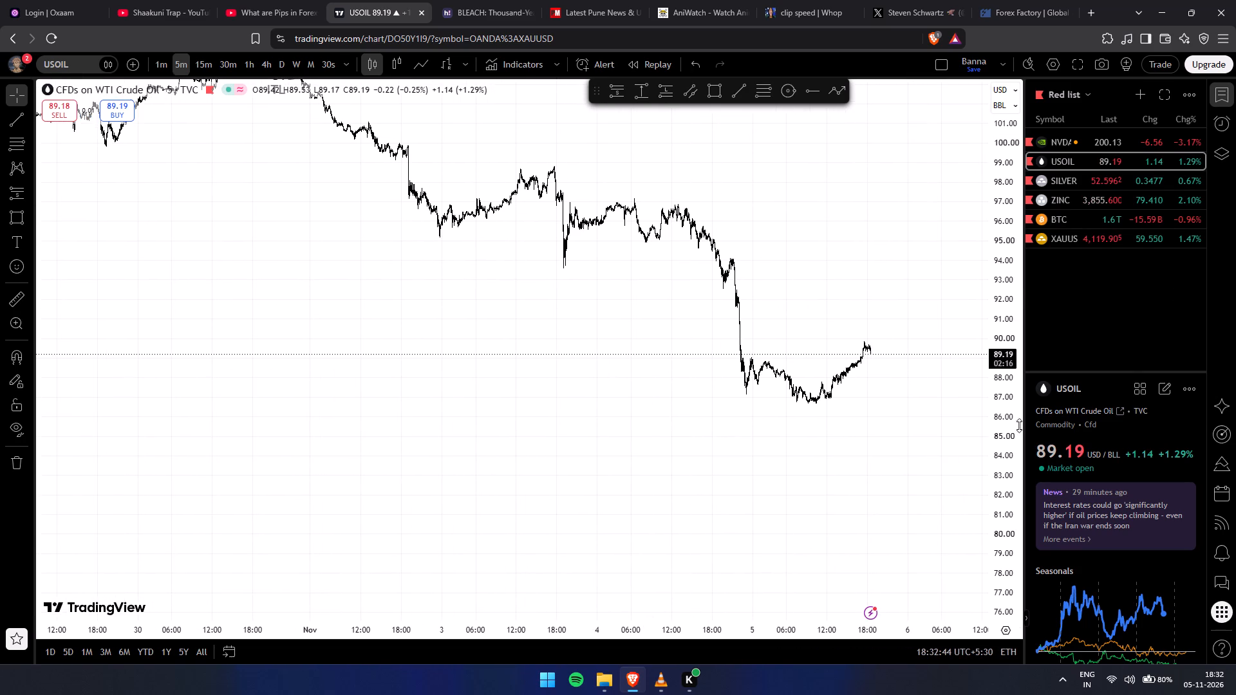
left_click_drag(1016, 427, 1004, 112)
scroll(943, 295, "up", 14)
left_click_drag(686, 371, 917, 530)
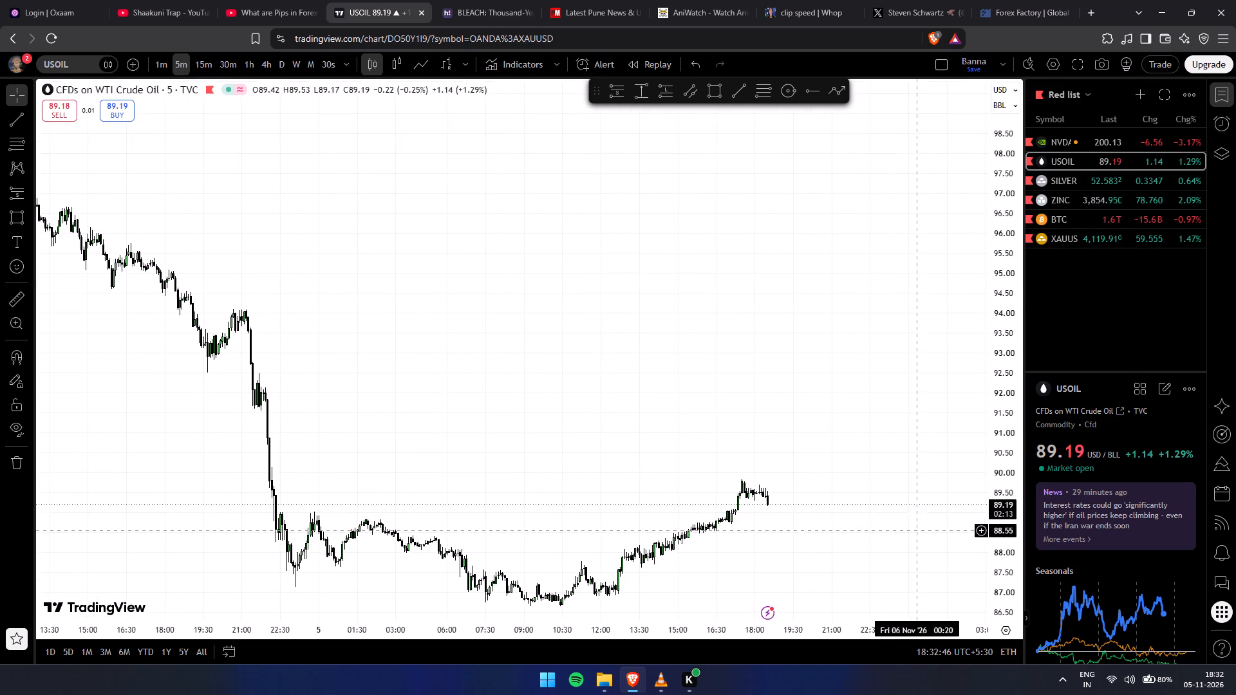
left_click_drag(917, 530, 916, 528)
scroll(531, 401, "up", 5)
left_click_drag(431, 370, 956, 384)
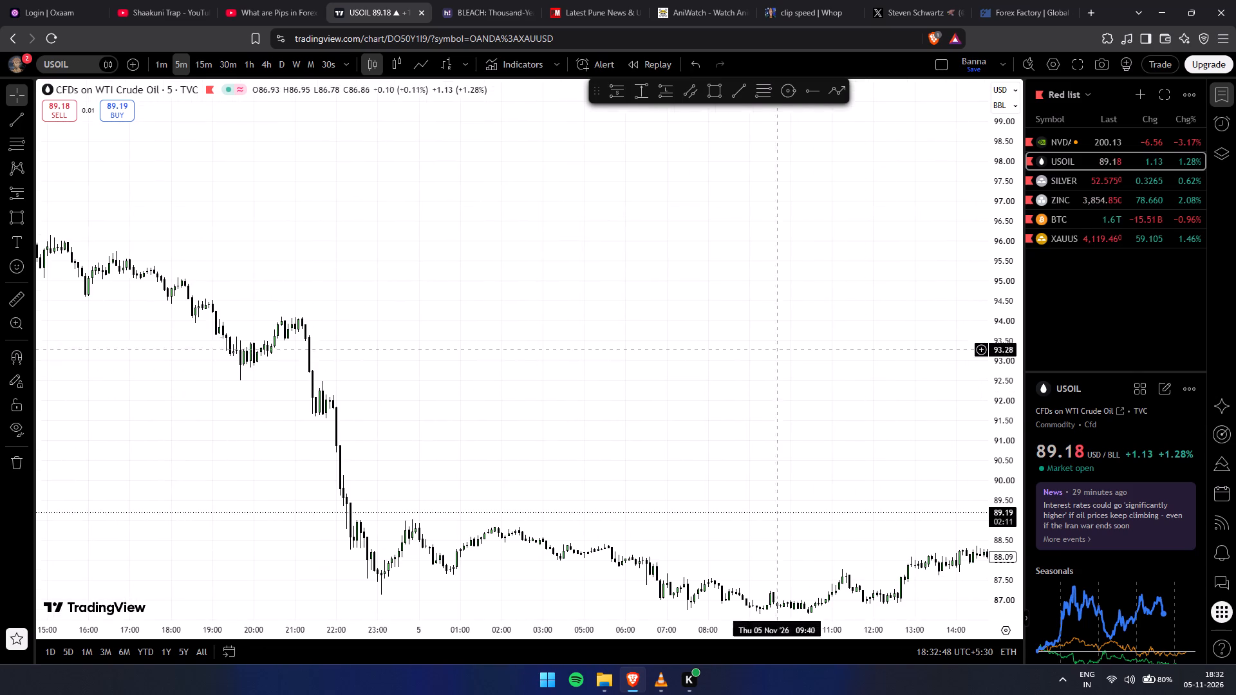
Switch USOIL to the 4-hour timeframe and examine its price history since July against the blue zone and text labels.
left_click(247, 63)
left_click(262, 68)
left_click_drag(557, 289, 374, 371)
left_click_drag(809, 350, 437, 171)
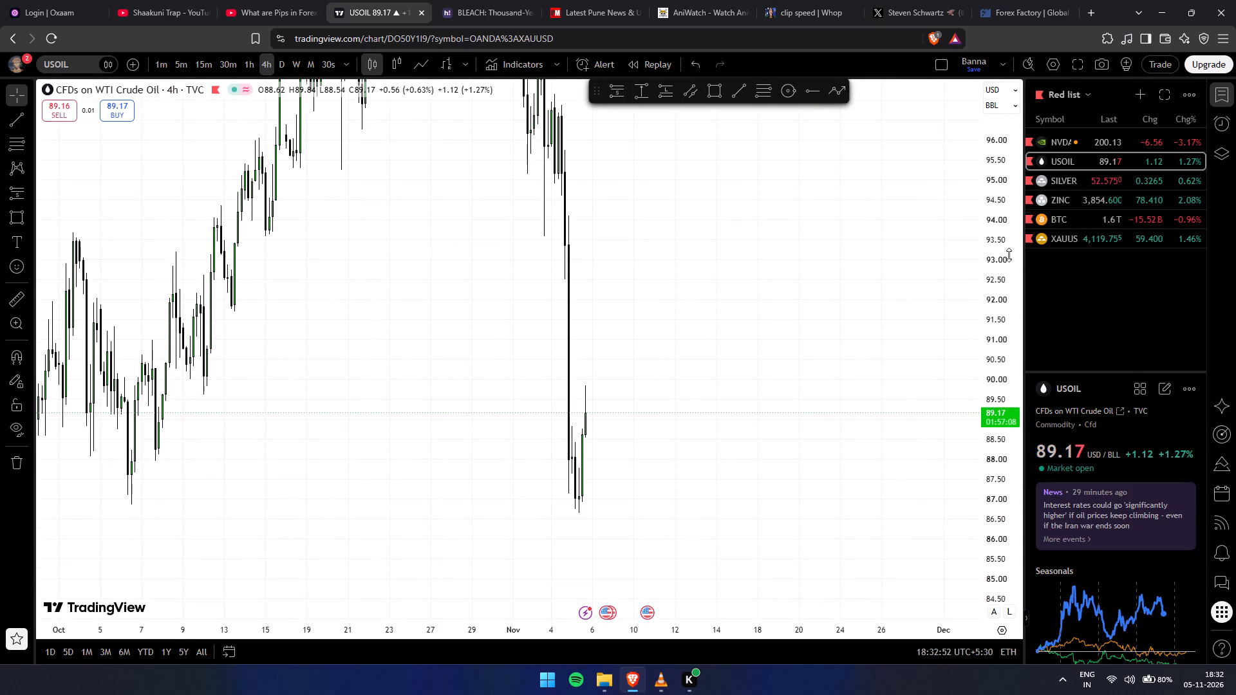
left_click_drag(1004, 257, 973, 675)
scroll(915, 403, "up", 4)
scroll(641, 410, "down", 5)
scroll(700, 395, "down", 1)
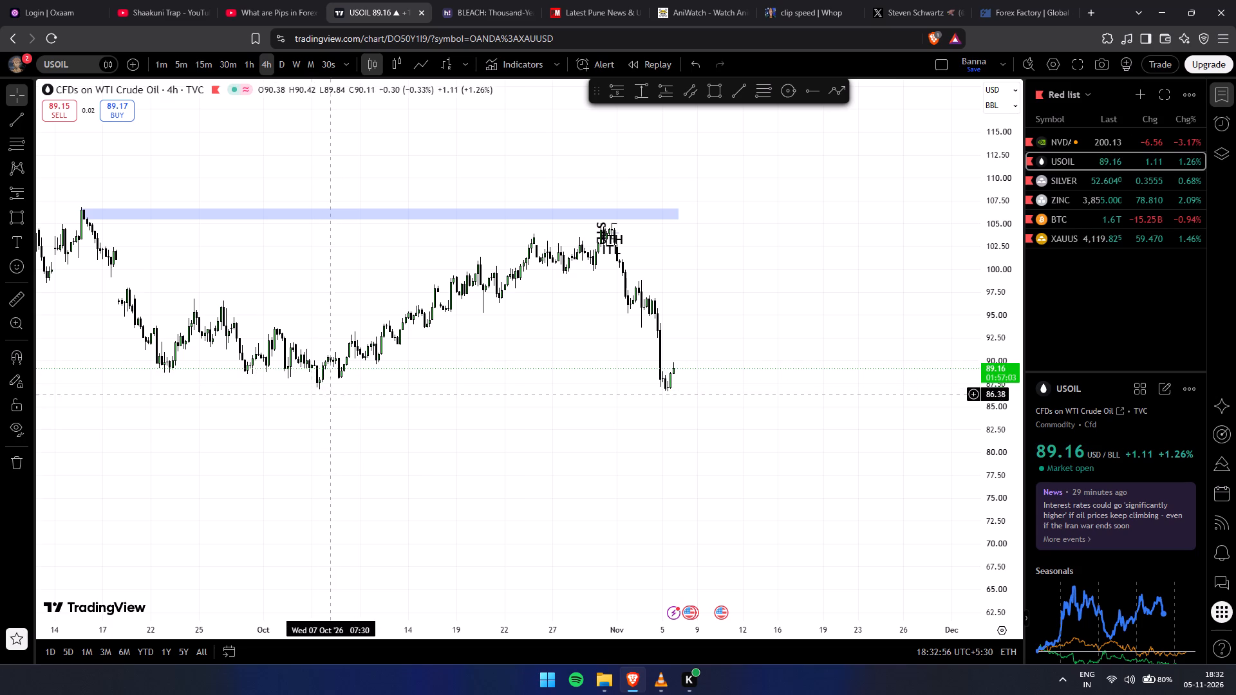
scroll(392, 398, "down", 6)
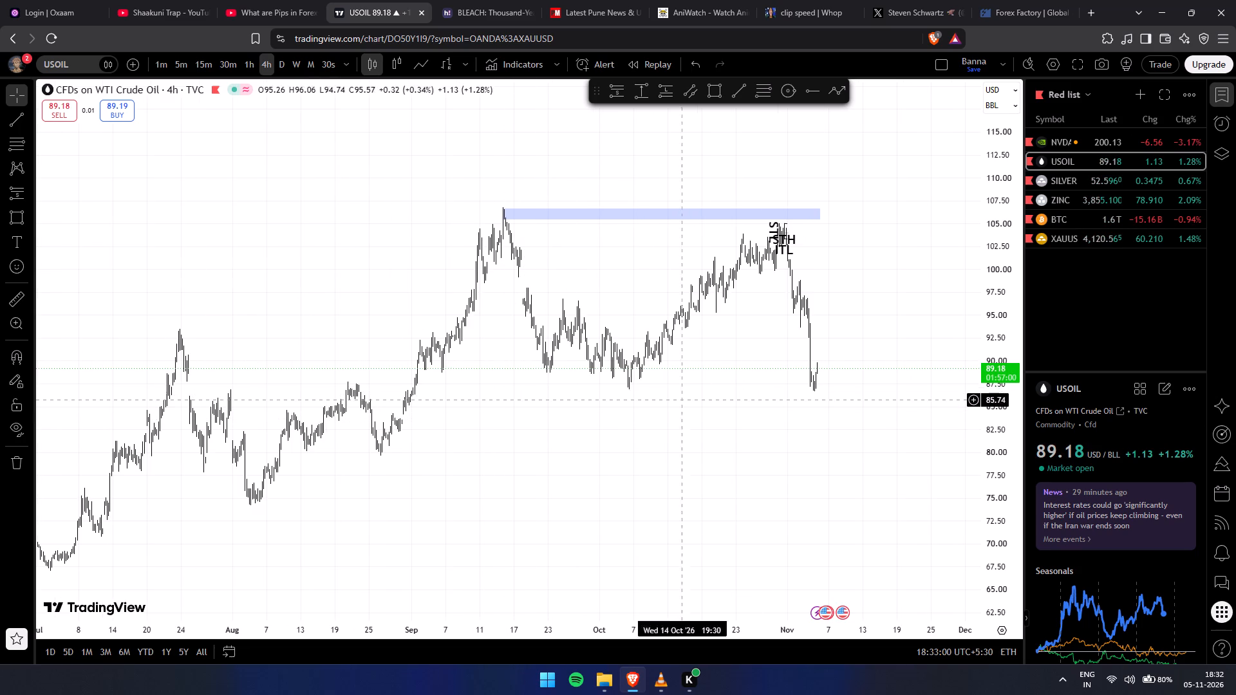
Examine USOIL's early-November drop and latest candles up close on the 4-hour timeframe.
left_click_drag(1001, 457, 1053, 120)
scroll(856, 339, "up", 7)
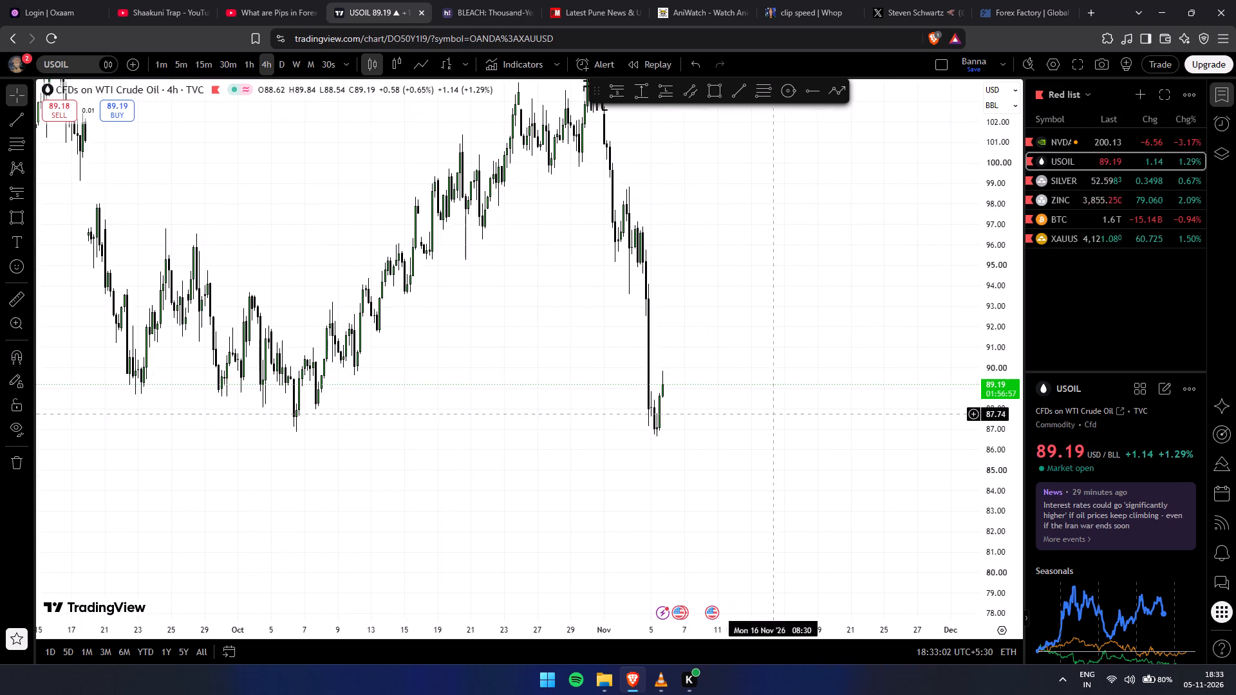
scroll(805, 416, "up", 6)
left_click_drag(659, 400, 901, 387)
scroll(885, 394, "up", 5)
scroll(801, 395, "up", 3)
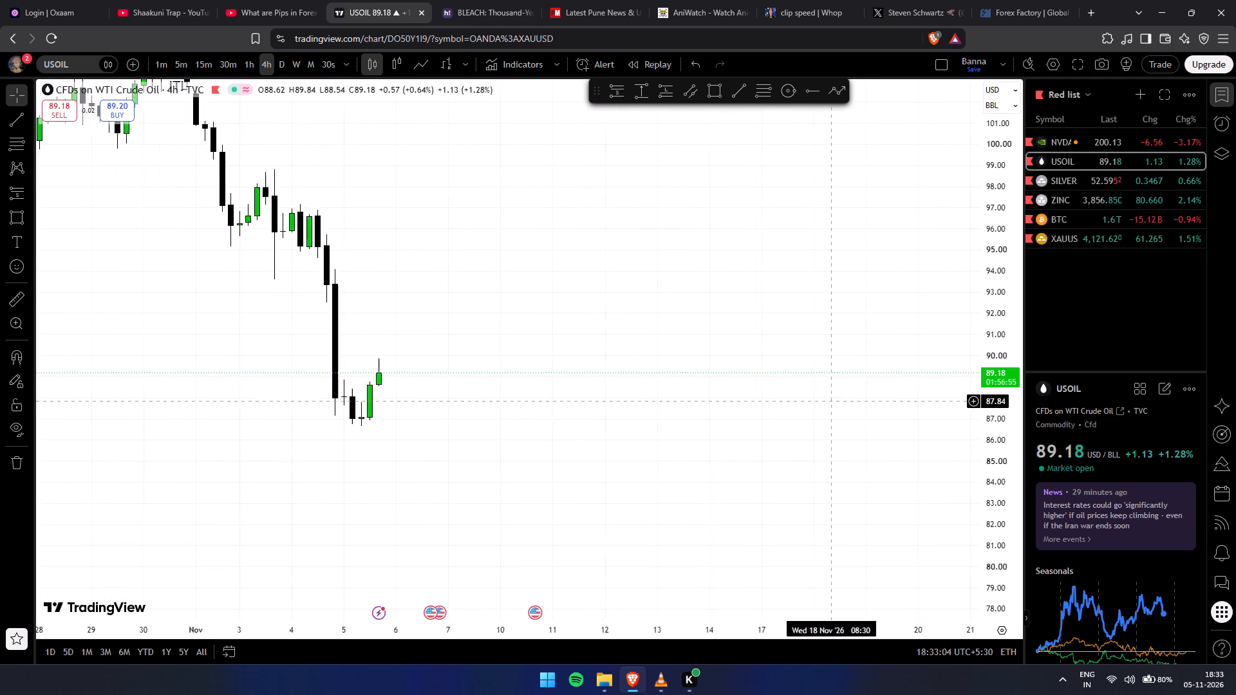
scroll(836, 401, "up", 2)
left_click_drag(624, 384, 818, 415)
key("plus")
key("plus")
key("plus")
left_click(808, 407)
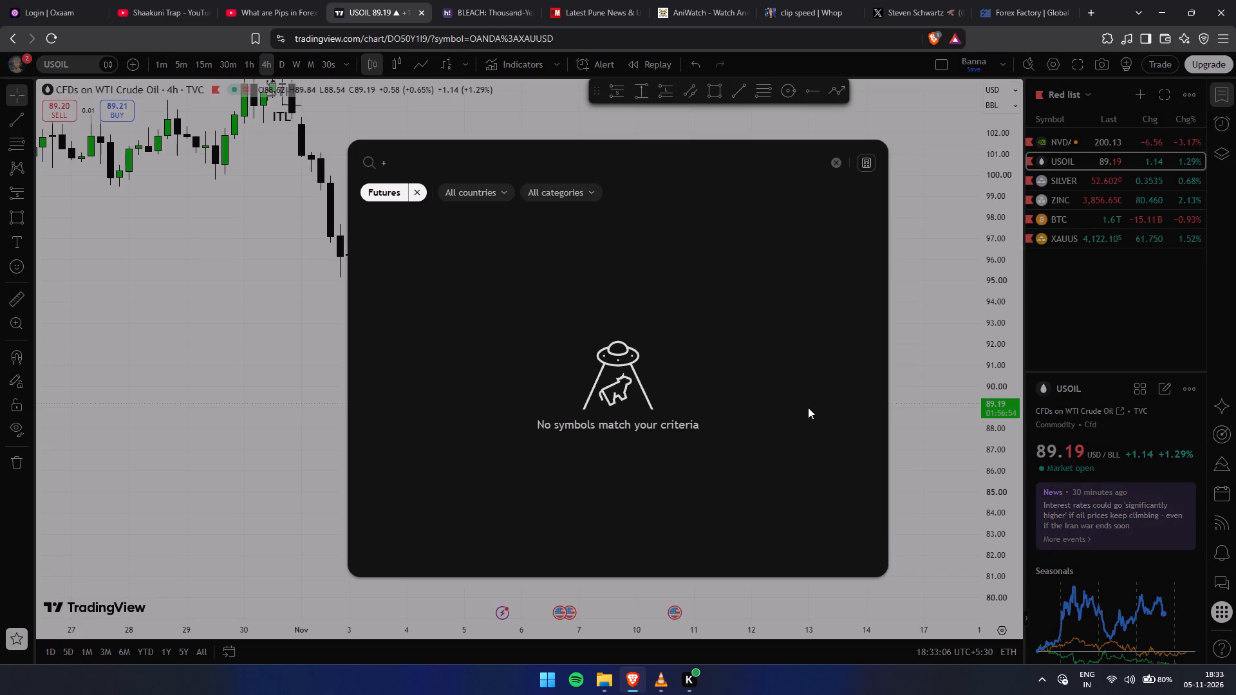
Dismiss the symbol search and examine USOIL's 4-hour rise through October and early-November drop against the blue zone.
left_click(905, 203)
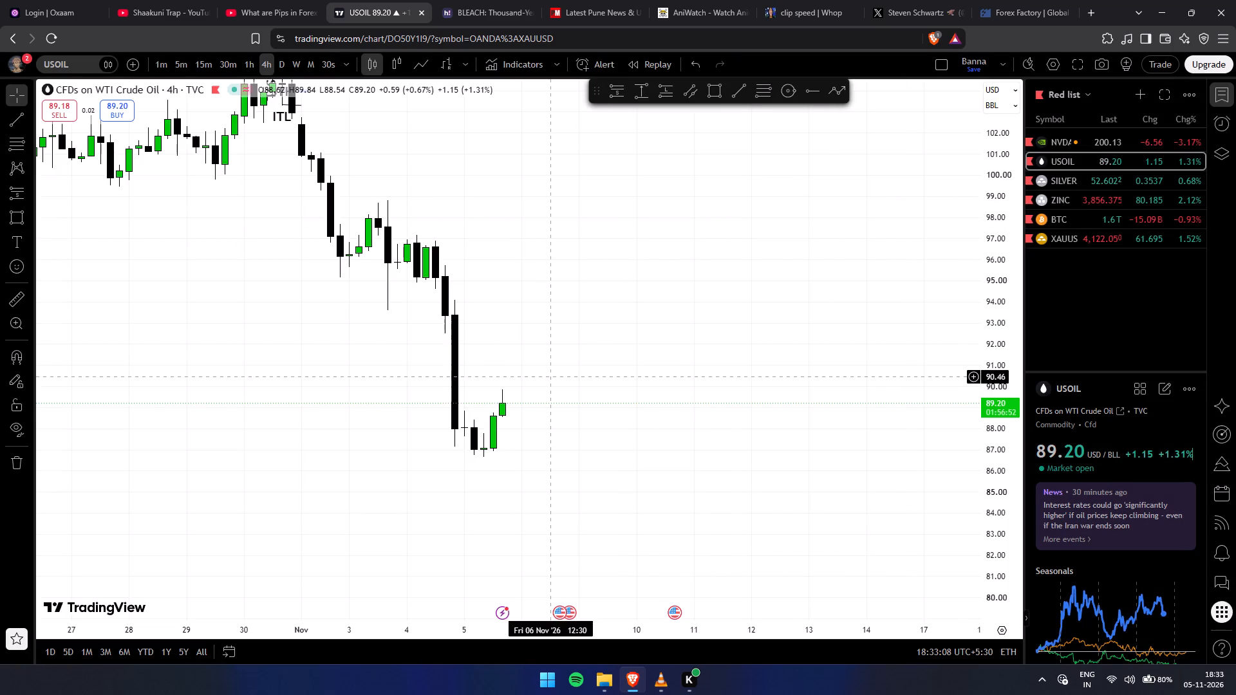
scroll(812, 351, "down", 9)
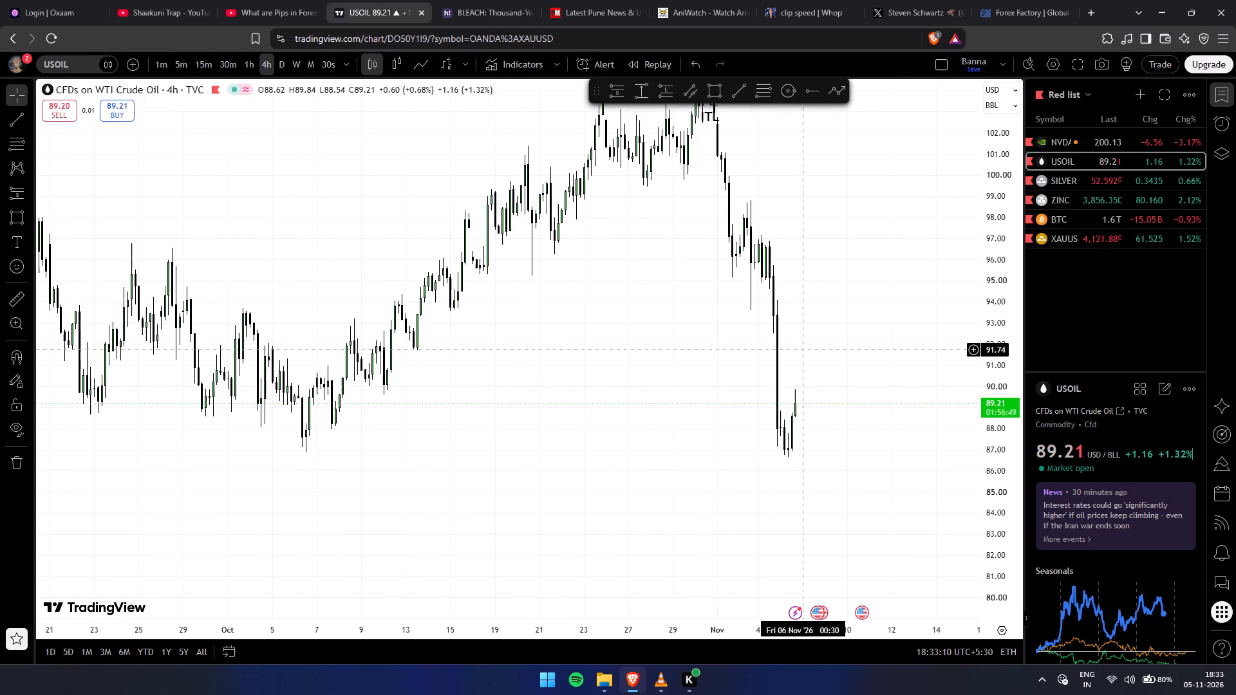
left_click_drag(982, 264, 989, 353)
left_click_drag(1003, 310, 992, 411)
scroll(825, 375, "down", 4)
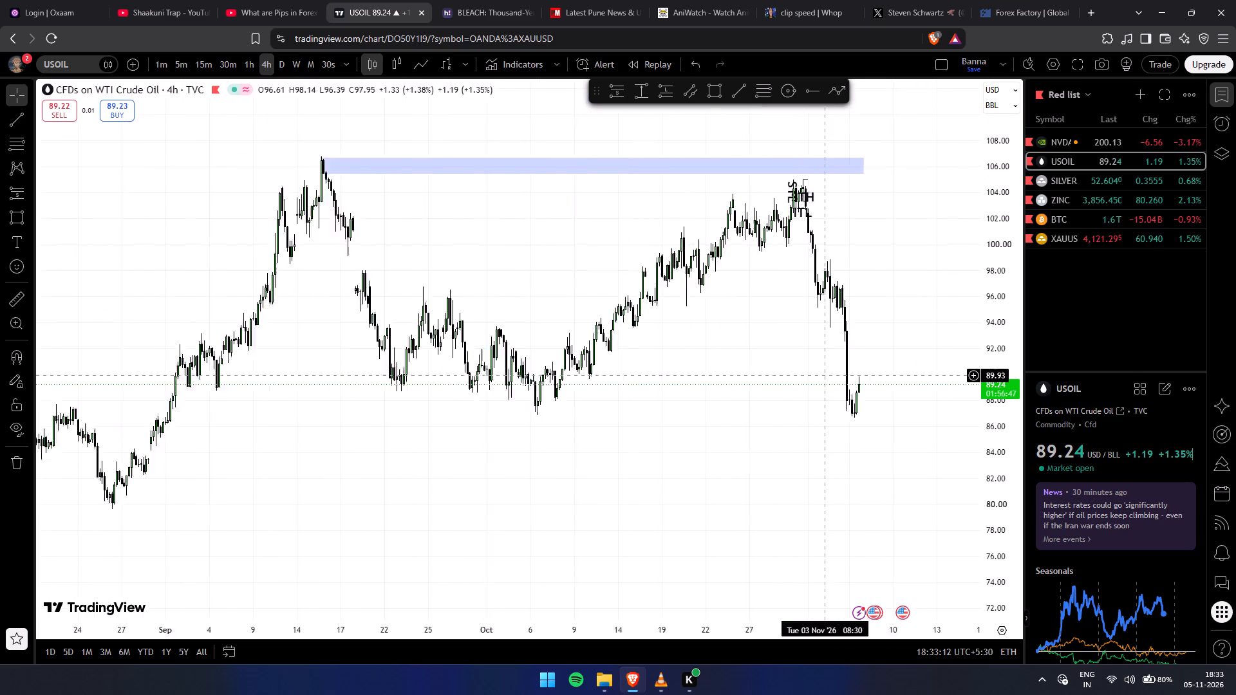
scroll(825, 375, "down", 2)
scroll(769, 362, "up", 4)
left_click_drag(718, 317, 696, 315)
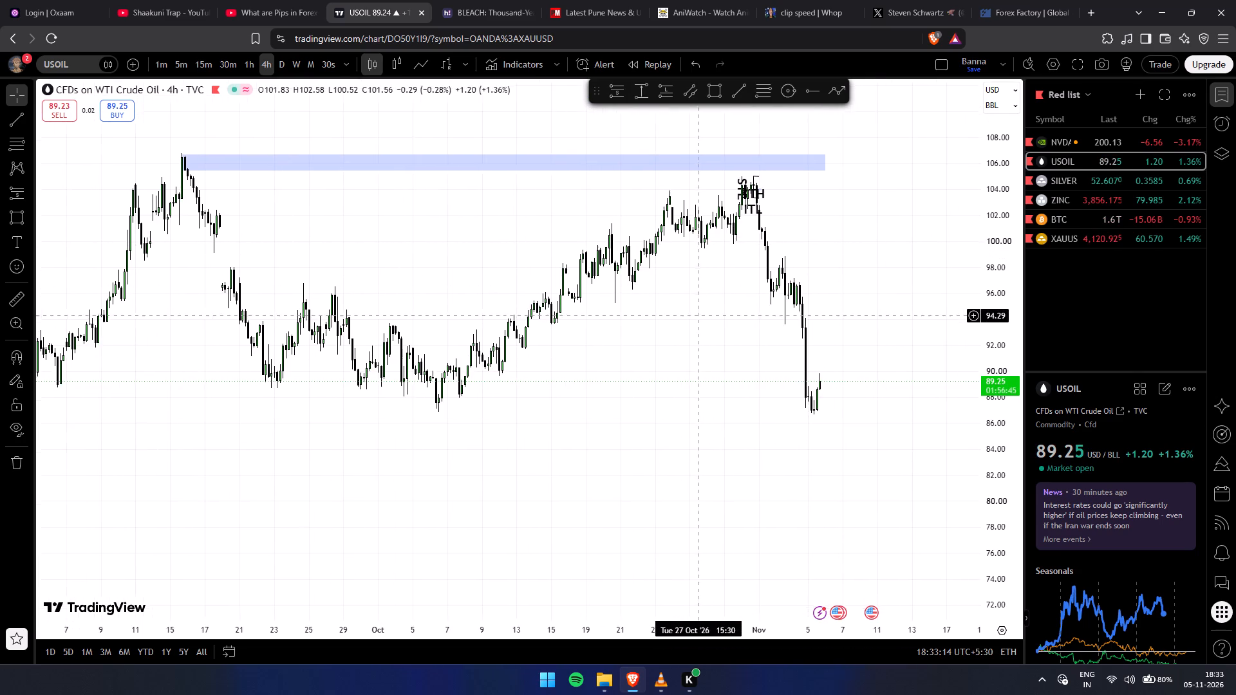
left_click_drag(696, 315, 595, 416)
left_click_drag(563, 439, 646, 341)
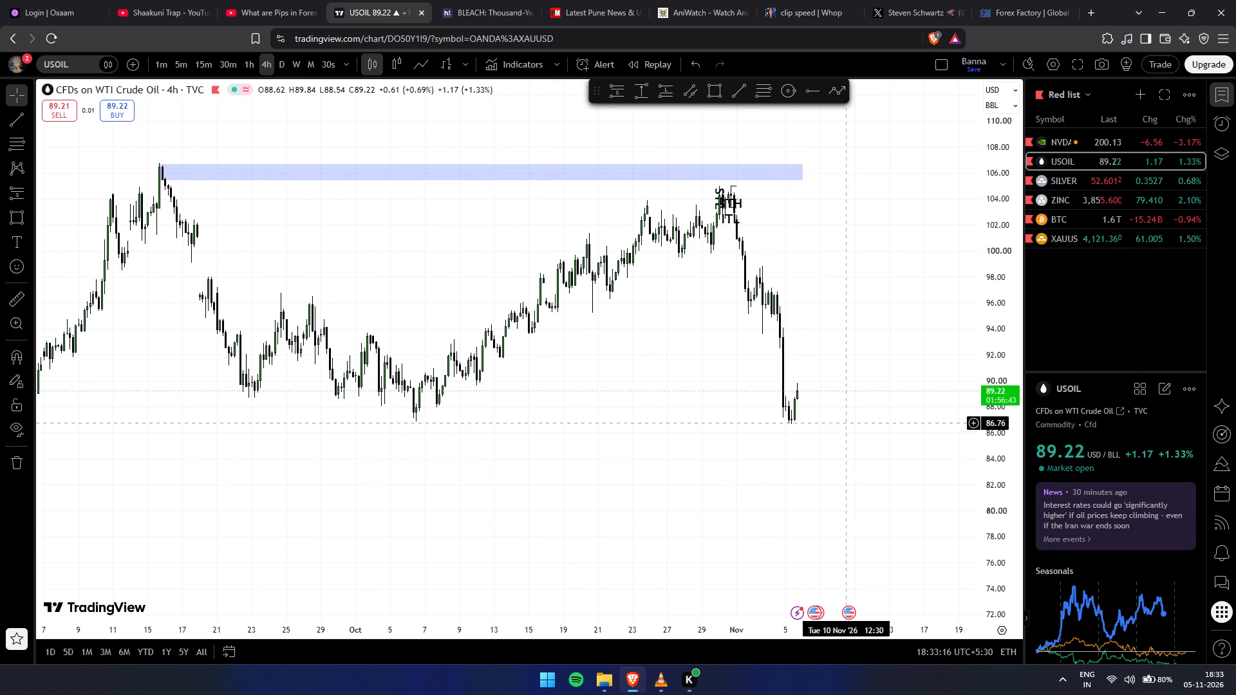
left_click_drag(994, 436, 944, 275)
scroll(880, 430, "up", 5)
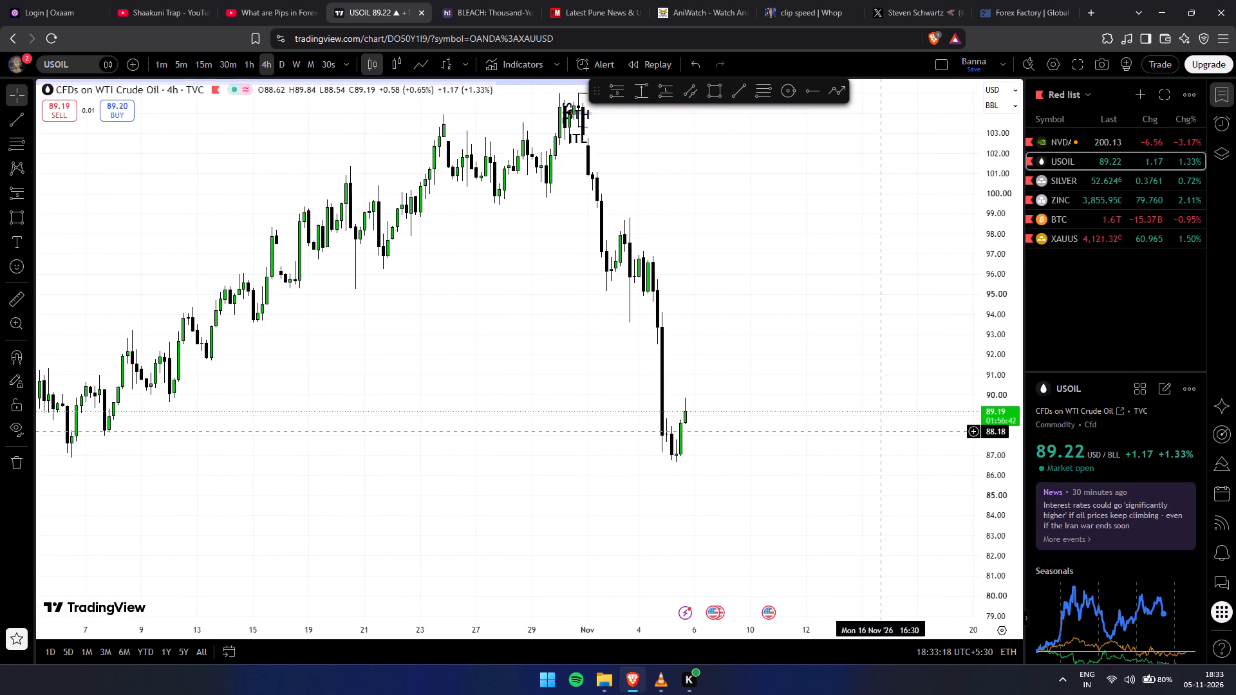
scroll(881, 431, "up", 2)
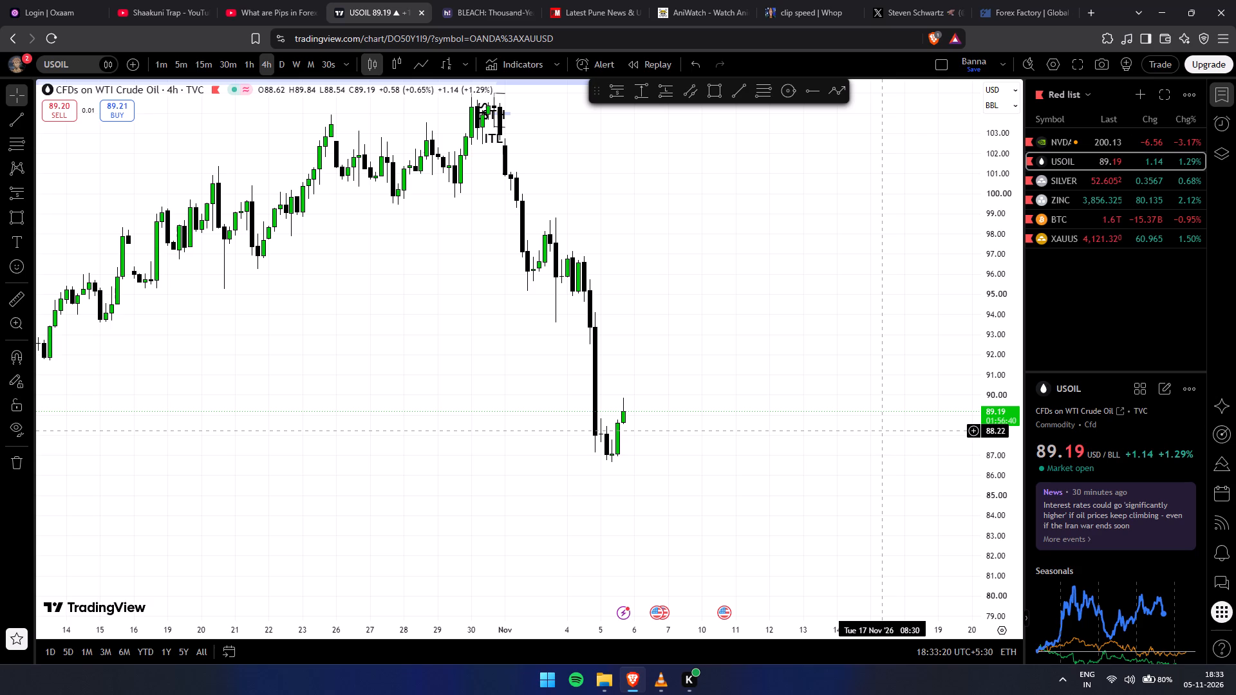
left_click_drag(883, 427, 974, 408)
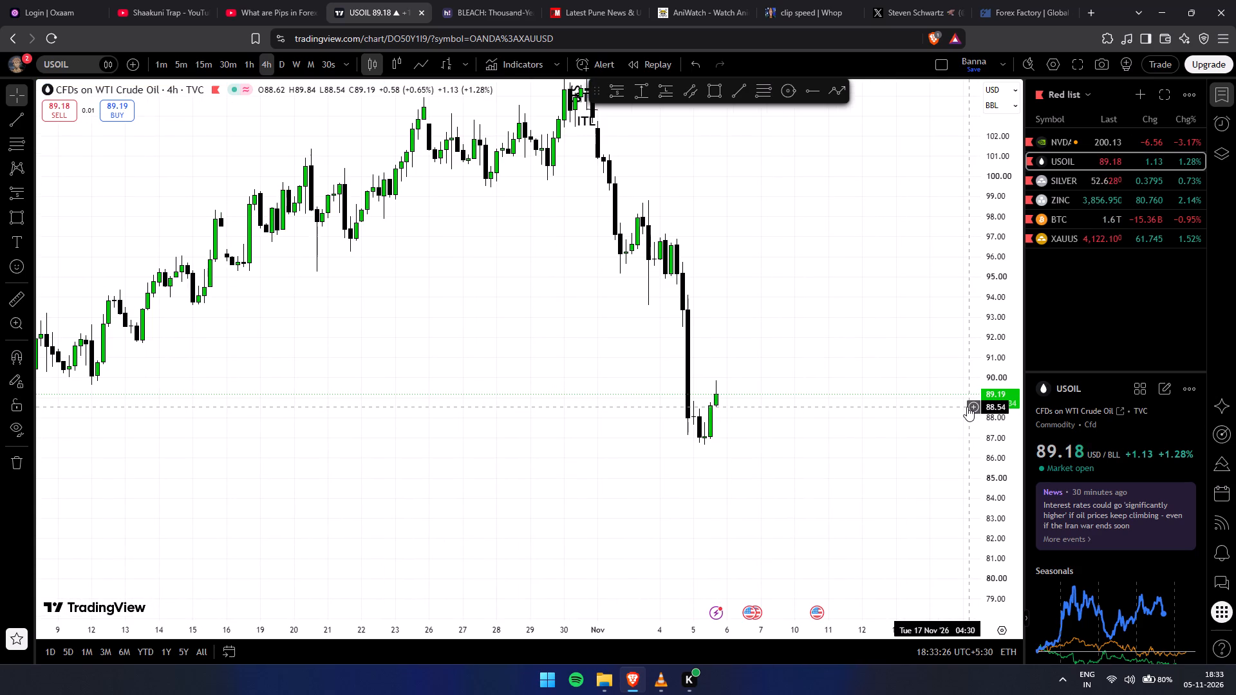
Examine USOIL's 4-hour price history back to late July and compare it with the recent decline.
left_click_drag(479, 381, 585, 387)
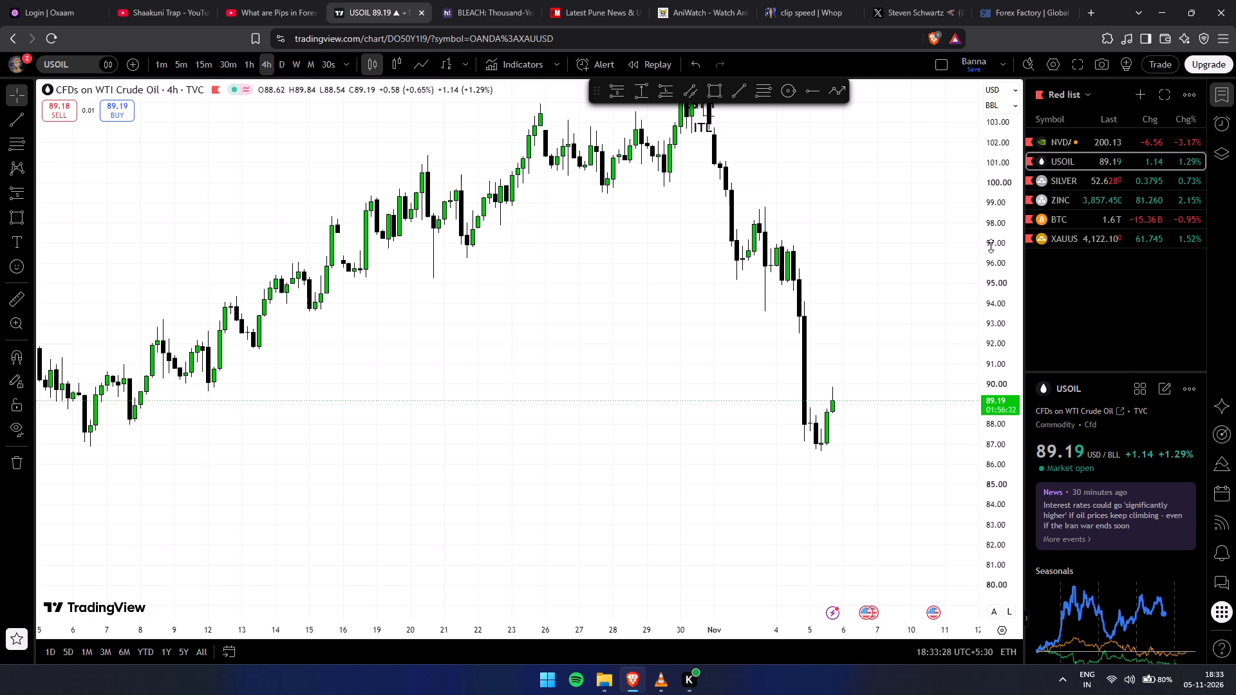
left_click_drag(991, 246, 981, 394)
scroll(617, 366, "down", 3)
left_click_drag(625, 353, 612, 378)
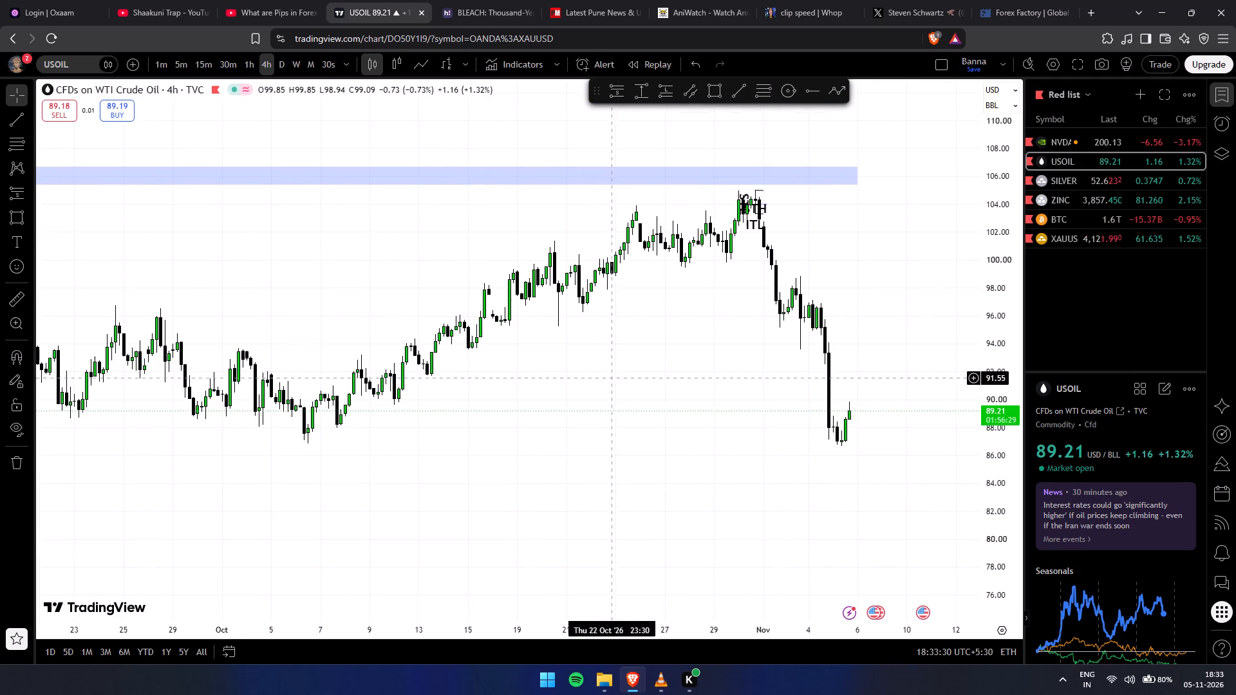
left_click_drag(612, 378, 614, 375)
left_click_drag(606, 388, 704, 354)
scroll(705, 353, "down", 3)
left_click_drag(655, 353, 744, 325)
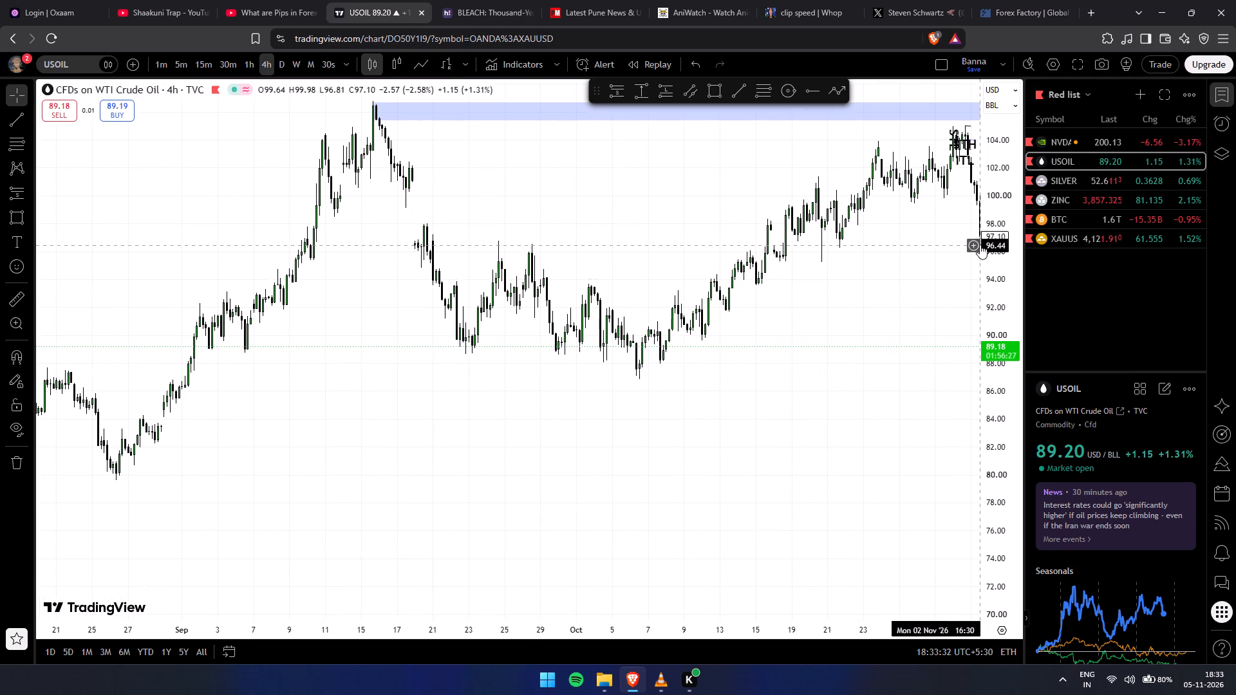
left_click_drag(1007, 237, 988, 359)
scroll(770, 387, "down", 4)
left_click_drag(747, 384, 692, 371)
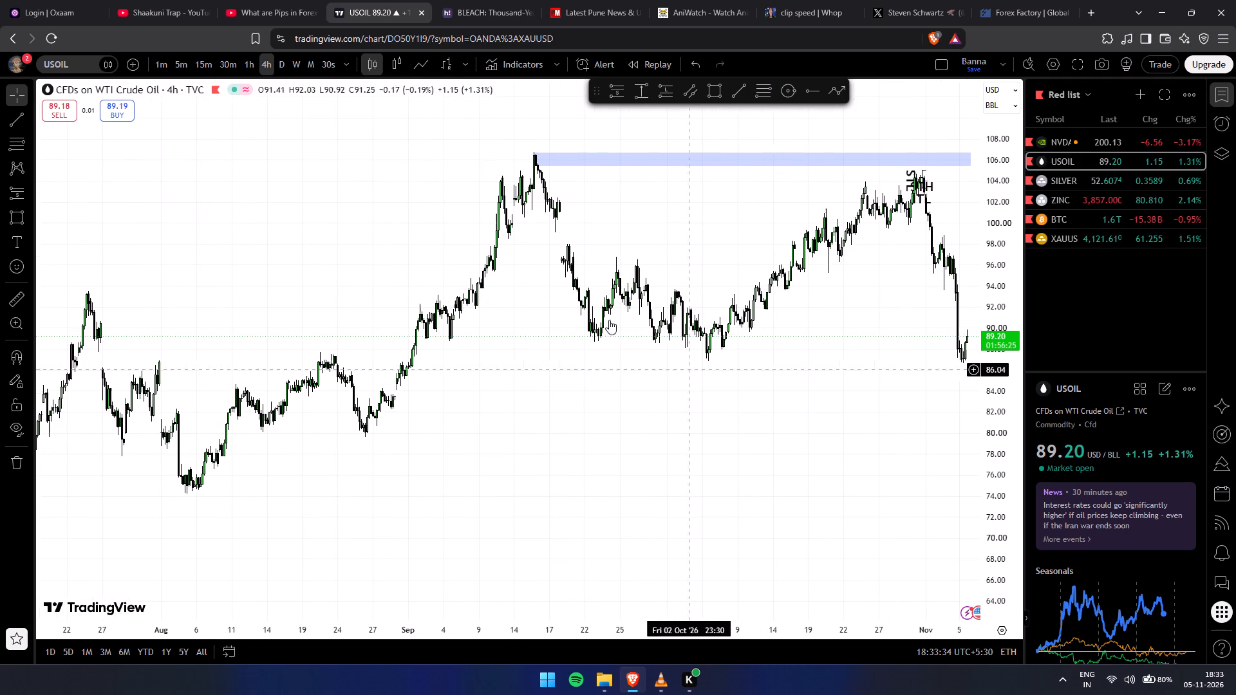
Switch USOIL to the monthly timeframe and examine its candles from 2023 to the present.
left_click(317, 65)
left_click_drag(526, 426, 282, 351)
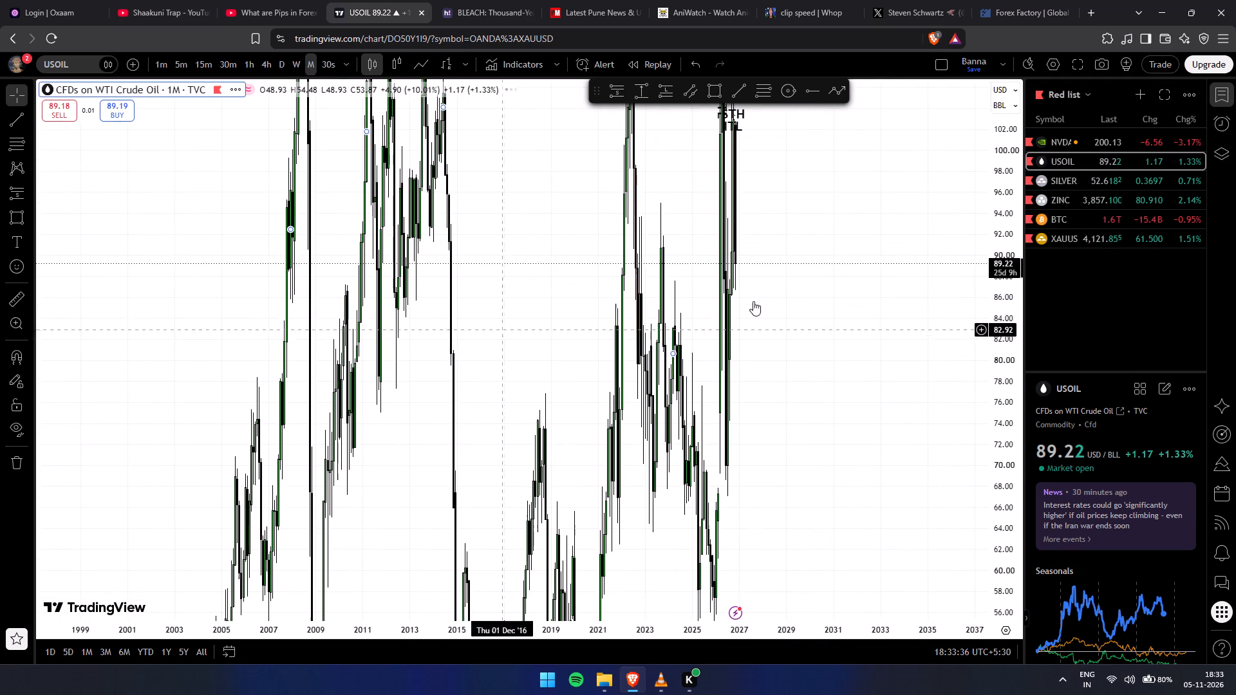
left_click_drag(998, 216, 913, 587)
scroll(716, 440, "up", 13)
left_click_drag(370, 252, 780, 315)
scroll(660, 363, "up", 6)
left_click_drag(441, 338, 874, 311)
left_click_drag(600, 339, 765, 322)
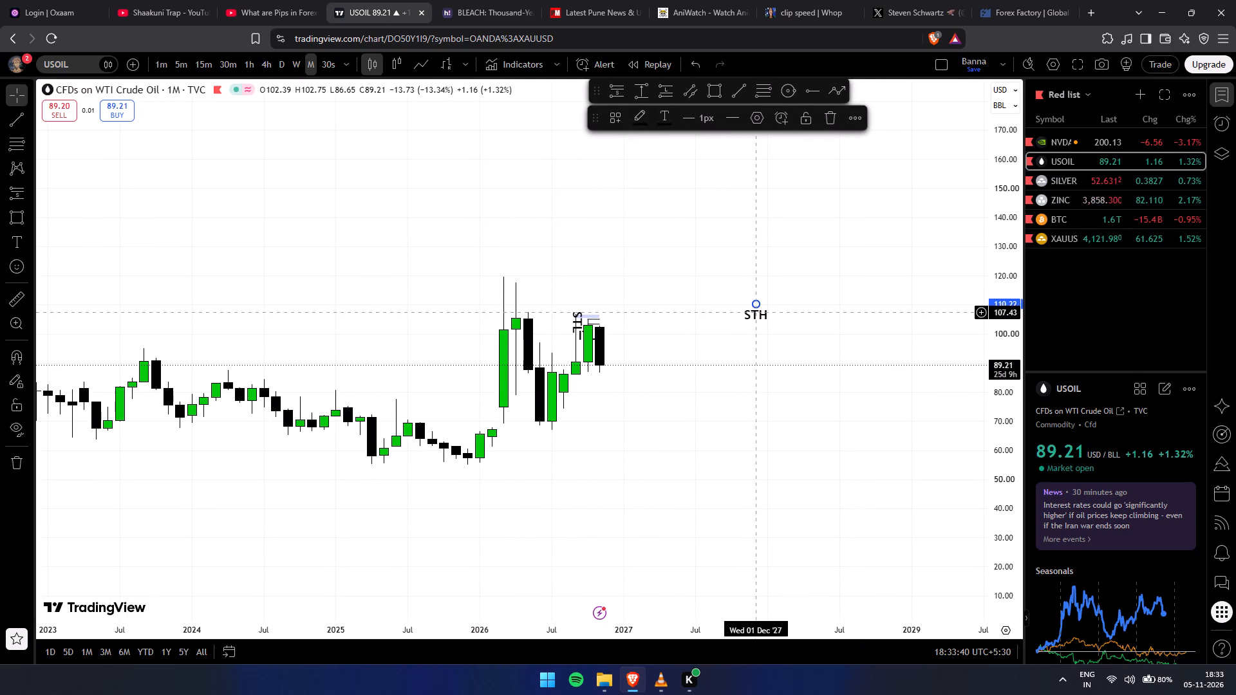
Remove all the drawings from the USOIL chart, including the STH label and blue zone.
left_click(755, 313)
right_click(632, 329)
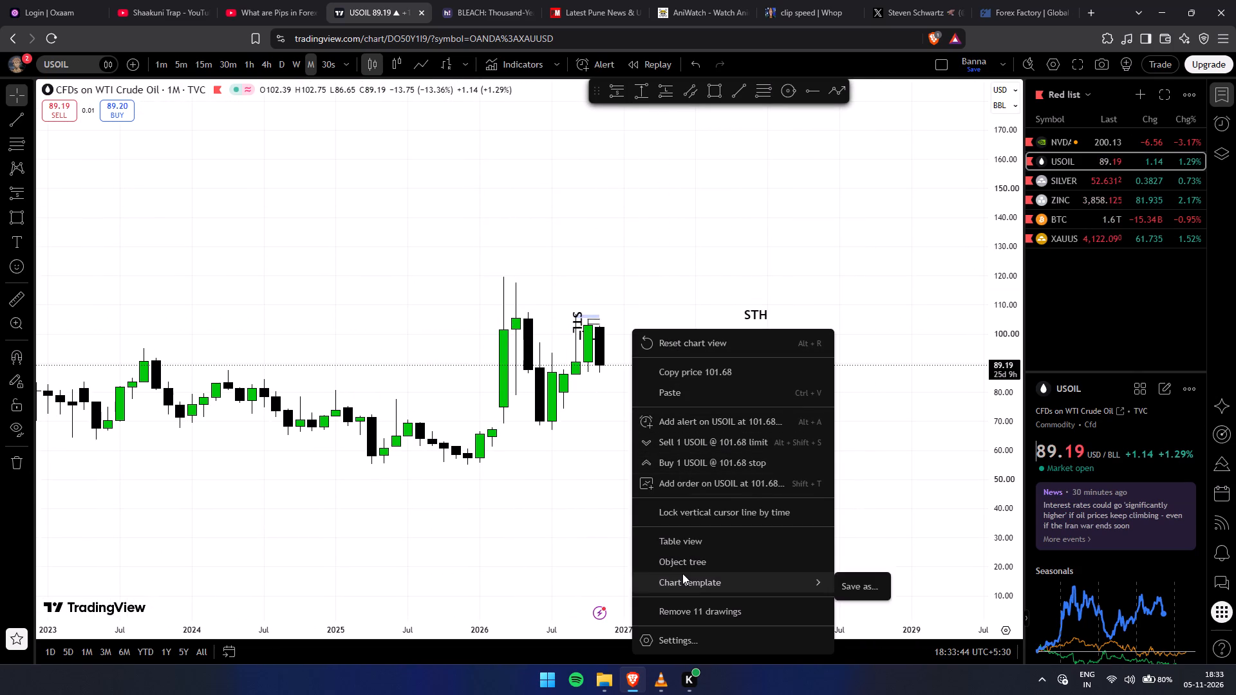
left_click(696, 616)
Examine USOIL's cleared monthly chart back to the early 1980s, including the 2008 peak and 2020 low.
left_click_drag(629, 438, 724, 364)
scroll(762, 351, "down", 2)
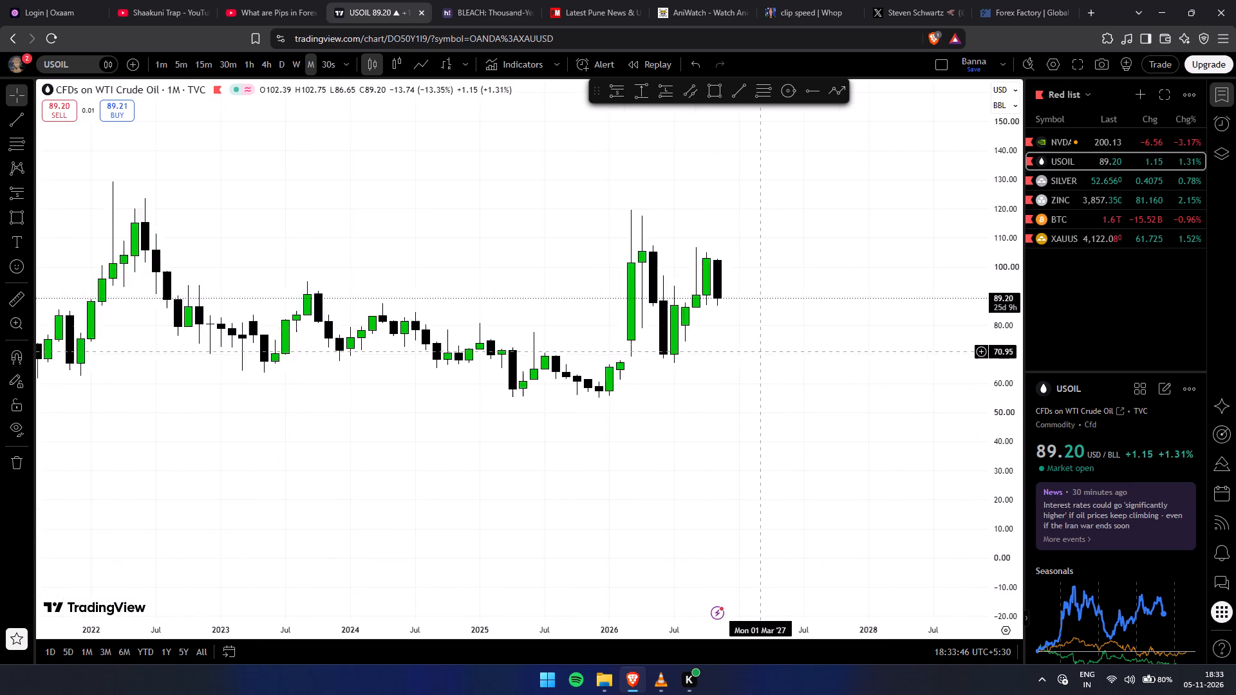
right_click(758, 393)
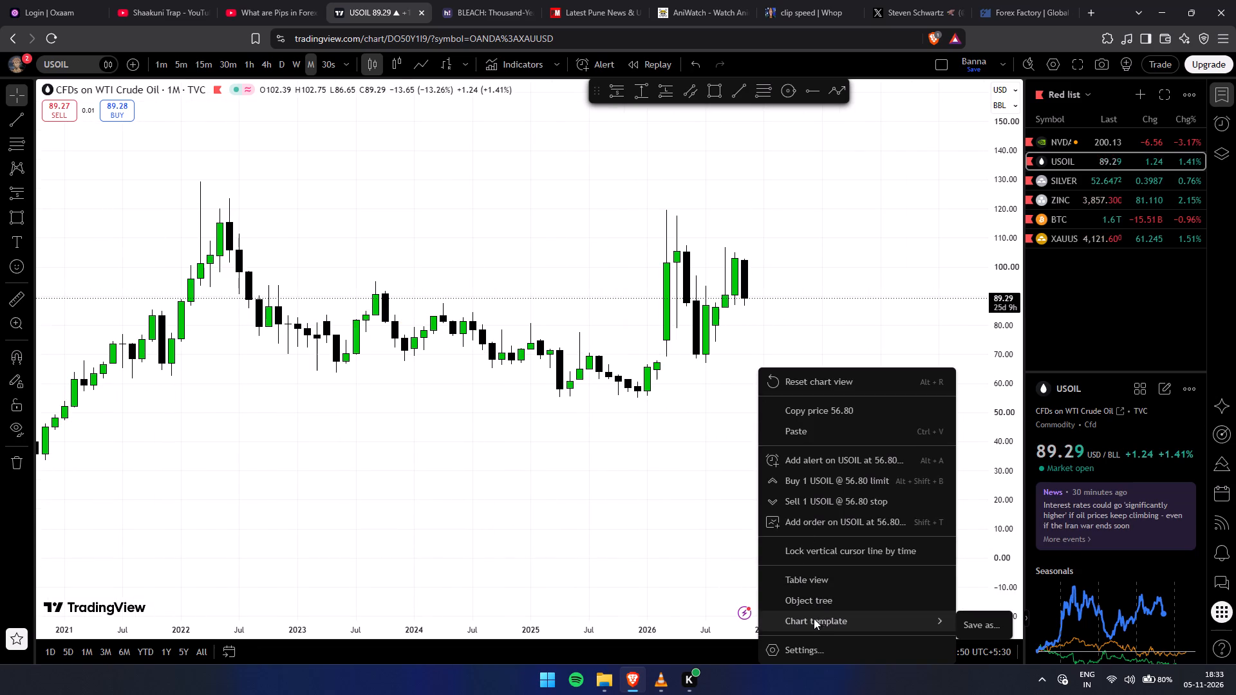
left_click(586, 471)
left_click_drag(657, 470, 566, 441)
scroll(719, 403, "down", 4)
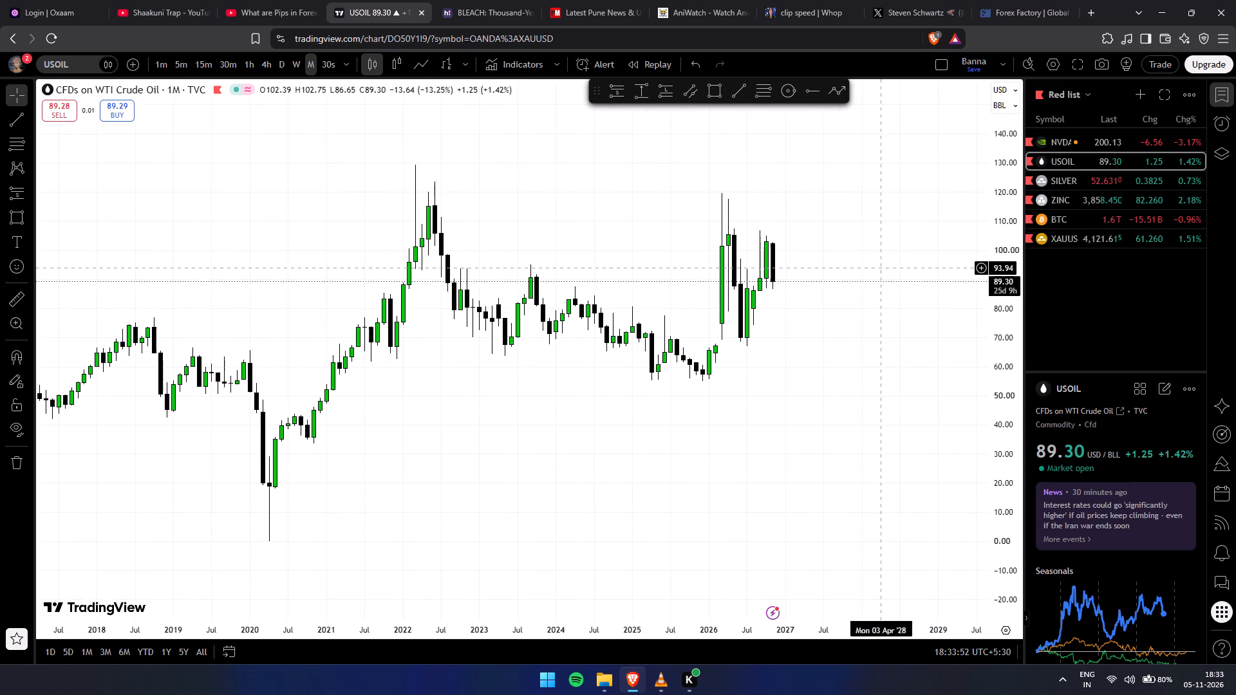
left_click_drag(1001, 248, 1013, 421)
scroll(569, 445, "down", 13)
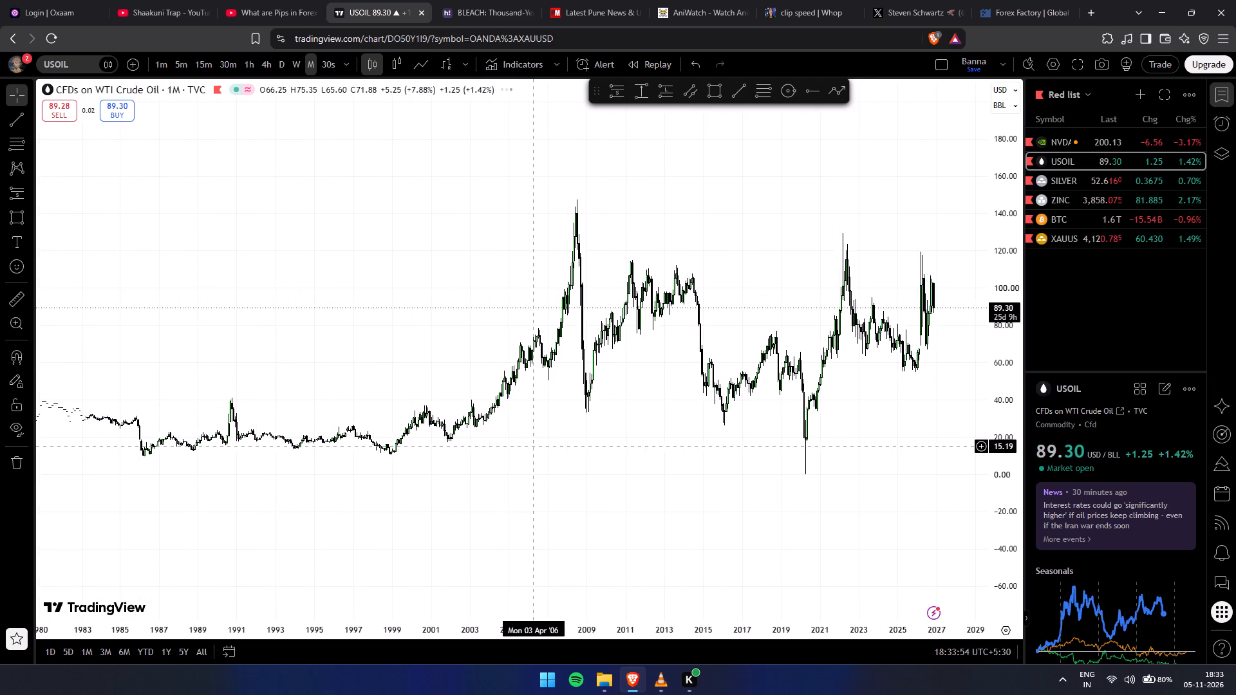
left_click_drag(511, 431, 195, 485)
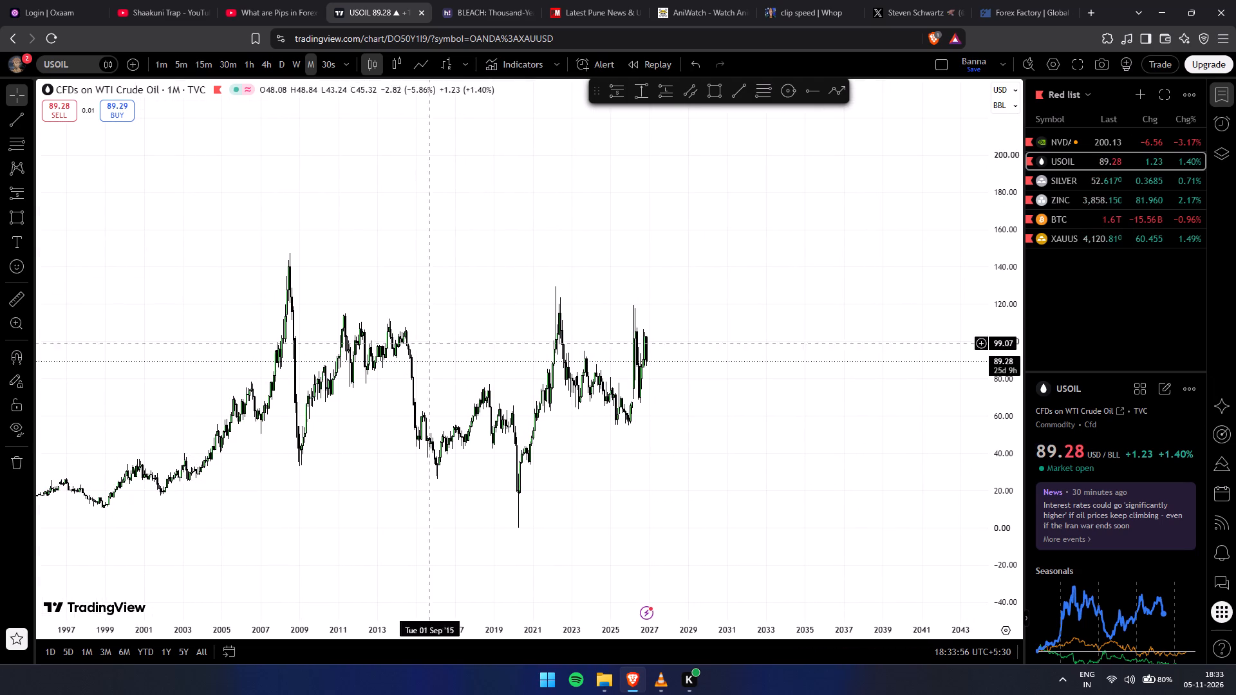
left_click_drag(563, 290, 710, 288)
left_click_drag(1061, 548, 1006, 526)
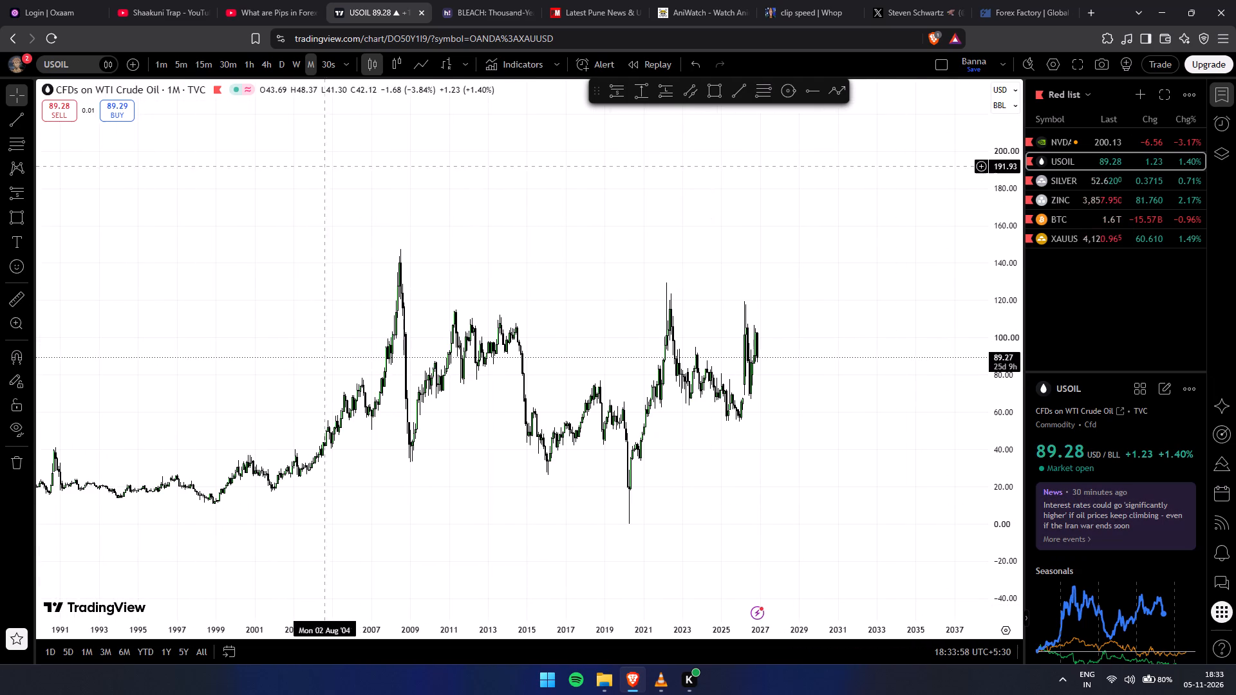
scroll(668, 380, "up", 7)
left_click_drag(569, 322, 845, 319)
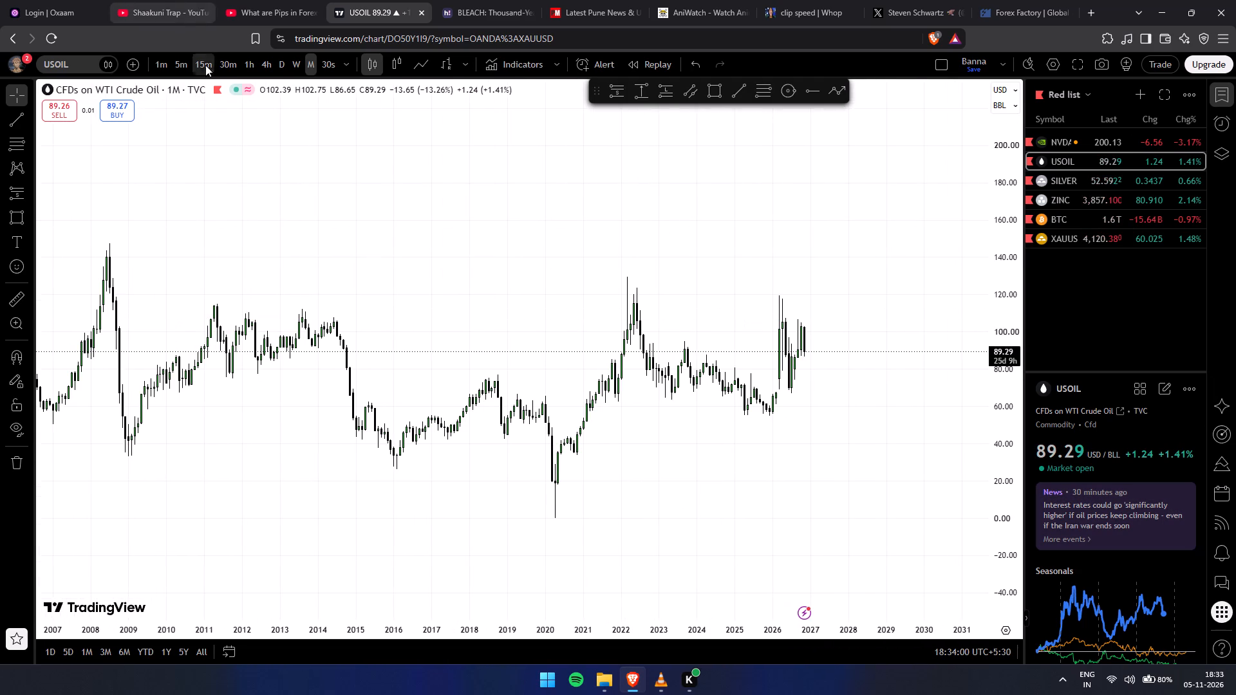
Switch USOIL to the weekly timeframe and examine its price swings through 2026 up to the latest candle.
left_click(297, 60)
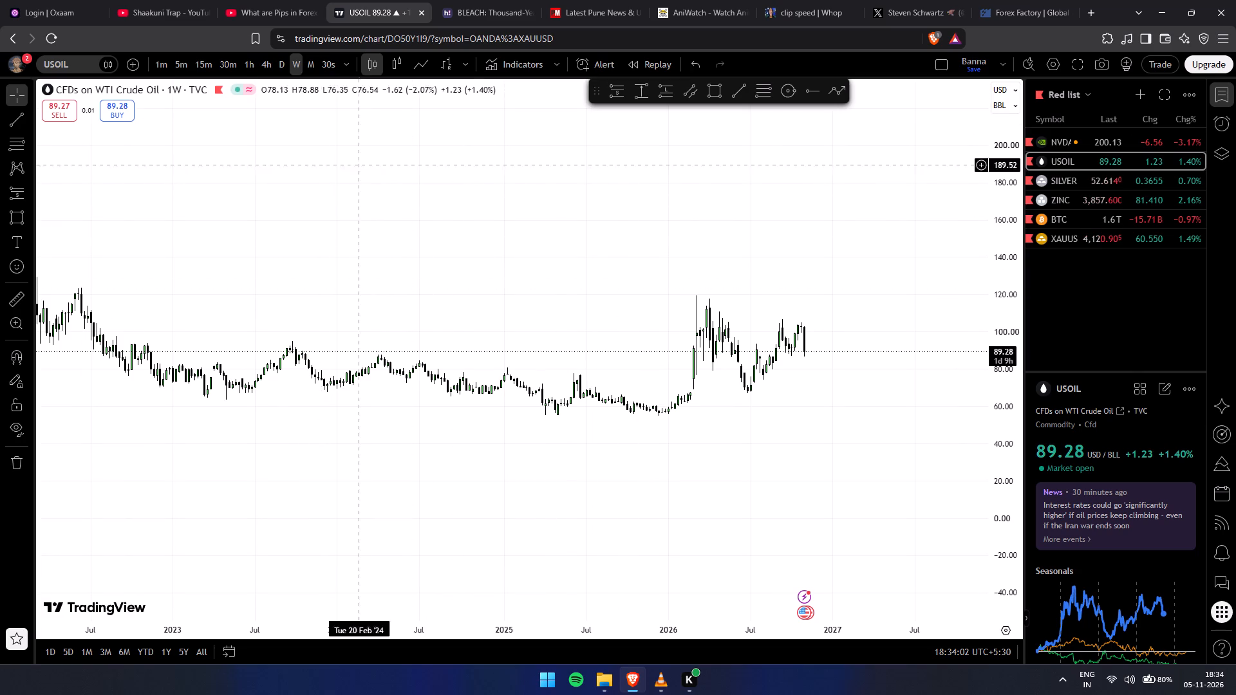
scroll(912, 432, "up", 2)
left_click_drag(993, 463, 974, 315)
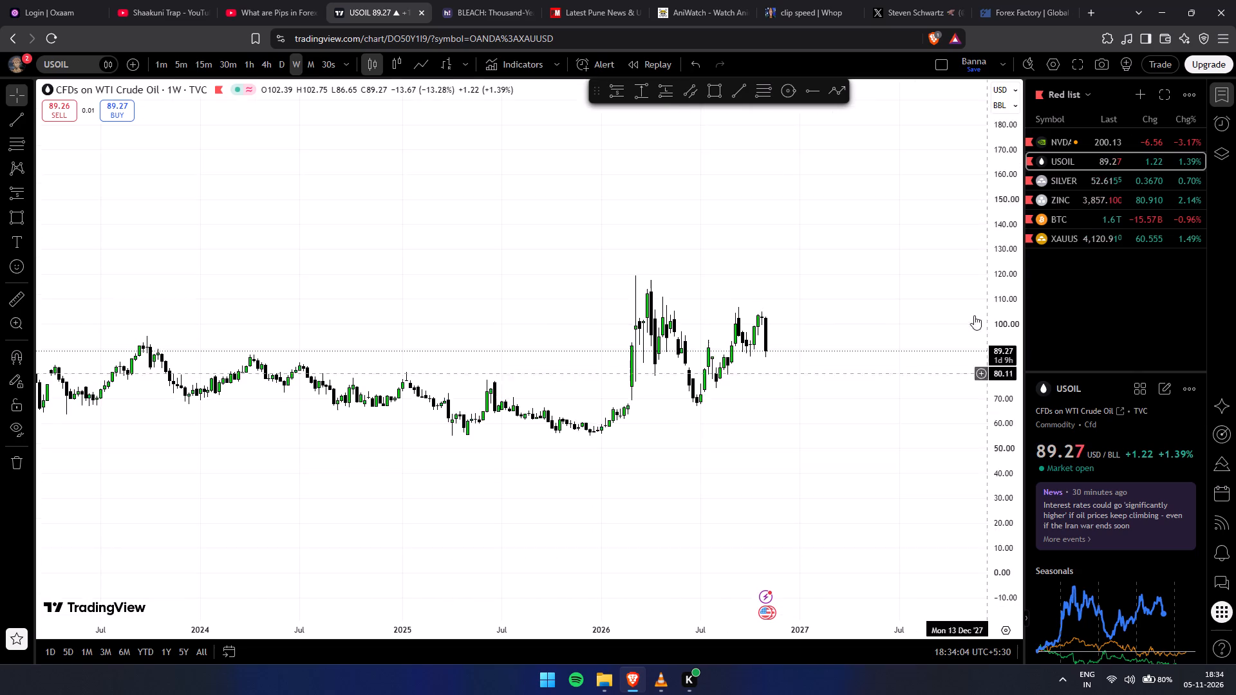
left_click_drag(974, 315, 948, 226)
scroll(819, 331, "up", 6)
scroll(442, 387, "up", 5)
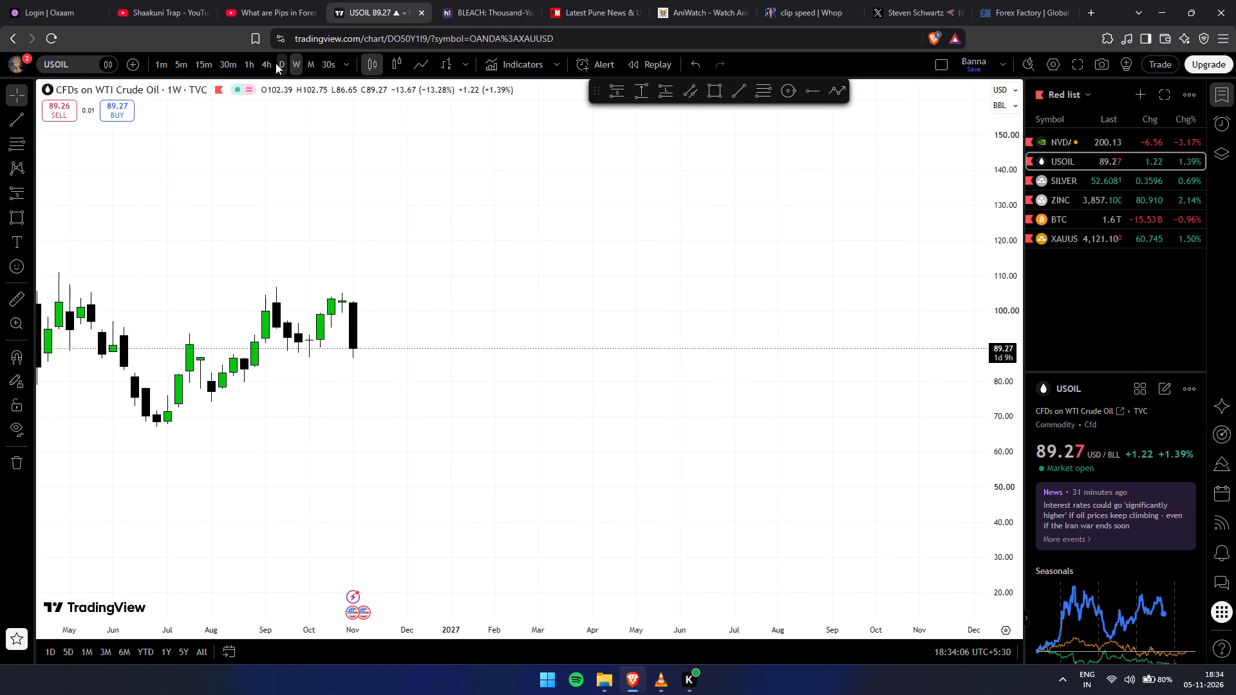
Switch USOIL to the daily timeframe and examine its moves from July to the early-November drop.
left_click(281, 60)
left_click_drag(326, 416, 639, 401)
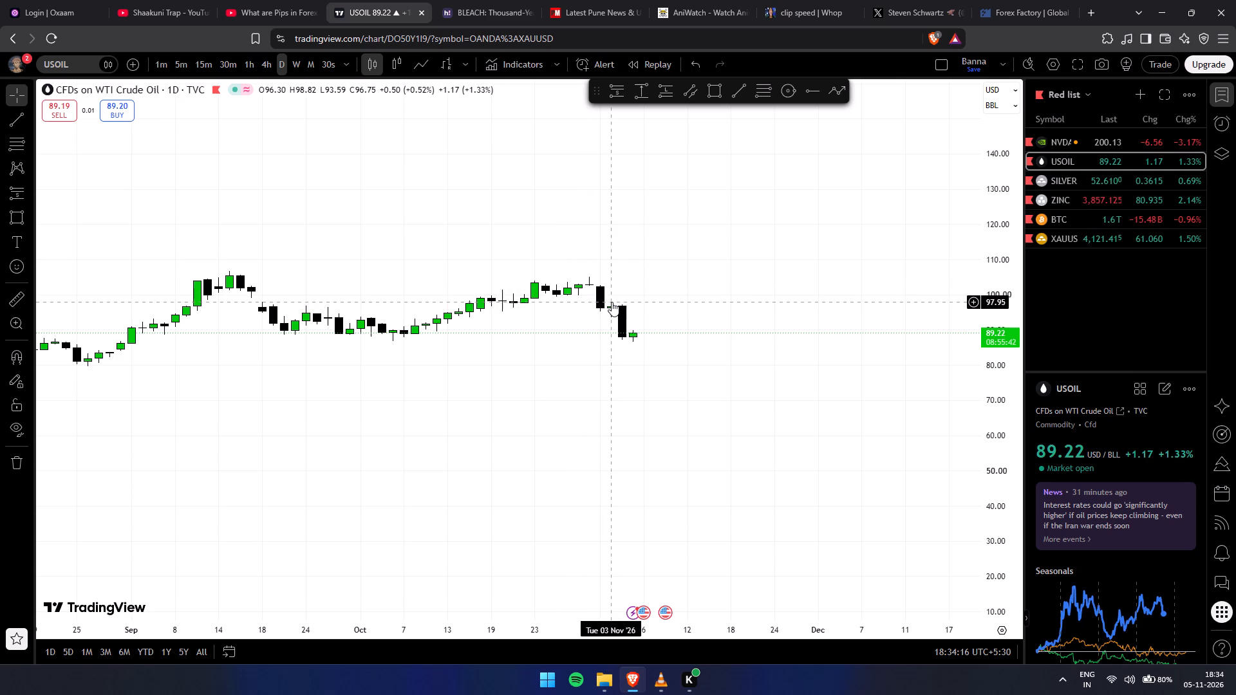
left_click_drag(985, 411, 974, 353)
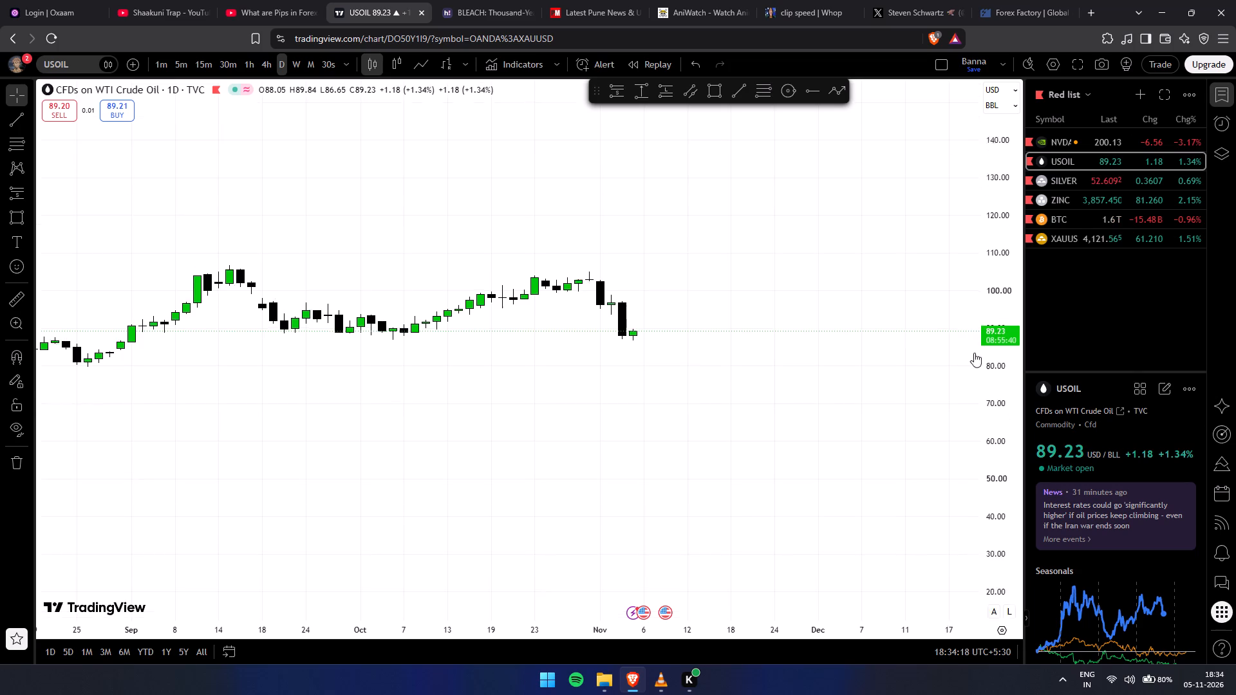
left_click_drag(974, 353, 888, 184)
left_click_drag(588, 394, 585, 485)
scroll(574, 380, "up", 1)
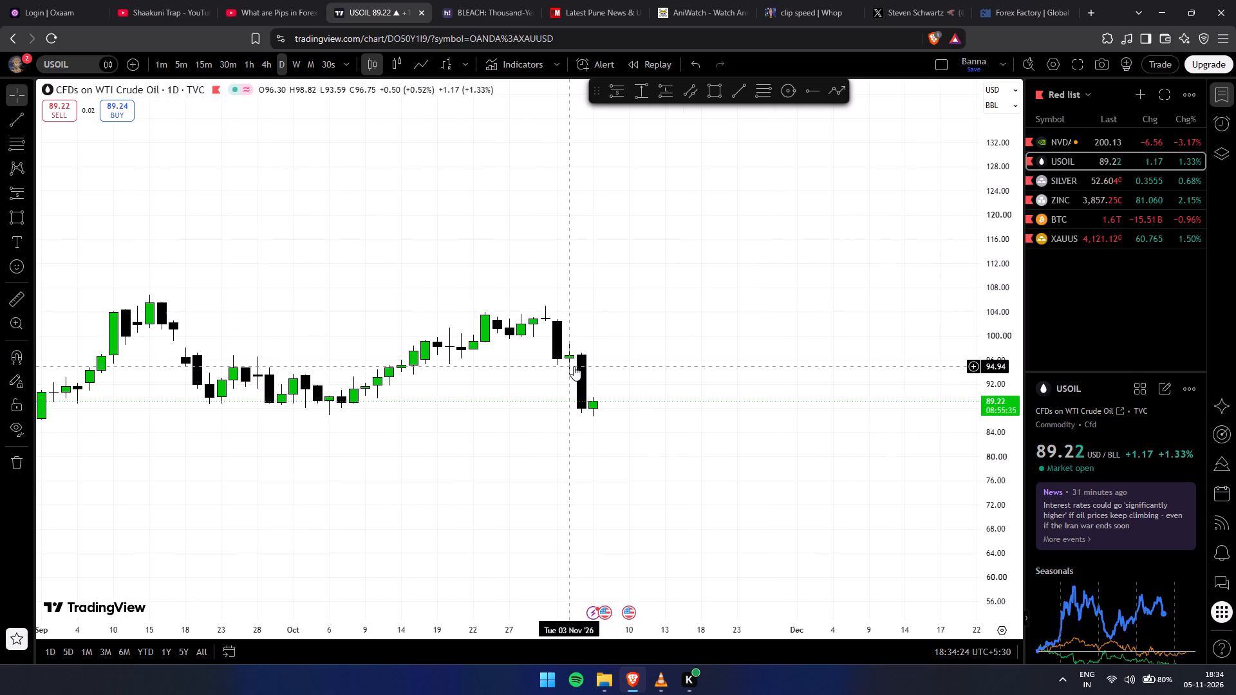
scroll(402, 399, "down", 5)
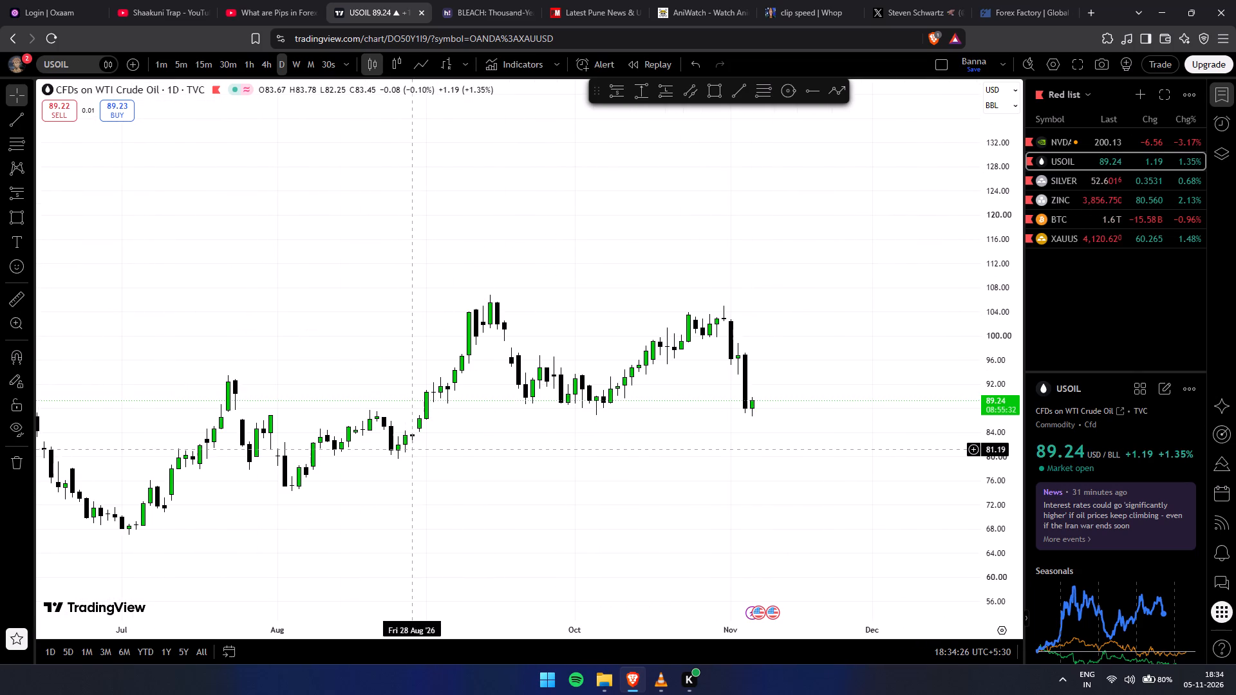
left_click_drag(439, 429, 497, 426)
left_click_drag(684, 430, 599, 461)
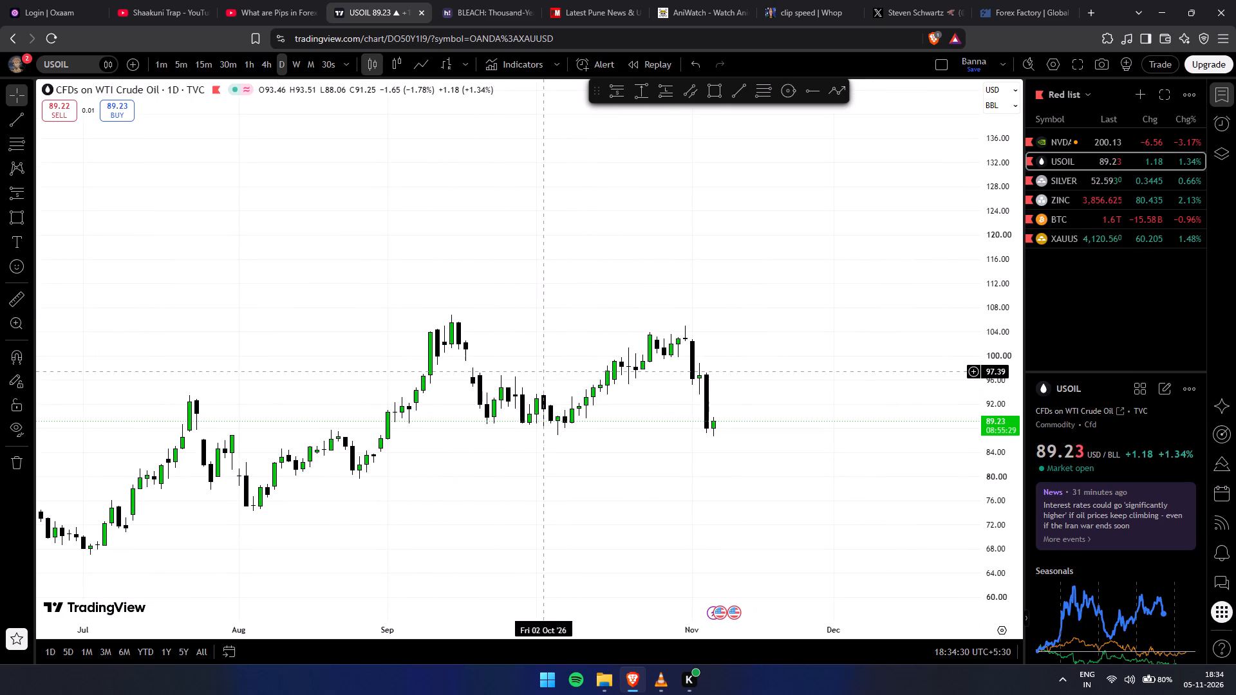
Switch USOIL to the 30-minute timeframe and examine the 4 November drop and the recovery on 5 November up close.
left_click(263, 67)
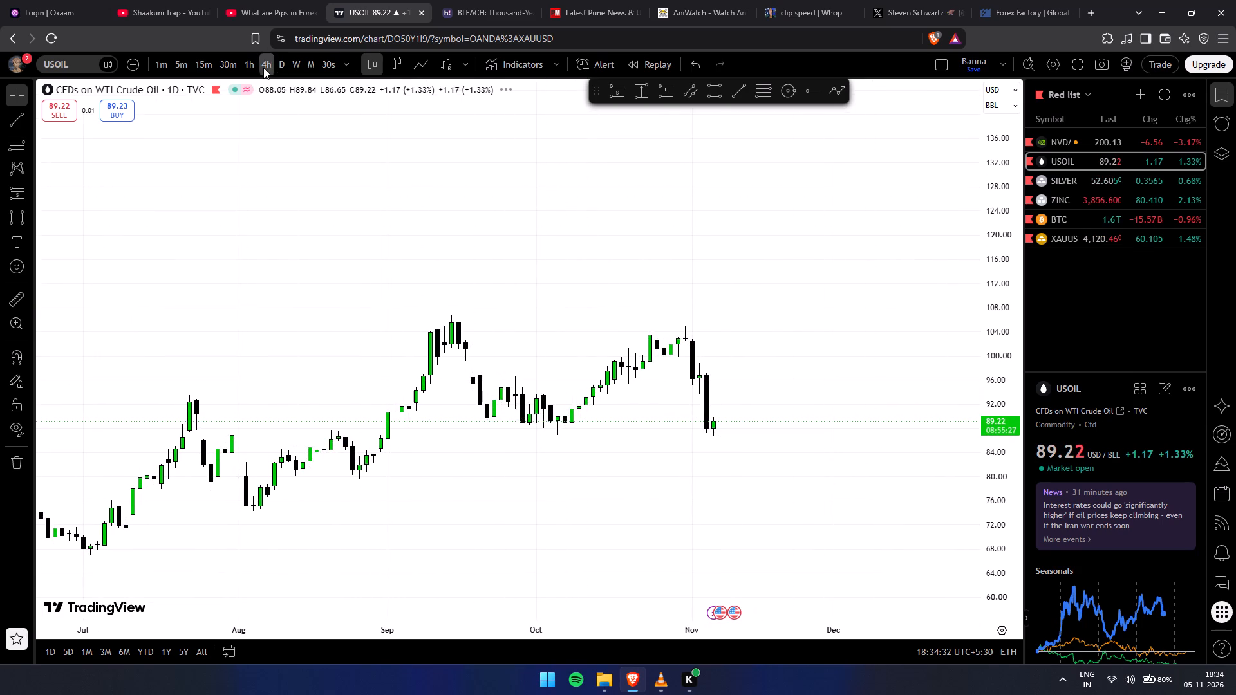
left_click(254, 59)
left_click(232, 62)
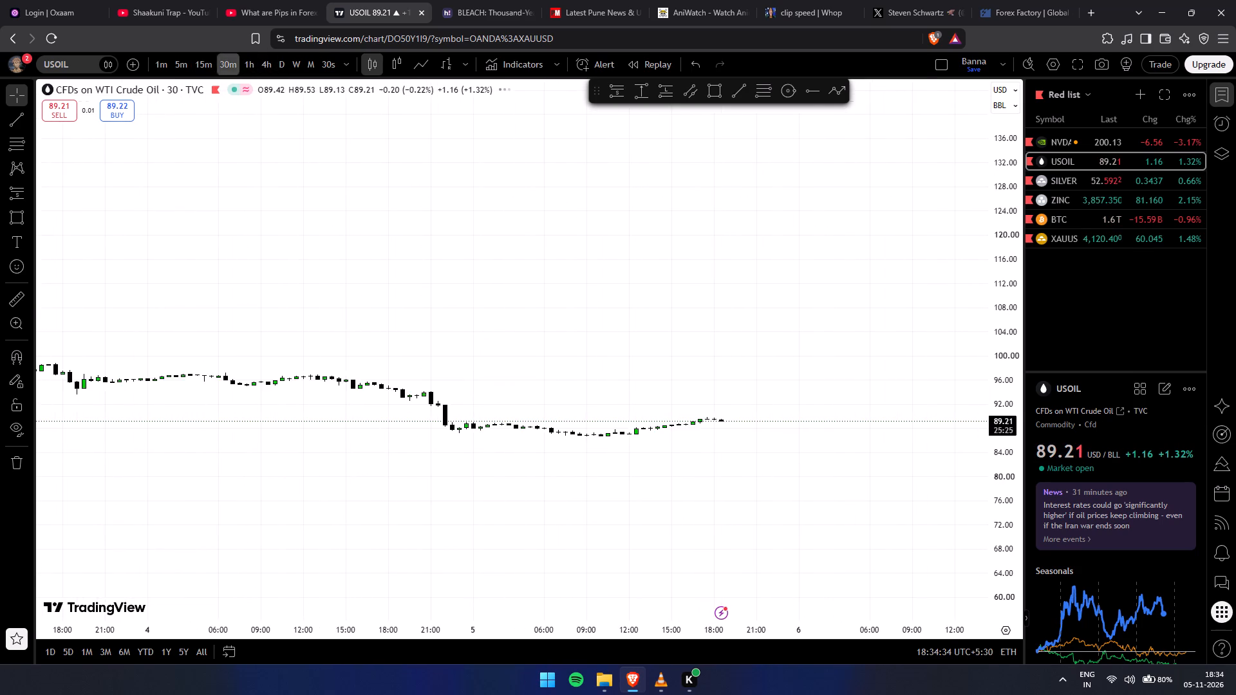
scroll(645, 259, "down", 18)
left_click_drag(727, 425, 230, 281)
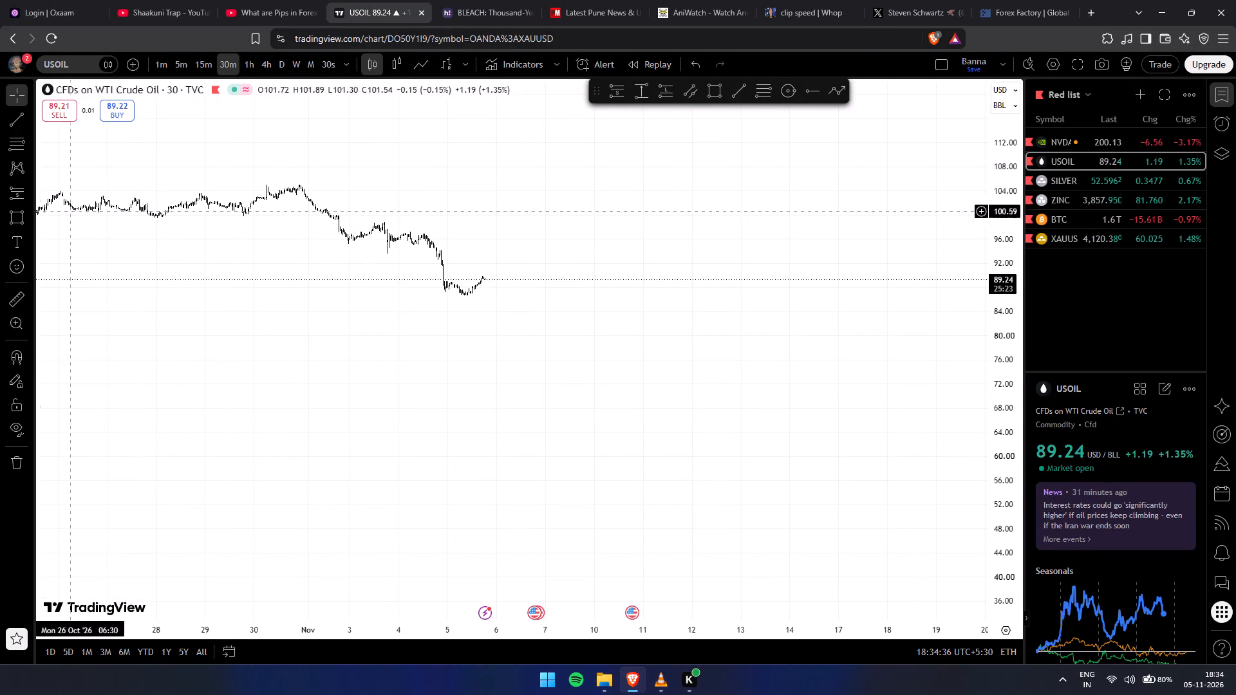
left_click(21, 322)
left_click_drag(439, 237, 514, 331)
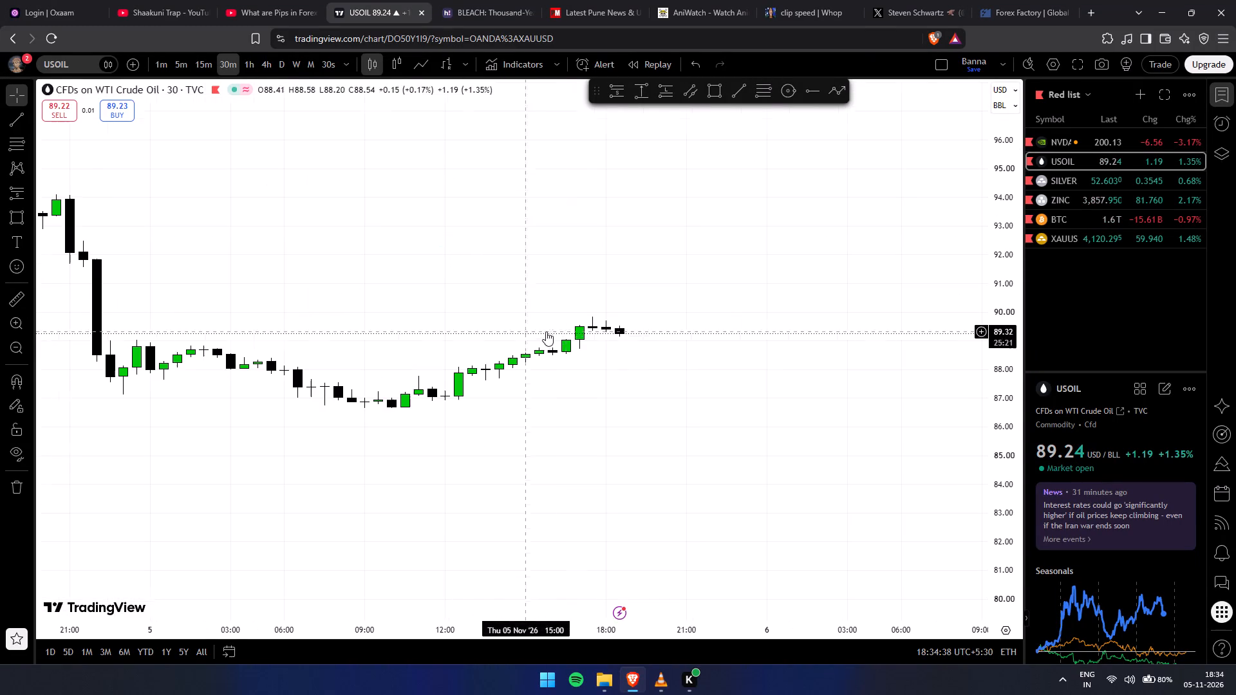
left_click_drag(620, 440, 897, 456)
scroll(878, 440, "down", 5)
left_click_drag(852, 445, 788, 535)
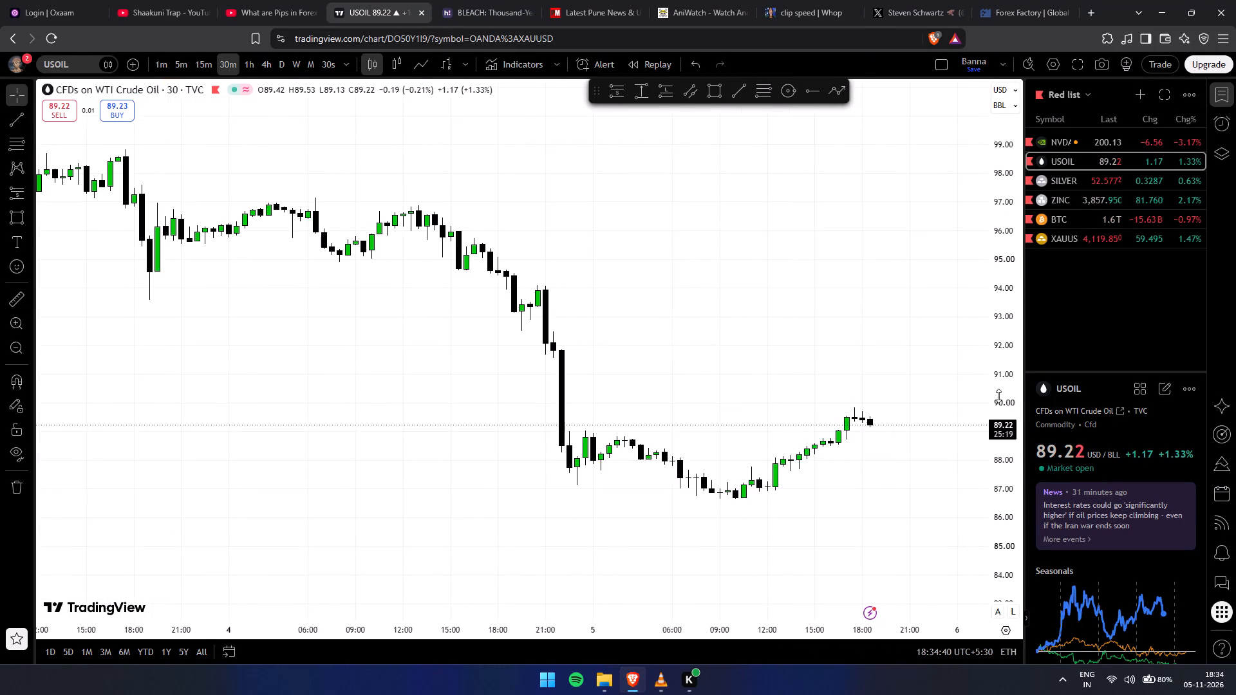
Examine USOIL's 30-minute candles around the 4 November drop, the 5 November low and the recovery up to the latest candle.
left_click_drag(998, 396, 1015, 87)
scroll(829, 470, "up", 6)
left_click_drag(809, 433, 820, 219)
scroll(605, 496, "down", 4)
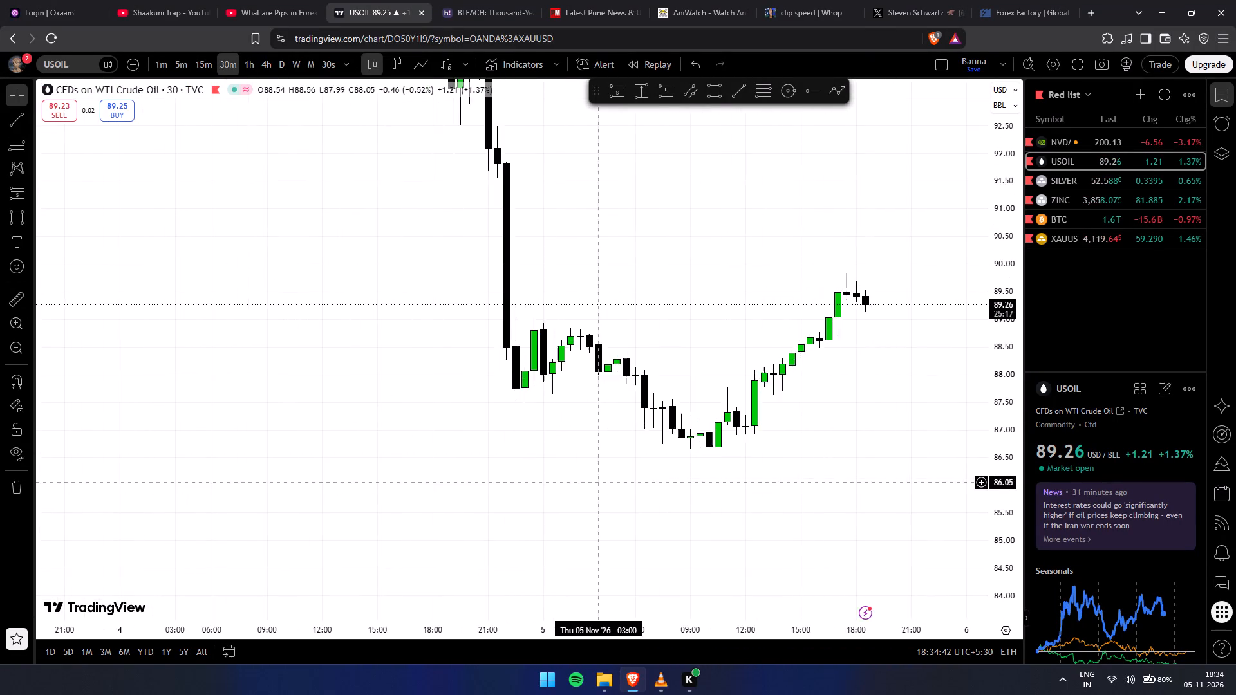
left_click_drag(608, 495, 618, 522)
left_click_drag(992, 268, 994, 515)
scroll(843, 483, "down", 7)
left_click_drag(779, 464, 528, 507)
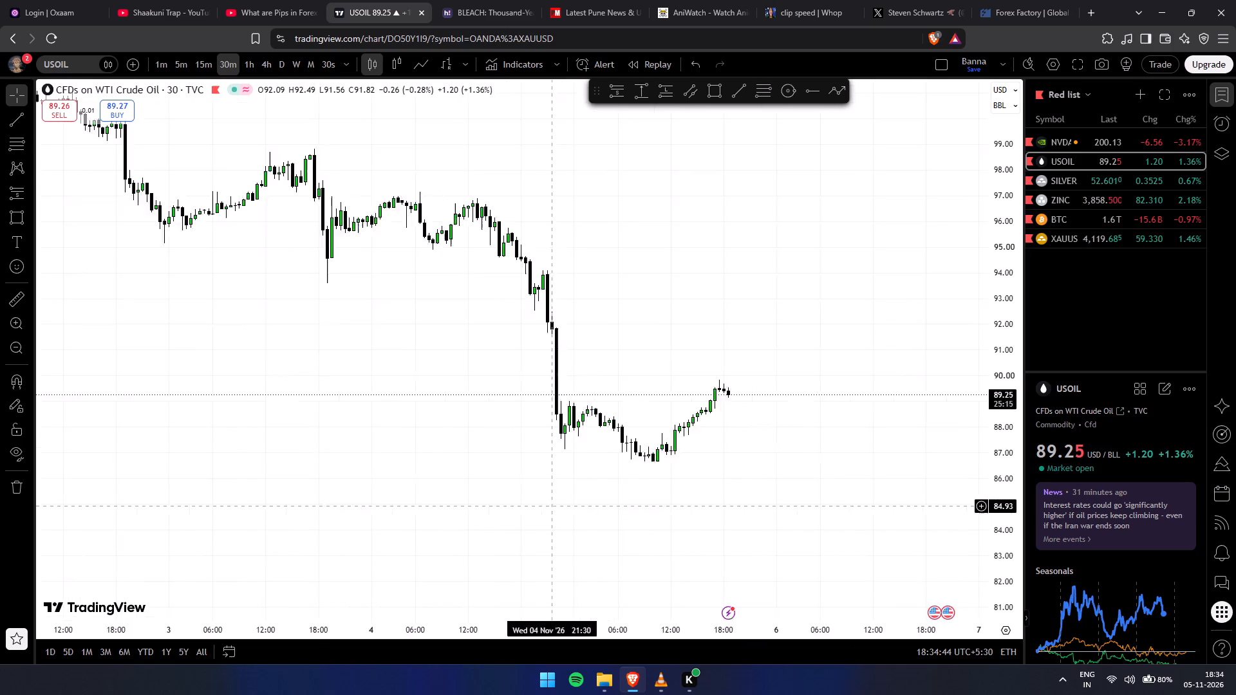
left_click_drag(528, 507, 456, 484)
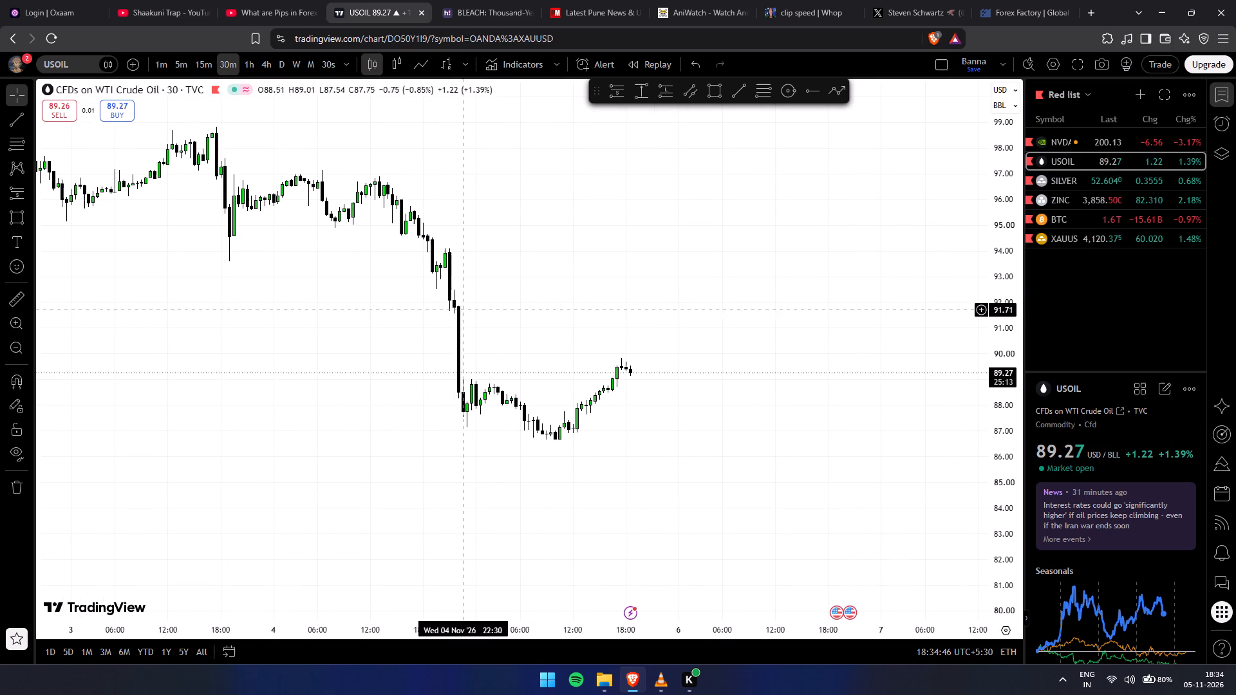
scroll(612, 415, "down", 2)
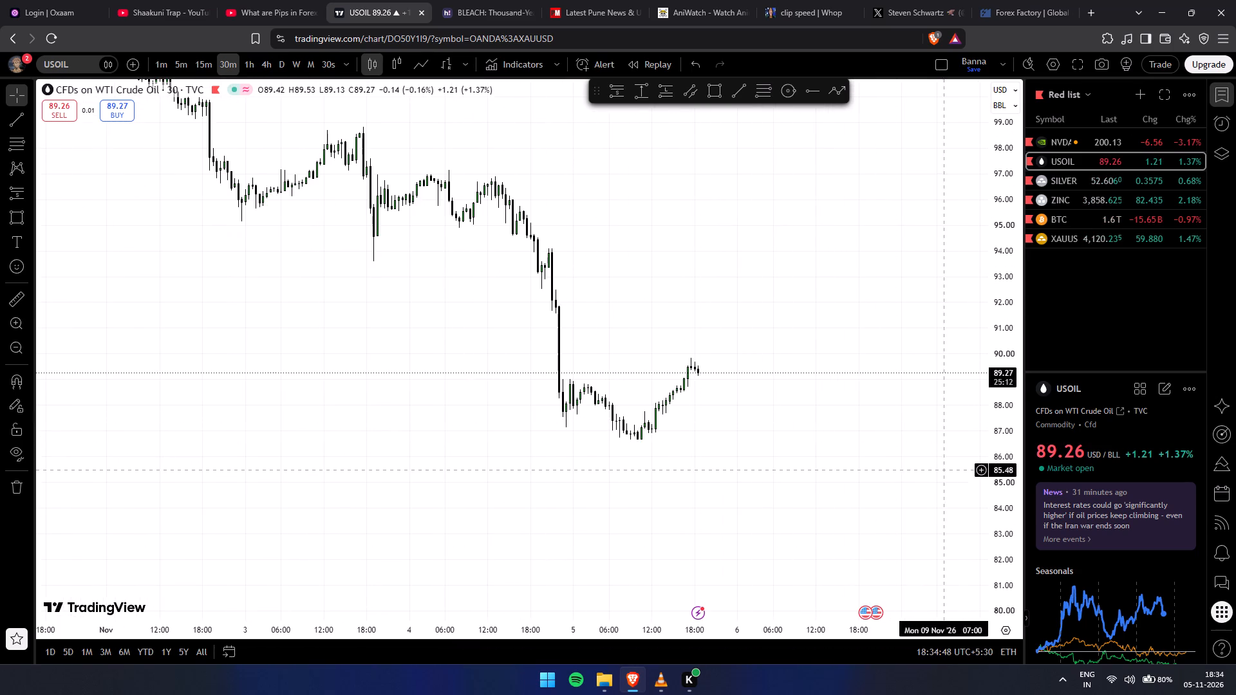
left_click_drag(1006, 481, 896, 59)
scroll(857, 378, "up", 4)
left_click_drag(736, 422, 804, 333)
left_click_drag(1002, 264, 937, 566)
Examine USOIL's wider 30-minute history from late October and compare it with the swings of 3 to 5 November.
scroll(732, 432, "down", 11)
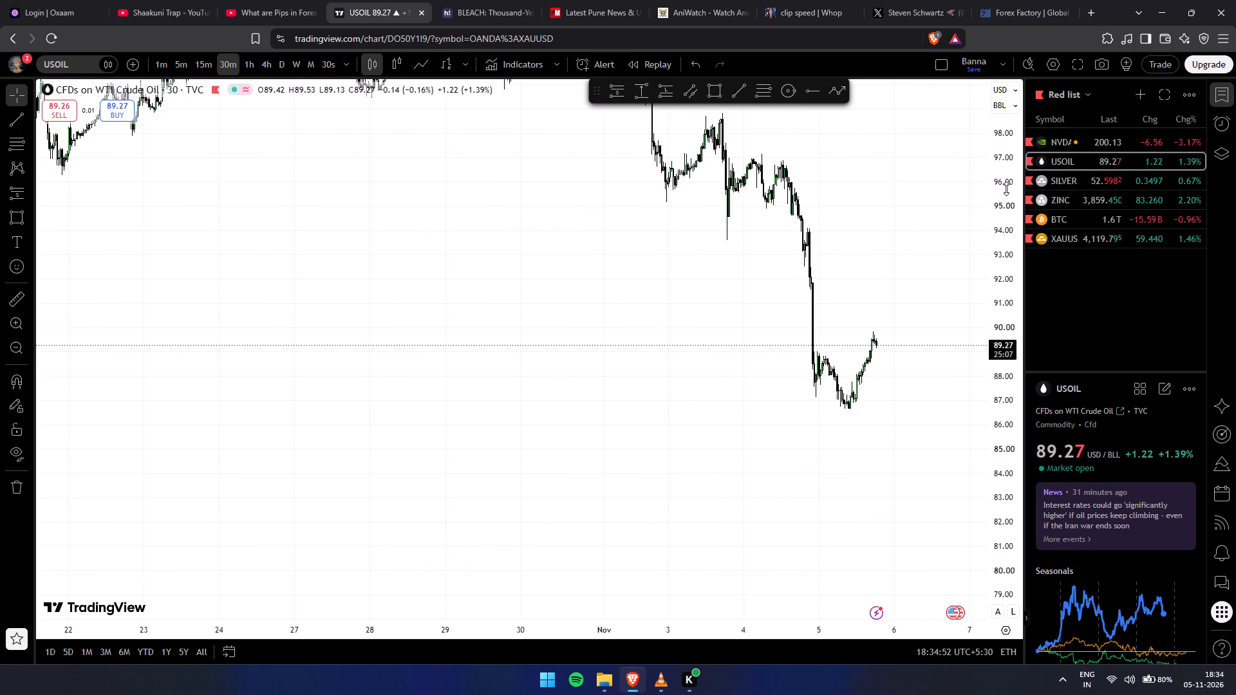
left_click_drag(1009, 190, 979, 463)
scroll(894, 438, "down", 4)
left_click_drag(846, 424, 647, 436)
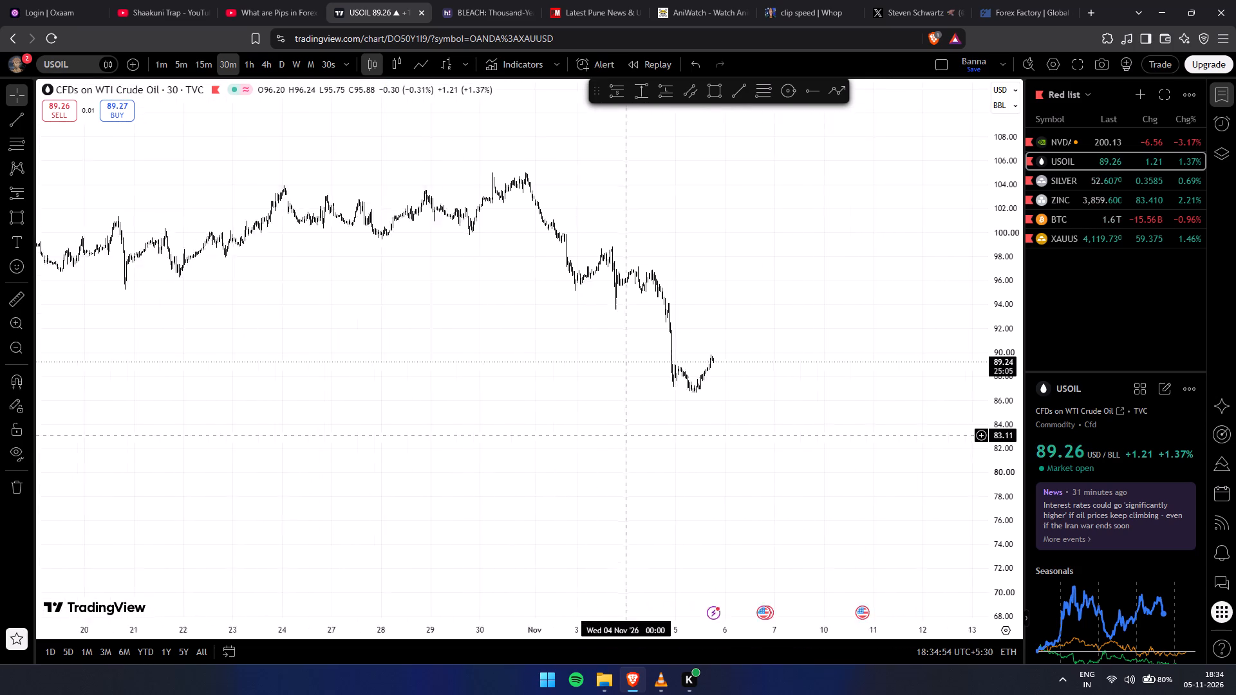
left_click_drag(647, 436, 678, 436)
left_click_drag(998, 515, 964, 248)
scroll(916, 427, "up", 7)
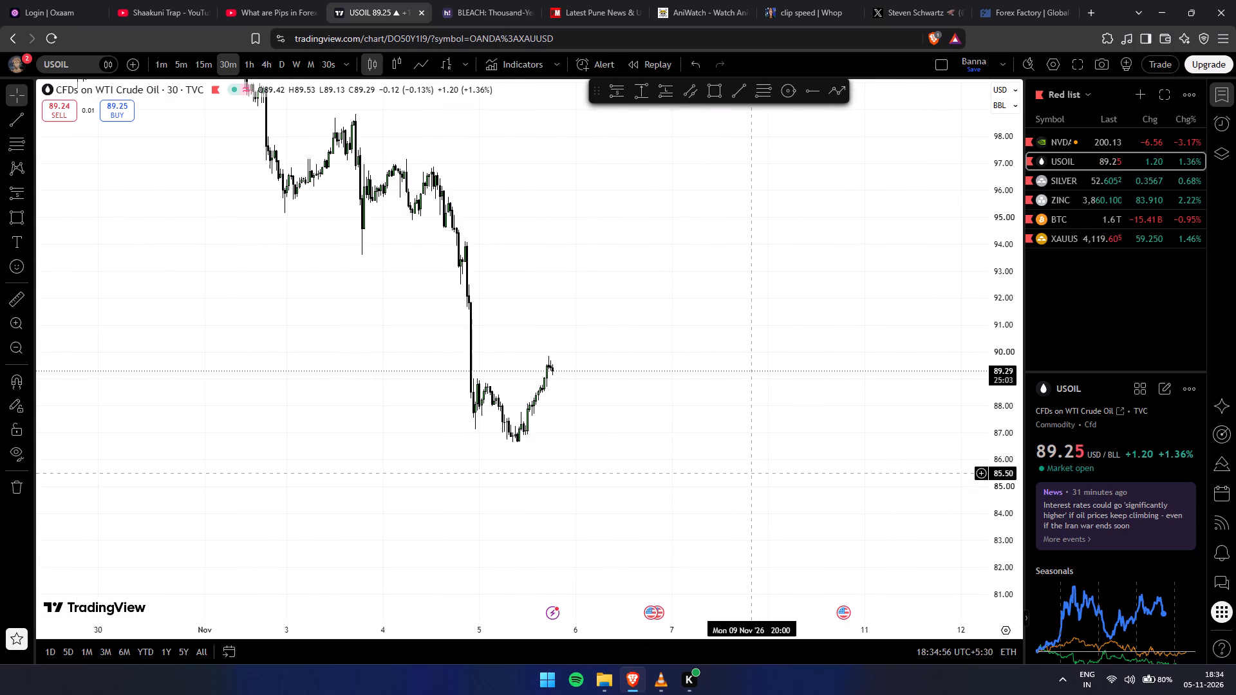
left_click_drag(743, 465, 895, 491)
left_click_drag(1013, 491, 1000, 291)
scroll(829, 474, "up", 6)
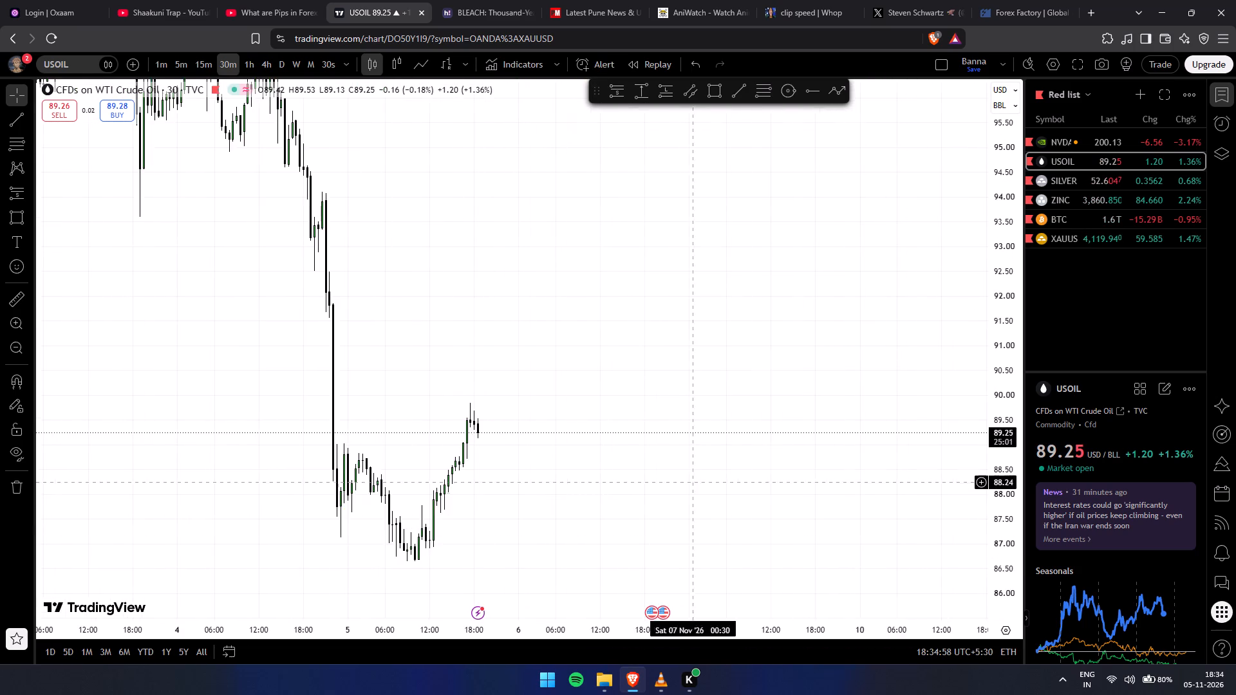
left_click_drag(689, 480, 897, 465)
left_click_drag(1011, 355, 966, 627)
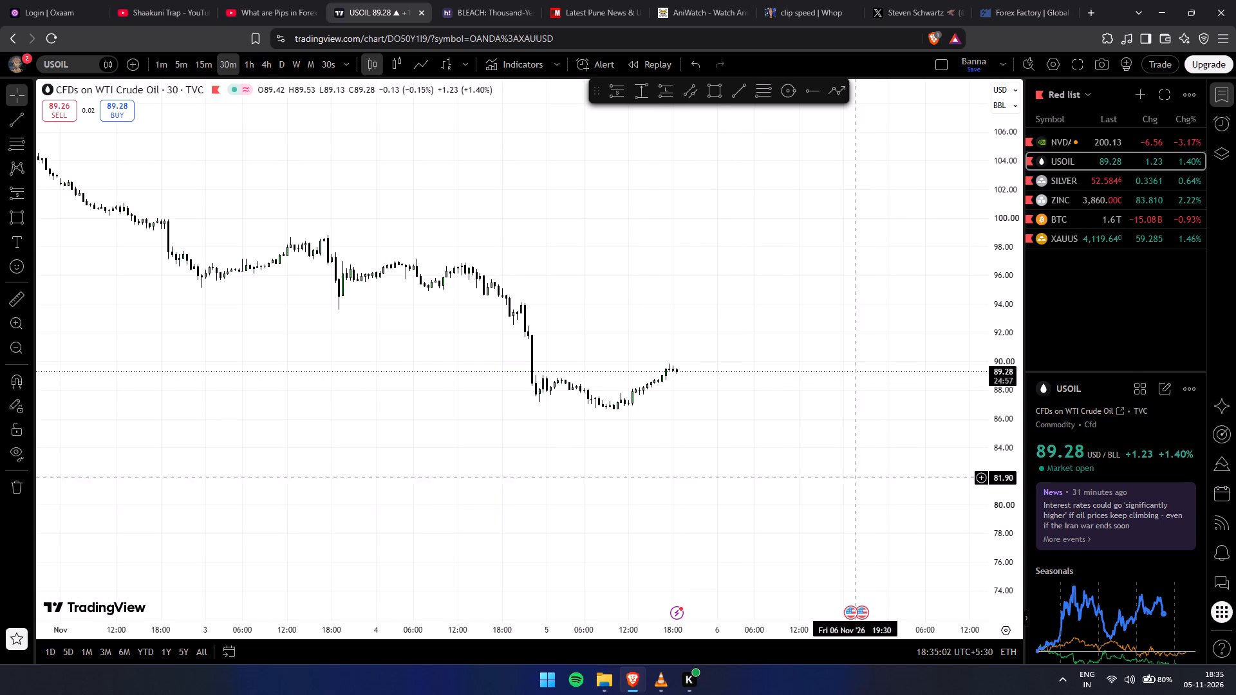
left_click_drag(990, 492, 964, 285)
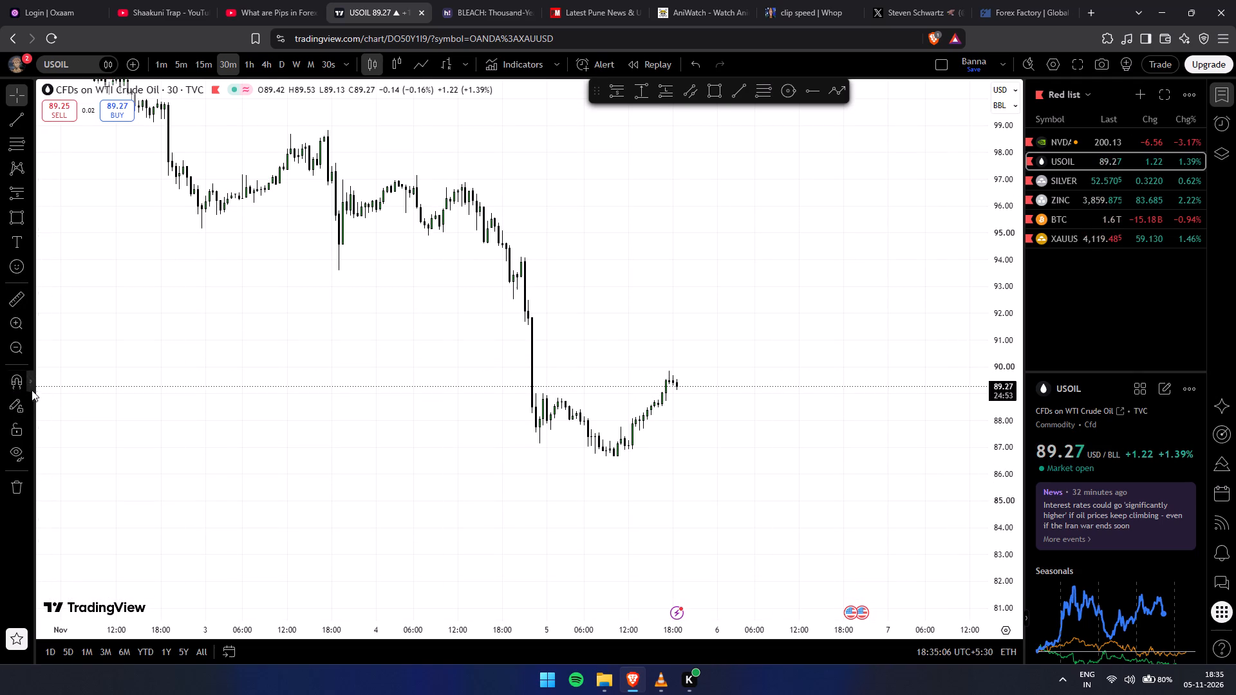
Draw a rectangle zone from about 94.09 to 93.27, starting at the 20:30 candle on 4 November and extending past the latest candle.
left_click(12, 325)
left_click_drag(591, 373, 740, 449)
left_click_drag(638, 389, 782, 528)
scroll(784, 528, "down", 3)
left_click_drag(778, 504, 775, 511)
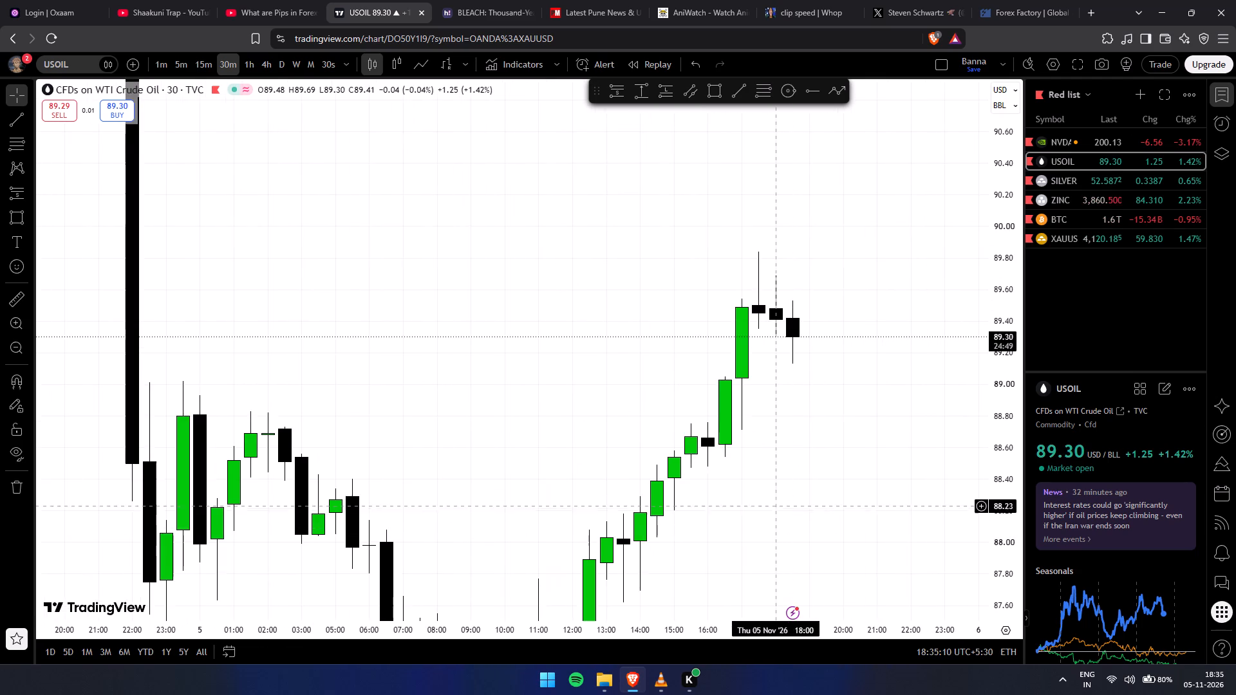
left_click_drag(775, 511, 771, 526)
left_click_drag(995, 366, 925, 595)
scroll(823, 515, "down", 4)
left_click_drag(805, 501, 777, 601)
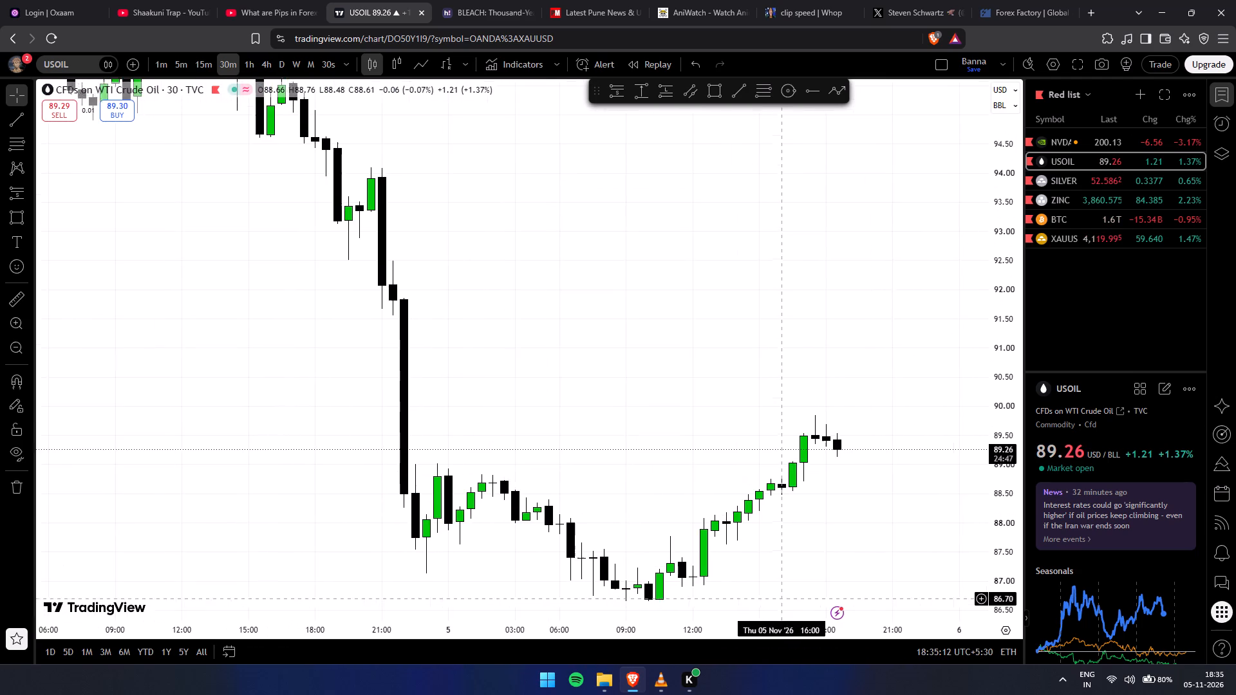
left_click_drag(777, 601, 770, 608)
left_click(718, 93)
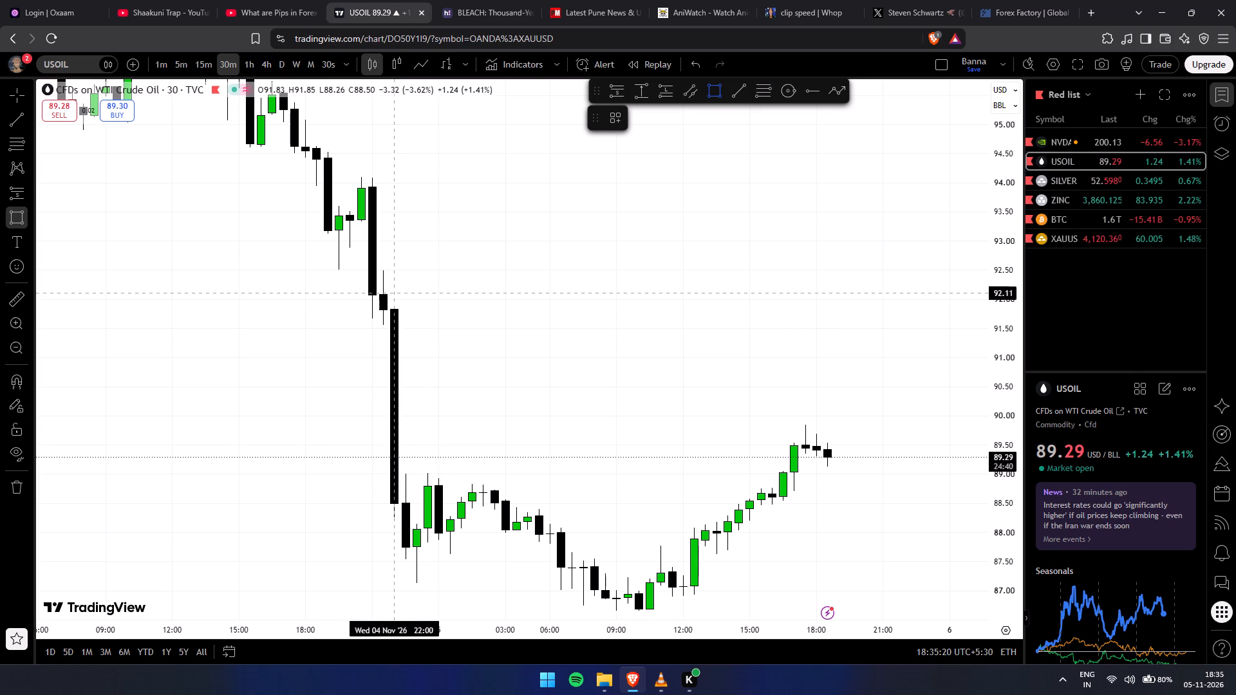
left_click(360, 177)
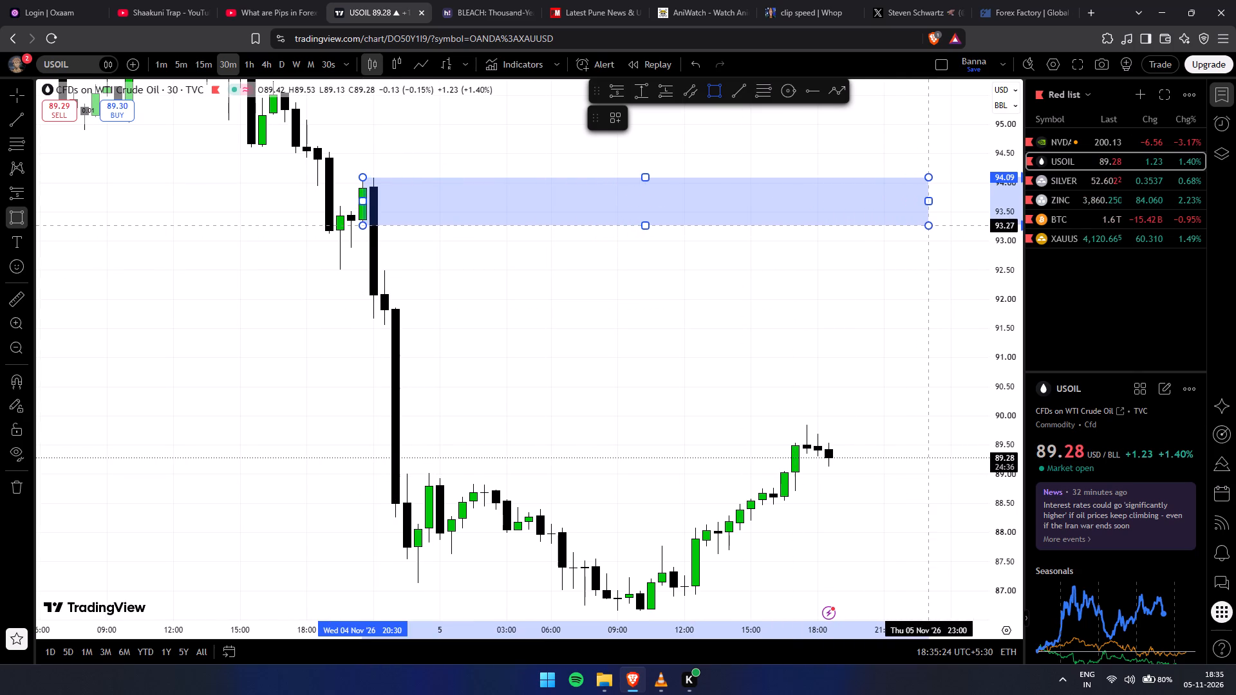
left_click(932, 225)
left_click(860, 402)
Place a long position with its entry at about 89.04 on the 17:00 candle of 5 November.
left_click_drag(882, 453, 821, 511)
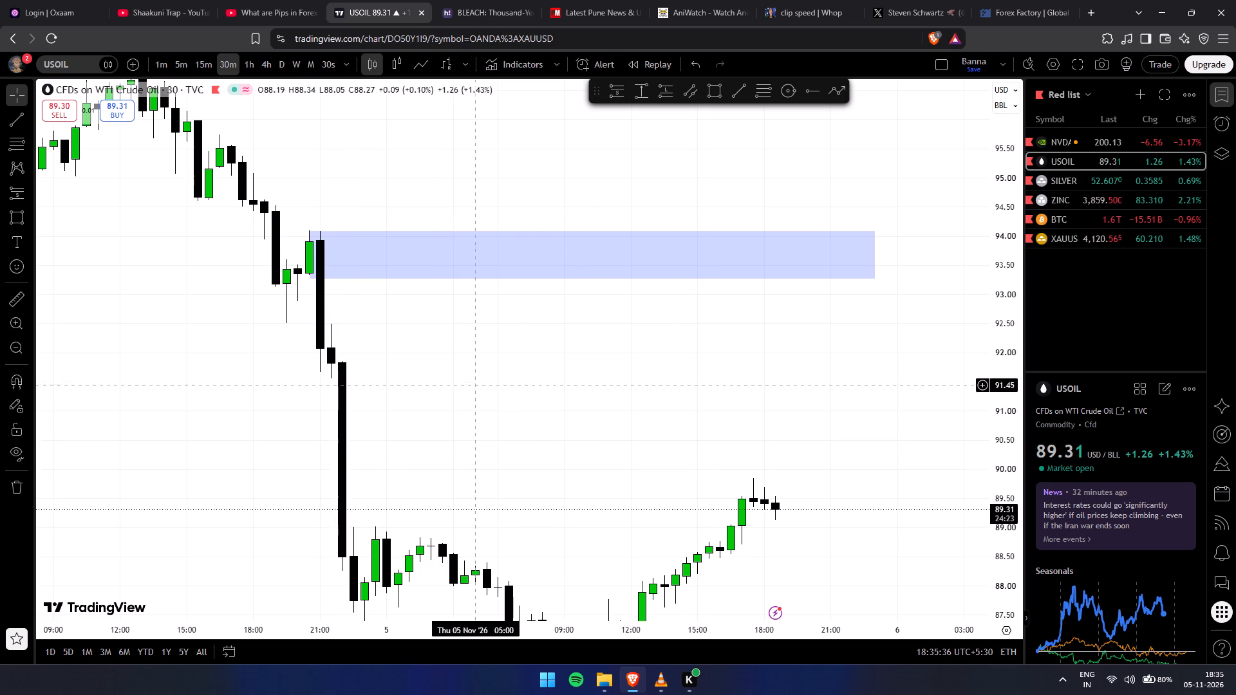
scroll(851, 496, "down", 1)
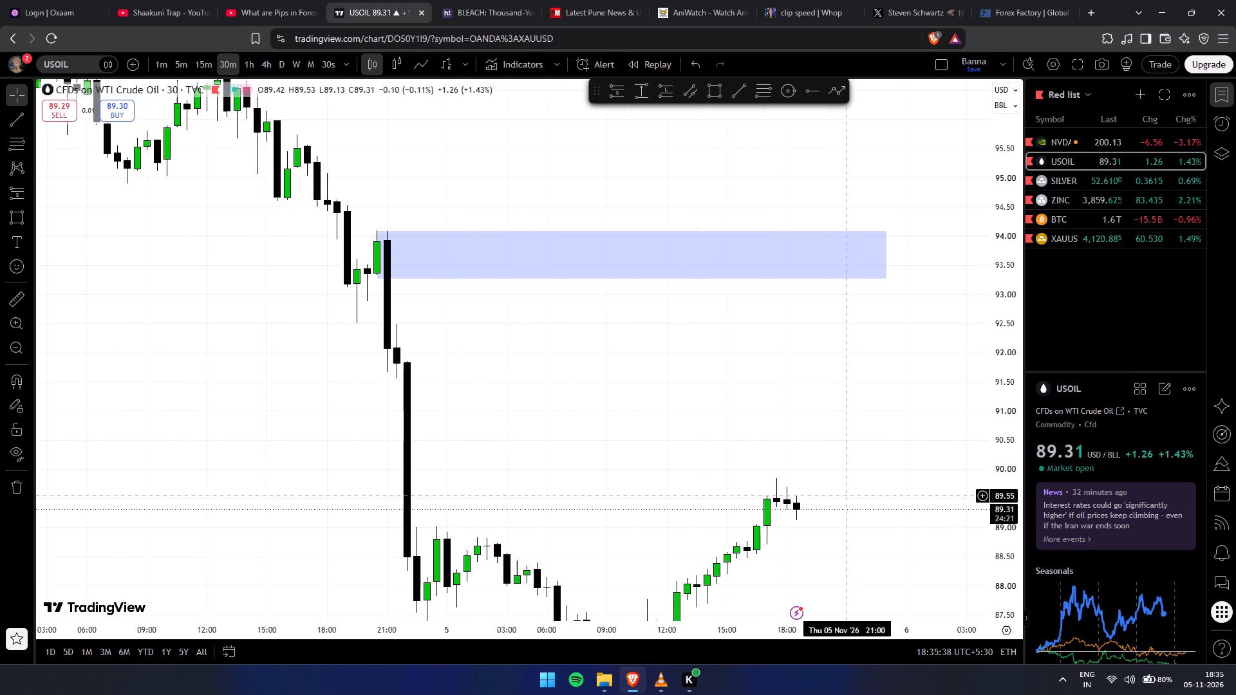
left_click_drag(860, 553, 782, 453)
scroll(888, 433, "down", 3)
left_click_drag(888, 433, 842, 505)
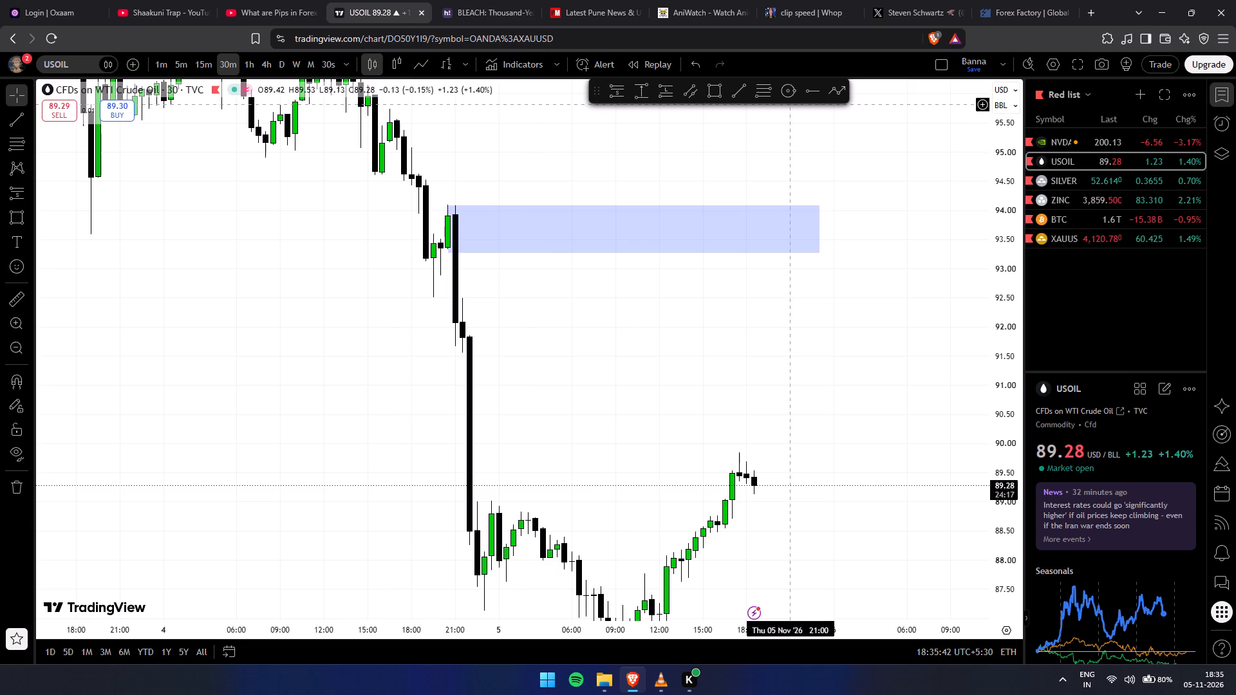
left_click(673, 93)
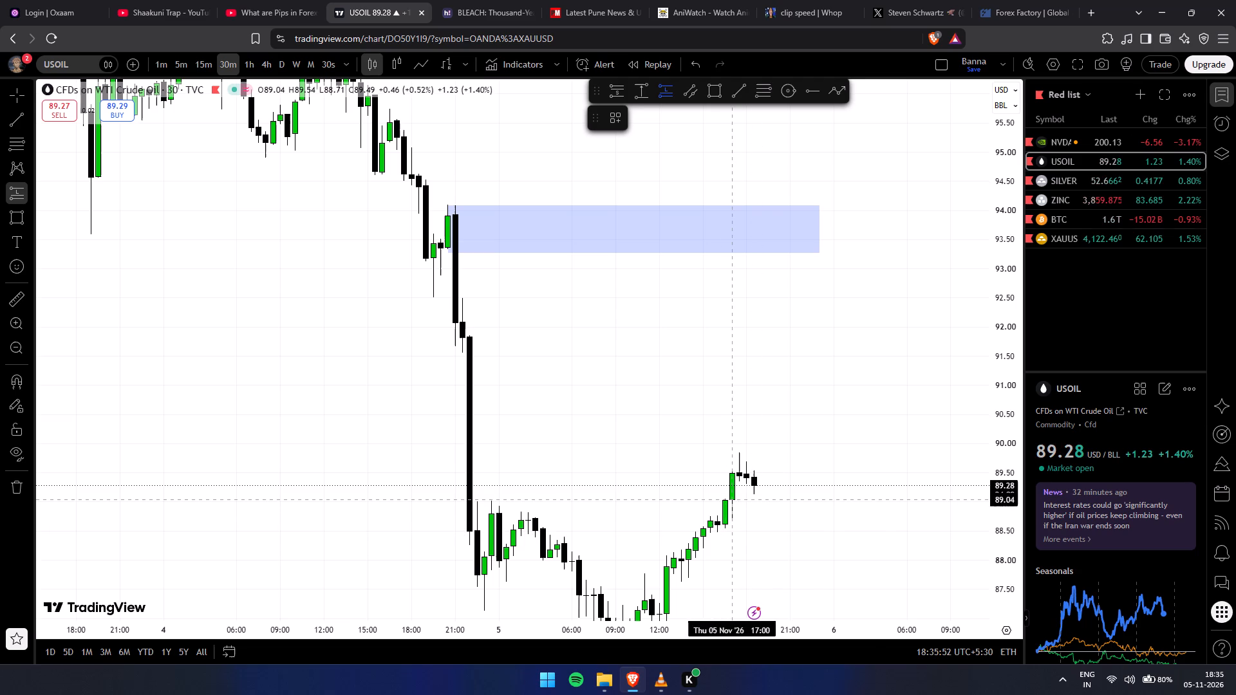
left_click(729, 499)
Adjust the long position to start at 16:00 on 5 November, with entry at about 89.12 and stop at about 88.30.
left_click_drag(913, 471, 892, 272)
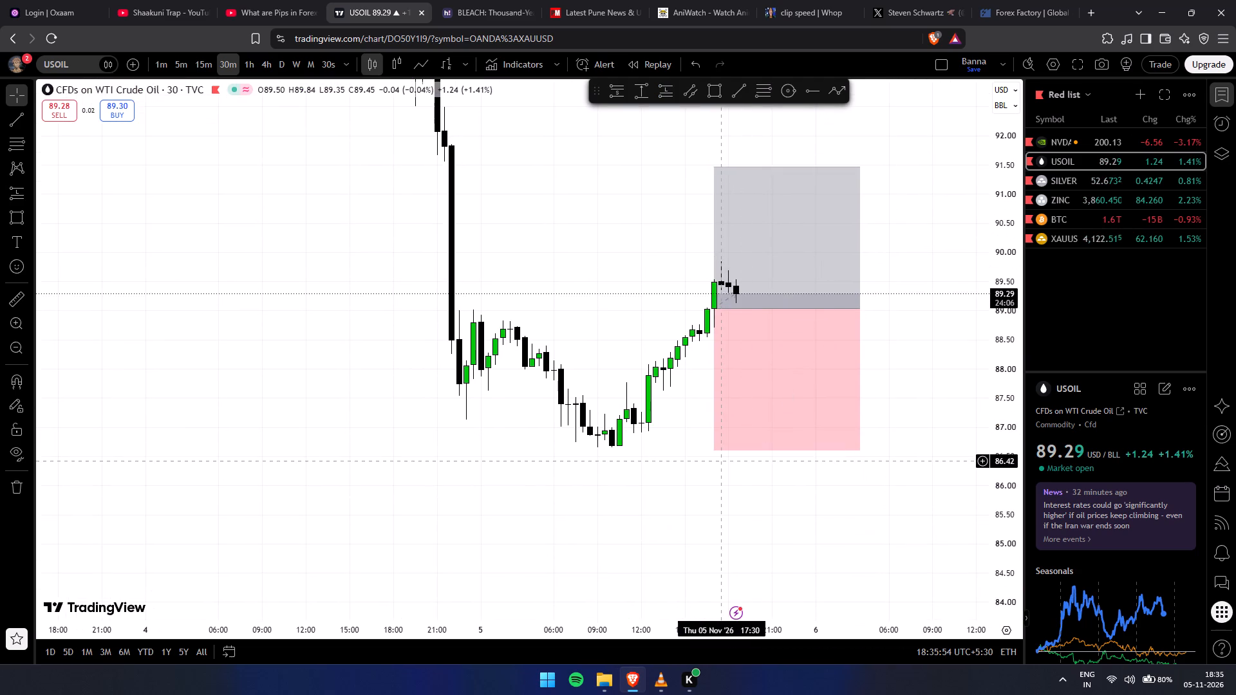
left_click_drag(718, 446, 726, 355)
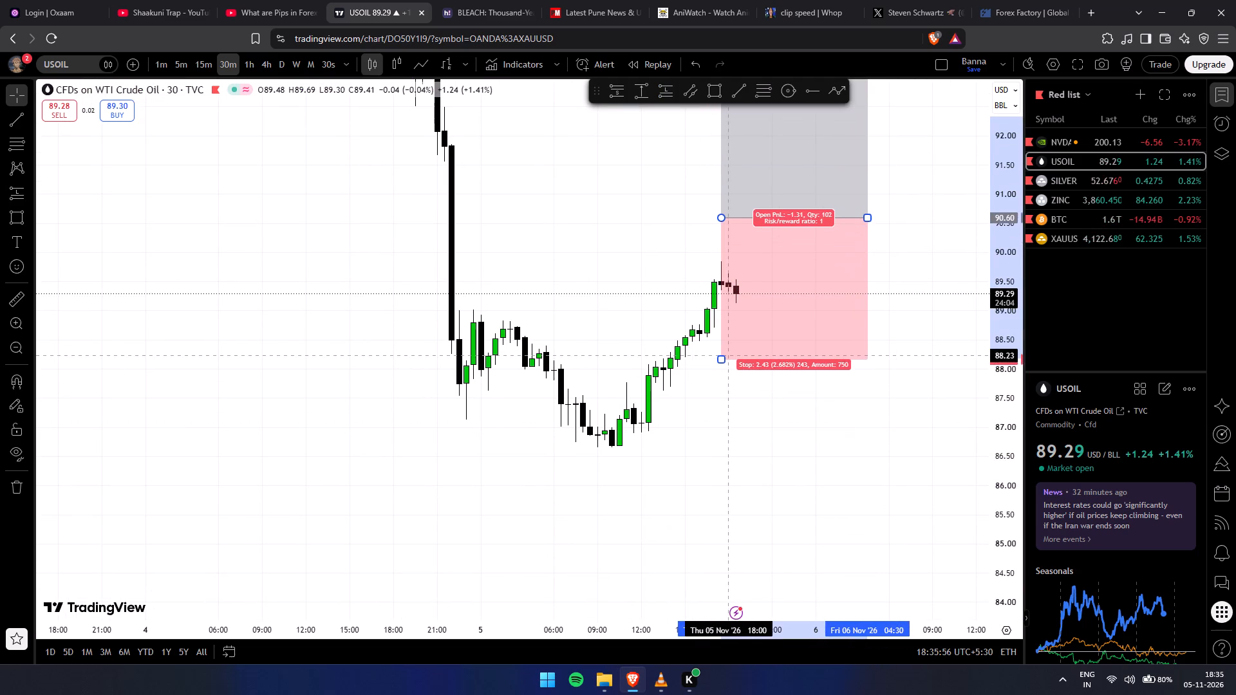
left_click_drag(726, 355, 707, 344)
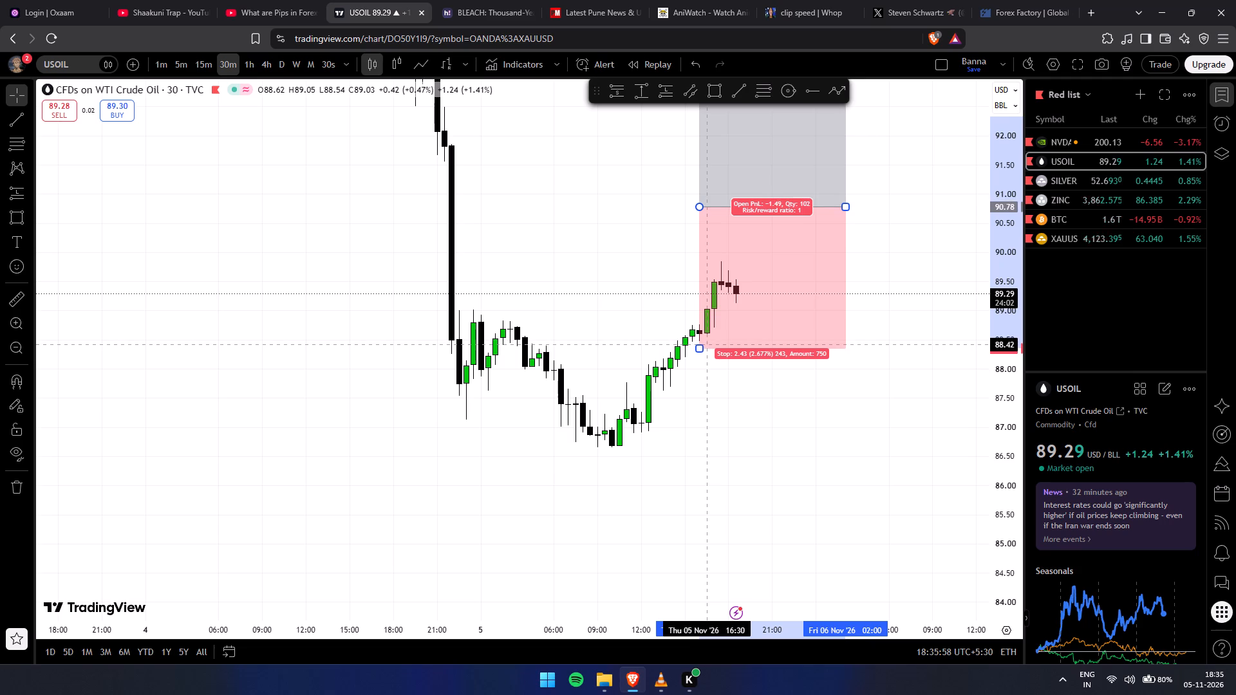
left_click_drag(707, 344, 707, 347)
left_click_drag(728, 435, 728, 479)
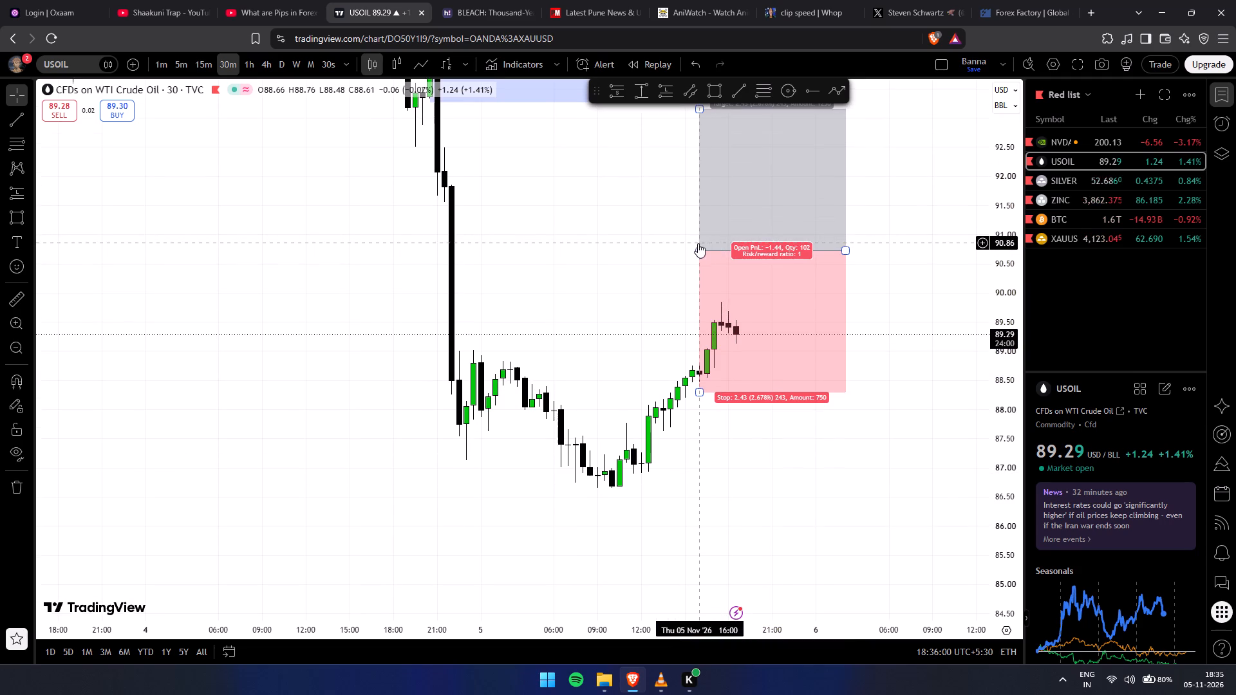
left_click_drag(697, 248, 697, 311)
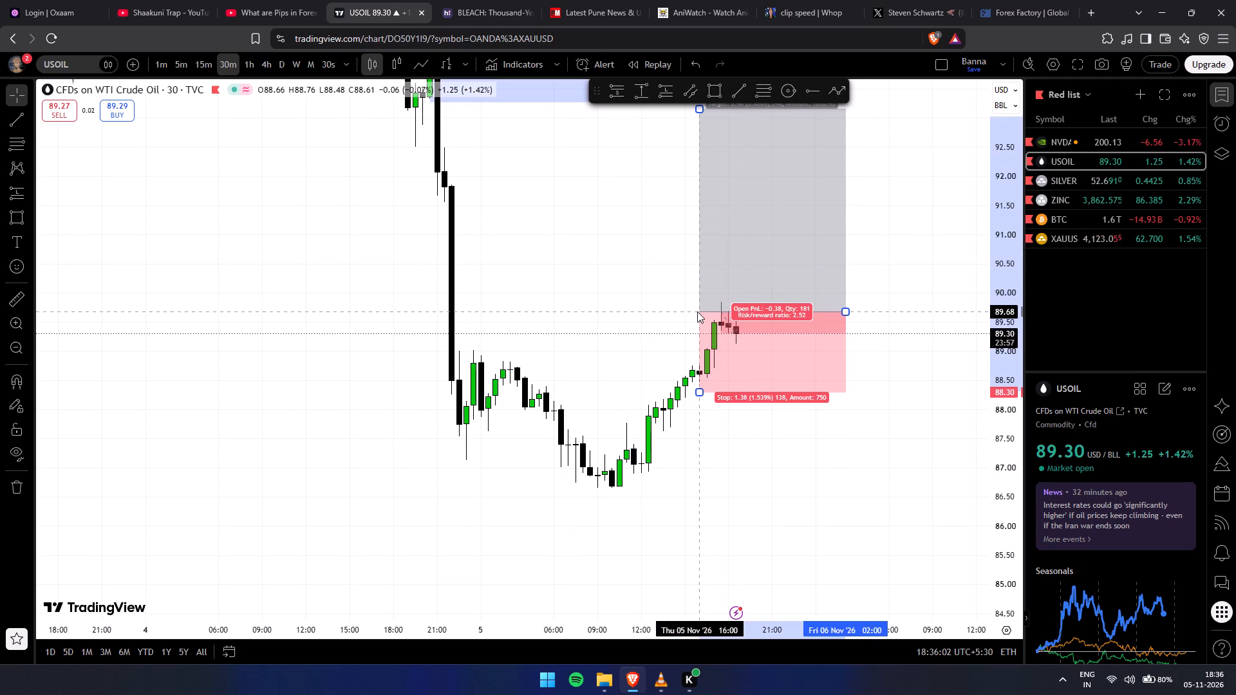
left_click_drag(697, 311, 709, 301)
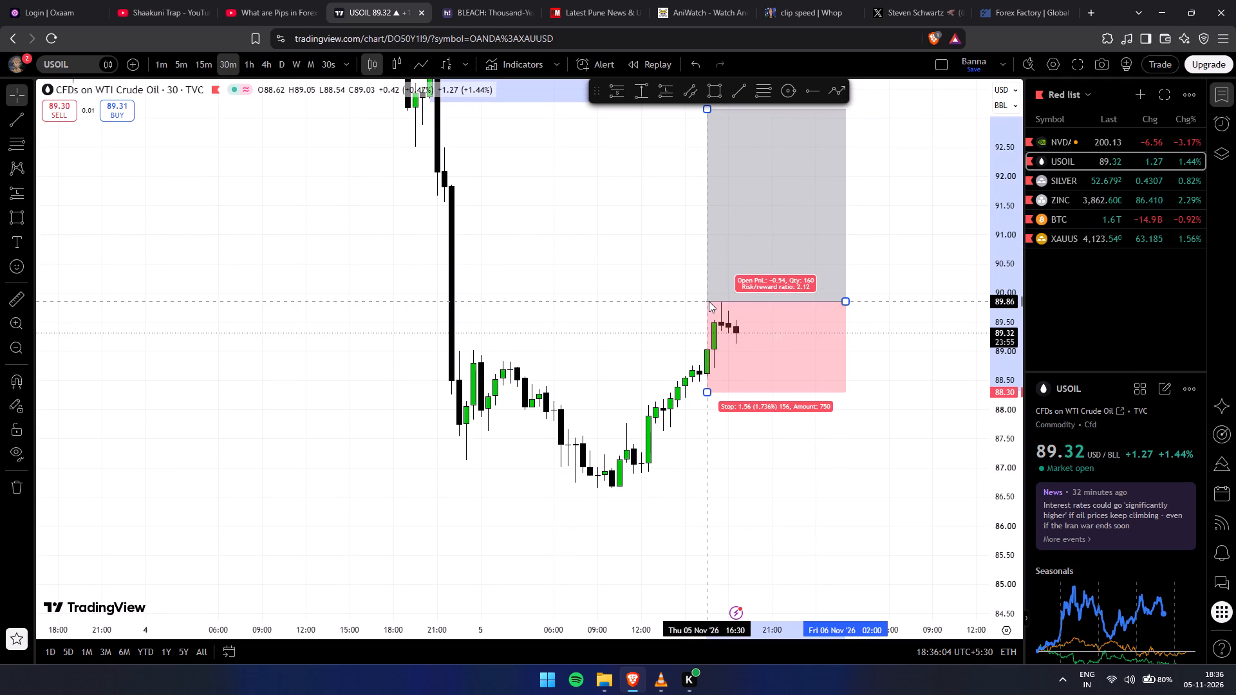
left_click_drag(709, 301, 692, 342)
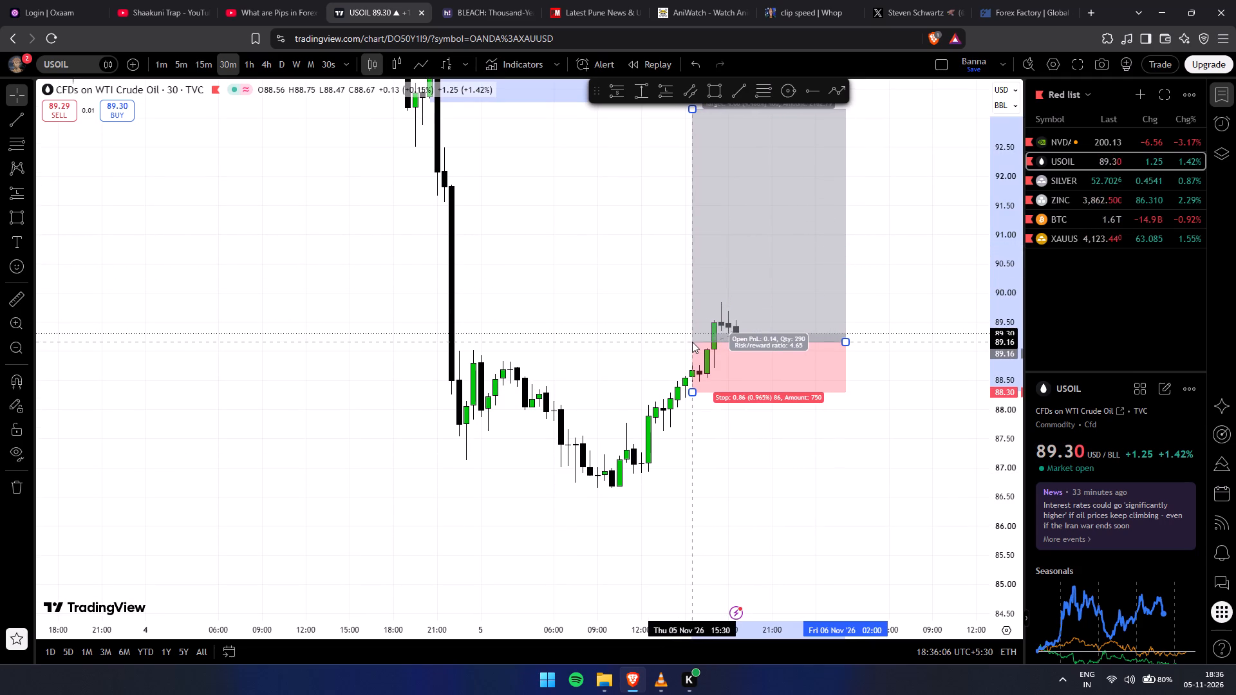
left_click_drag(692, 342, 699, 344)
left_click(797, 519)
Raise the long position's target to about 94.07, level with the top of the rectangle zone.
left_click_drag(796, 512, 767, 631)
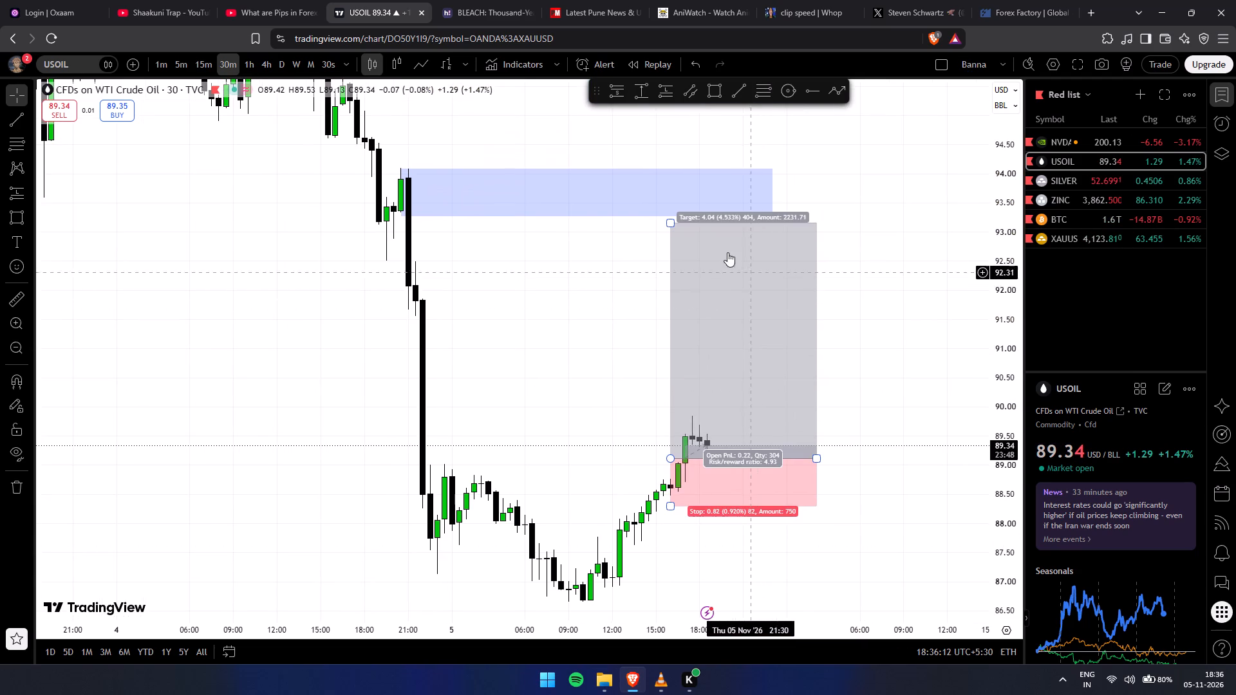
left_click_drag(671, 219, 686, 169)
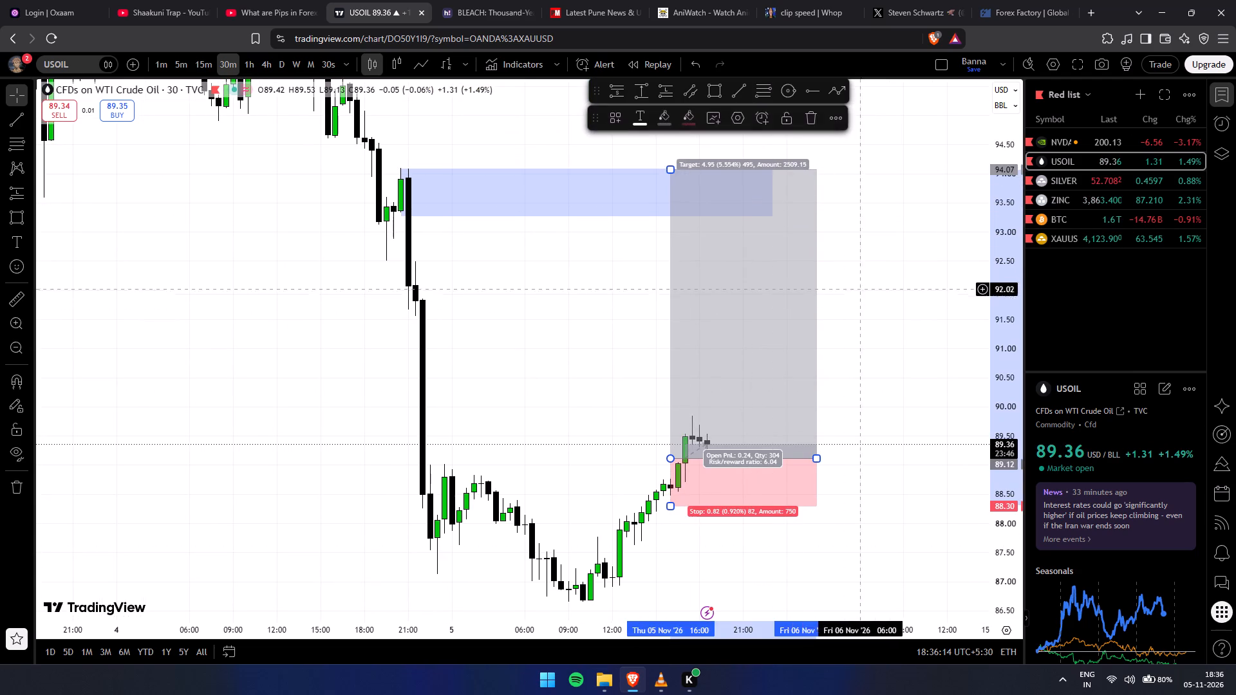
left_click(909, 308)
Examine the long position and rectangle zone against USOIL's 30-minute price swings since the start of November.
scroll(867, 420, "up", 5)
left_click_drag(819, 416, 852, 385)
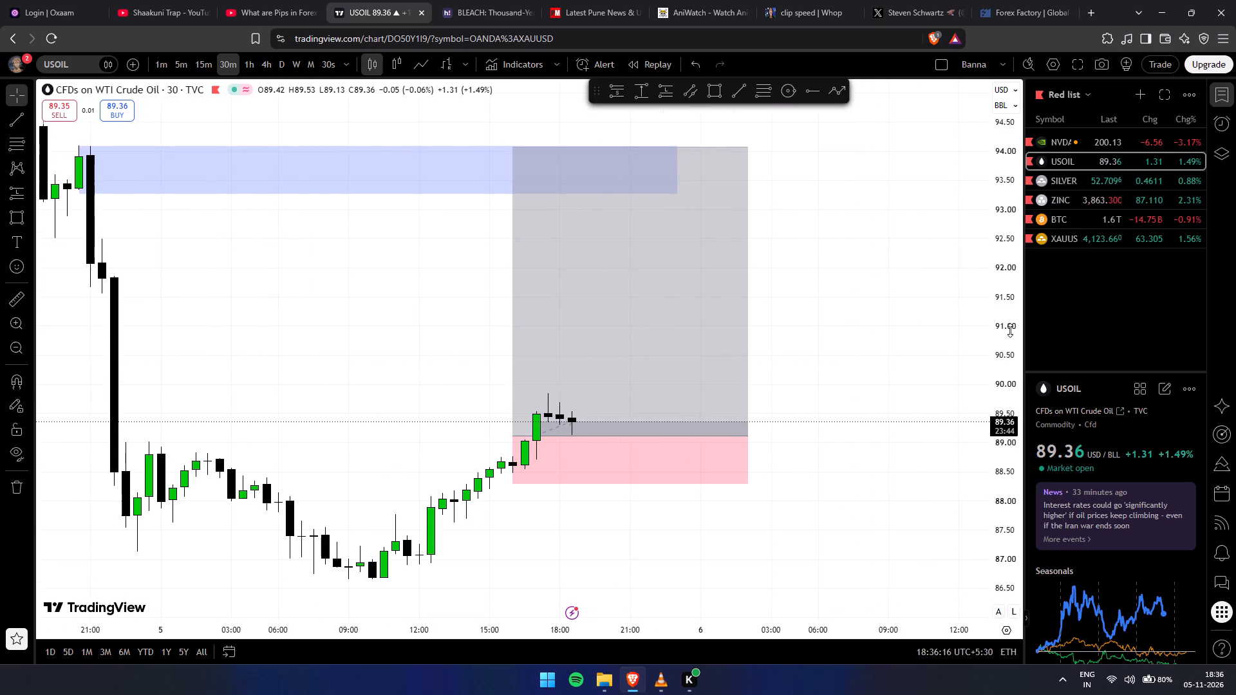
left_click_drag(1009, 326, 1015, 481)
scroll(814, 515, "down", 4)
left_click(823, 524)
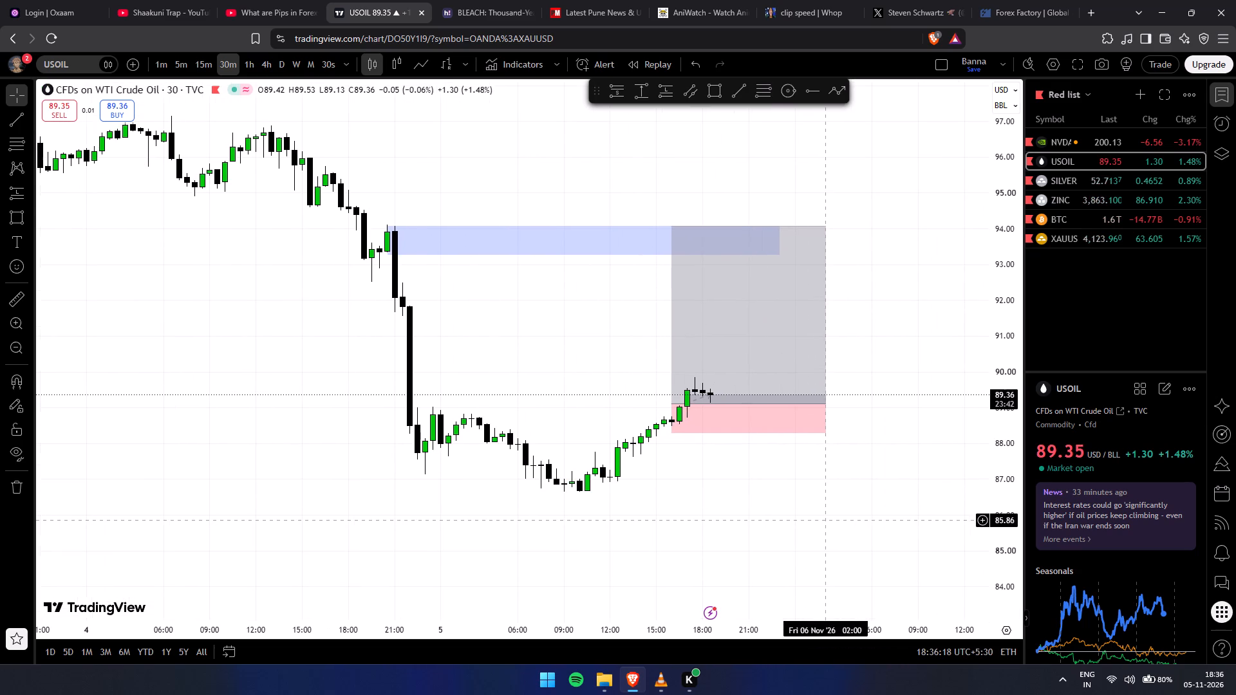
left_click_drag(59, 306, 298, 329)
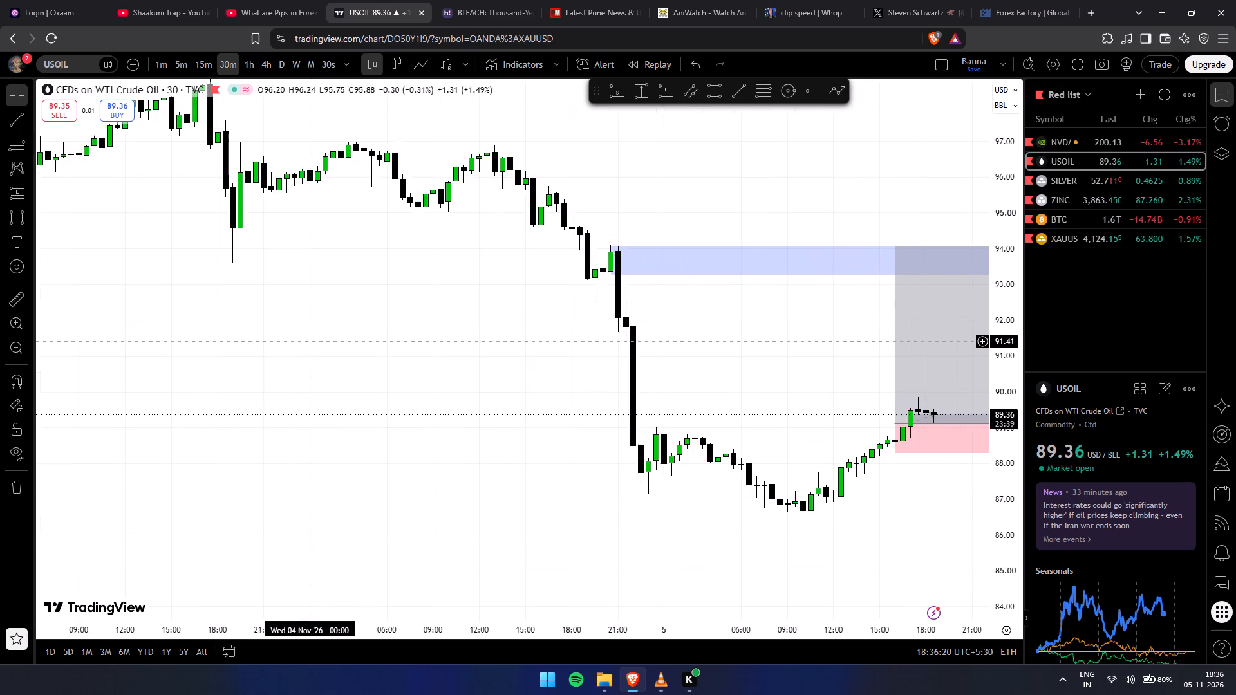
scroll(310, 341, "down", 1)
left_click_drag(399, 364, 268, 396)
left_click_drag(1017, 214, 996, 412)
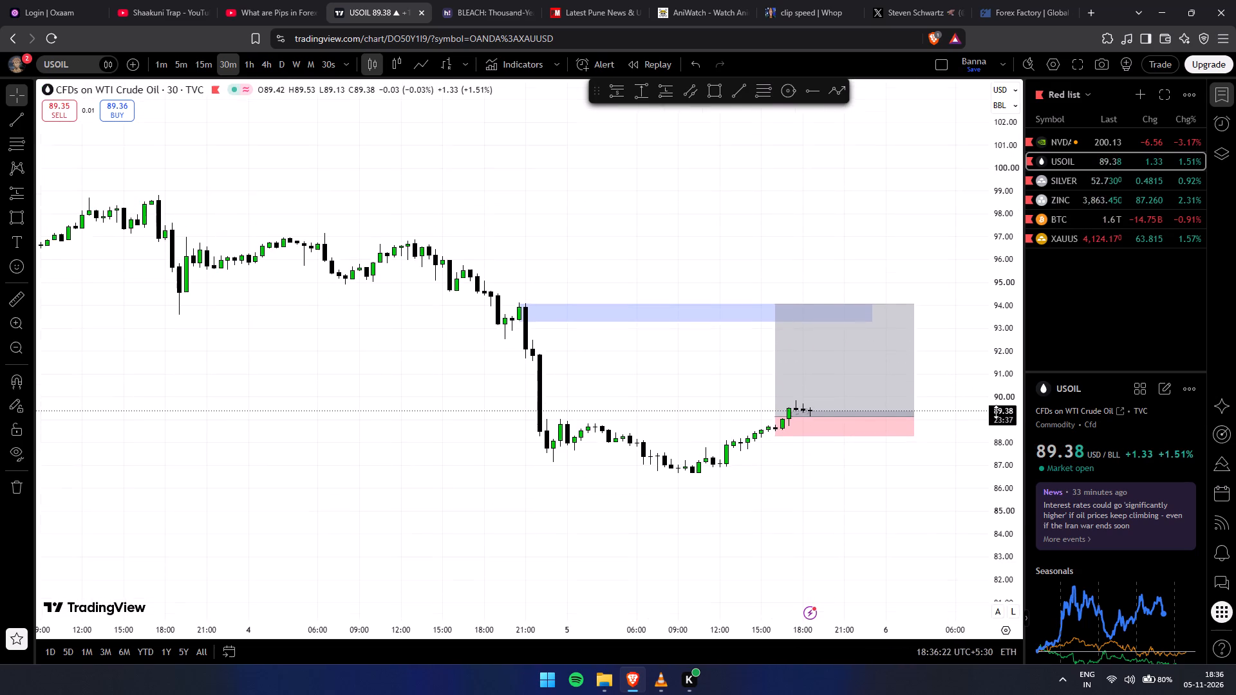
left_click_drag(996, 412, 993, 422)
scroll(926, 506, "down", 5)
left_click_drag(876, 562, 785, 573)
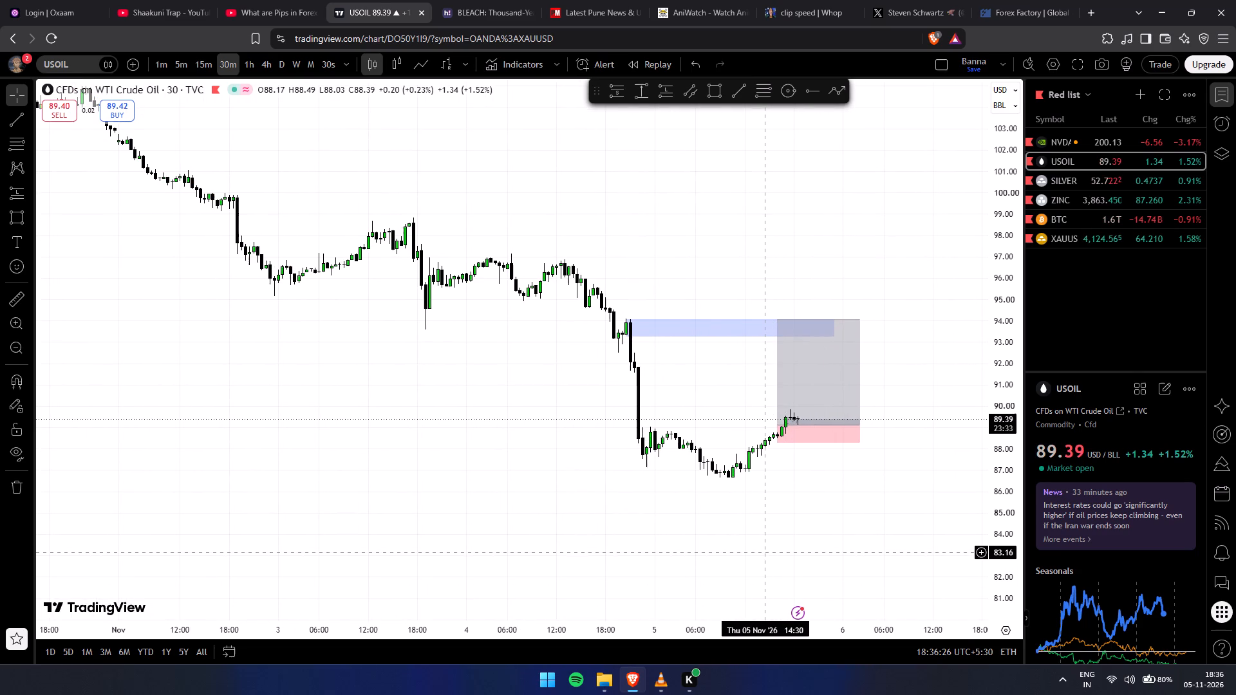
left_click_drag(726, 544, 676, 543)
left_click_drag(709, 549, 685, 537)
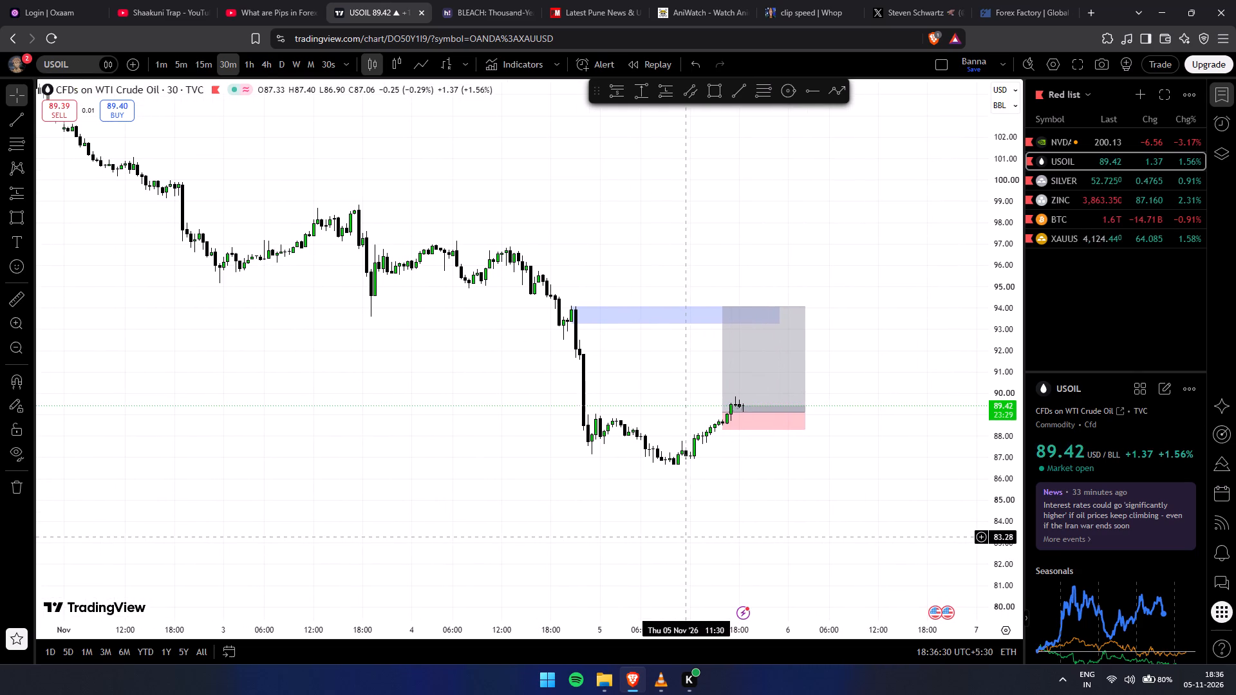
left_click_drag(229, 381, 293, 376)
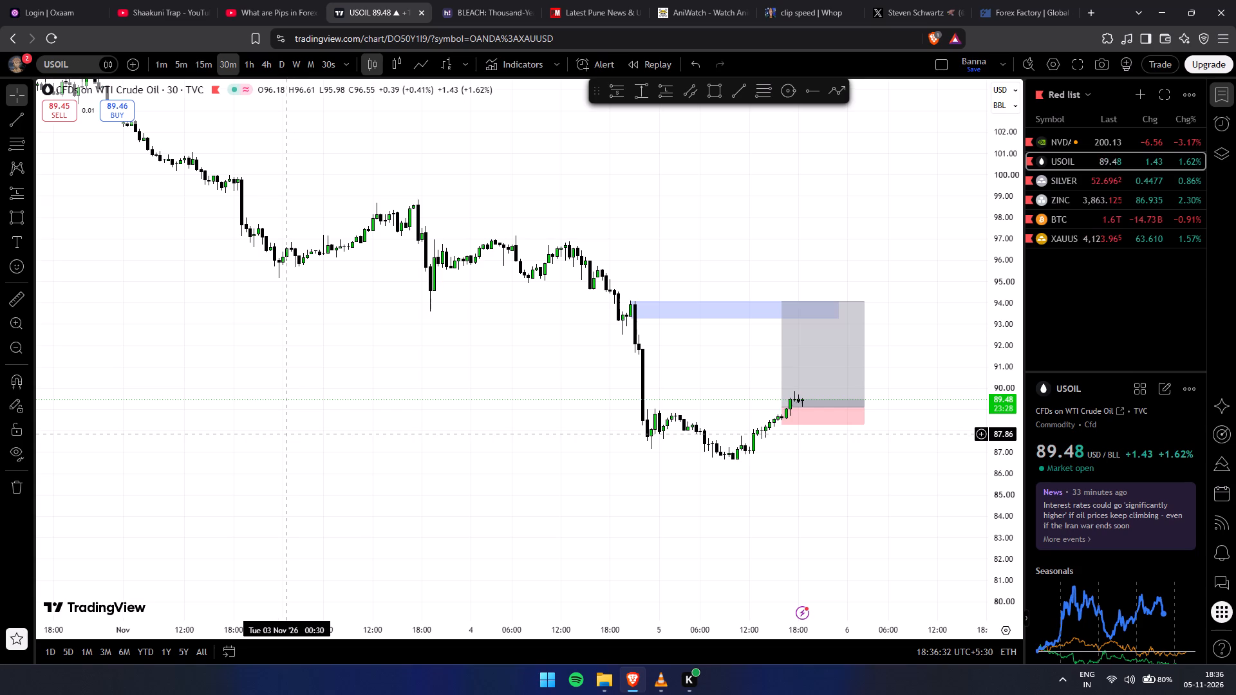
left_click_drag(288, 434, 356, 438)
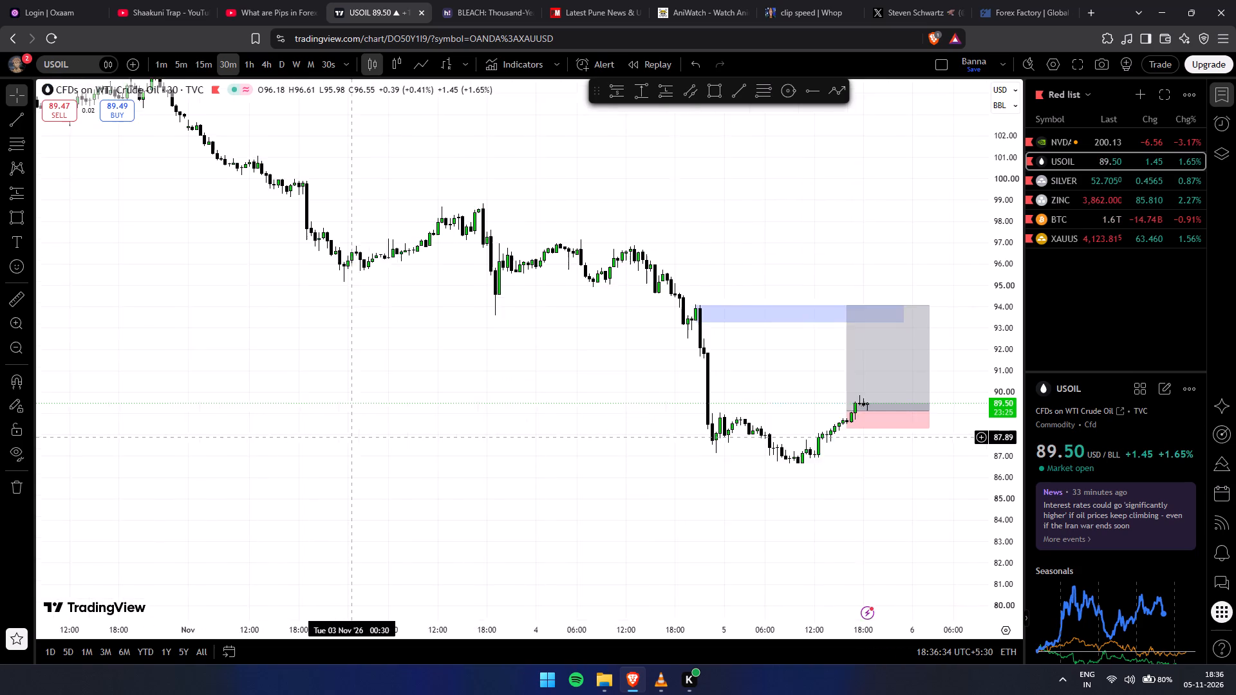
Examine USOIL's 30-minute price history since mid-October in relation to the rectangle zone and the long position.
left_click_drag(356, 438, 401, 447)
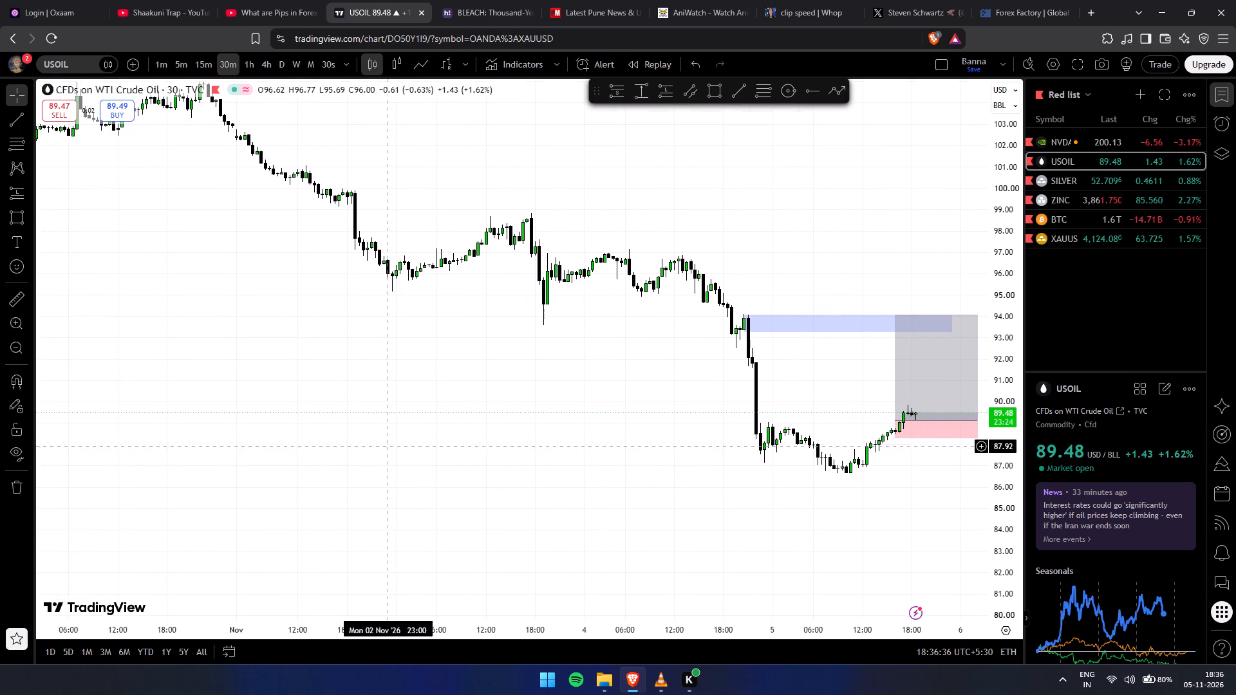
left_click_drag(272, 471, 420, 416)
scroll(424, 416, "down", 10)
left_click_drag(1013, 217, 1004, 423)
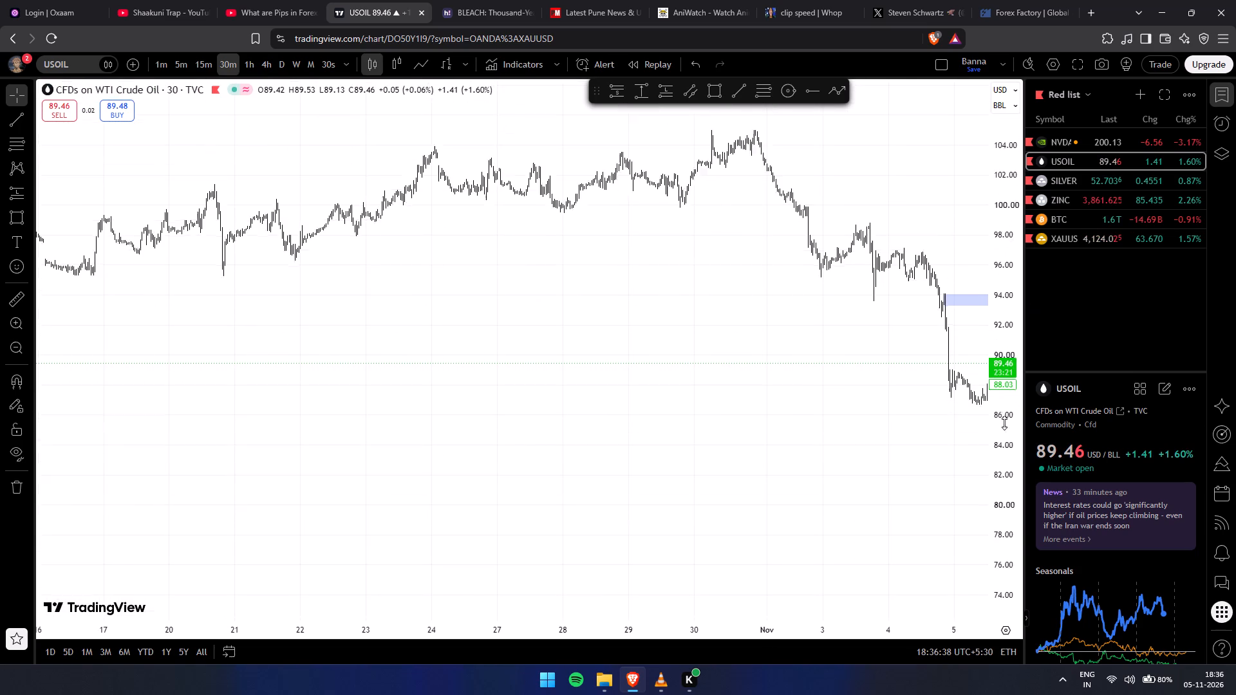
left_click_drag(1004, 423, 876, 597)
left_click_drag(507, 420, 0, 439)
left_click(311, 437)
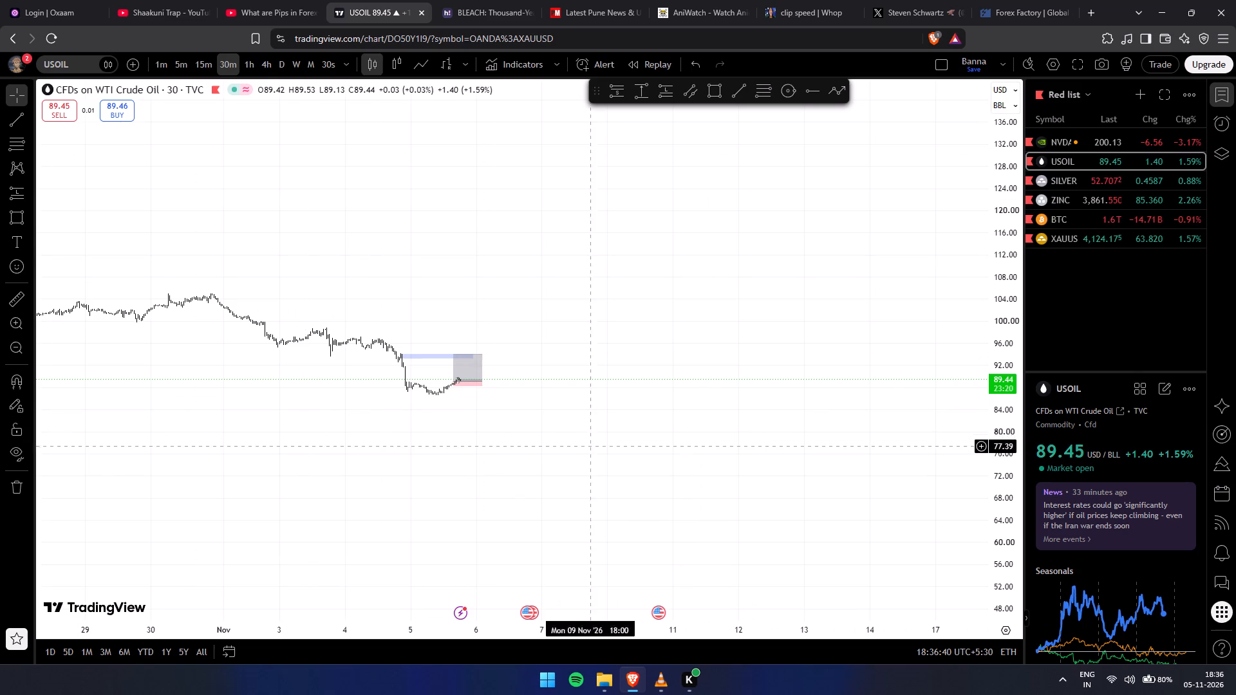
left_click_drag(1007, 475, 969, 120)
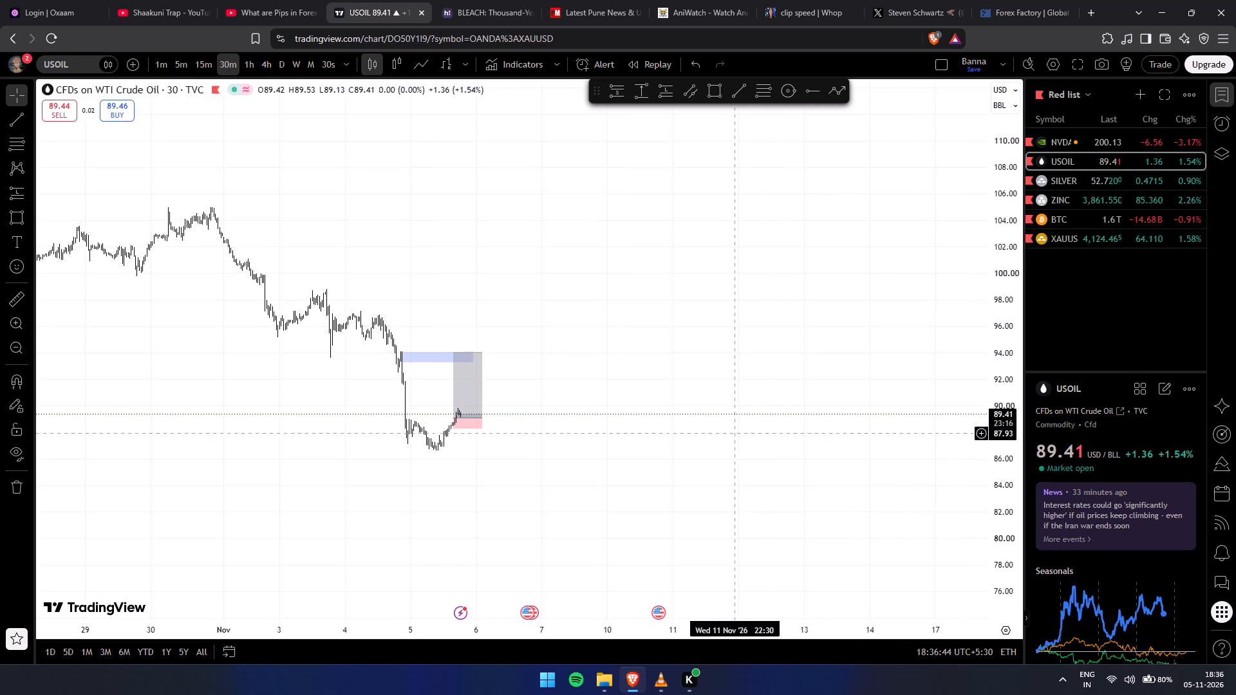
left_click_drag(781, 566, 789, 468)
left_click_drag(998, 494, 953, 58)
Examine the latest USOIL 30-minute candles around the long position's entry and stop area.
scroll(724, 423, "up", 6)
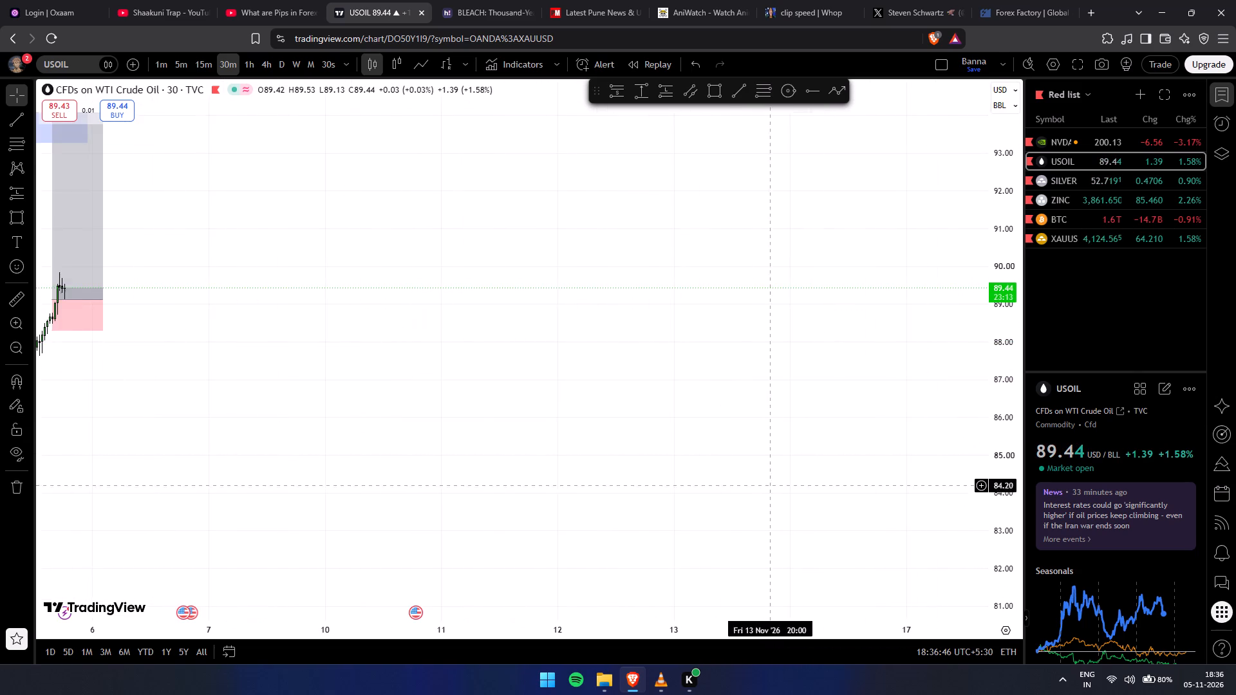
left_click_drag(564, 442, 934, 496)
scroll(662, 465, "up", 5)
left_click_drag(506, 446, 913, 490)
scroll(421, 461, "up", 6)
left_click_drag(409, 493, 922, 488)
left_click_drag(1011, 505, 971, 218)
scroll(930, 449, "up", 2)
left_click_drag(850, 472, 880, 473)
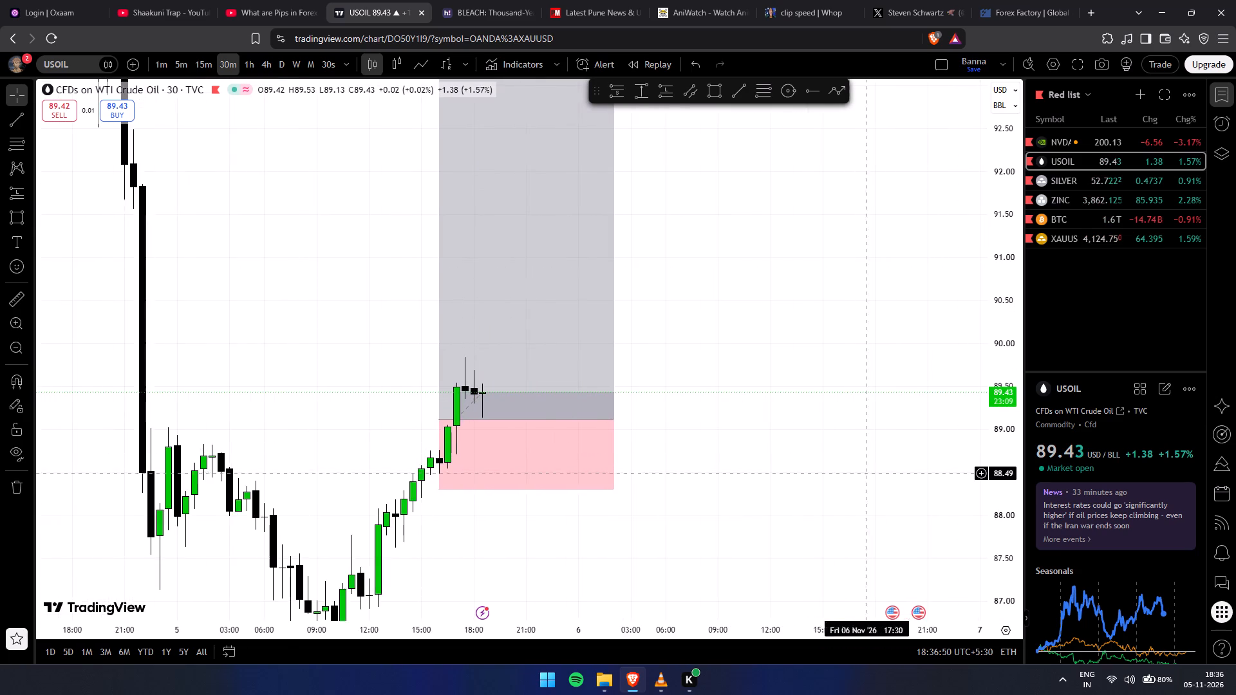
left_click_drag(880, 473, 915, 478)
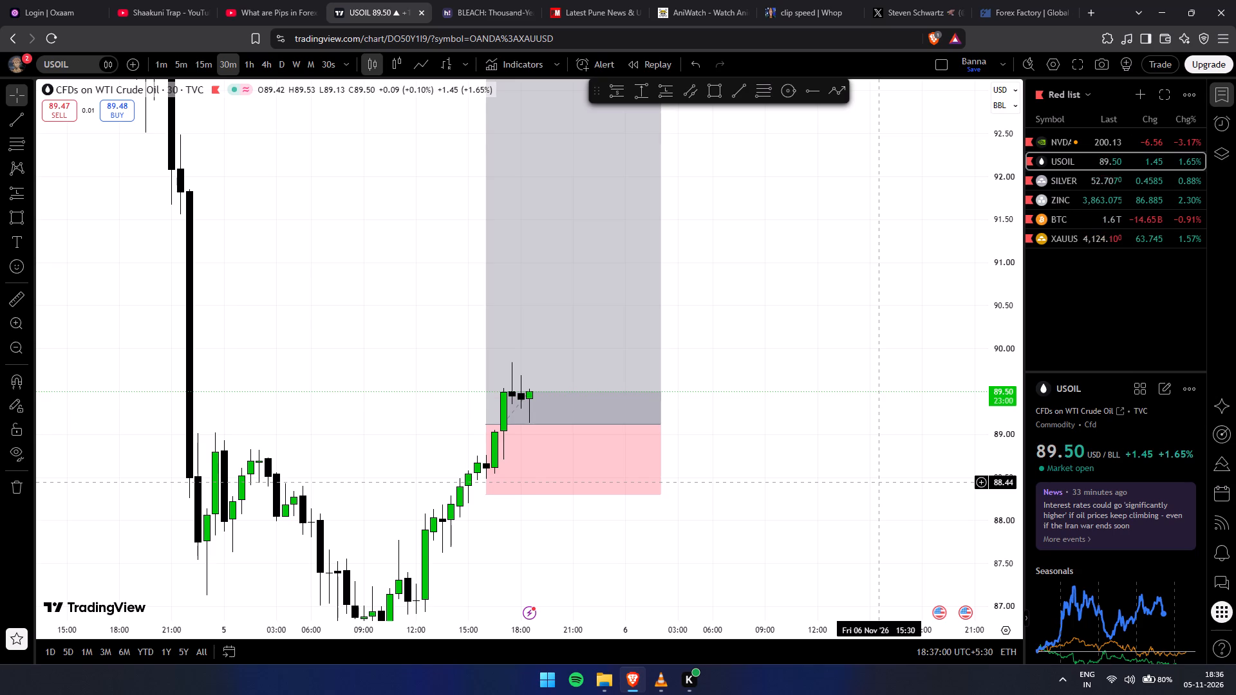
left_click_drag(881, 482, 860, 511)
scroll(789, 458, "up", 3)
scroll(782, 452, "down", 4)
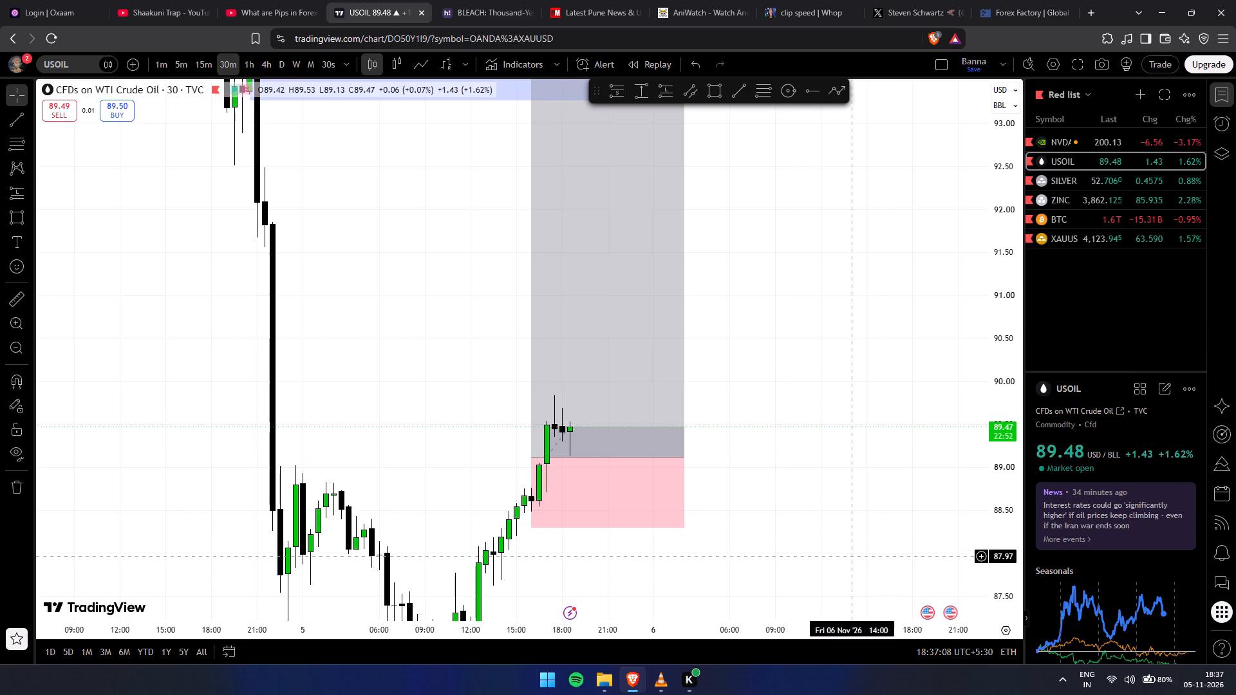
Compare the long position's entry, stop and target areas with the 4–5 November sell-off and the rectangle zone.
left_click_drag(803, 521, 746, 490)
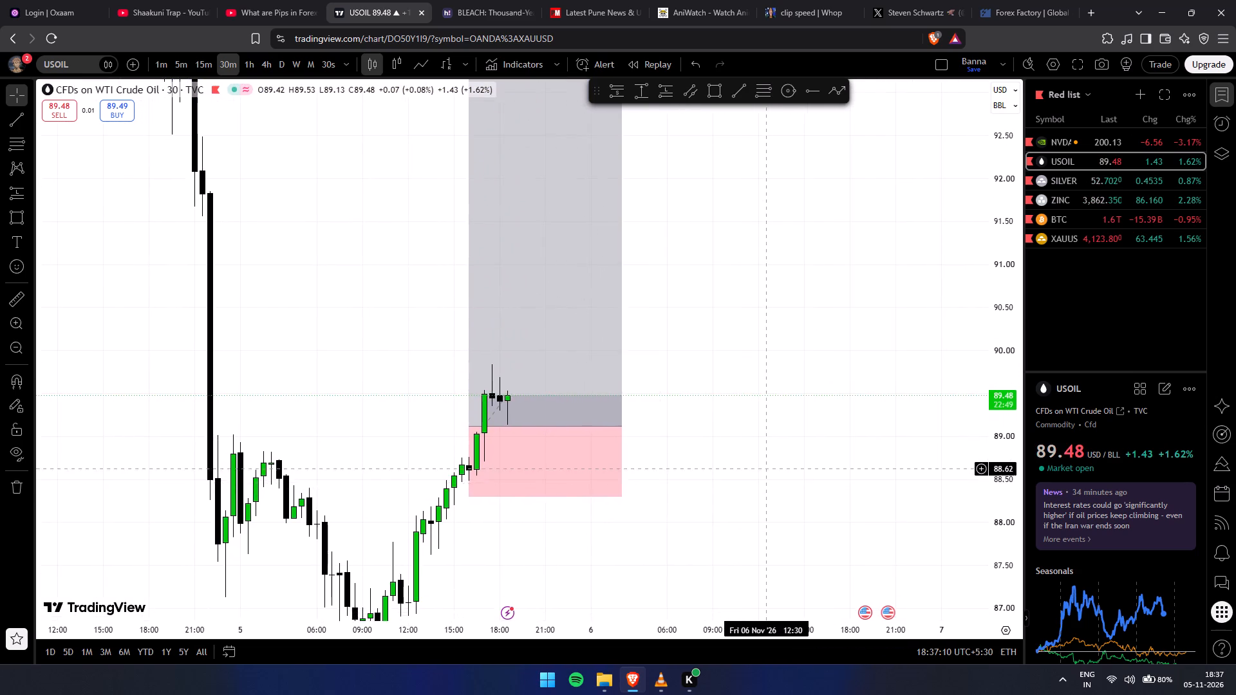
scroll(767, 467, "down", 3)
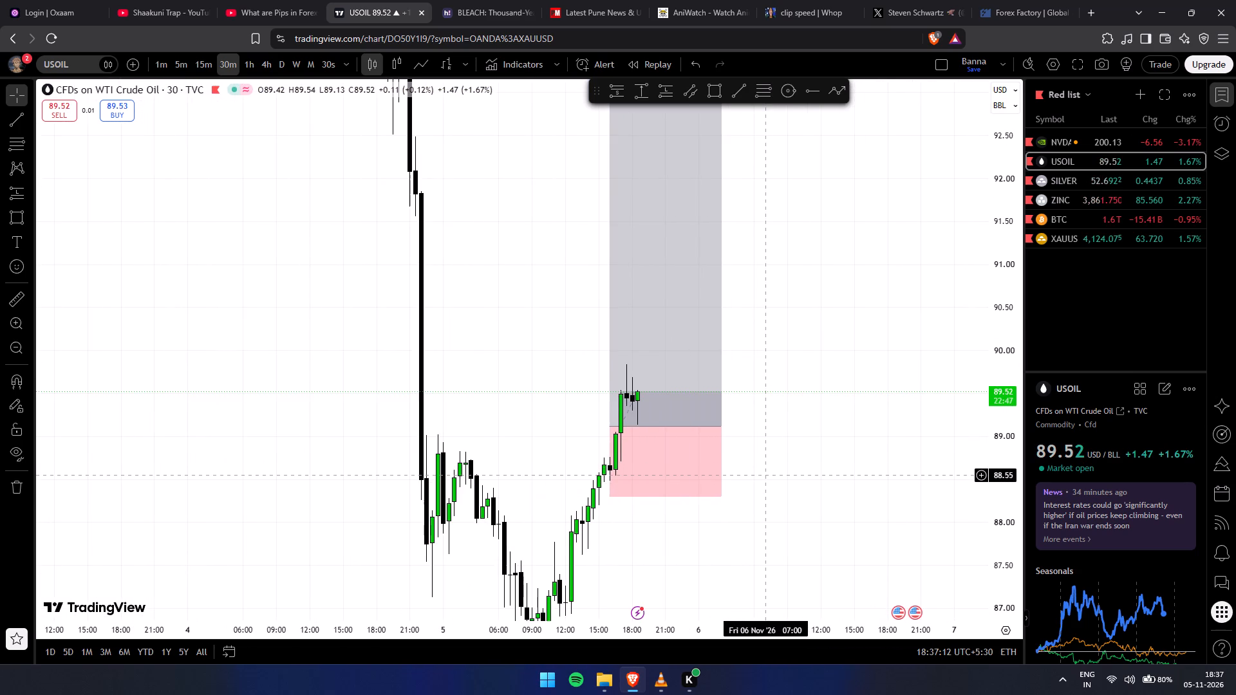
left_click_drag(763, 475, 740, 471)
left_click_drag(989, 355, 962, 552)
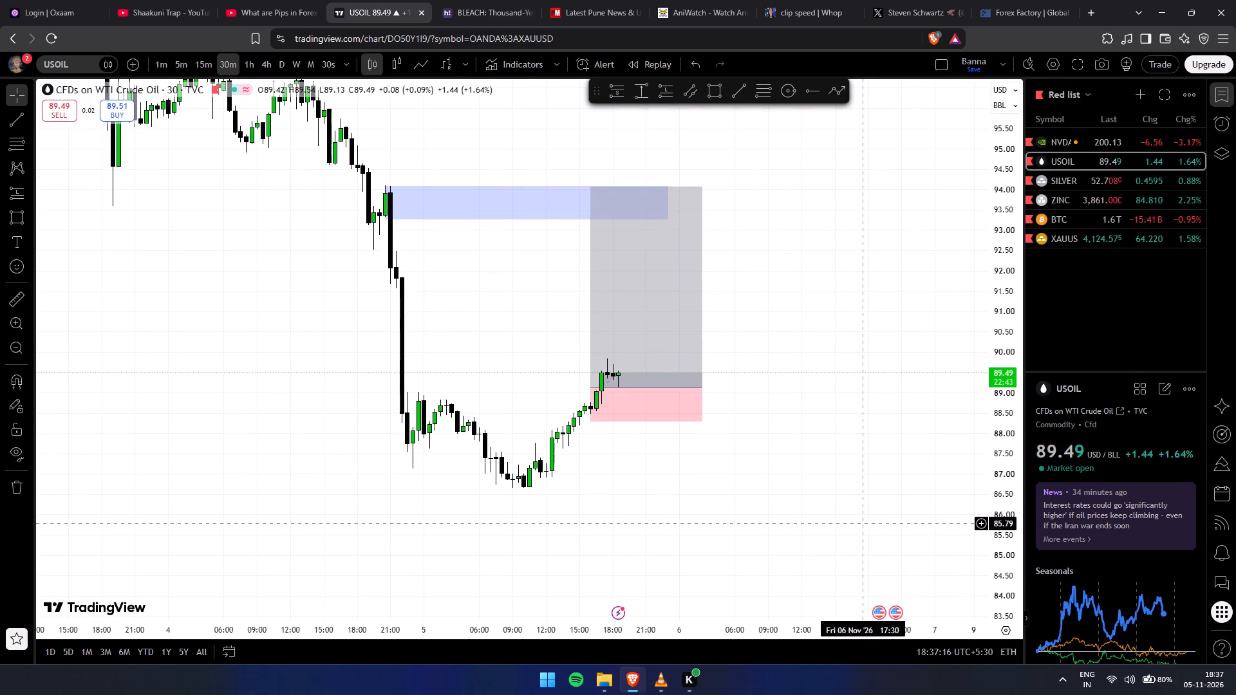
left_click_drag(805, 555, 803, 555)
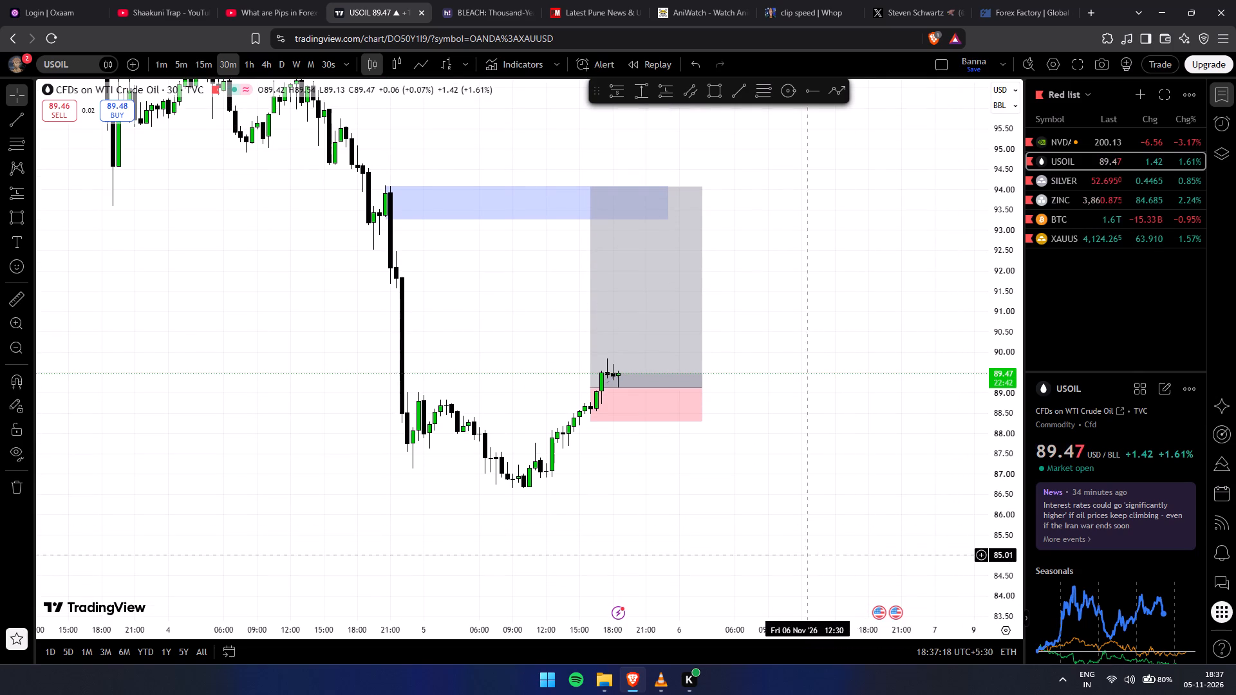
left_click_drag(803, 555, 857, 546)
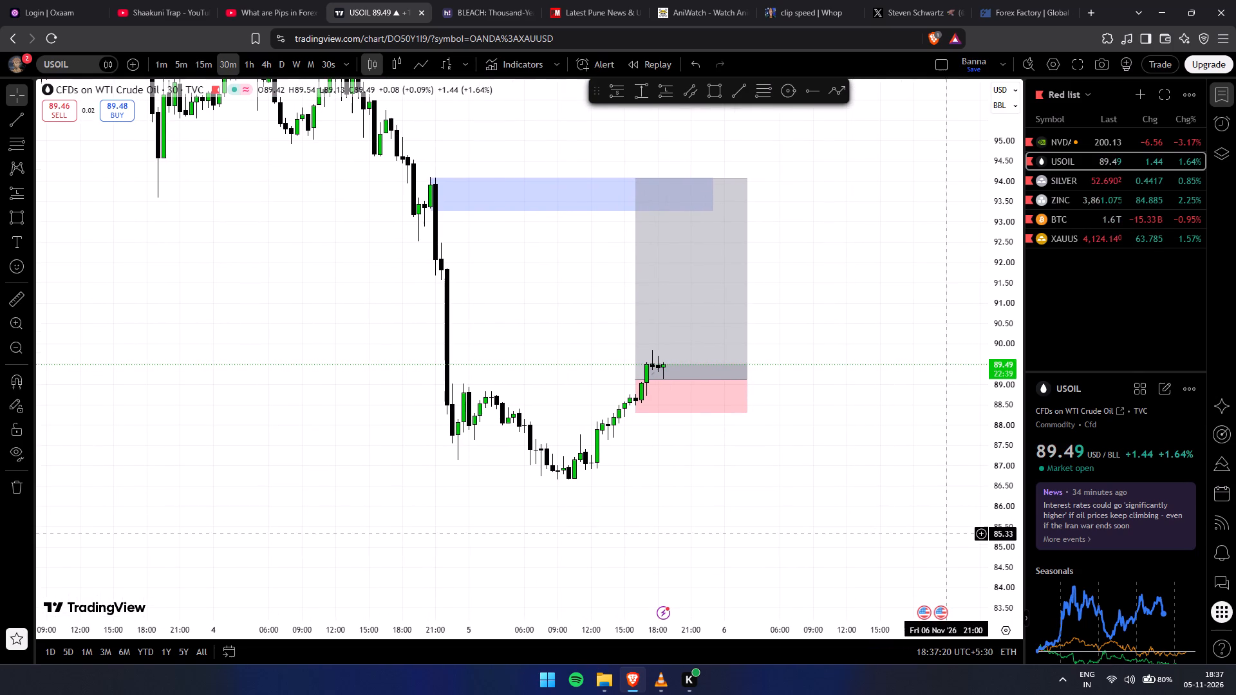
left_click_drag(995, 525, 980, 359)
scroll(946, 523, "up", 3)
left_click(855, 512)
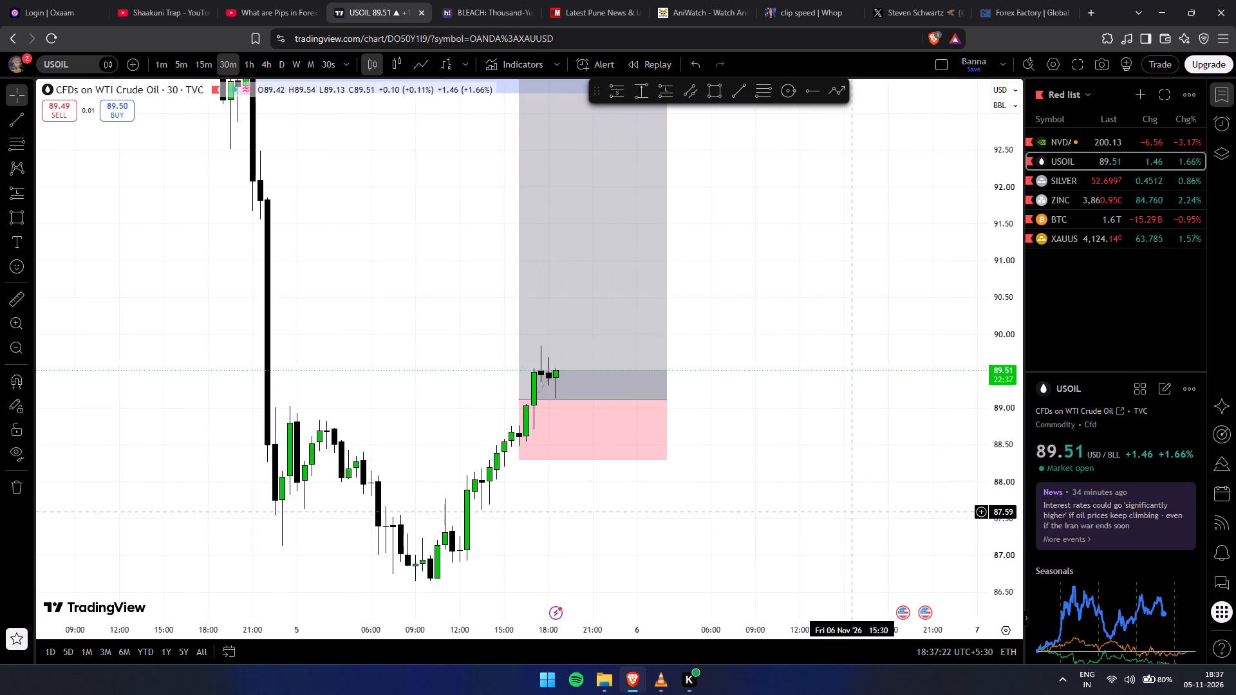
left_click_drag(1007, 329, 976, 534)
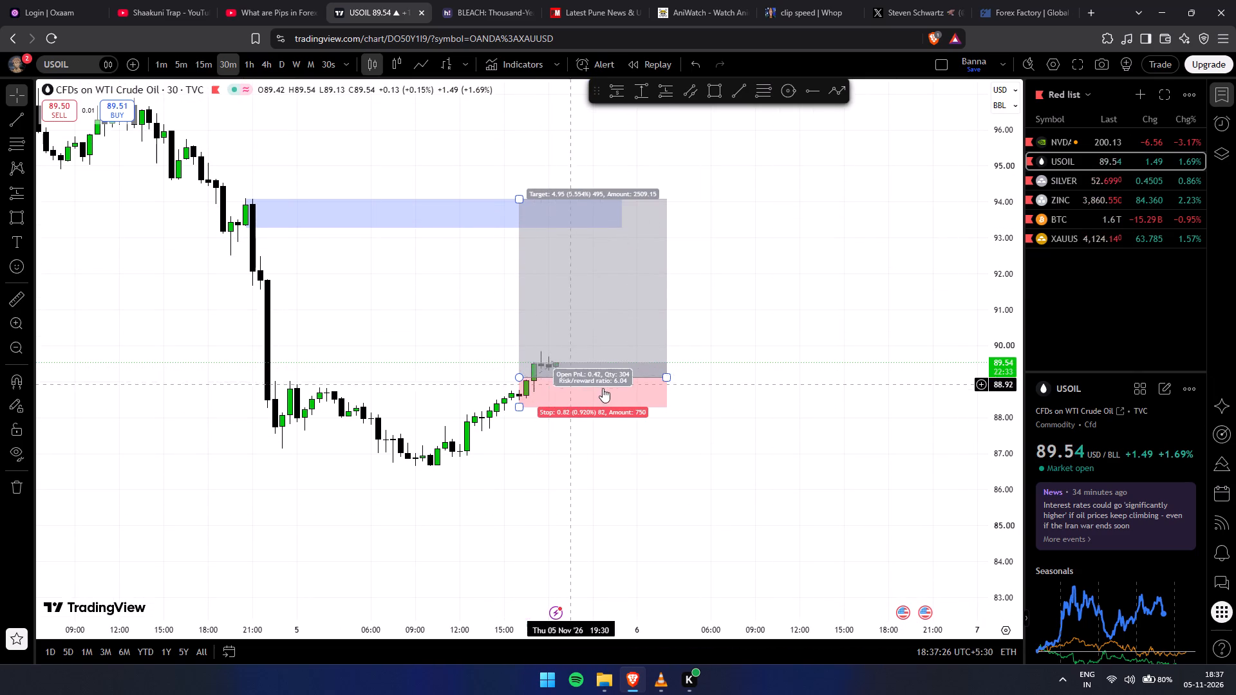
left_click_drag(1012, 413, 958, 140)
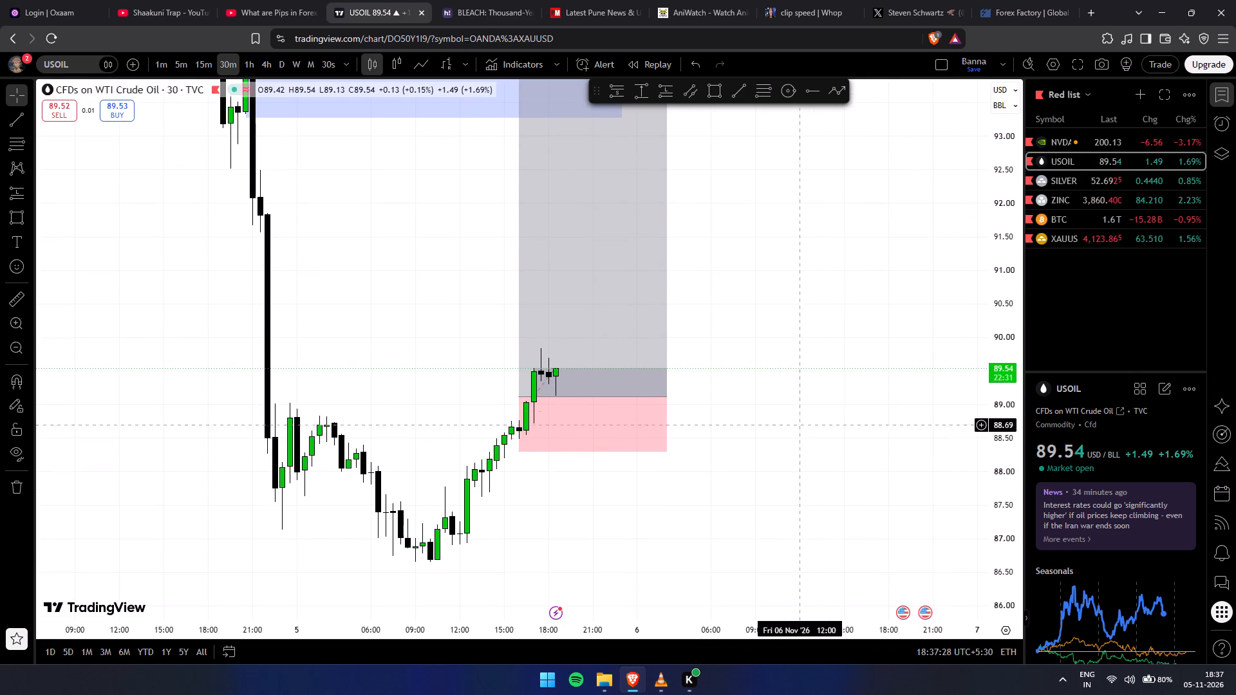
left_click_drag(765, 445, 728, 392)
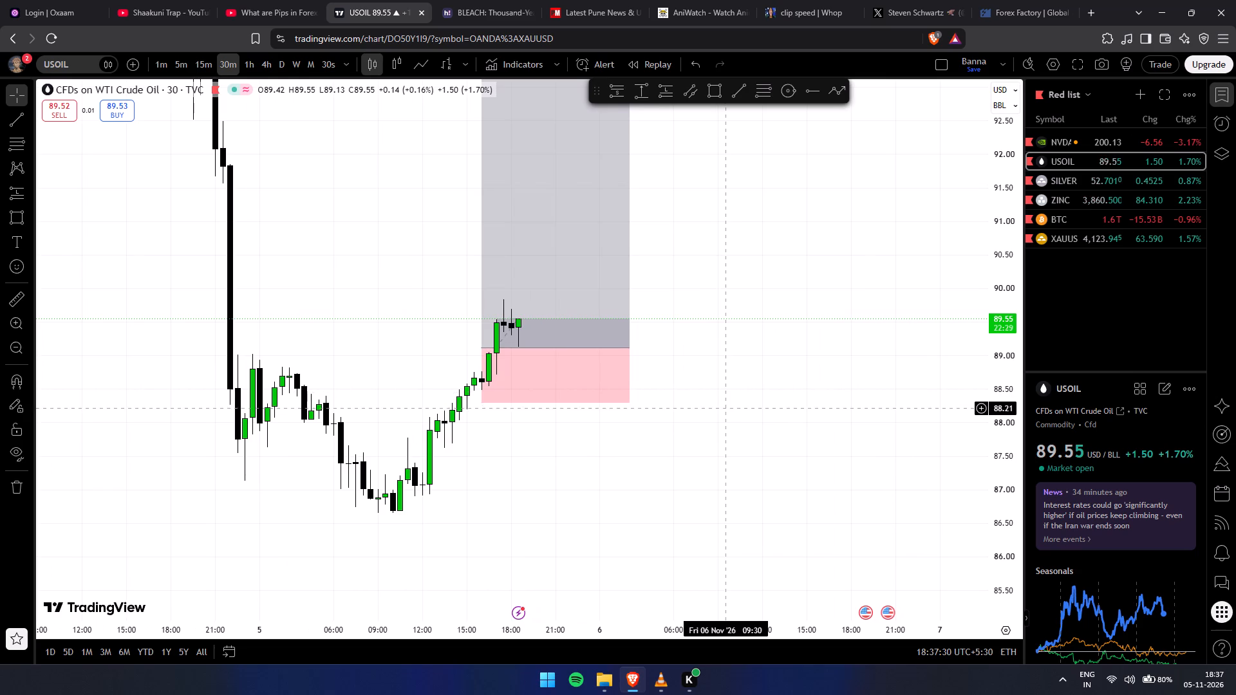
Examine USOIL's live 30-minute candle moving within the long position, at both close and wider price scales.
scroll(727, 409, "down", 2)
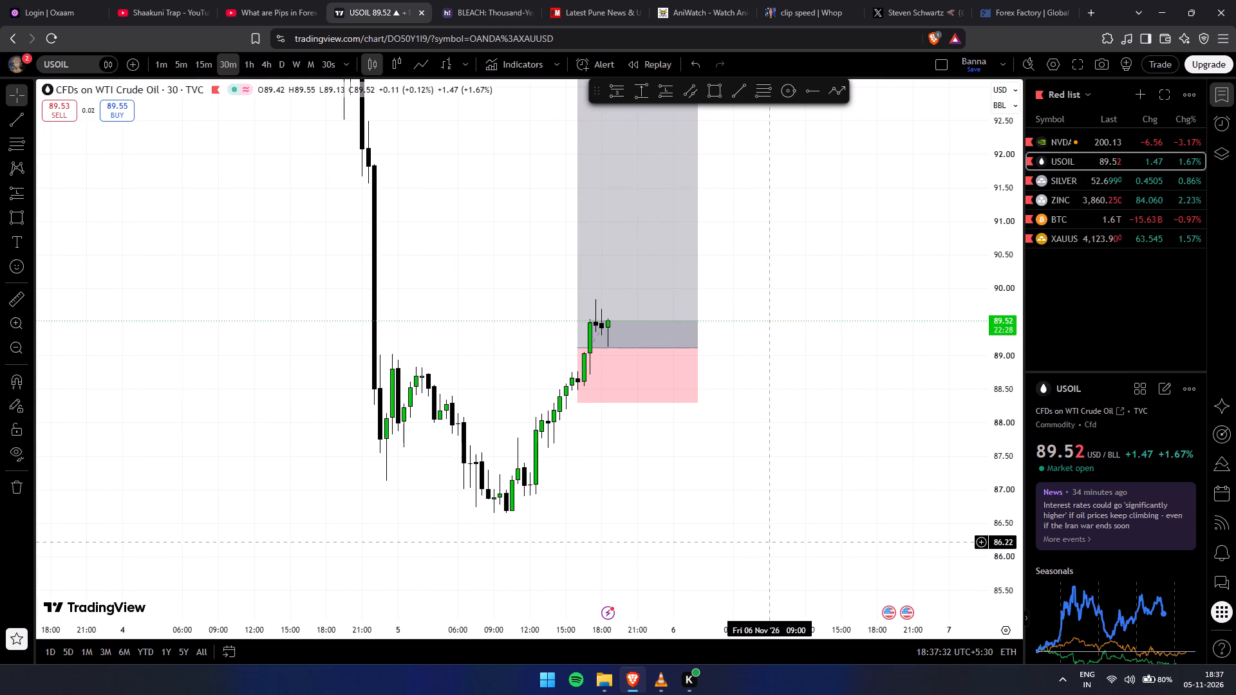
left_click_drag(767, 539, 748, 540)
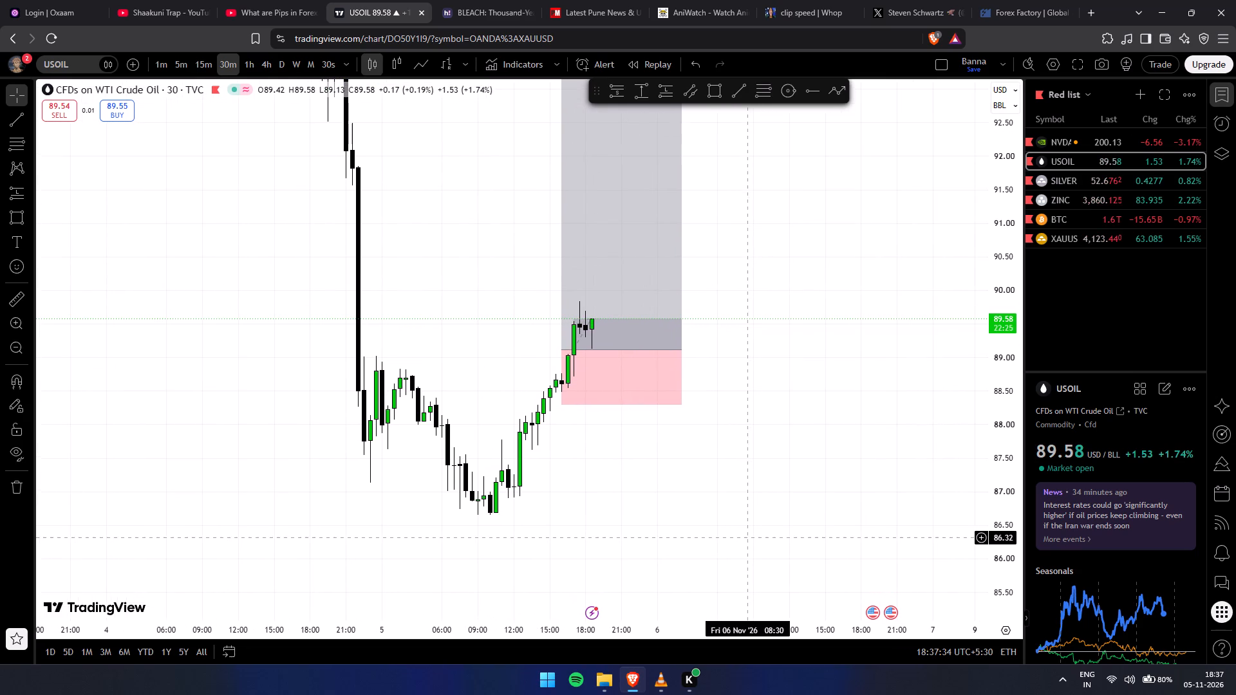
left_click_drag(737, 520, 814, 510)
scroll(798, 458, "down", 4)
left_click_drag(827, 421, 820, 489)
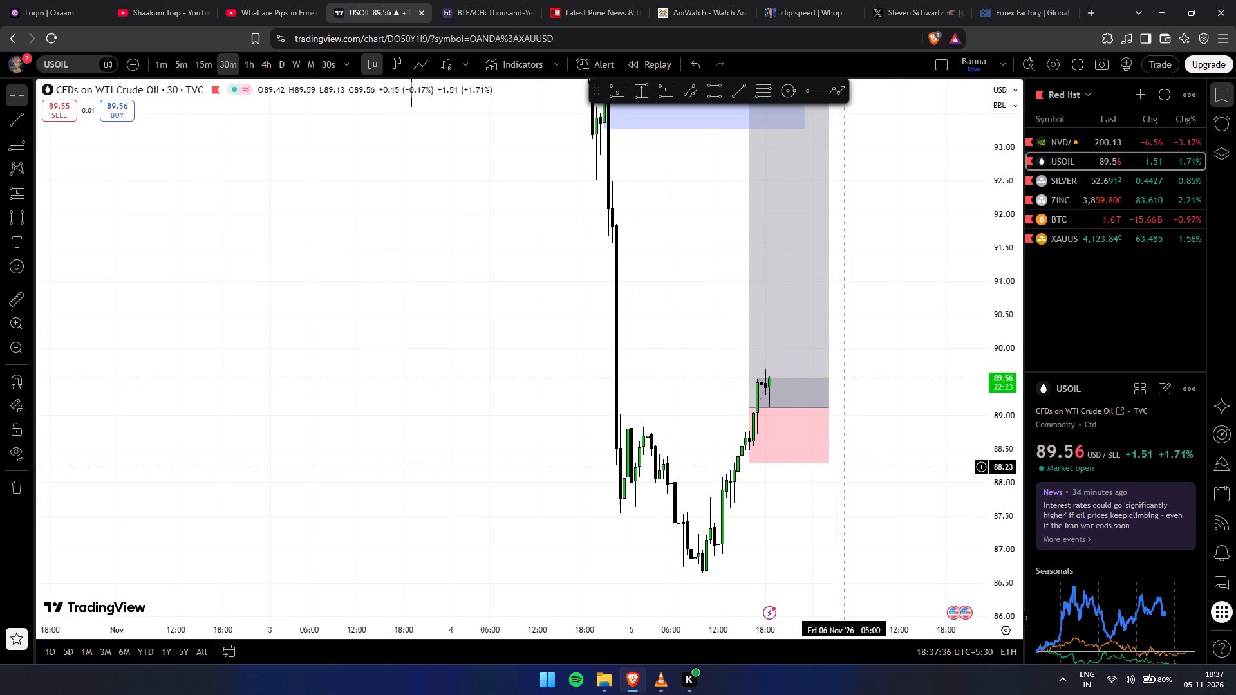
left_click_drag(997, 288, 998, 435)
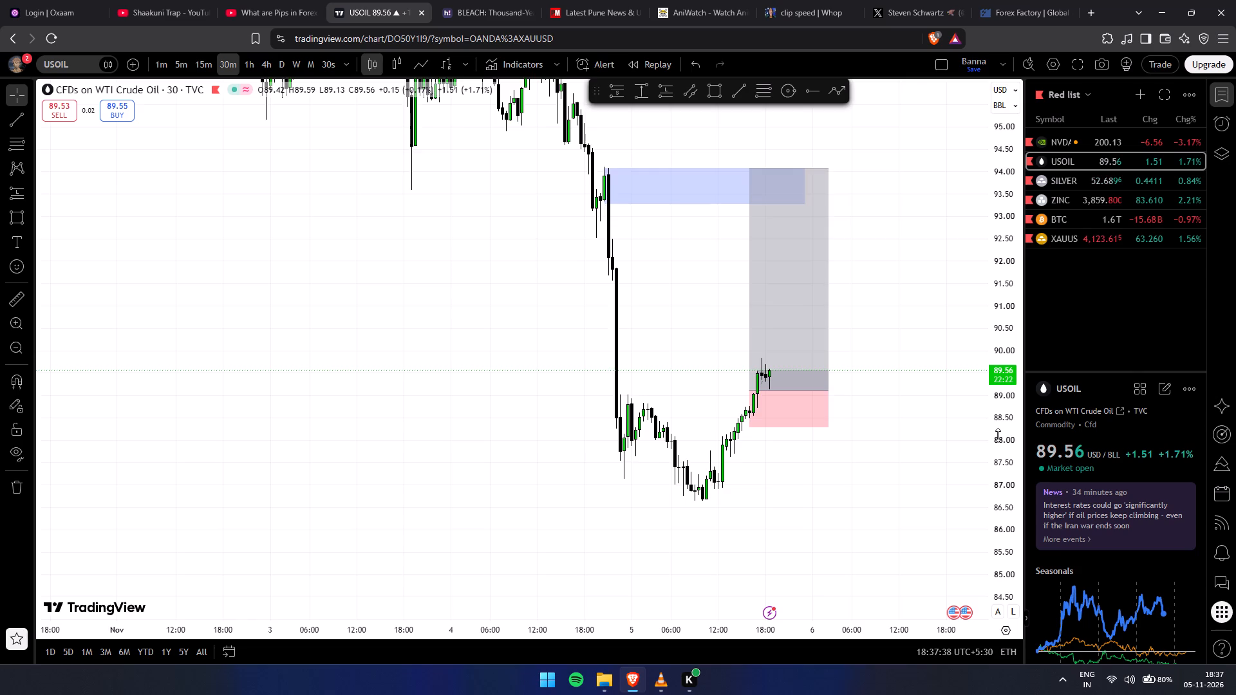
left_click_drag(998, 435, 989, 329)
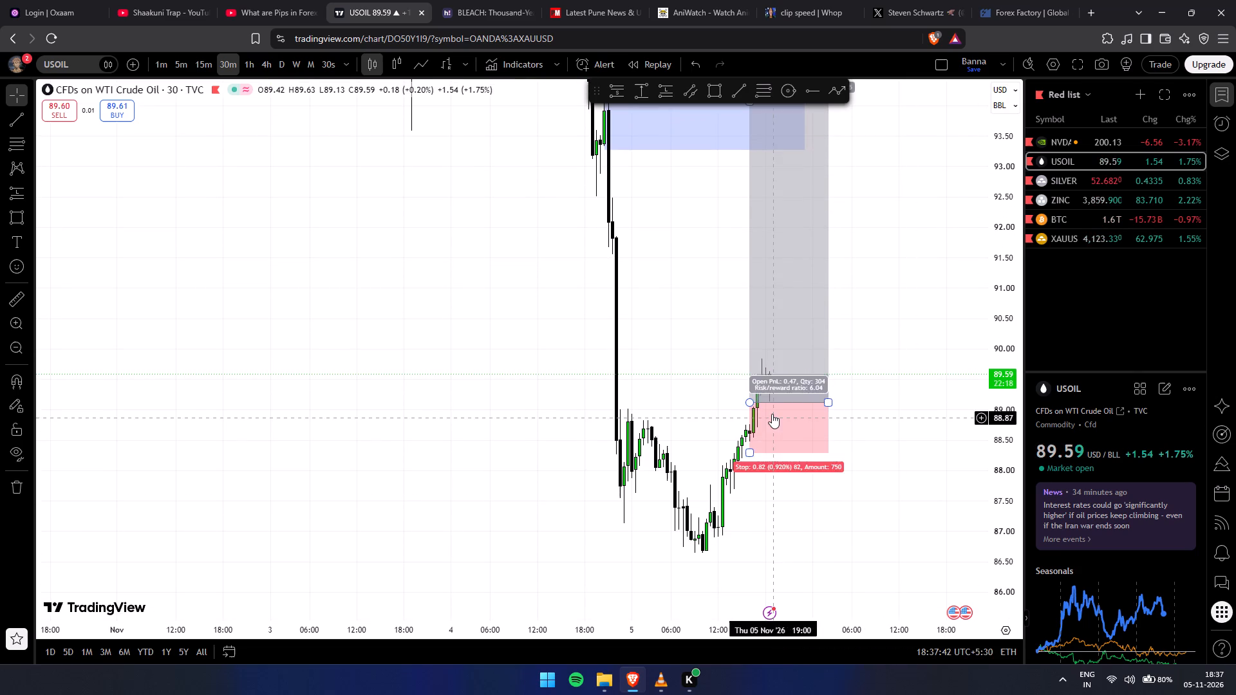
left_click_drag(1007, 431, 935, 138)
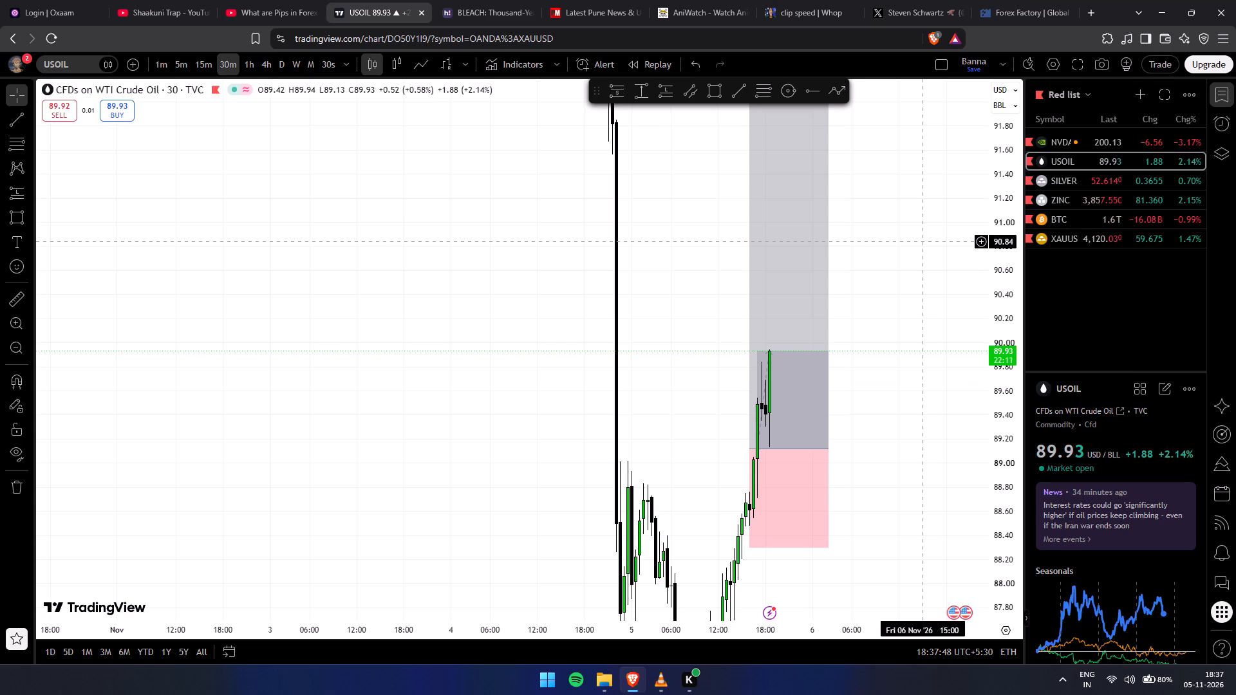
left_click_drag(919, 375, 762, 356)
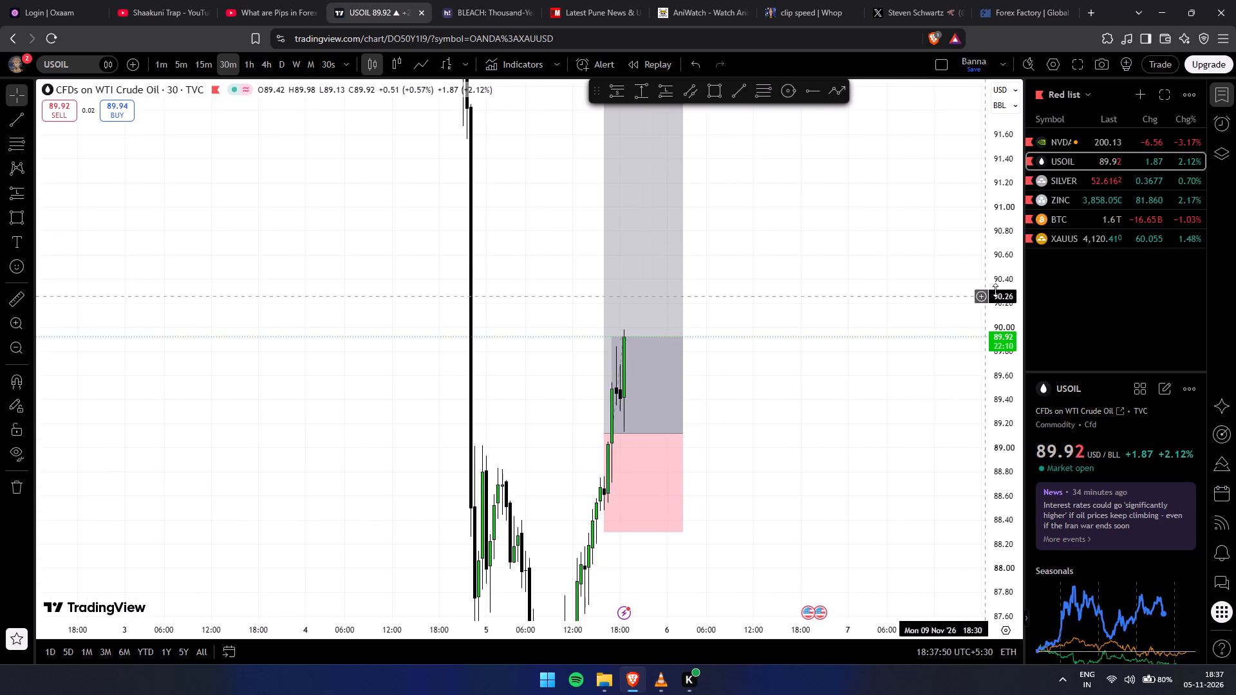
left_click_drag(999, 286, 988, 532)
scroll(832, 399, "up", 3)
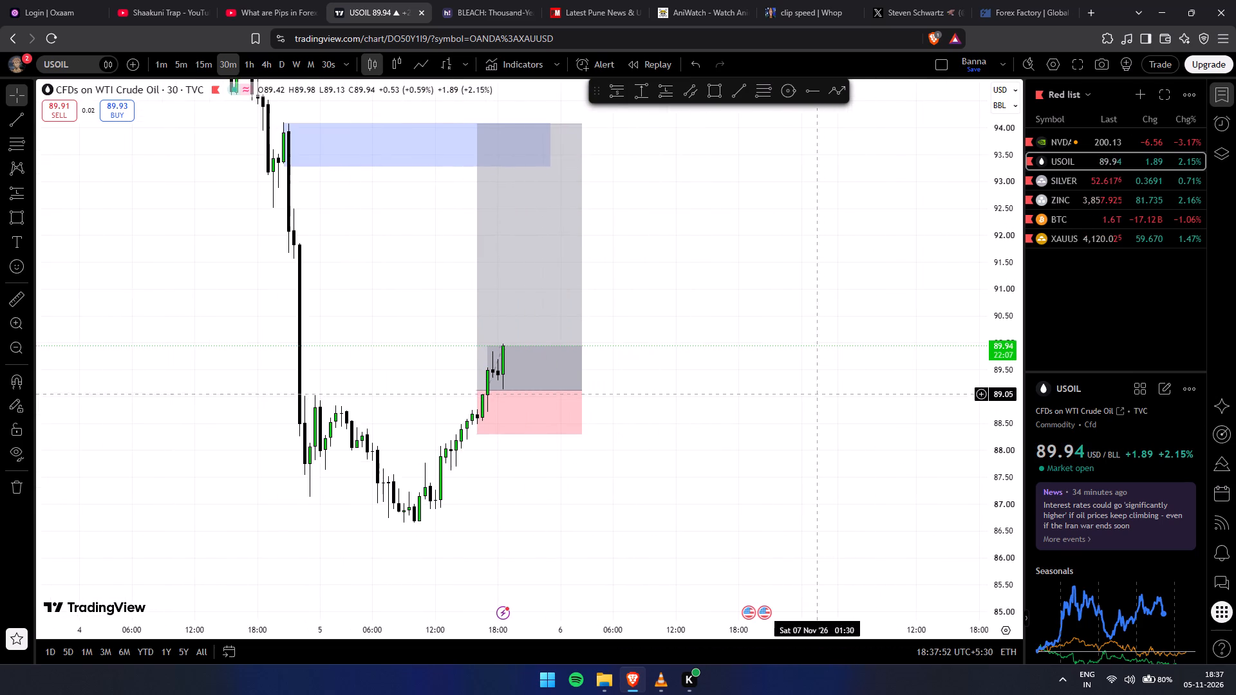
left_click_drag(791, 383, 1004, 446)
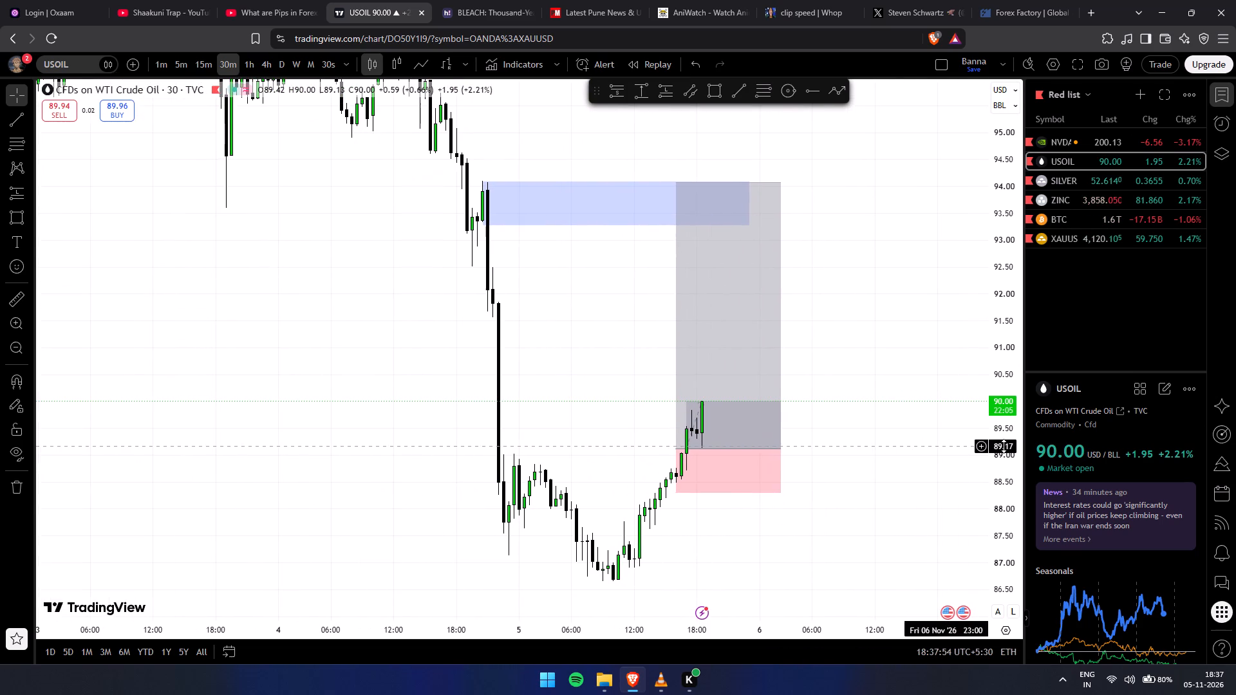
left_click_drag(834, 464, 868, 459)
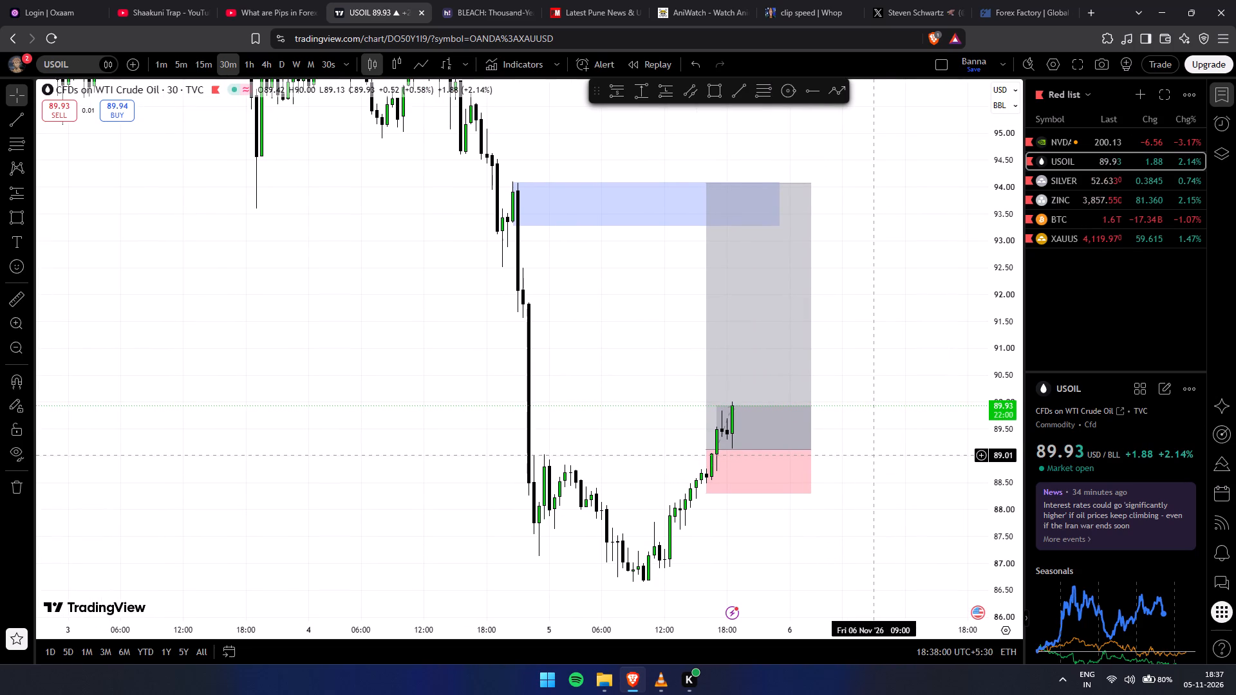
left_click_drag(834, 506, 854, 425)
scroll(856, 423, "up", 2)
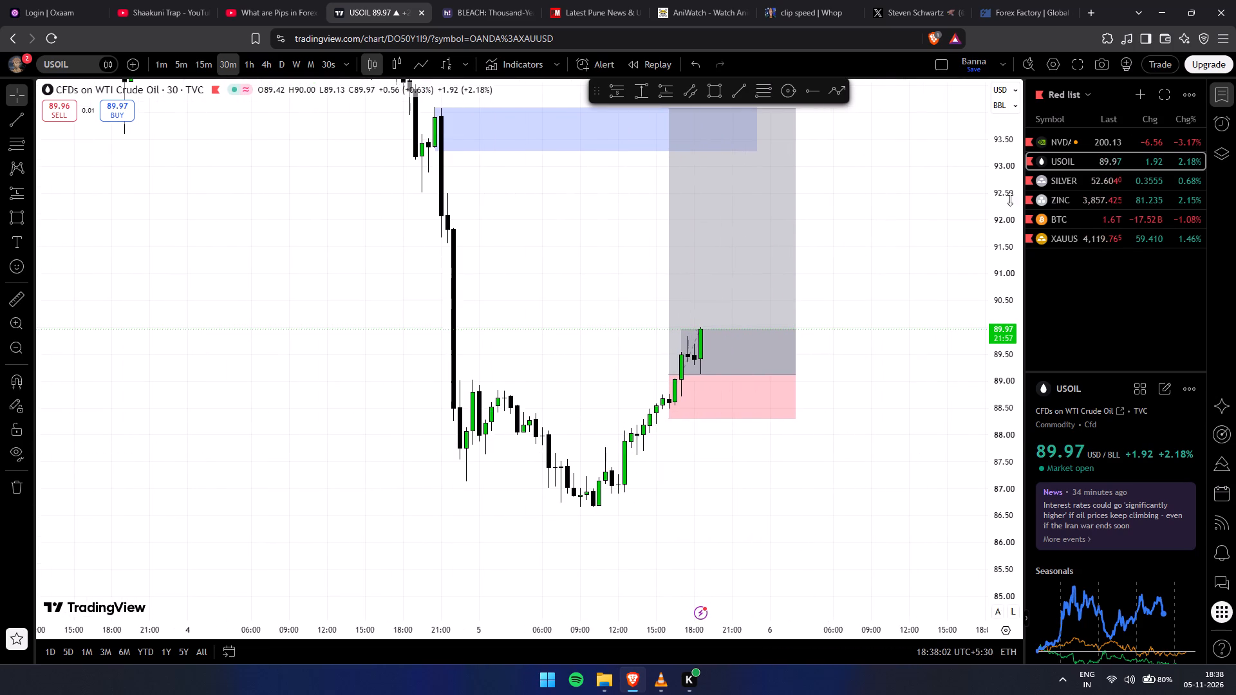
Open NVDA from the watchlist and review its 30-minute price swings back to July.
left_click(1044, 132)
scroll(709, 402, "down", 4)
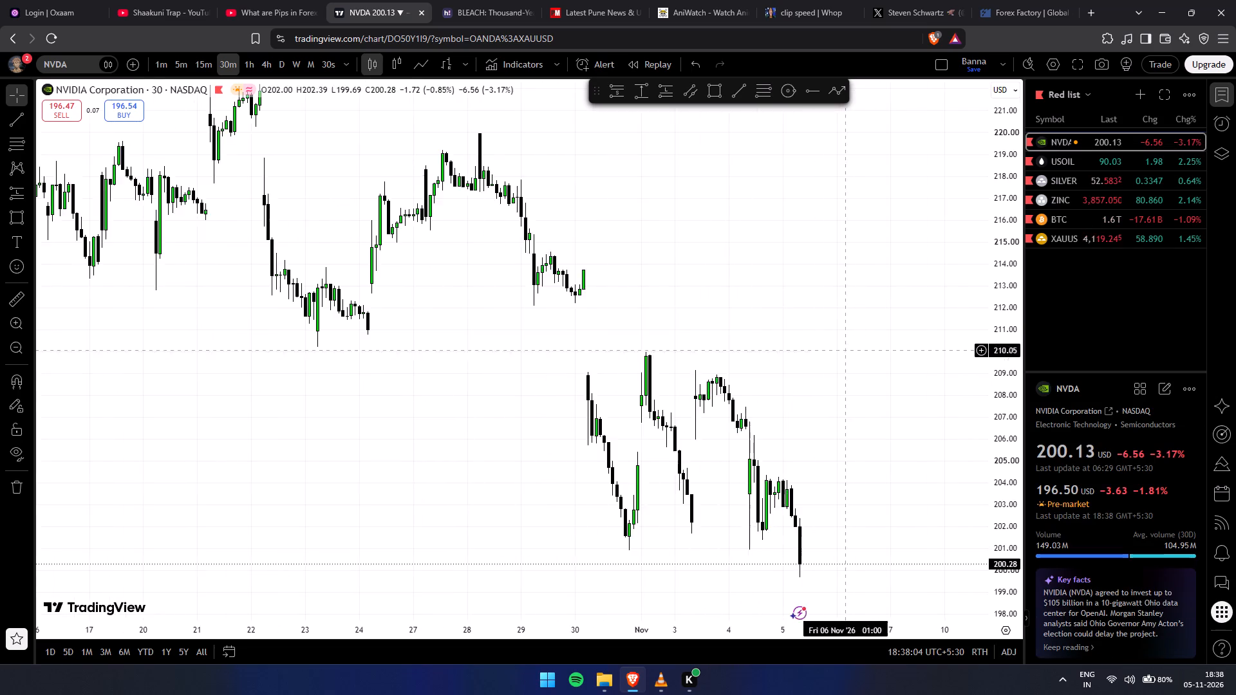
scroll(857, 344, "down", 4)
left_click_drag(993, 245, 989, 468)
scroll(771, 470, "down", 12)
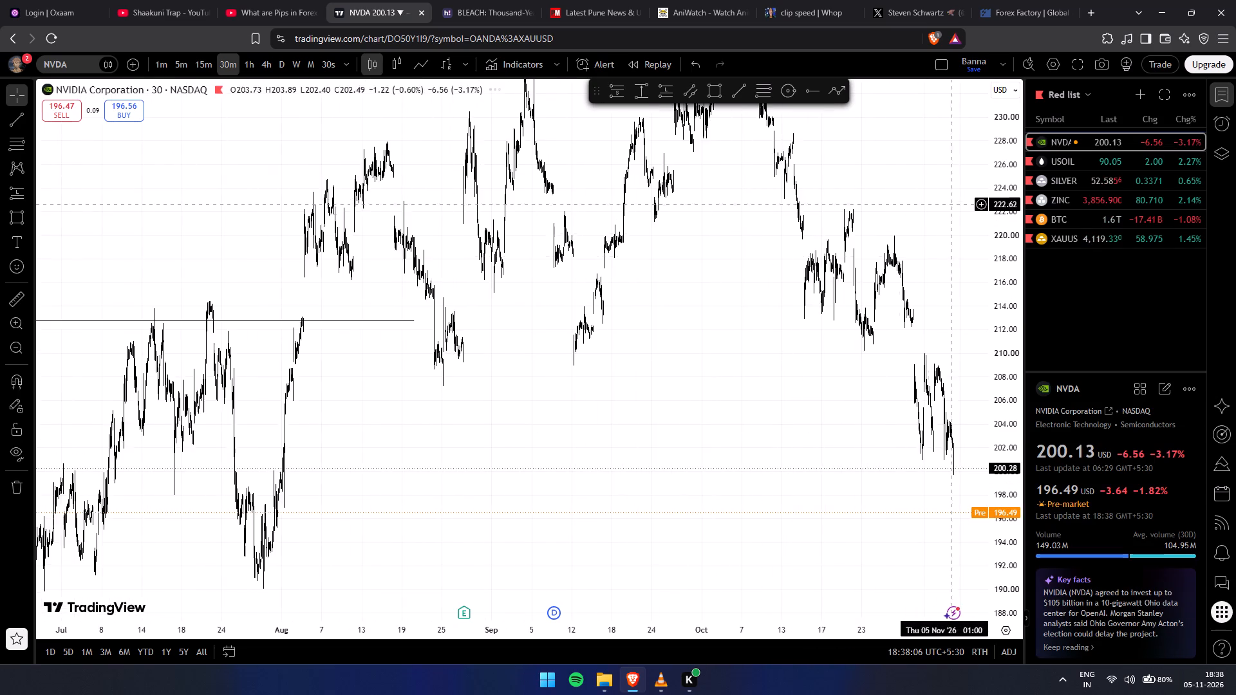
left_click_drag(694, 248, 608, 521)
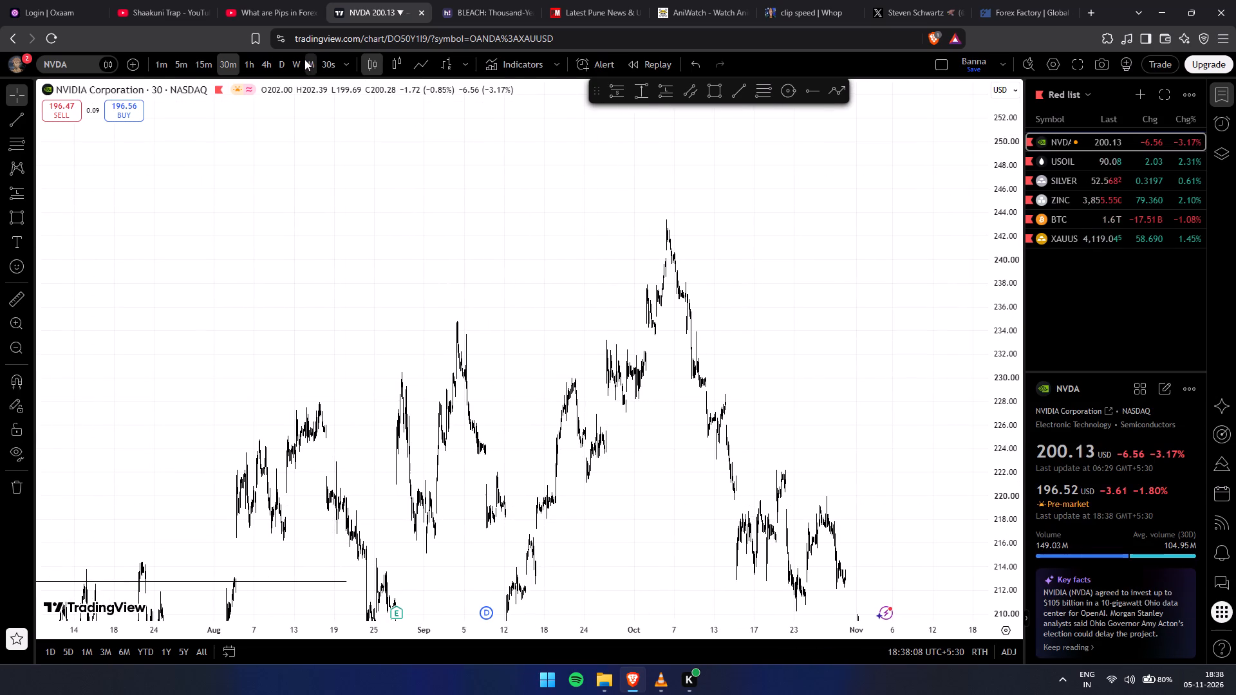
Switch the NVDA chart to the monthly timeframe and frame its candles from 2022 onward.
left_click(304, 59)
left_click_drag(995, 248, 872, 694)
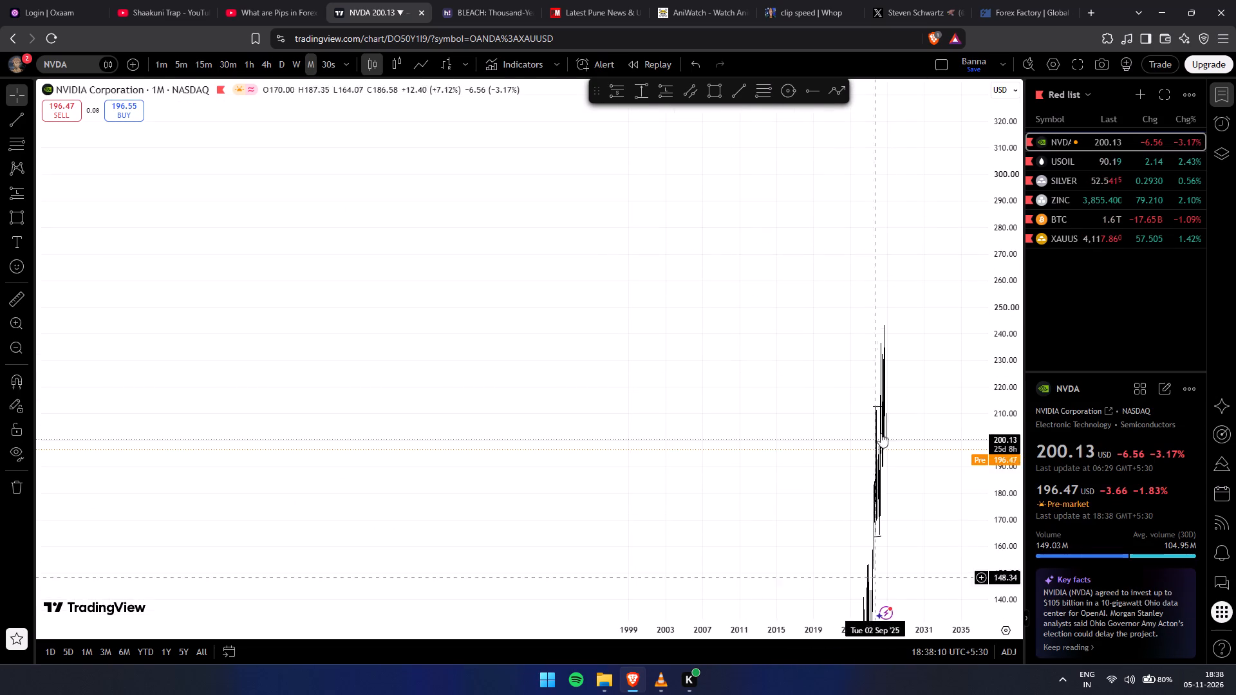
scroll(833, 519, "up", 20)
scroll(660, 423, "up", 6)
left_click_drag(512, 481, 1091, 277)
left_click_drag(1006, 218, 995, 483)
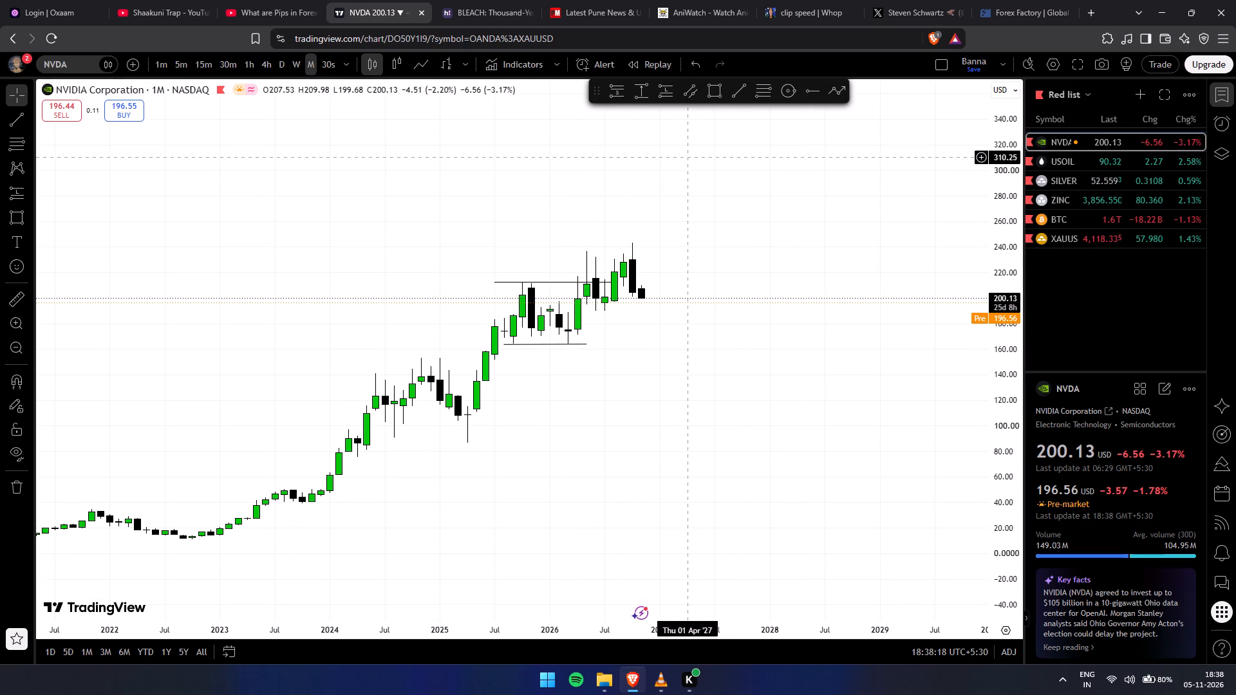
Measure the price range over NVDA's latest monthly candles, from about 249.30 in August 2026 down to about 195.90.
left_click_drag(613, 235, 654, 304, "shift")
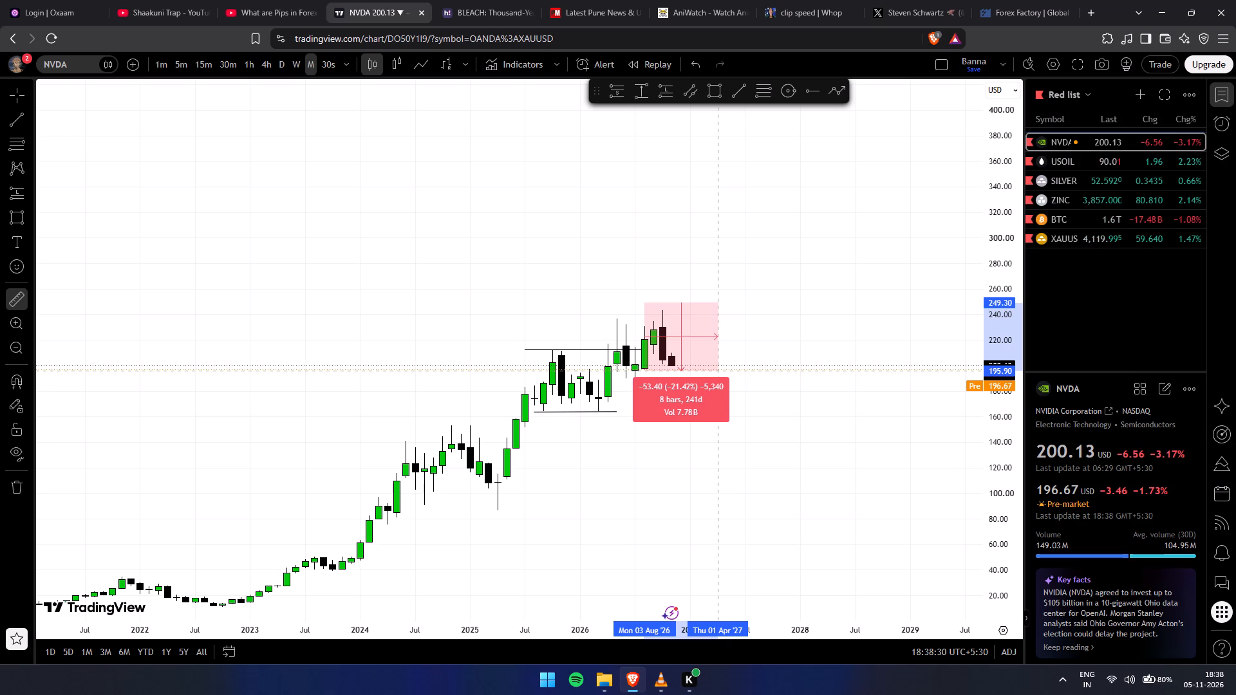
left_click(715, 371)
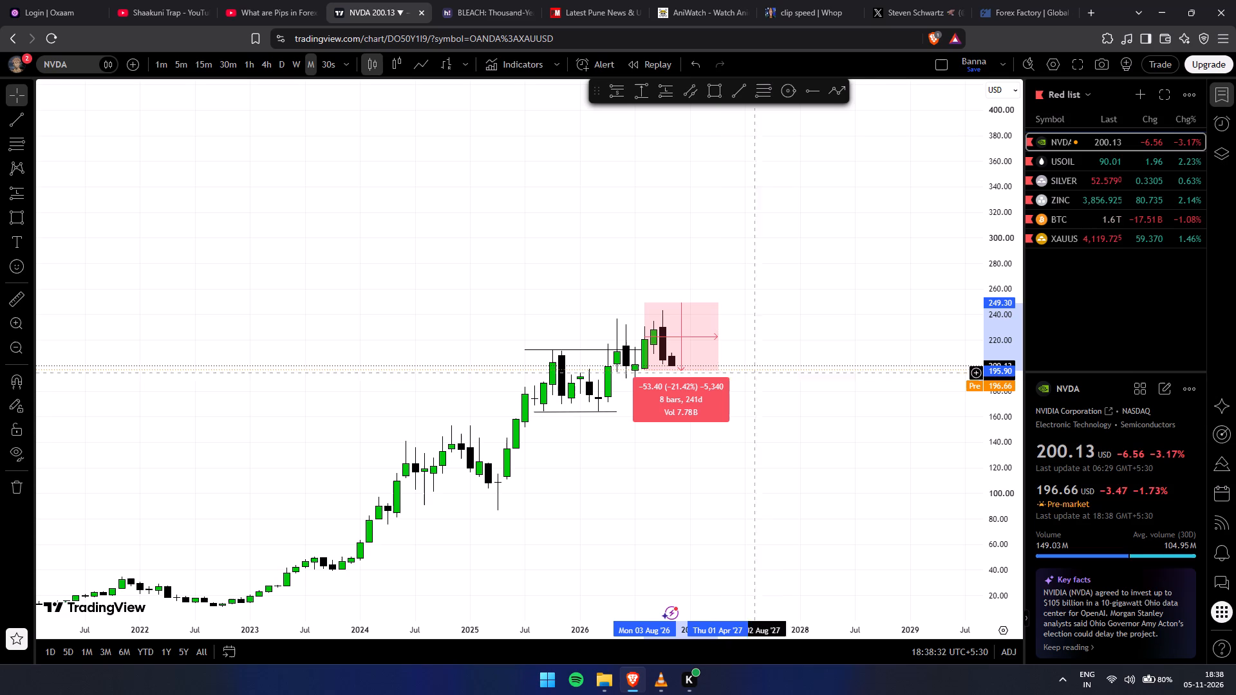
Clear the price measurement and examine NVDA's monthly price history from the early 2000s onward.
left_click(740, 372)
left_click_drag(790, 454, 796, 315)
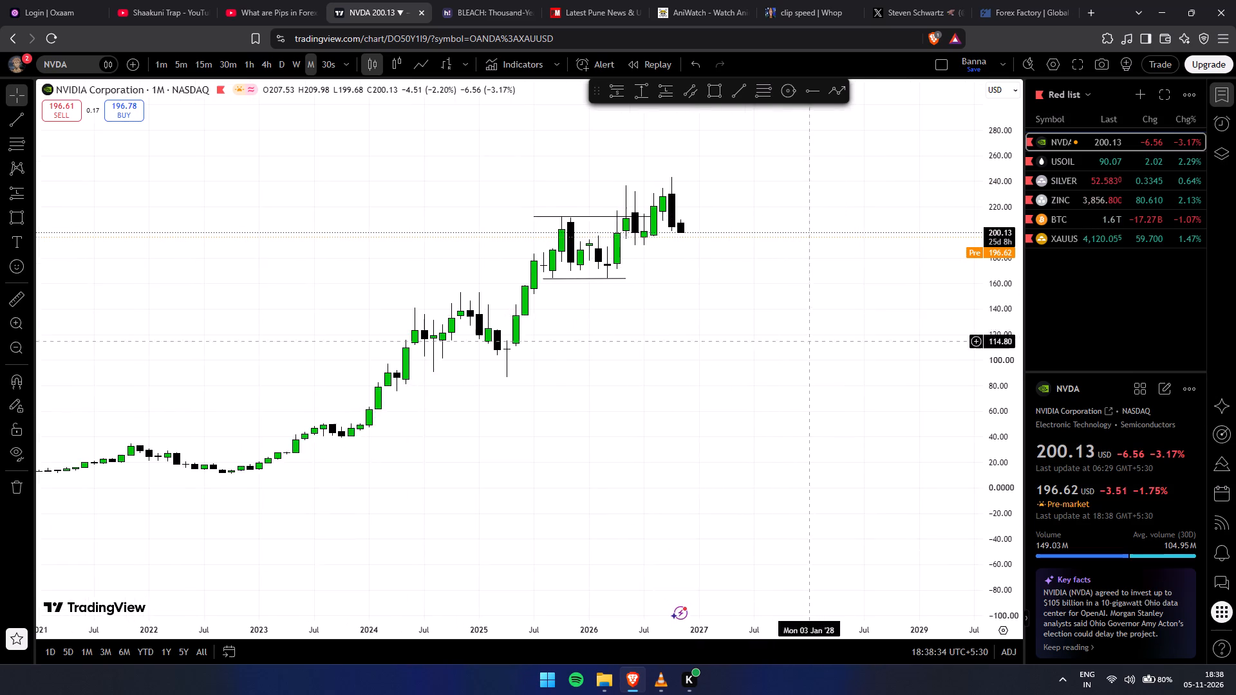
scroll(760, 434, "down", 9)
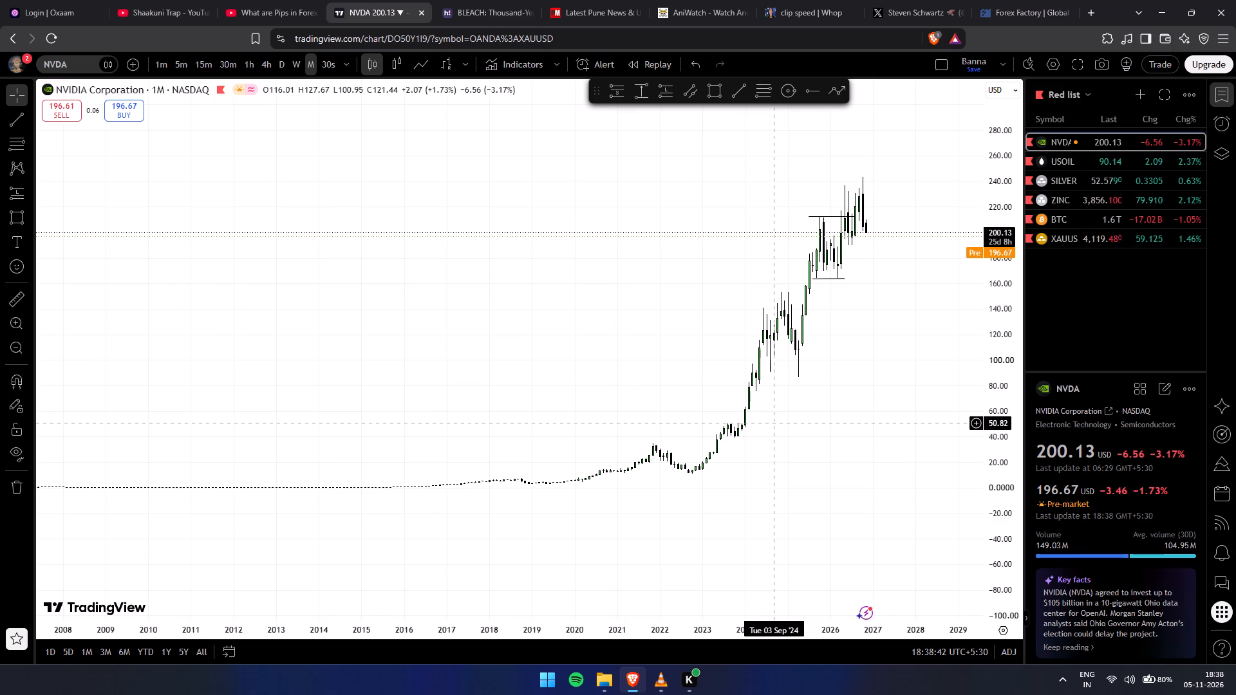
scroll(646, 589, "down", 2)
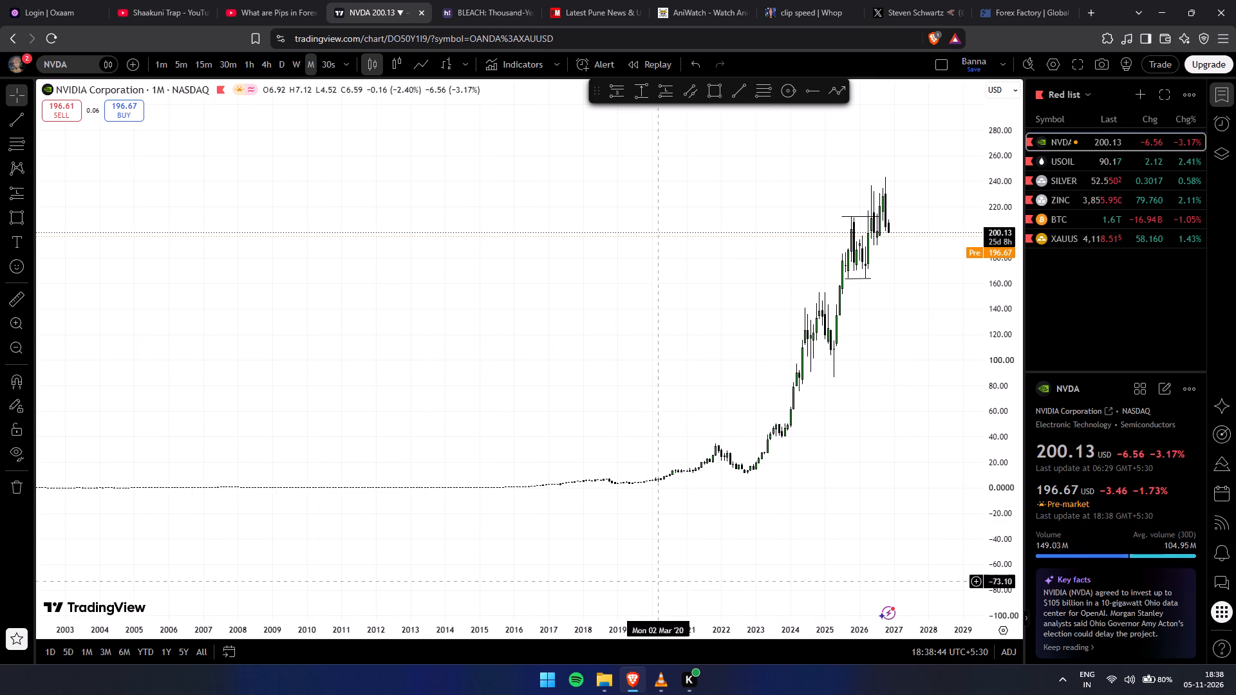
left_click_drag(768, 531, 739, 515)
left_click_drag(1004, 297, 974, 518)
scroll(883, 494, "up", 5)
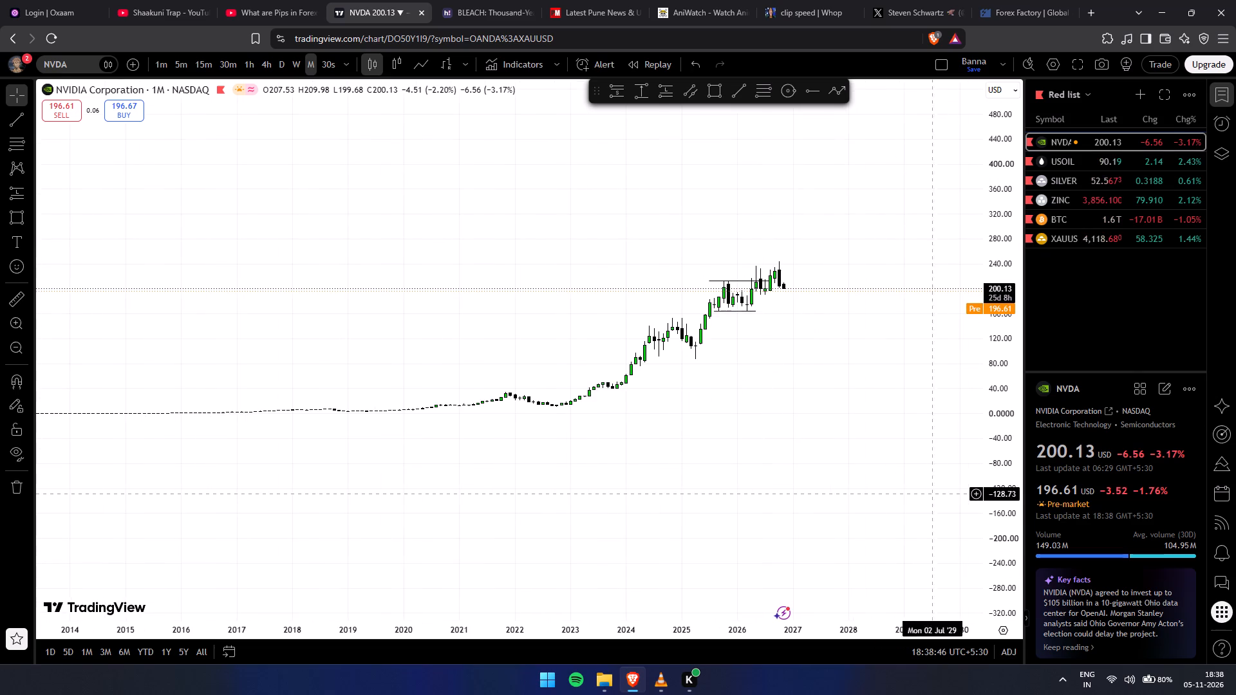
Examine NVDA's monthly rise from 2022 to the marked consolidation range at closer and wider price scales.
left_click_drag(1021, 444, 976, 324)
left_click_drag(1000, 483, 1018, 91)
scroll(944, 362, "up", 4)
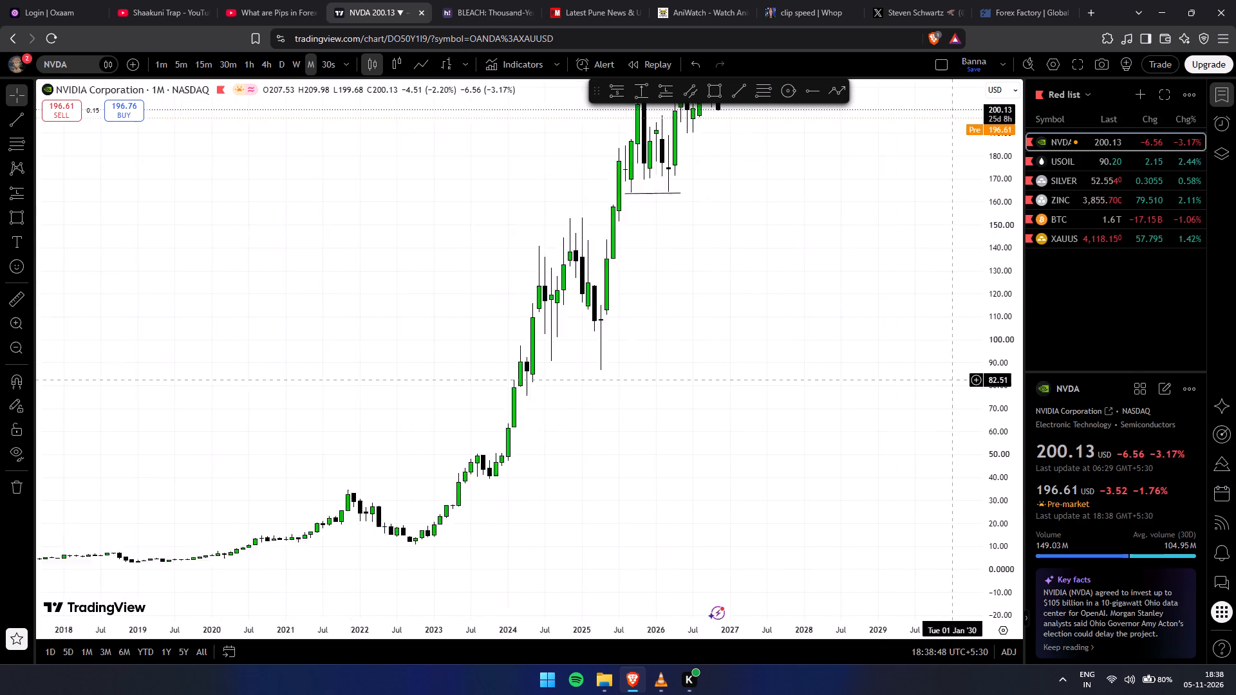
scroll(953, 387, "up", 3)
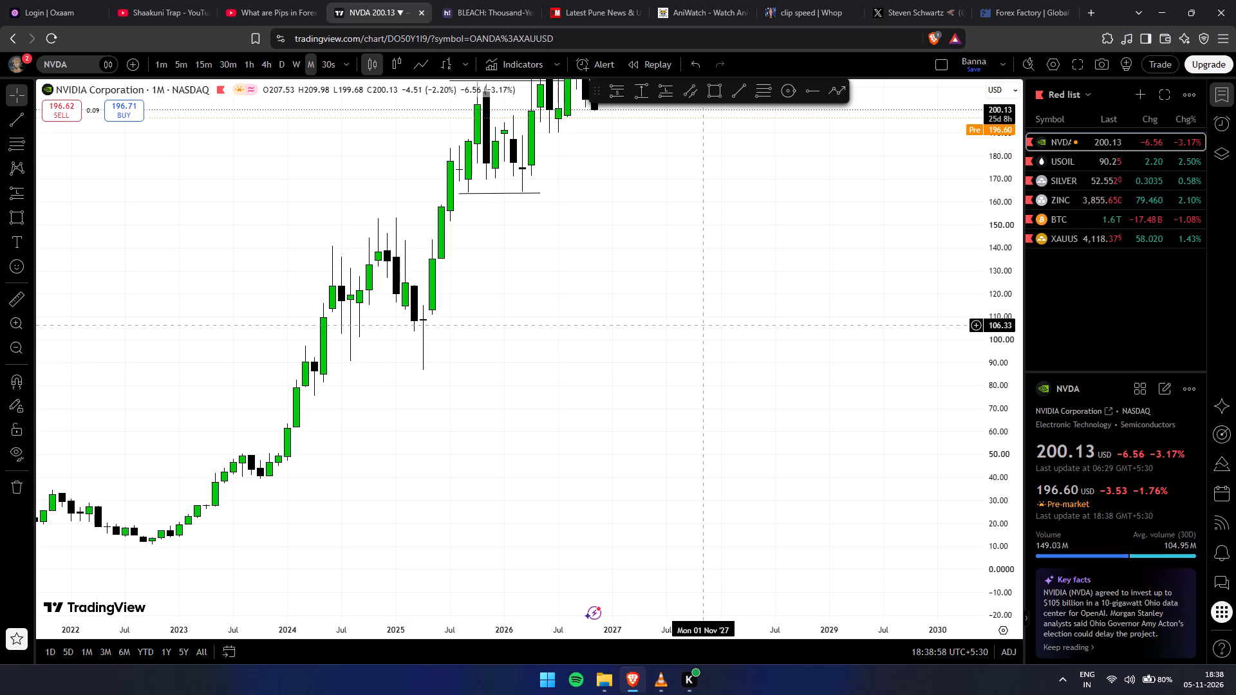
left_click_drag(601, 618, 663, 513)
left_click_drag(686, 478, 626, 600)
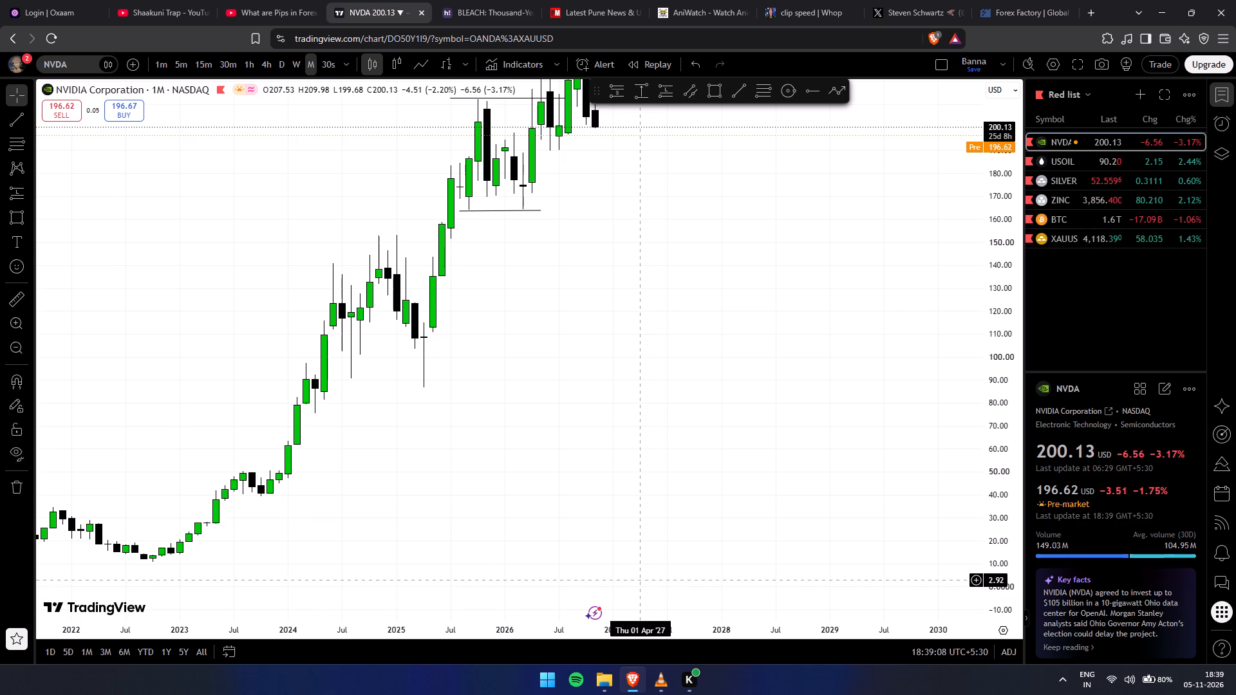
left_click_drag(697, 520, 574, 589)
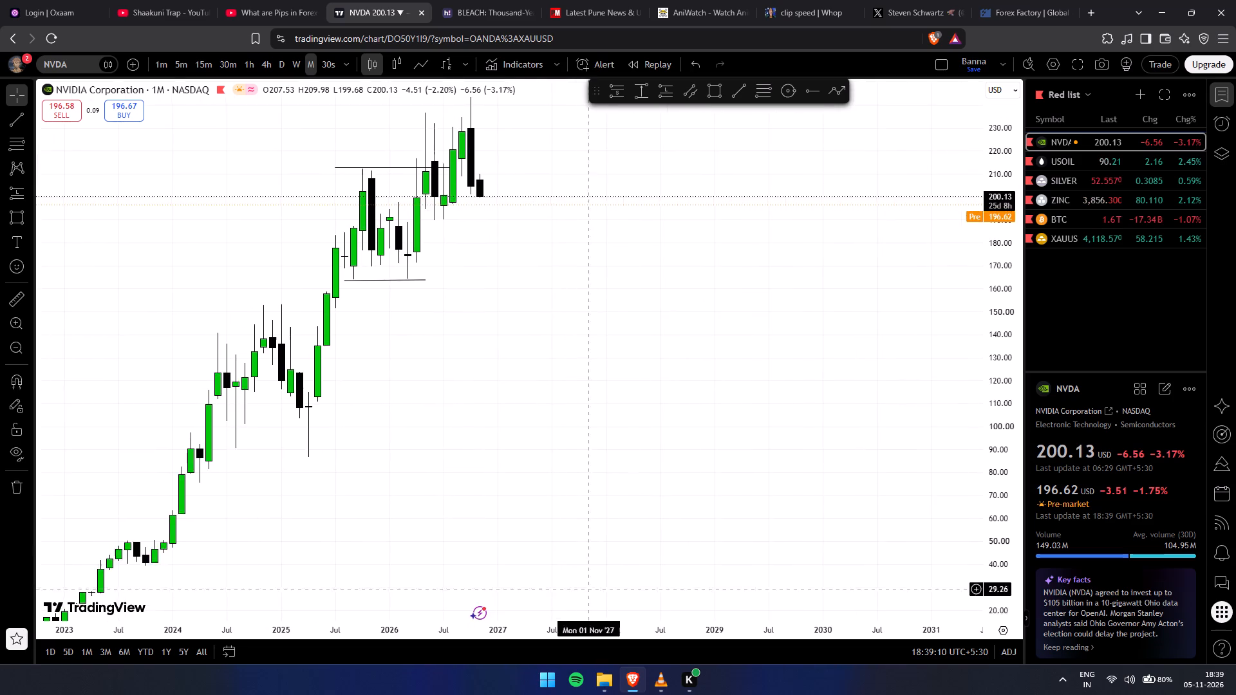
left_click_drag(726, 433, 753, 504)
left_click_drag(989, 277, 966, 484)
scroll(817, 452, "down", 5)
left_click_drag(824, 486, 870, 452)
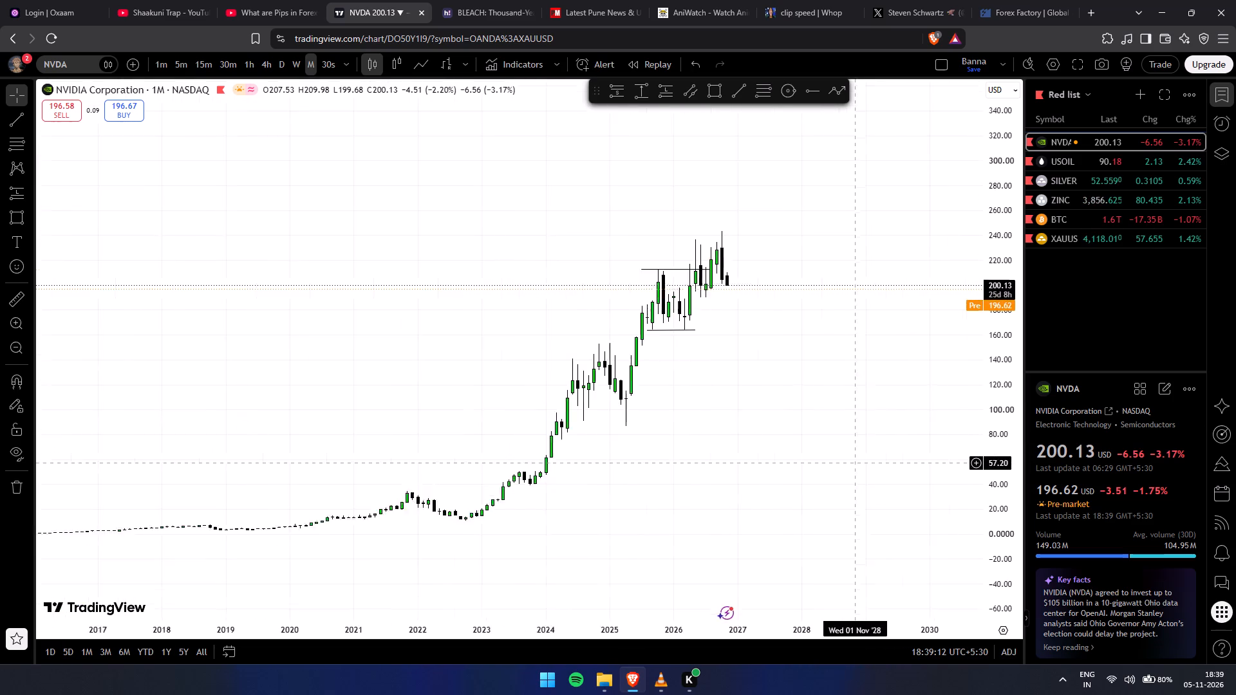
left_click_drag(870, 452, 816, 458)
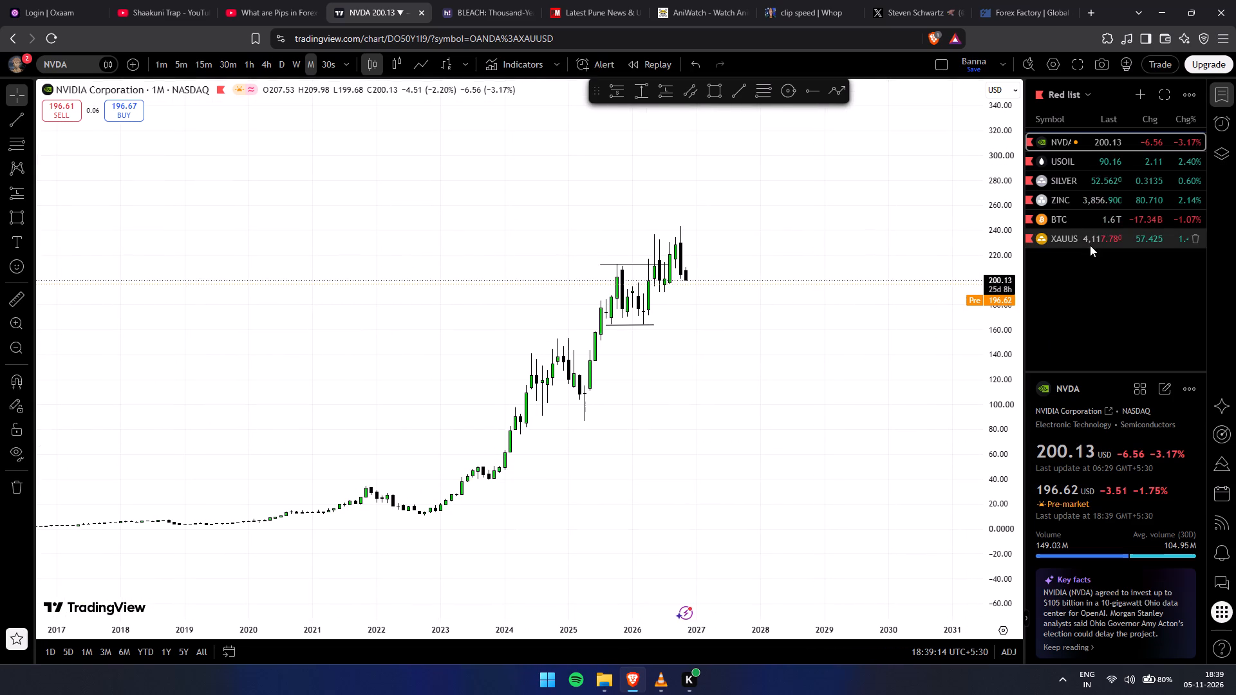
Open XAUUSD from the watchlist and examine its latest monthly candles around the ob+ zone.
left_click(1090, 245)
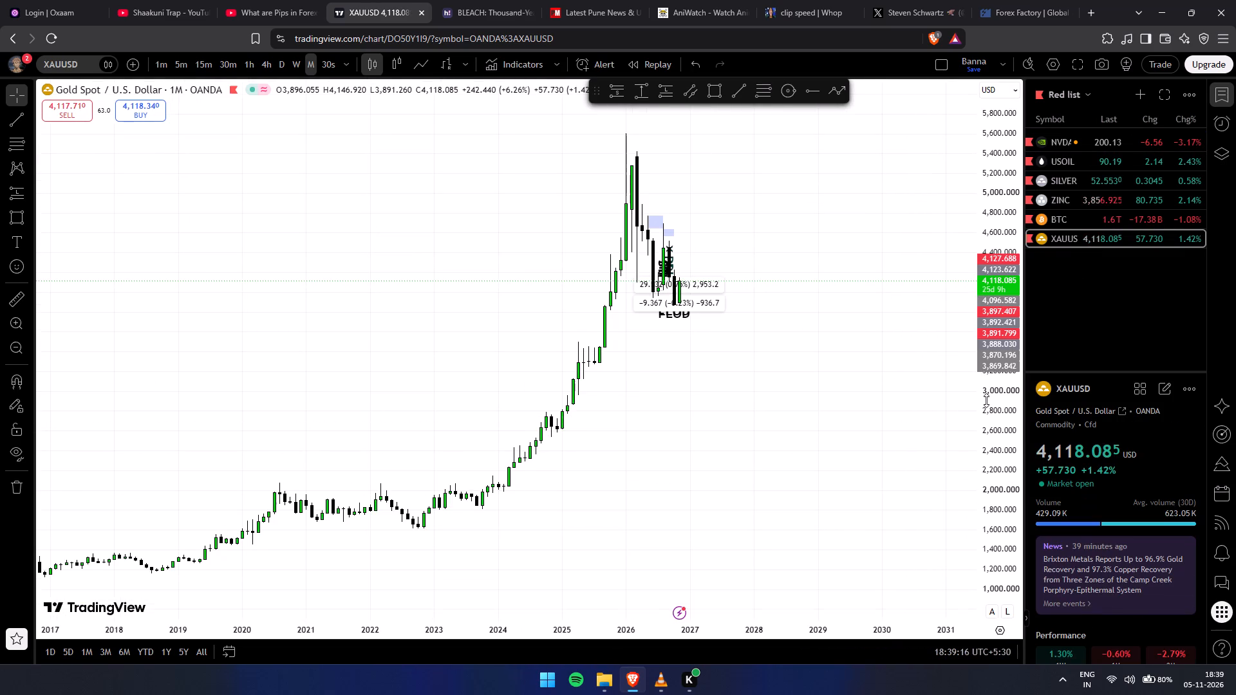
left_click_drag(986, 400, 966, 201)
scroll(901, 458, "up", 6)
left_click_drag(796, 436, 838, 453)
scroll(809, 457, "up", 6)
scroll(727, 456, "up", 4)
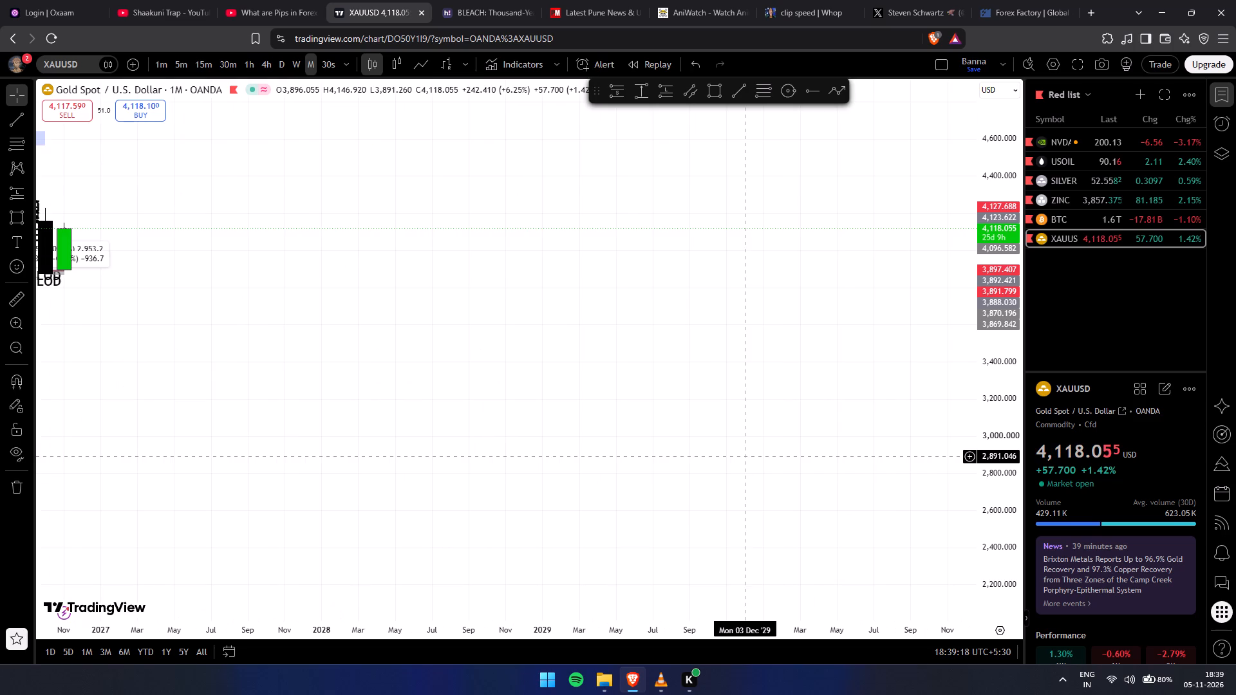
left_click_drag(682, 472, 904, 486)
scroll(933, 468, "up", 1)
left_click_drag(620, 438, 739, 450)
scroll(739, 450, "up", 8)
scroll(570, 420, "down", 5)
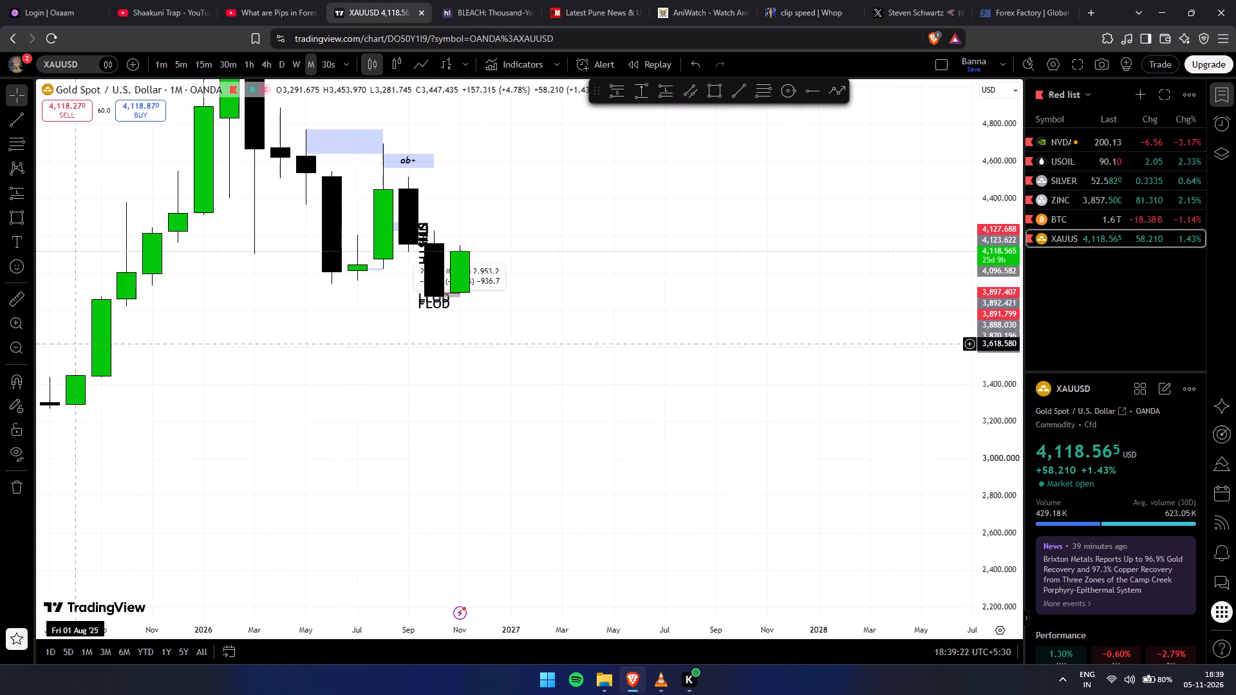
Switch XAUUSD to the 5-minute, then the 15-minute timeframe, and frame the short position below the upper supply zone.
left_click(188, 62)
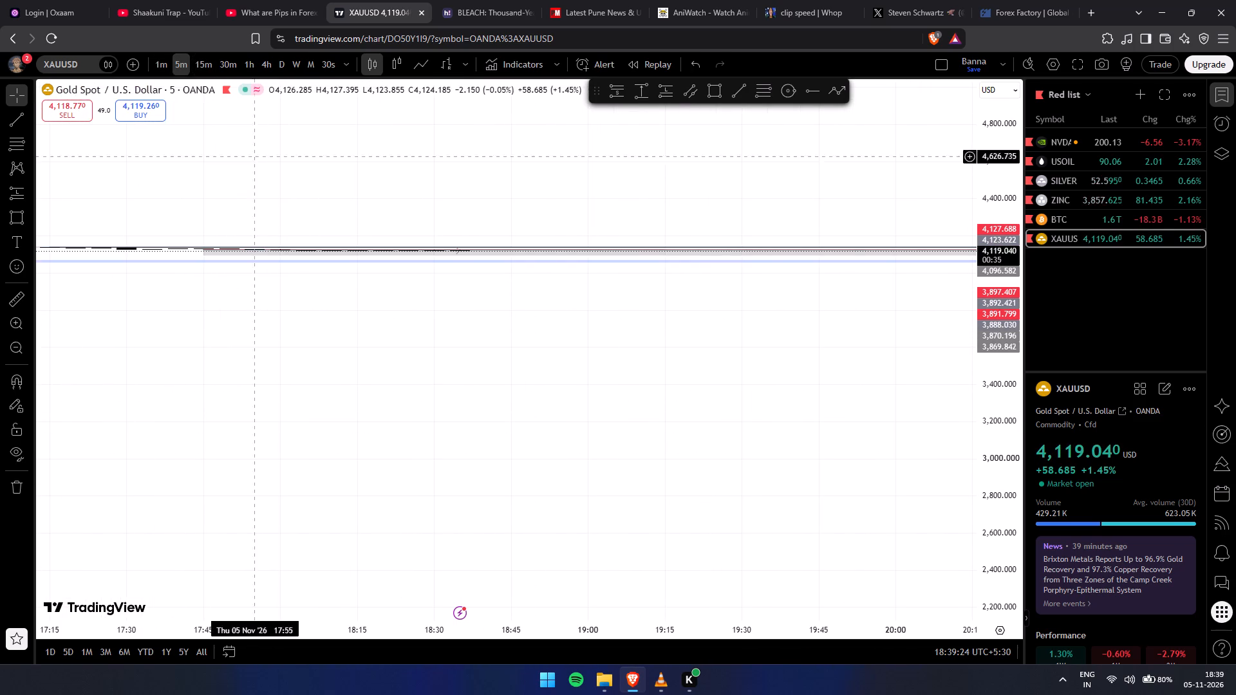
scroll(208, 148, "down", 20)
scroll(208, 148, "down", 1)
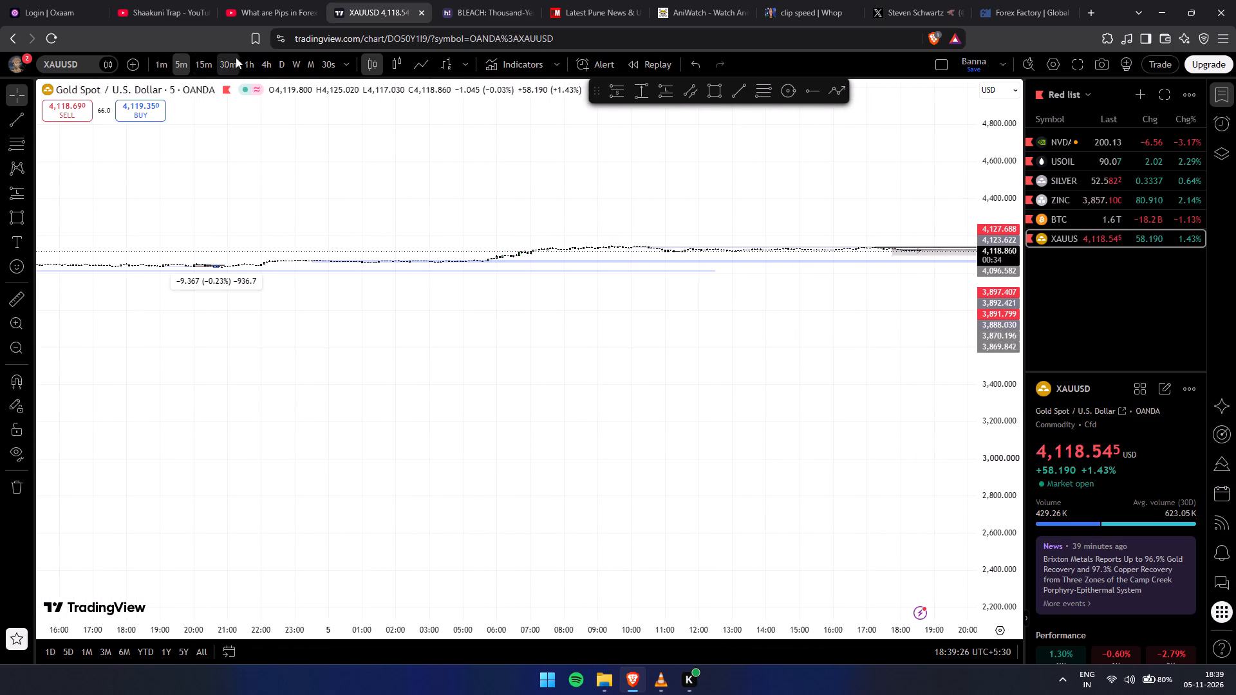
left_click(210, 62)
left_click_drag(998, 460, 938, 165)
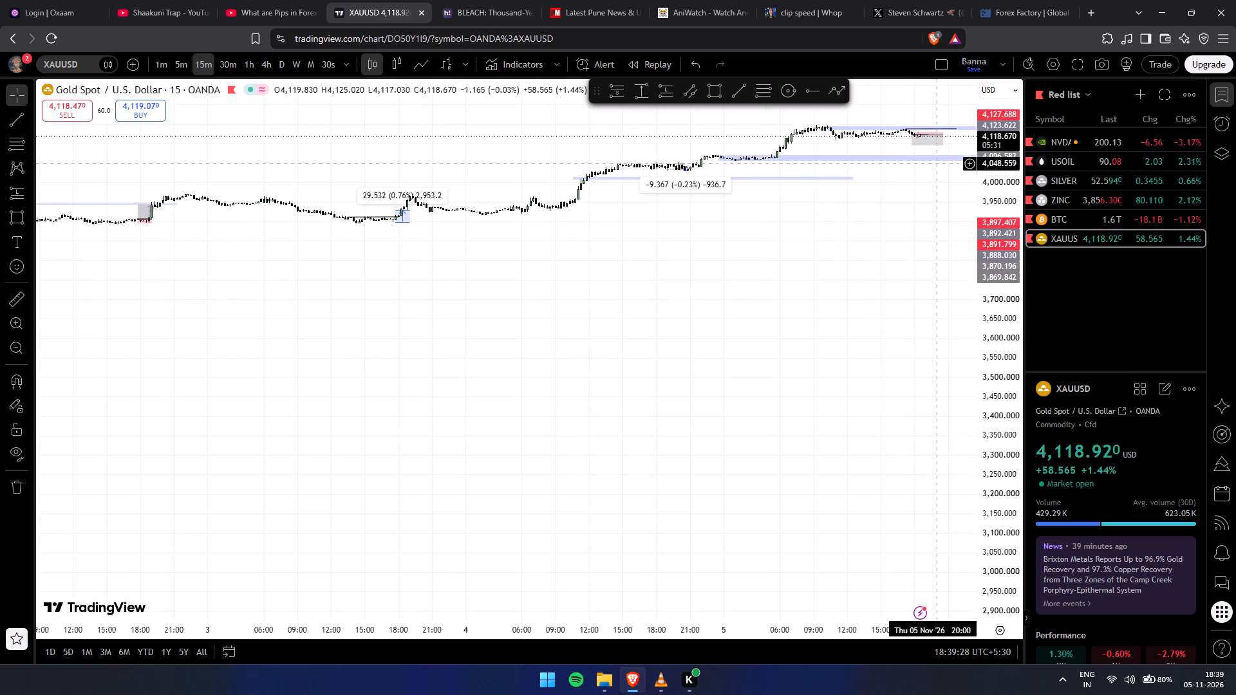
left_click_drag(803, 349, 485, 569)
left_click_drag(1006, 533, 942, 92)
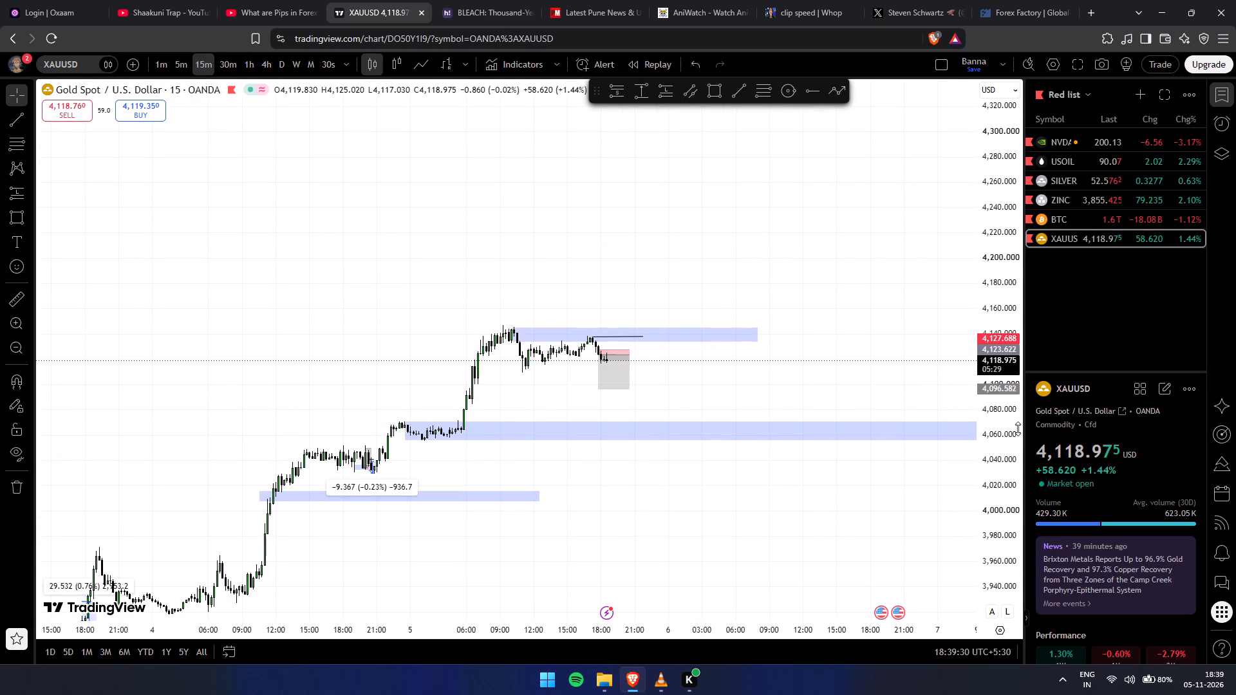
left_click_drag(980, 485, 939, 55)
left_click_drag(1021, 443, 967, 165)
scroll(820, 422, "up", 1)
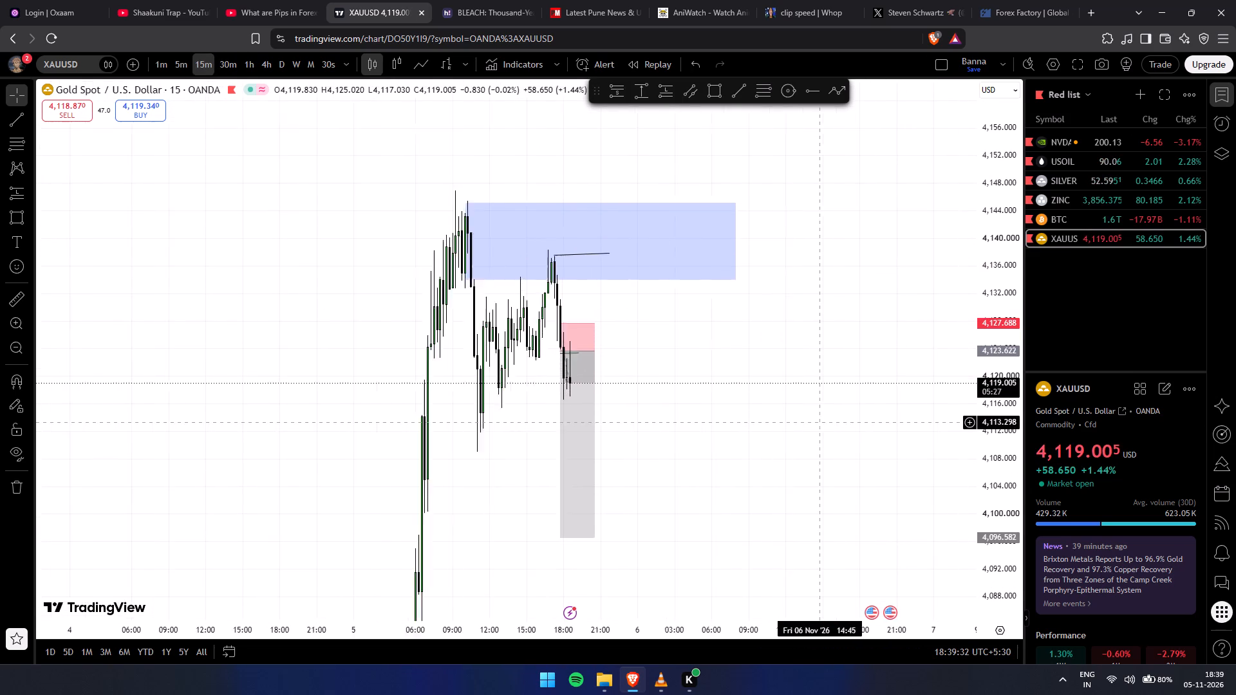
scroll(820, 422, "up", 4)
scroll(594, 437, "up", 2)
left_click_drag(604, 440, 923, 378)
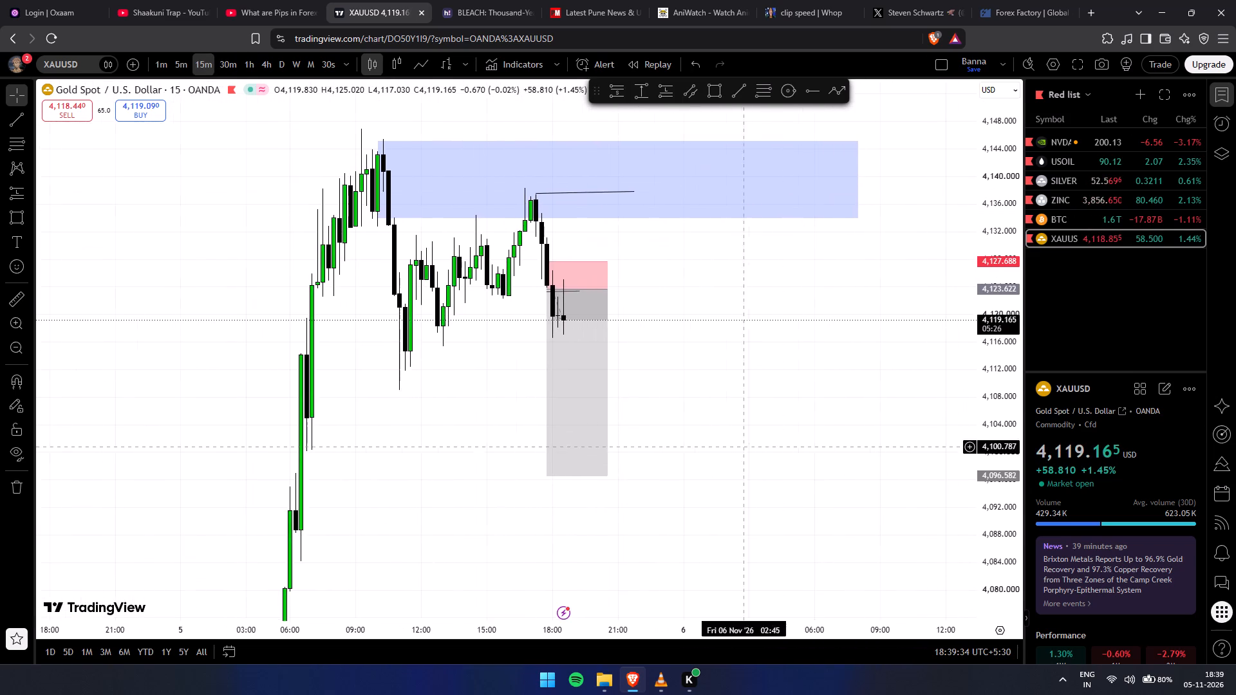
scroll(756, 456, "up", 3)
left_click_drag(552, 445, 747, 421)
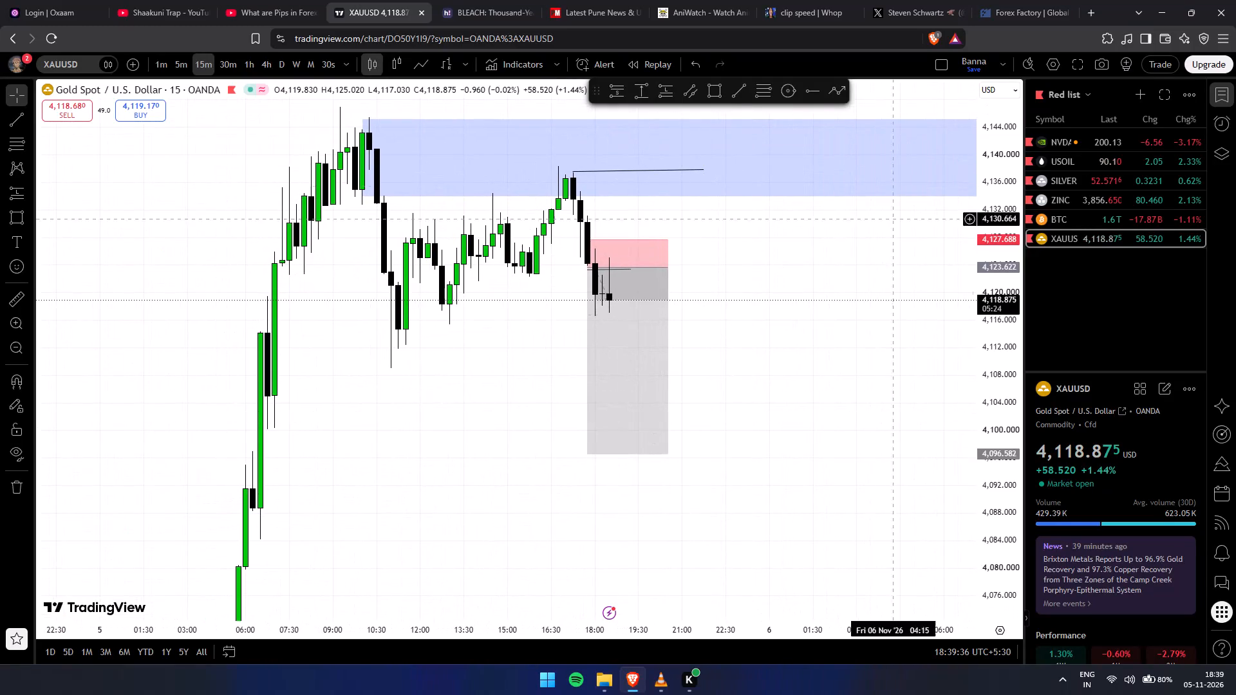
Open BTC from the watchlist and examine its 15-minute short positions against the lower zones and drawn price path.
left_click(1061, 216)
scroll(792, 358, "down", 3)
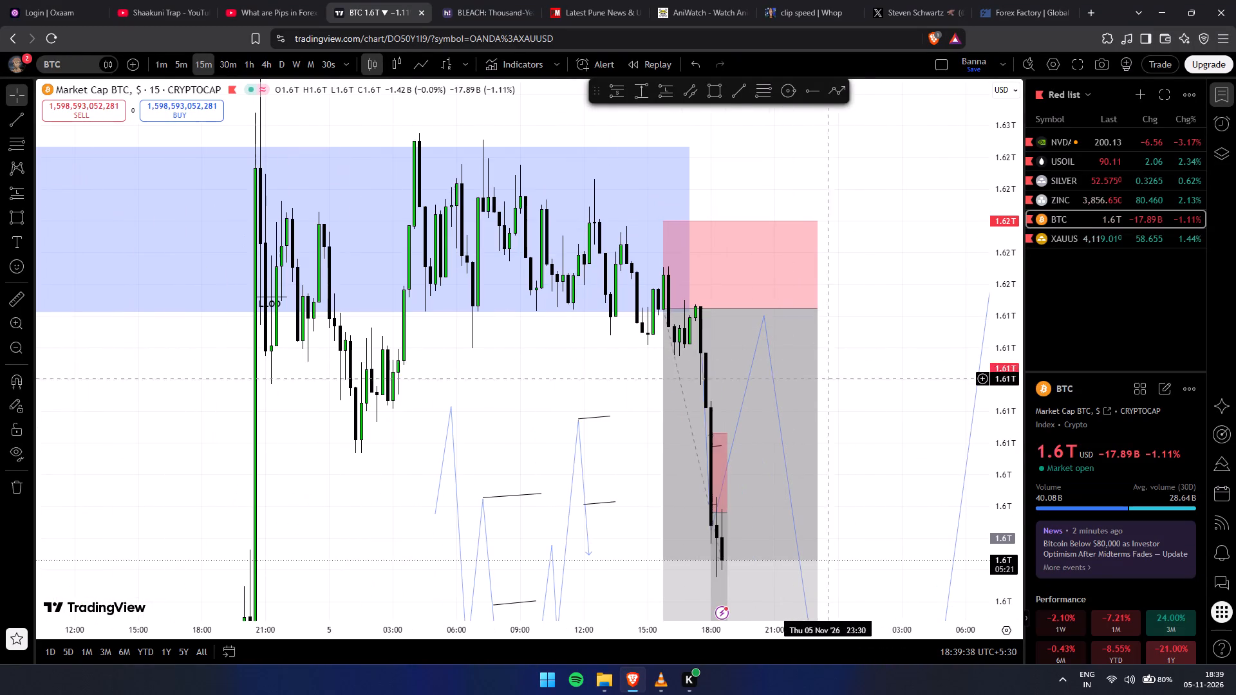
left_click_drag(915, 373, 871, 264)
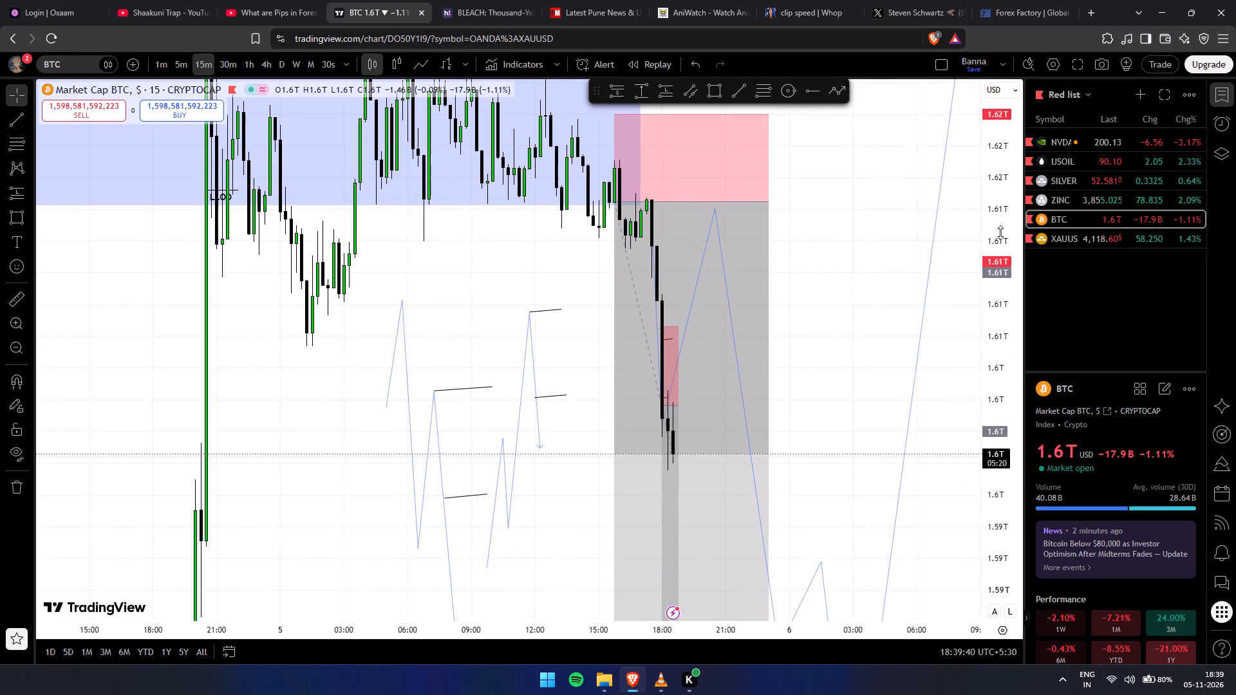
left_click_drag(1000, 232, 996, 514)
left_click_drag(897, 405, 900, 405)
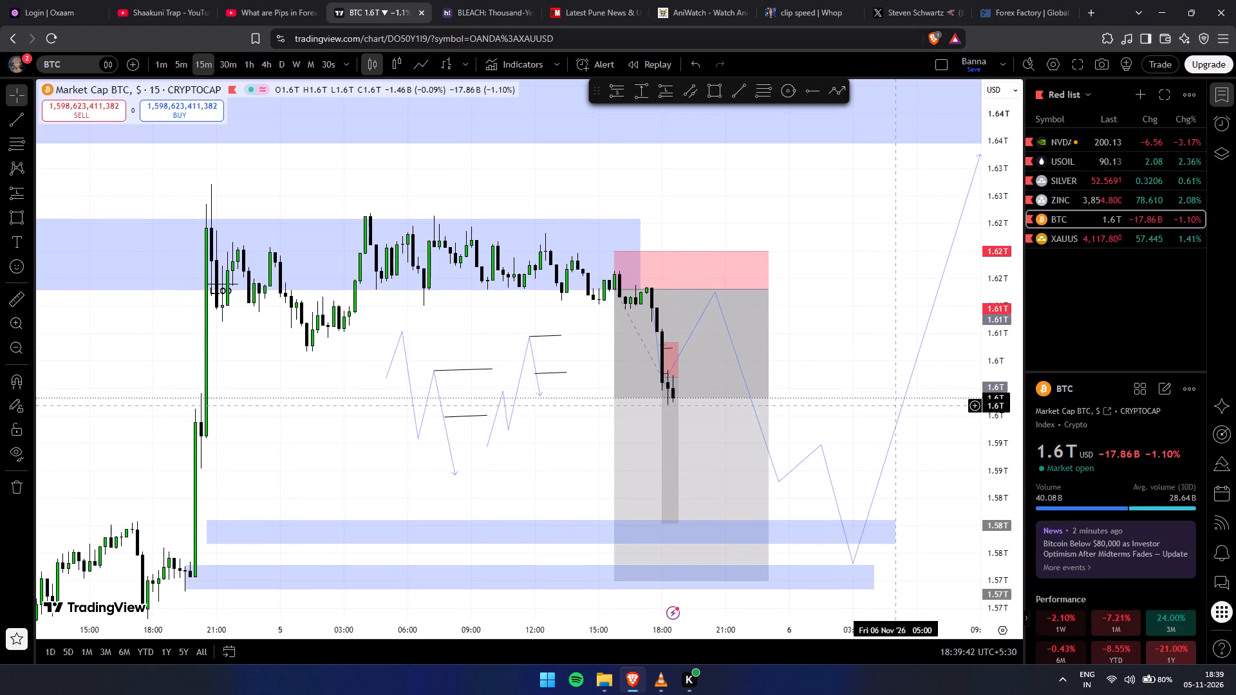
left_click_drag(900, 405, 909, 405)
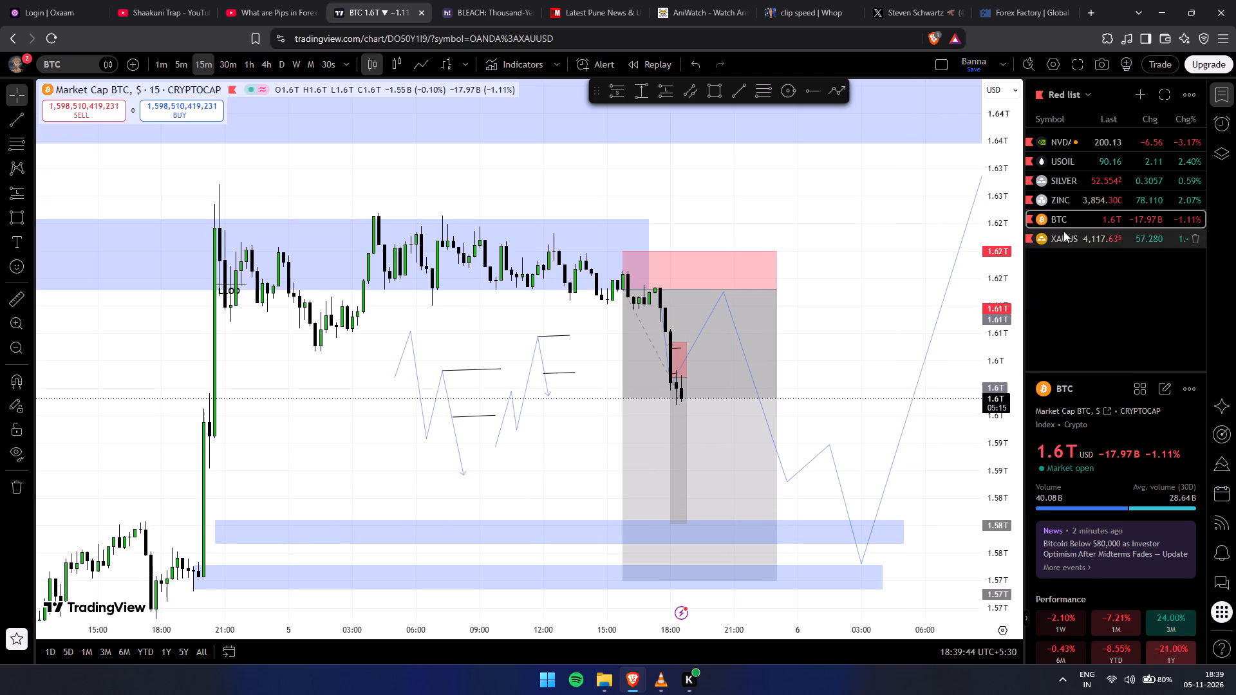
Return to XAUUSD and examine its 15-minute short position above the lower demand zones.
left_click(1060, 250)
left_click(1071, 239)
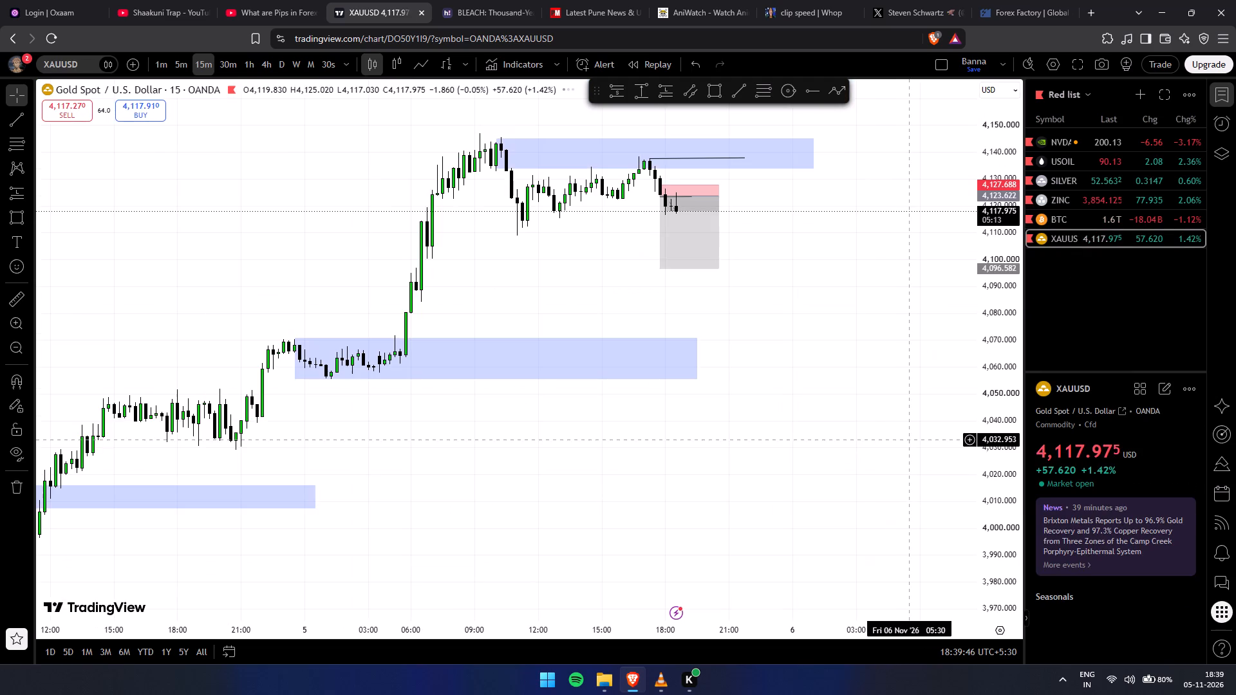
left_click_drag(1005, 382, 987, 216)
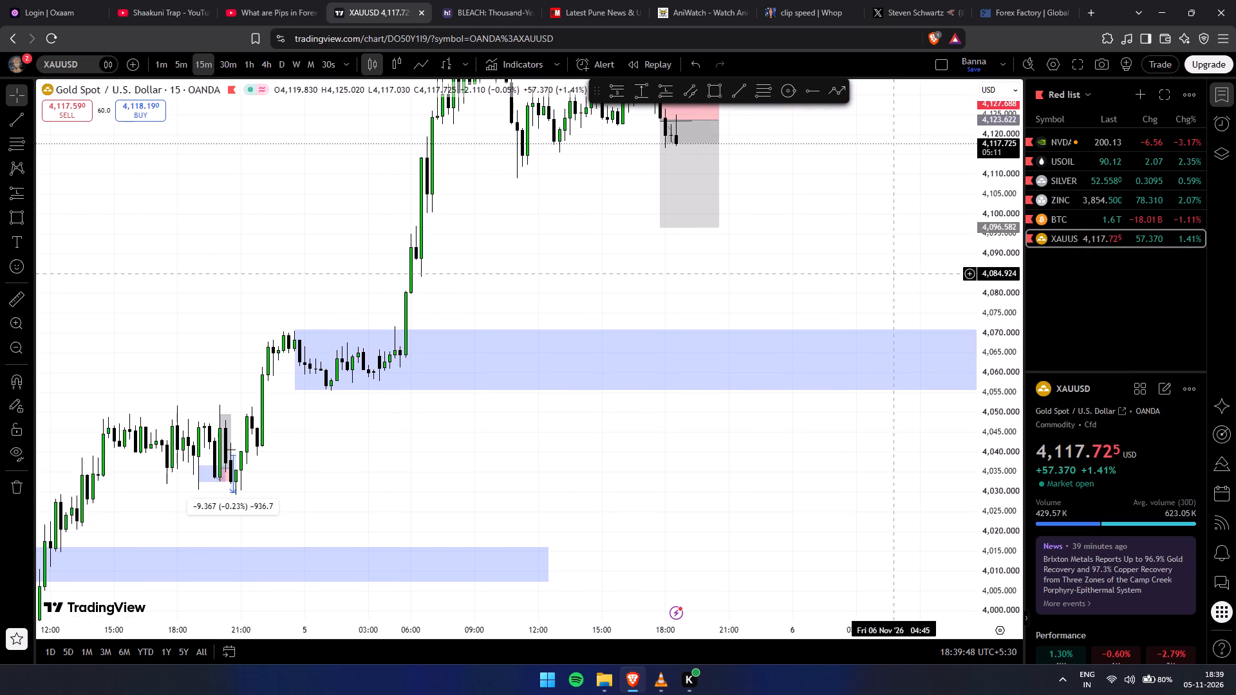
scroll(895, 273, "up", 1)
Open USOIL from the watchlist and examine its 15-minute long position against the zone near 94.00.
left_click(1091, 167)
left_click_drag(884, 321, 891, 322)
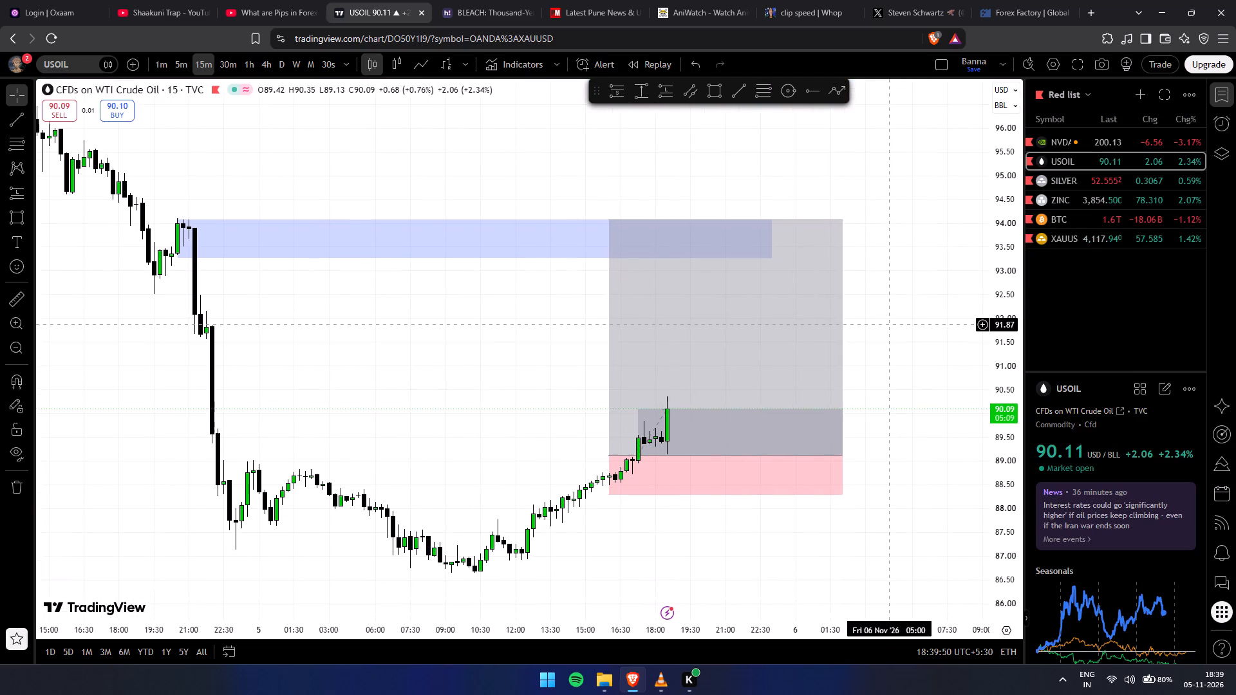
left_click_drag(891, 322, 891, 320)
scroll(908, 483, "down", 4)
left_click_drag(958, 422, 933, 422)
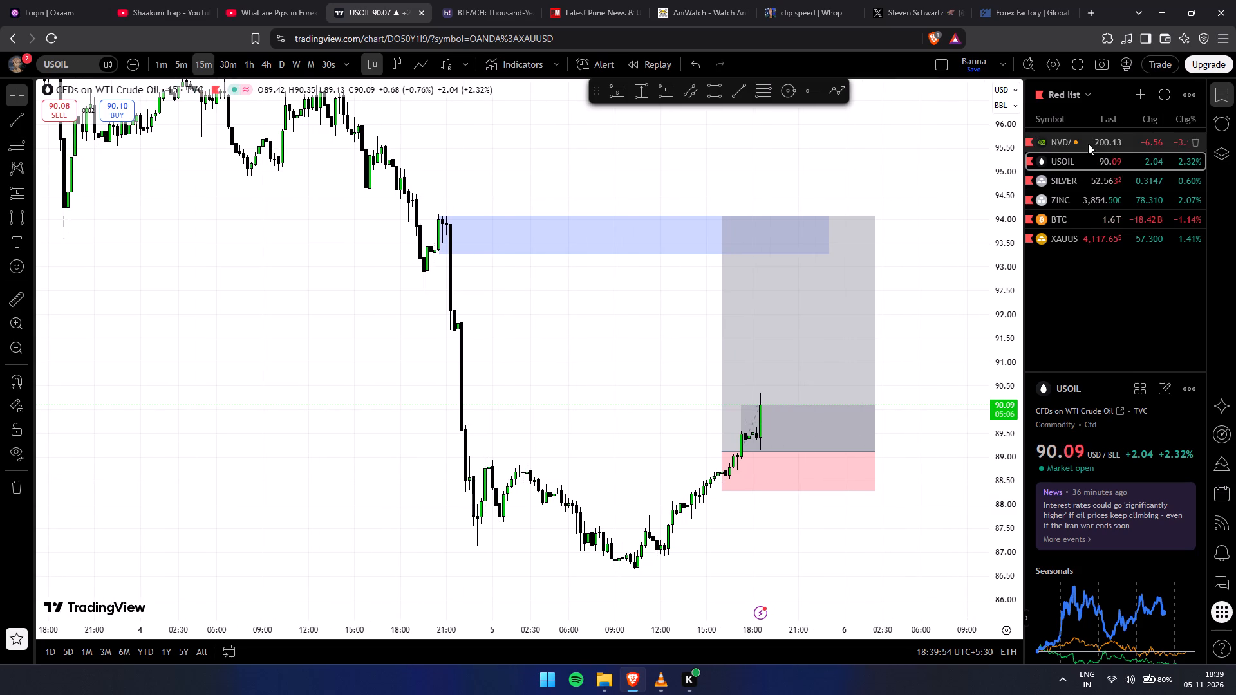
right_click(1085, 142)
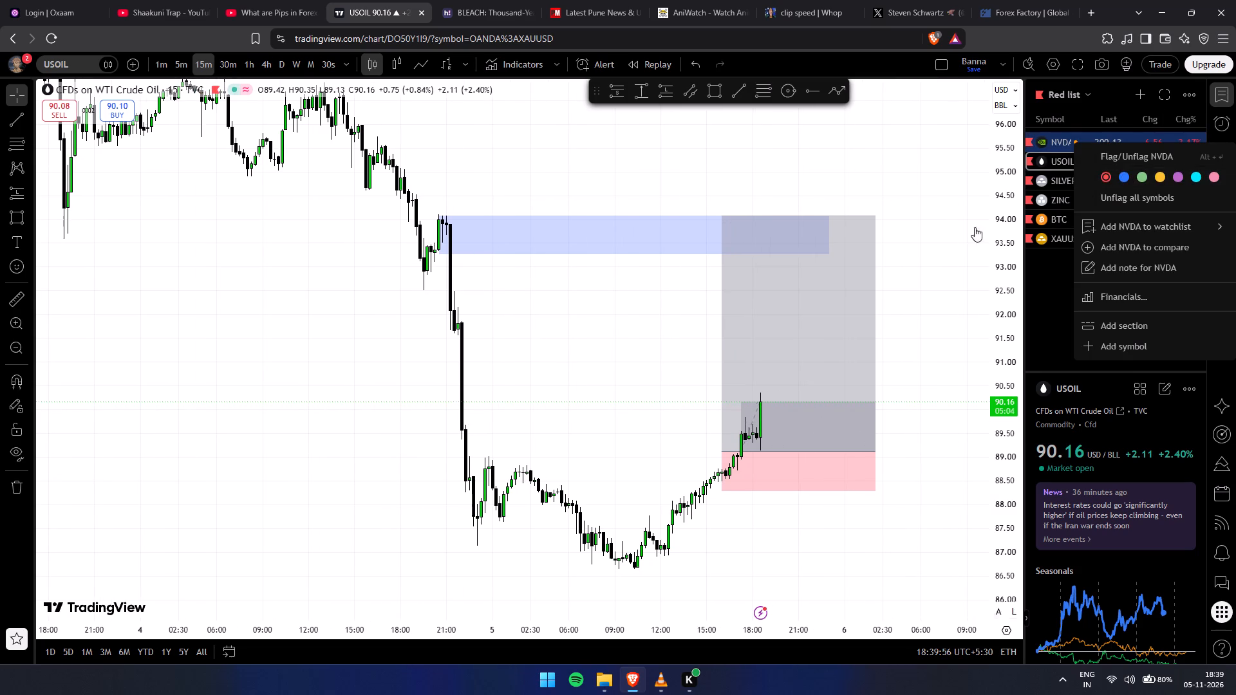
left_click(933, 250)
Examine USOIL's wider 15-minute decline from late October down to the current long position.
left_click_drag(948, 328, 912, 271)
left_click_drag(1004, 225, 1009, 273)
scroll(972, 334, "down", 2)
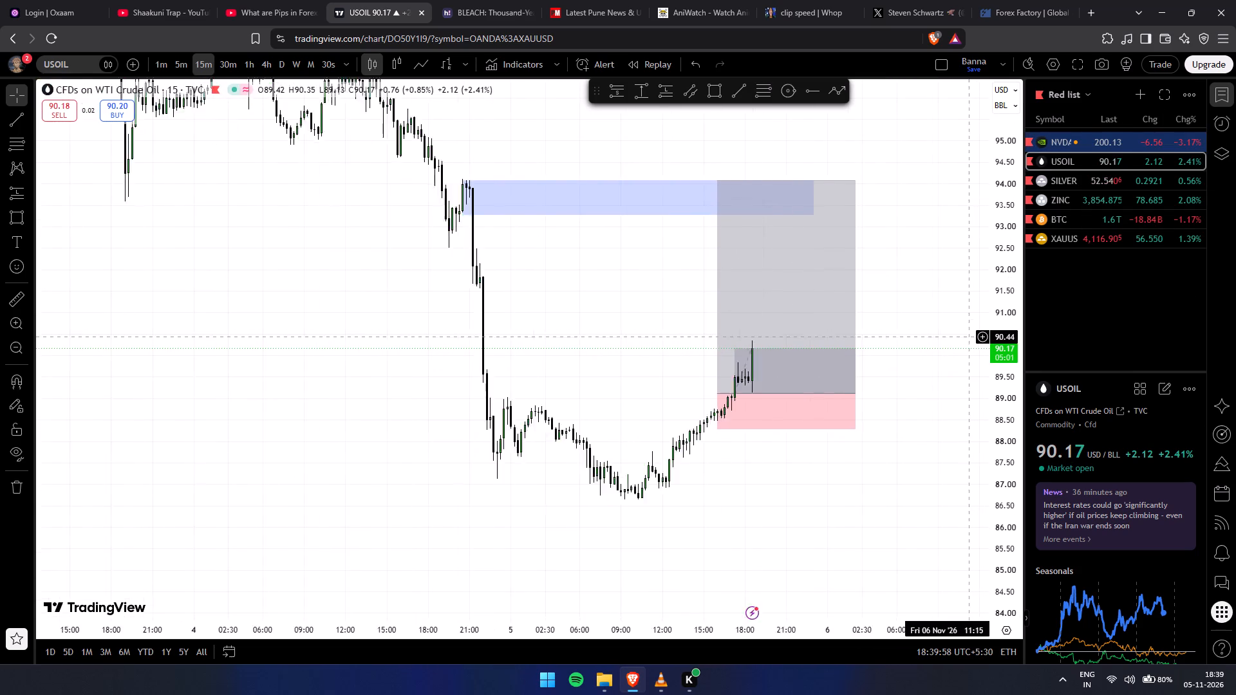
scroll(969, 337, "down", 1)
left_click_drag(957, 411, 929, 388)
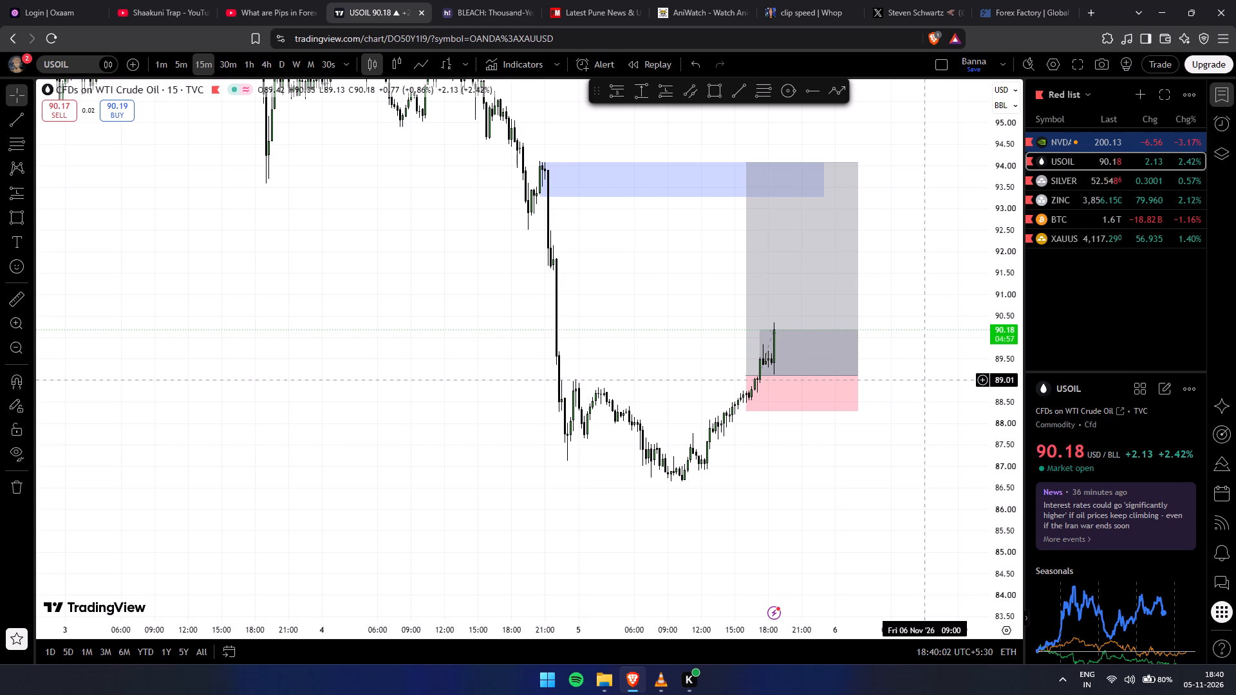
left_click_drag(444, 392, 538, 419)
scroll(527, 412, "down", 3)
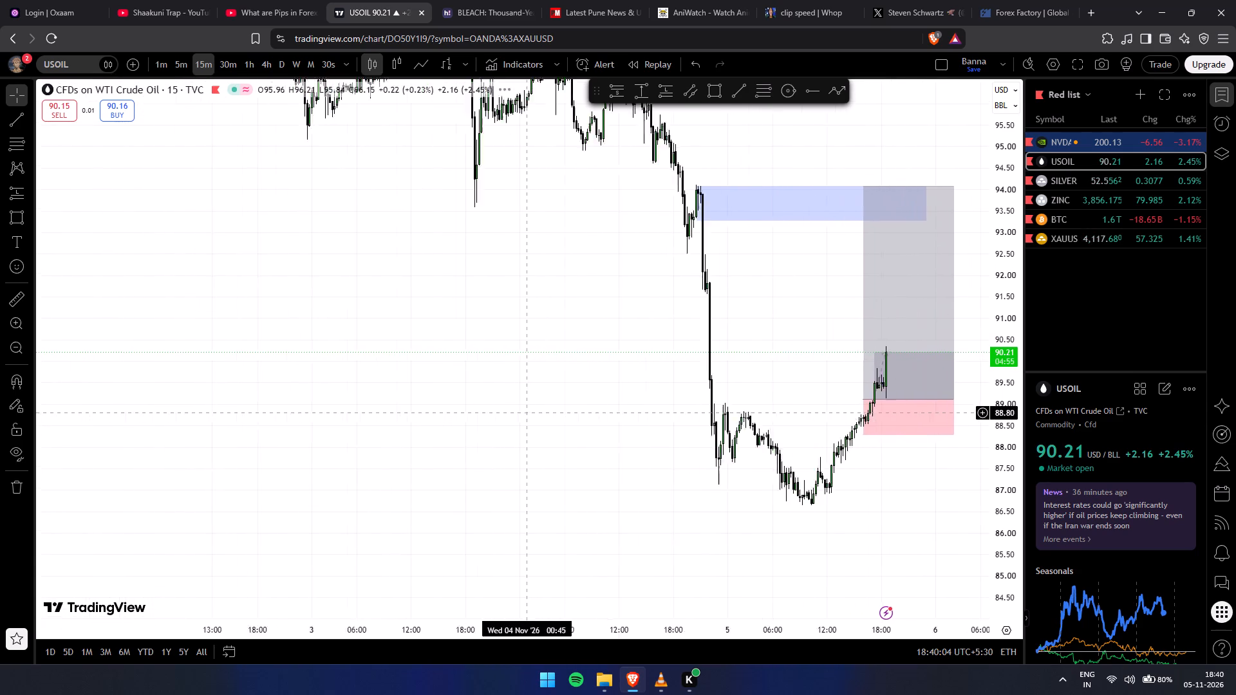
scroll(525, 412, "down", 2)
left_click_drag(998, 254, 986, 372)
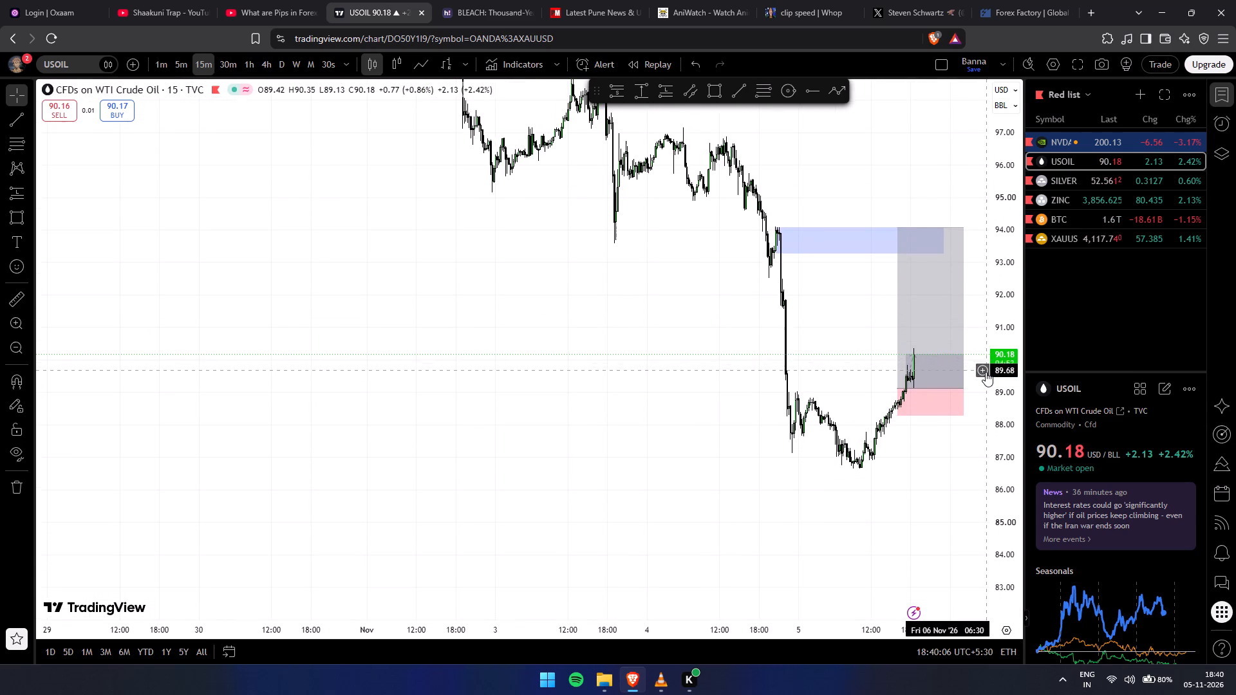
left_click_drag(986, 372, 980, 409)
left_click_drag(621, 378, 618, 407)
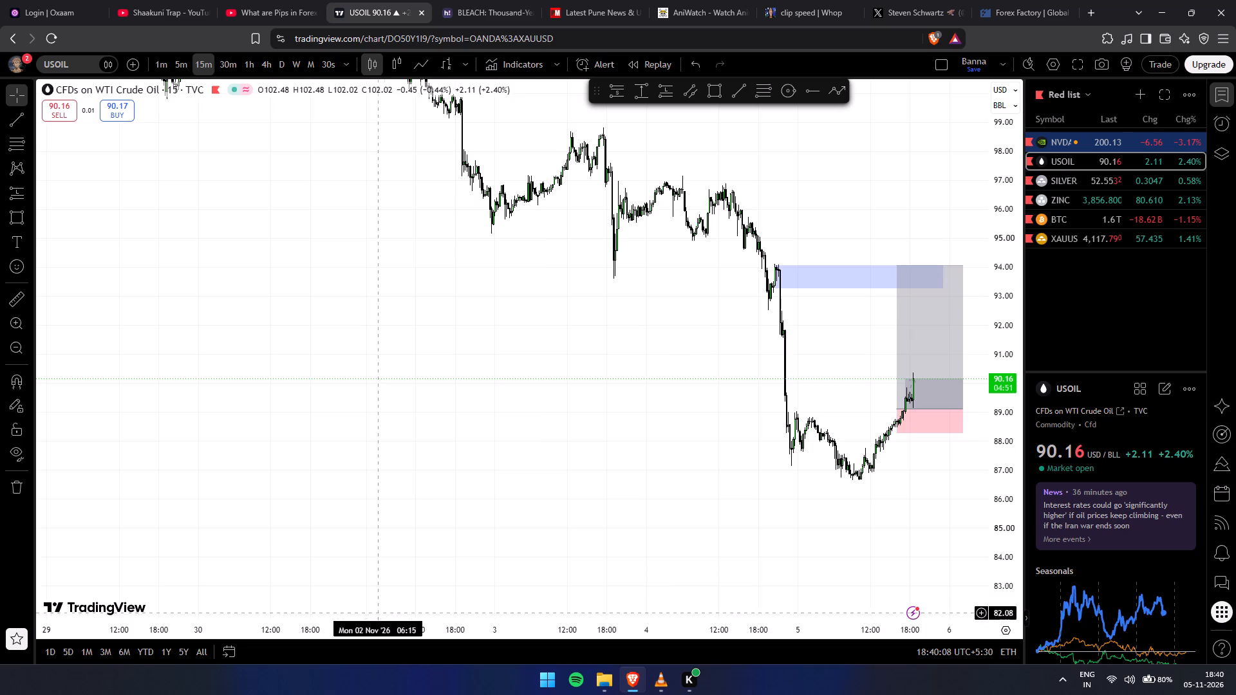
left_click_drag(460, 355, 531, 474)
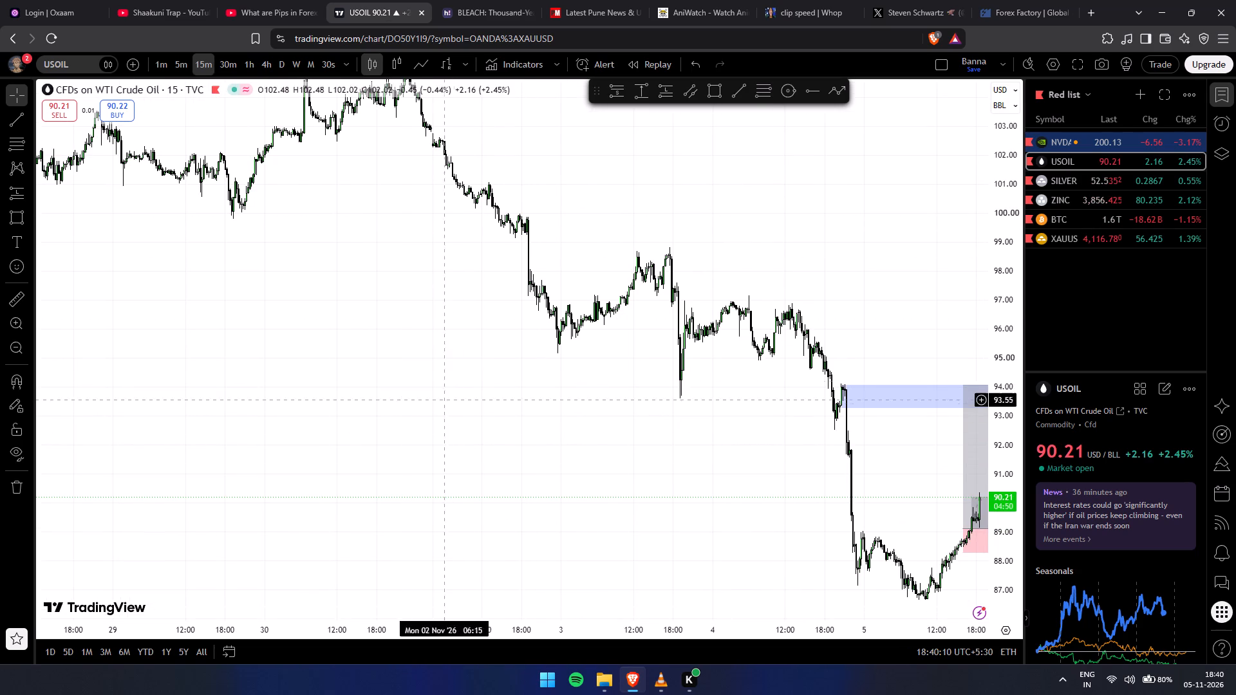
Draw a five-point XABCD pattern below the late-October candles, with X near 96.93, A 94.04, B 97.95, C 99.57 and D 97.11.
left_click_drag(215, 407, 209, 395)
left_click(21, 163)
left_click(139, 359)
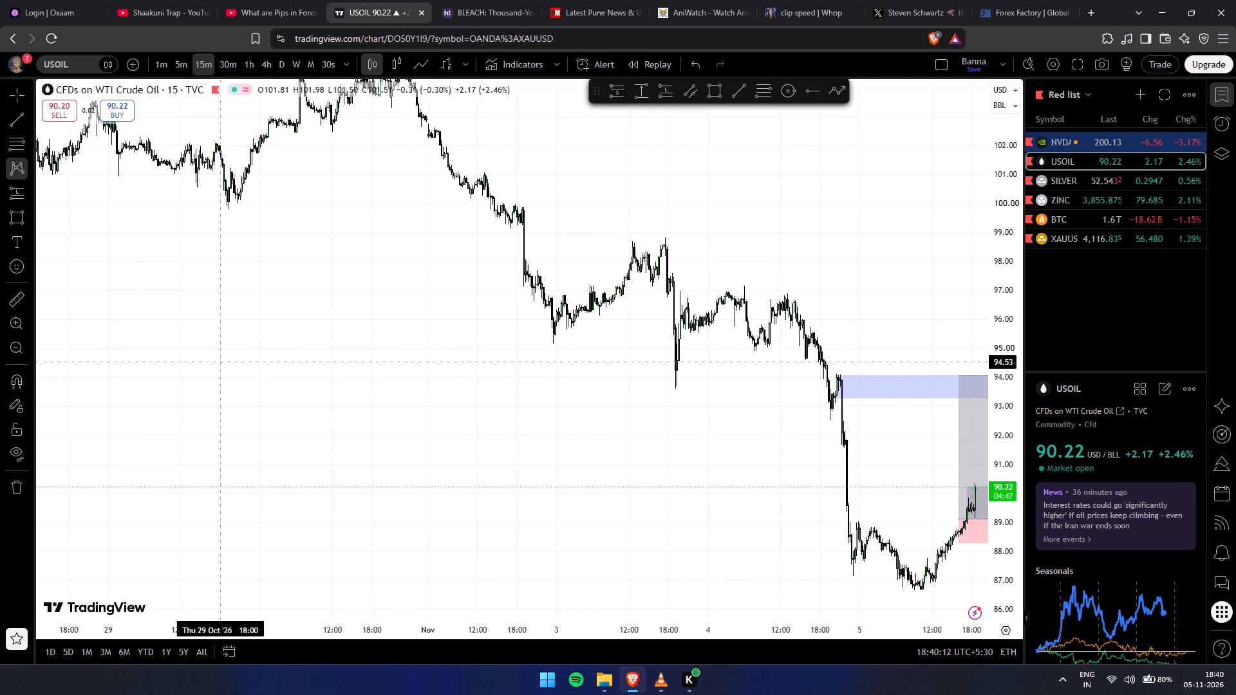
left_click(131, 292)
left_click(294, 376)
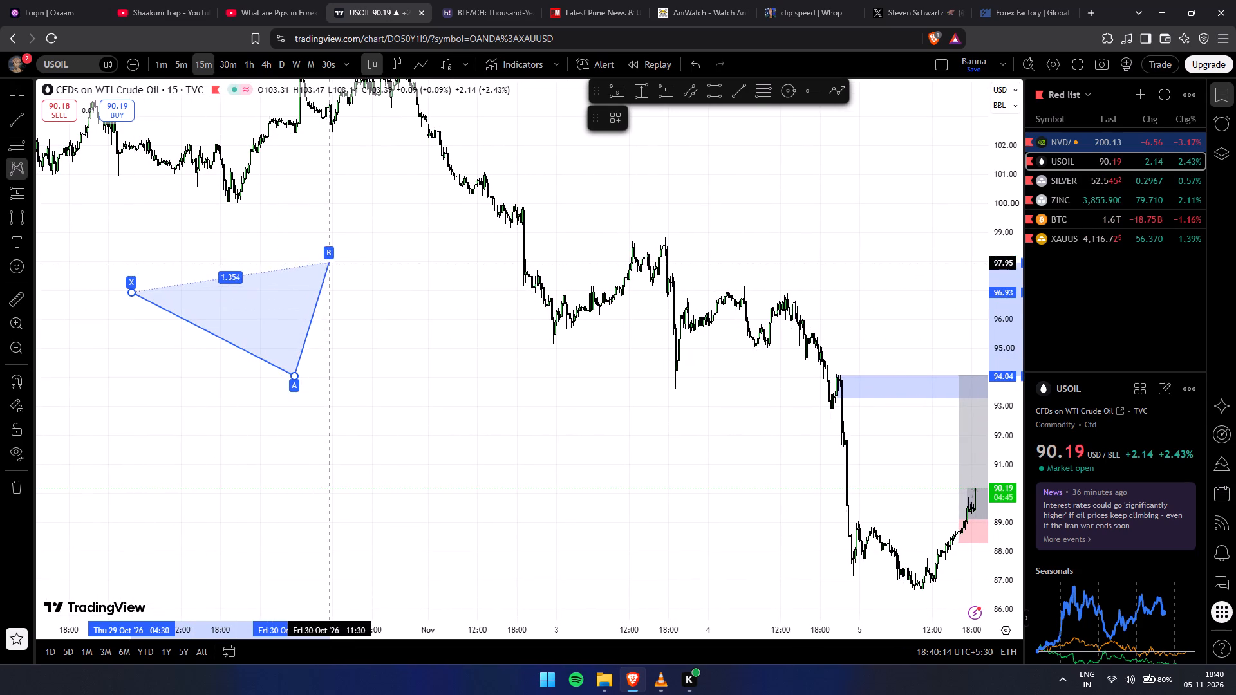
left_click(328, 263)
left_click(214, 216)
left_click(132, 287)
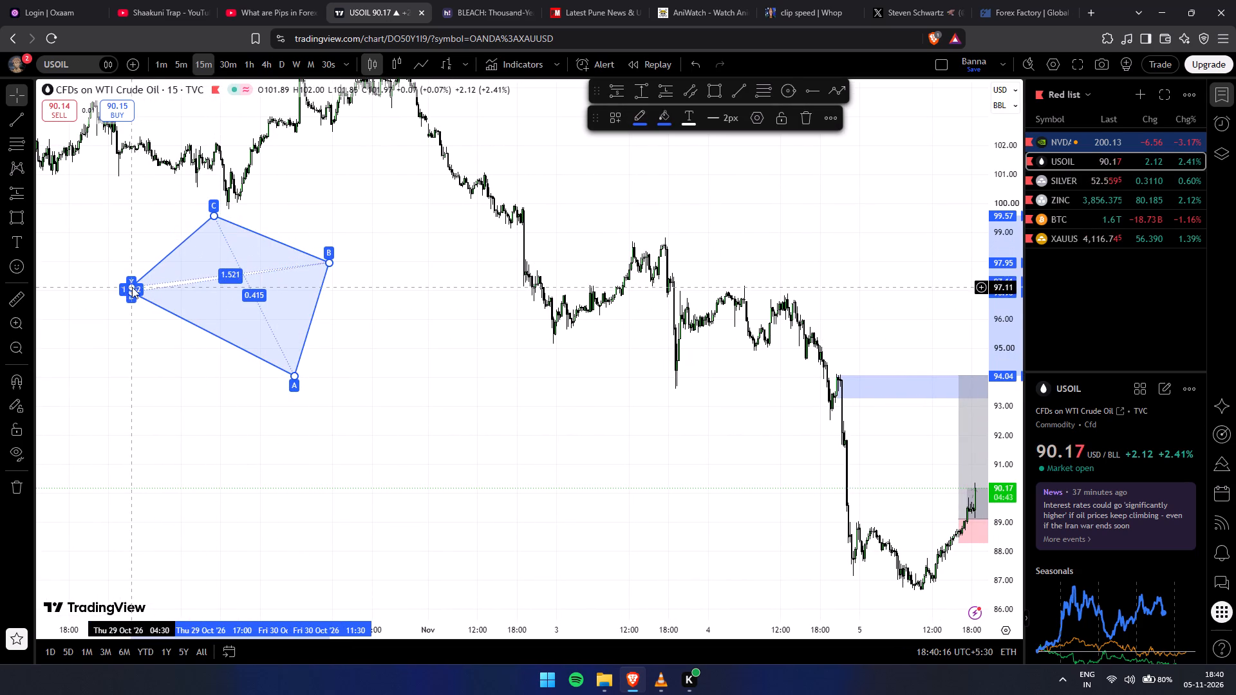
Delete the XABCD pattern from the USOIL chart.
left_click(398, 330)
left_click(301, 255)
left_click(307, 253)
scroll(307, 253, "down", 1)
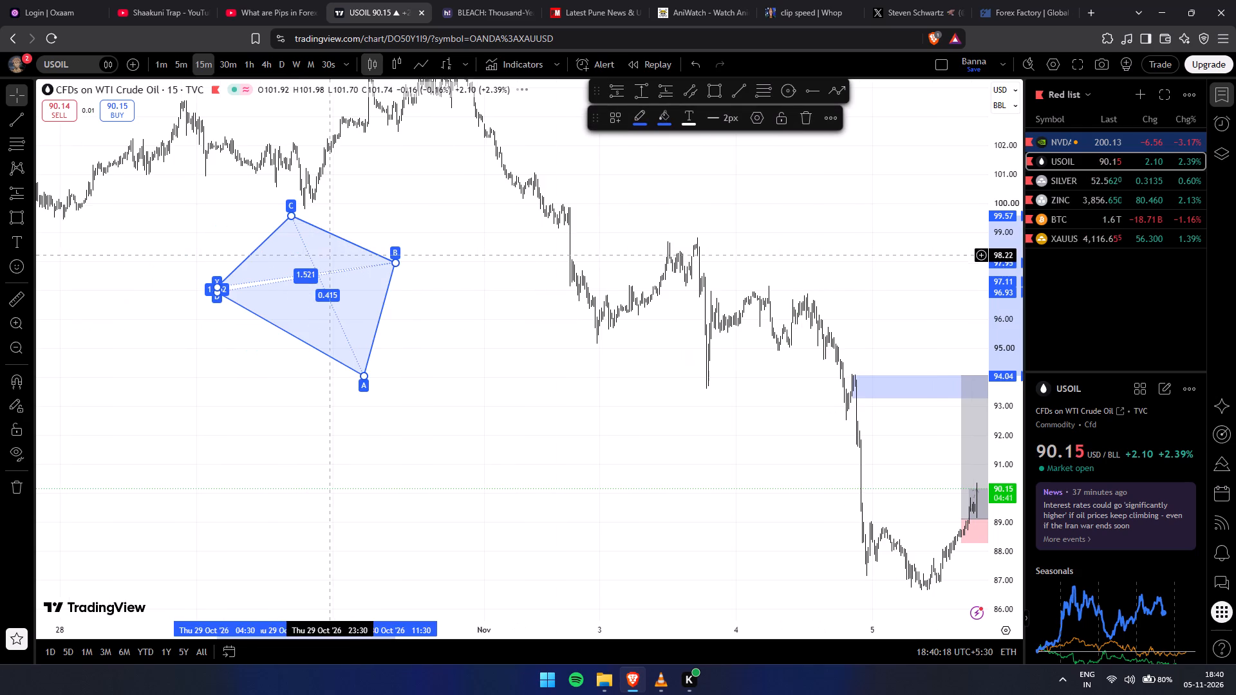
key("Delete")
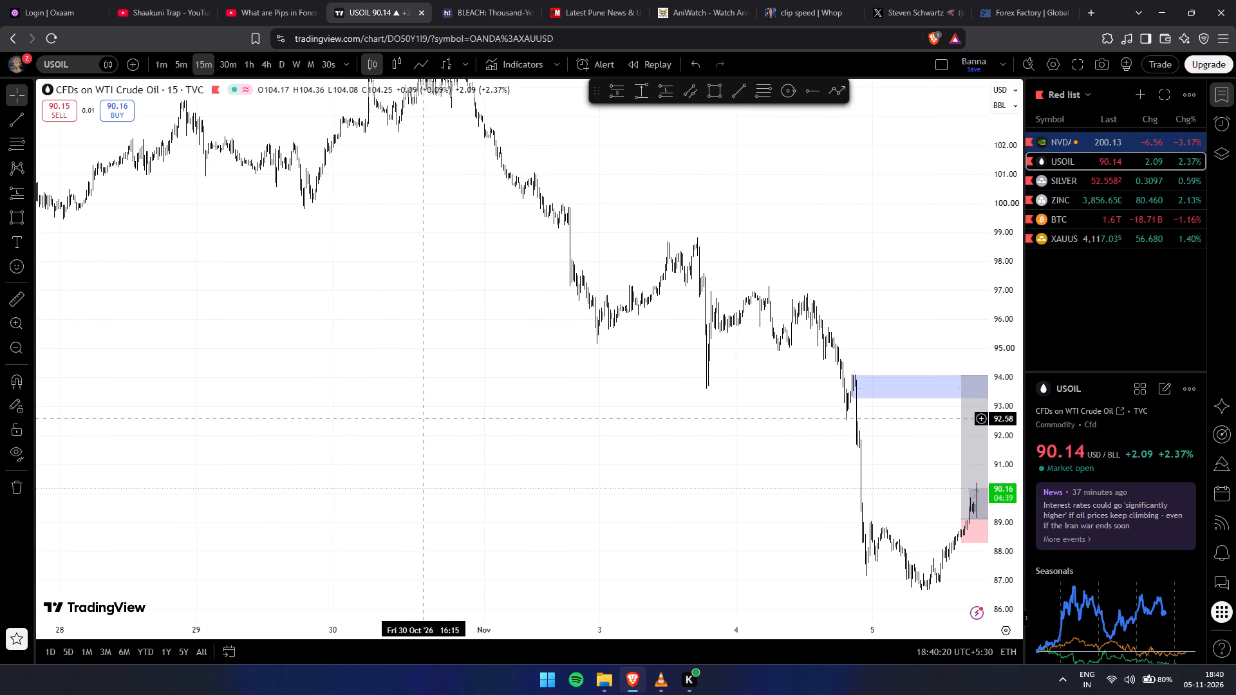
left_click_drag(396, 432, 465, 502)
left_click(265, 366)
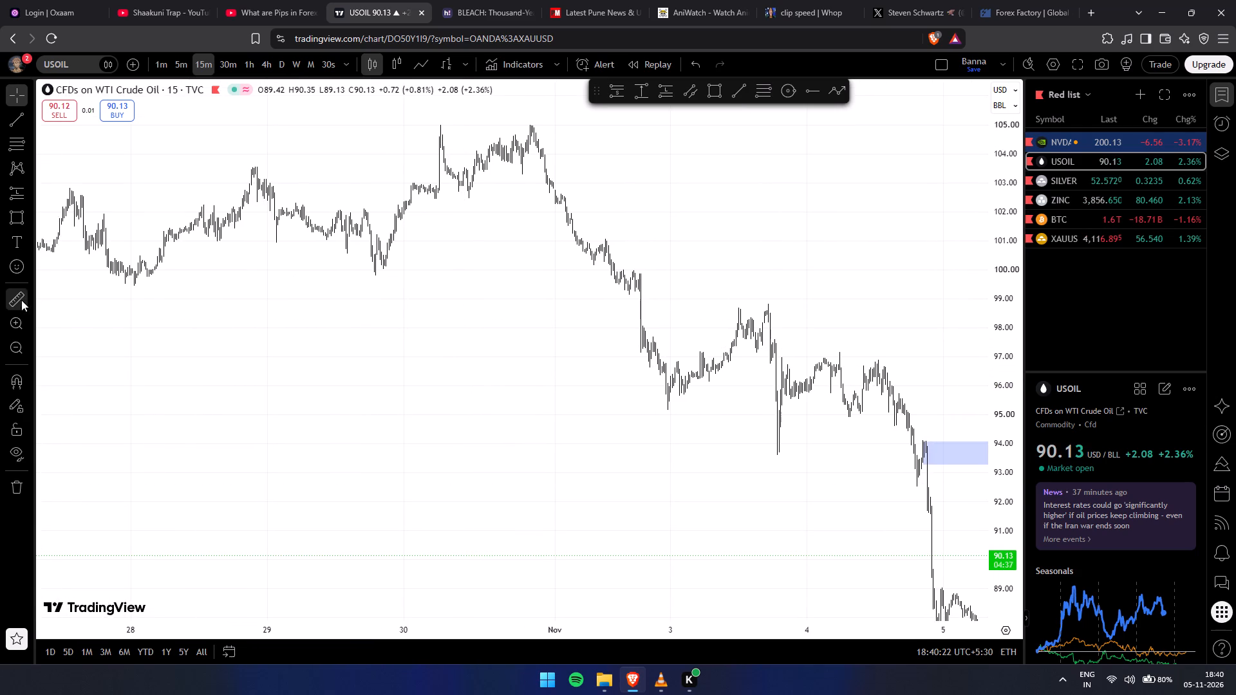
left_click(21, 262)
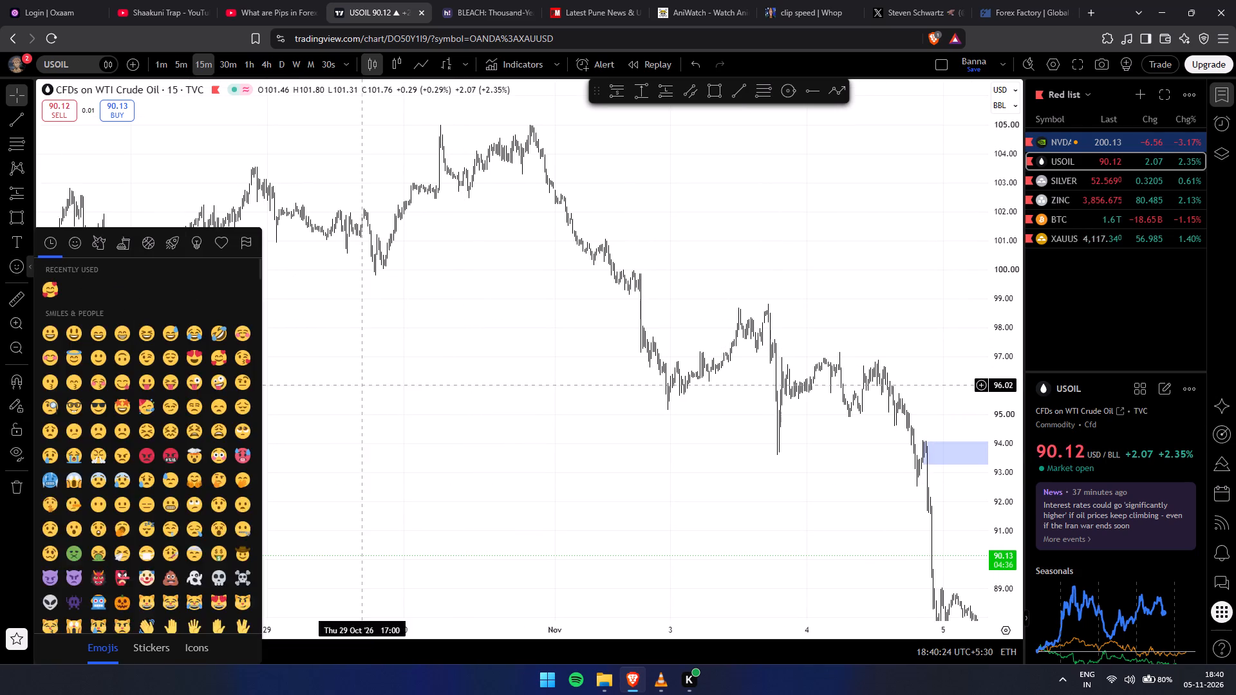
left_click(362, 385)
Examine USOIL's 15-minute decline from early November into the long position and the zone near 94.00.
left_click_drag(507, 436, 221, 456)
left_click_drag(895, 390, 790, 306)
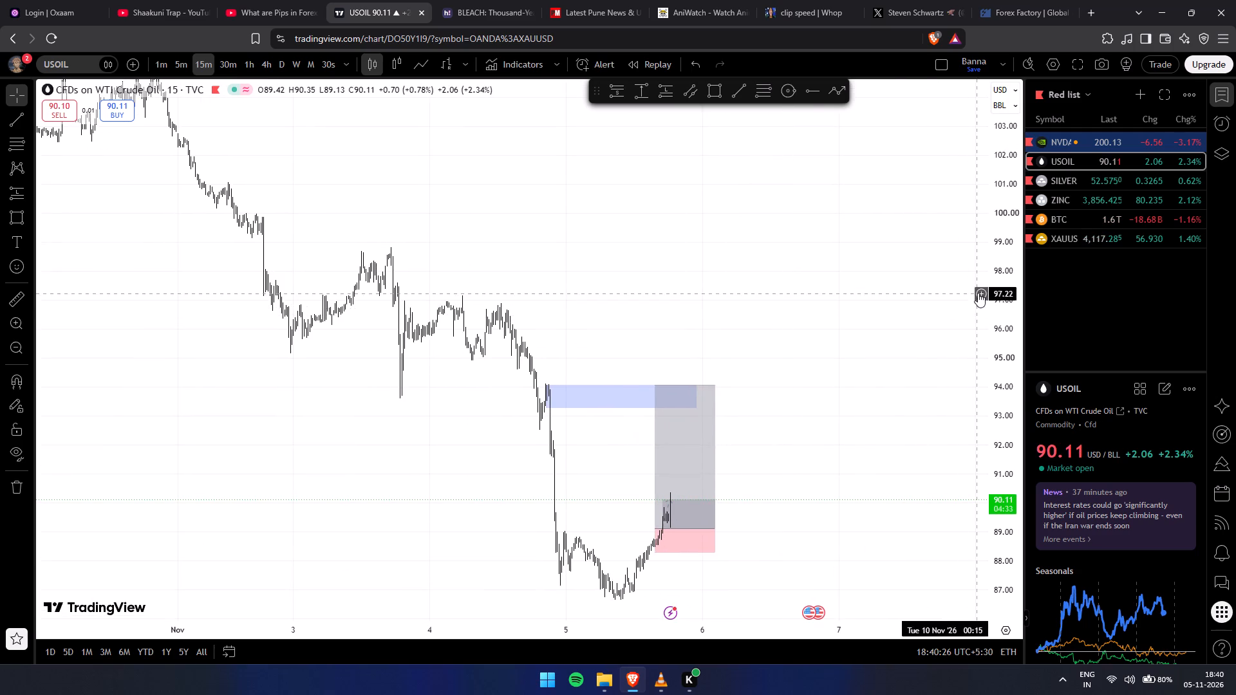
left_click_drag(992, 292, 978, 432)
scroll(960, 429, "down", 4)
scroll(558, 422, "up", 5)
left_click_drag(258, 407, 285, 418)
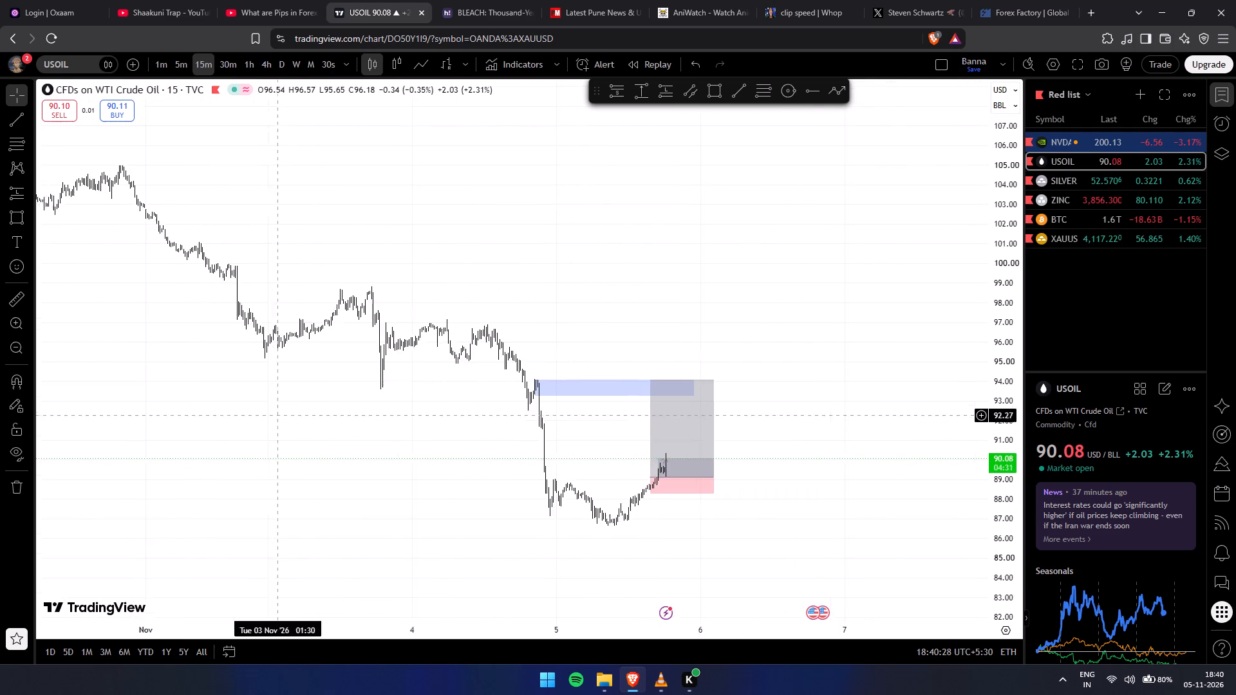
Start a text annotation on the 15-minute USOIL chart.
left_click_drag(285, 418, 457, 491)
left_click(12, 246)
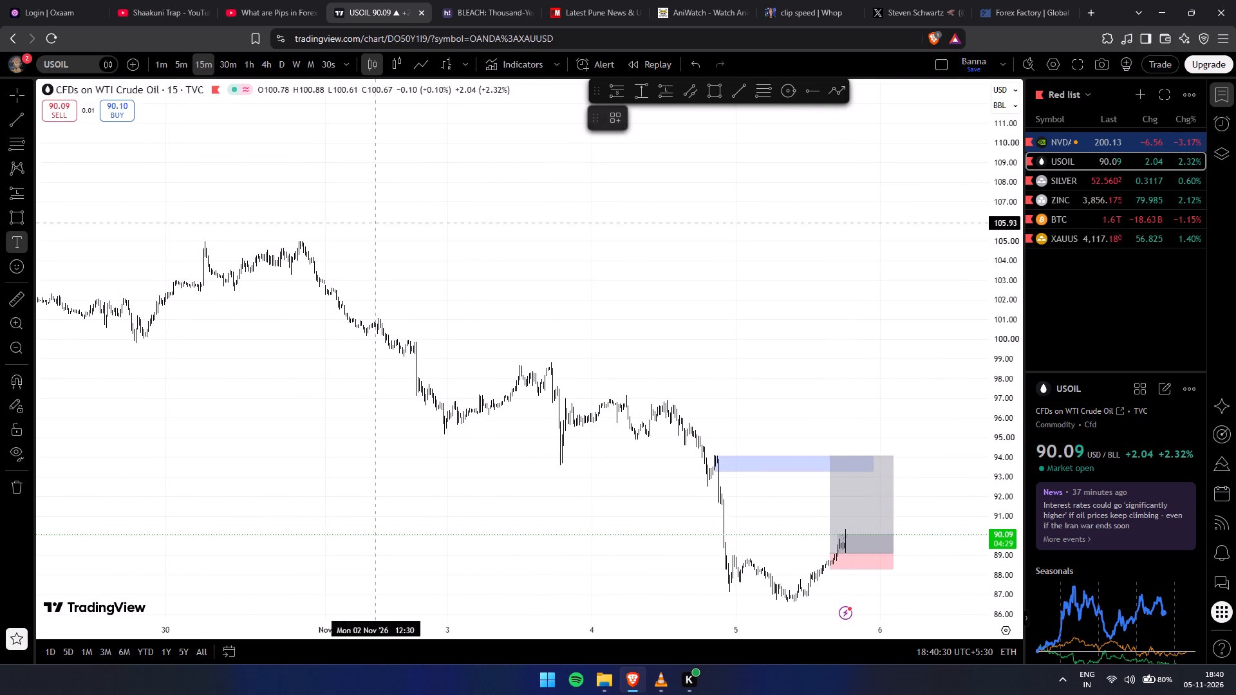
Place a text annotation reading "HY" at about 106.35, above the early-November candles.
left_click_drag(447, 214, 710, 293)
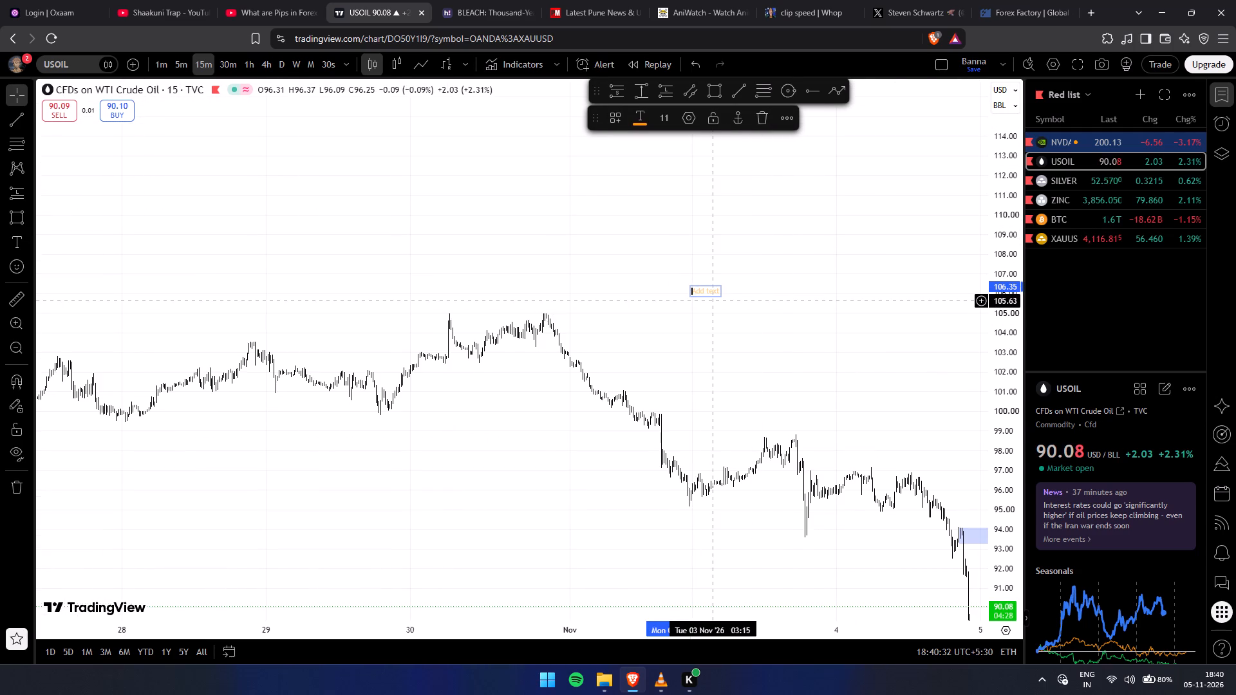
type("HY")
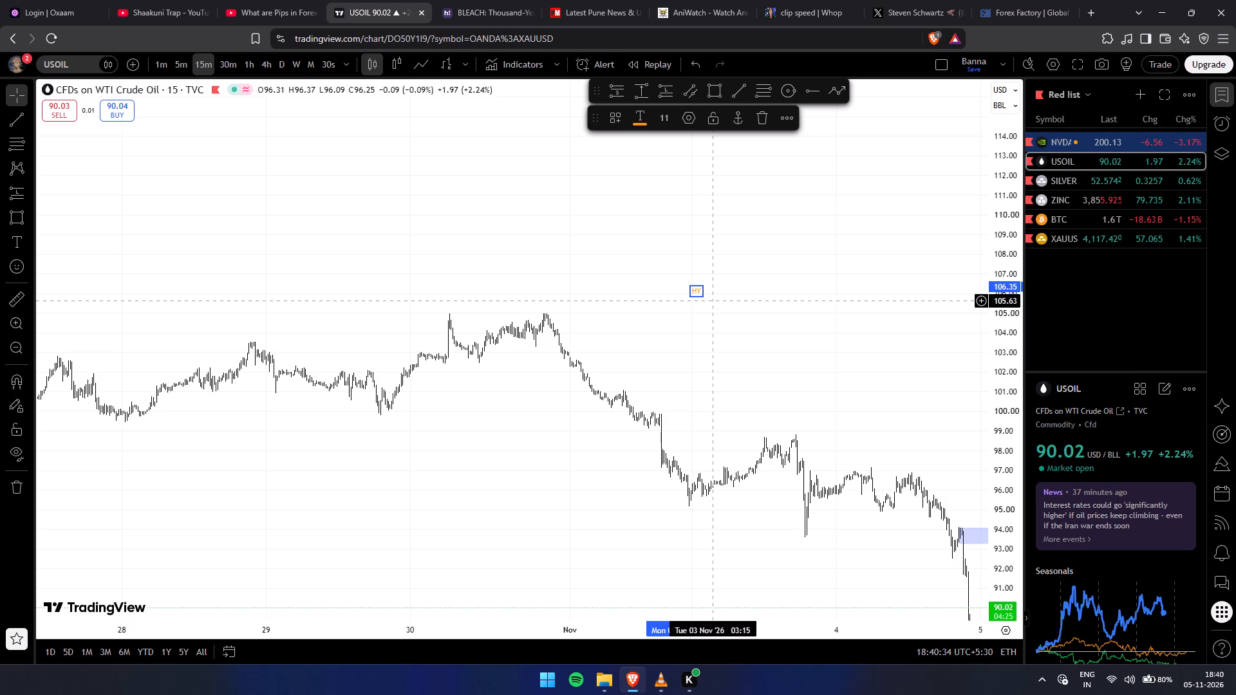
left_click_drag(839, 357, 831, 355)
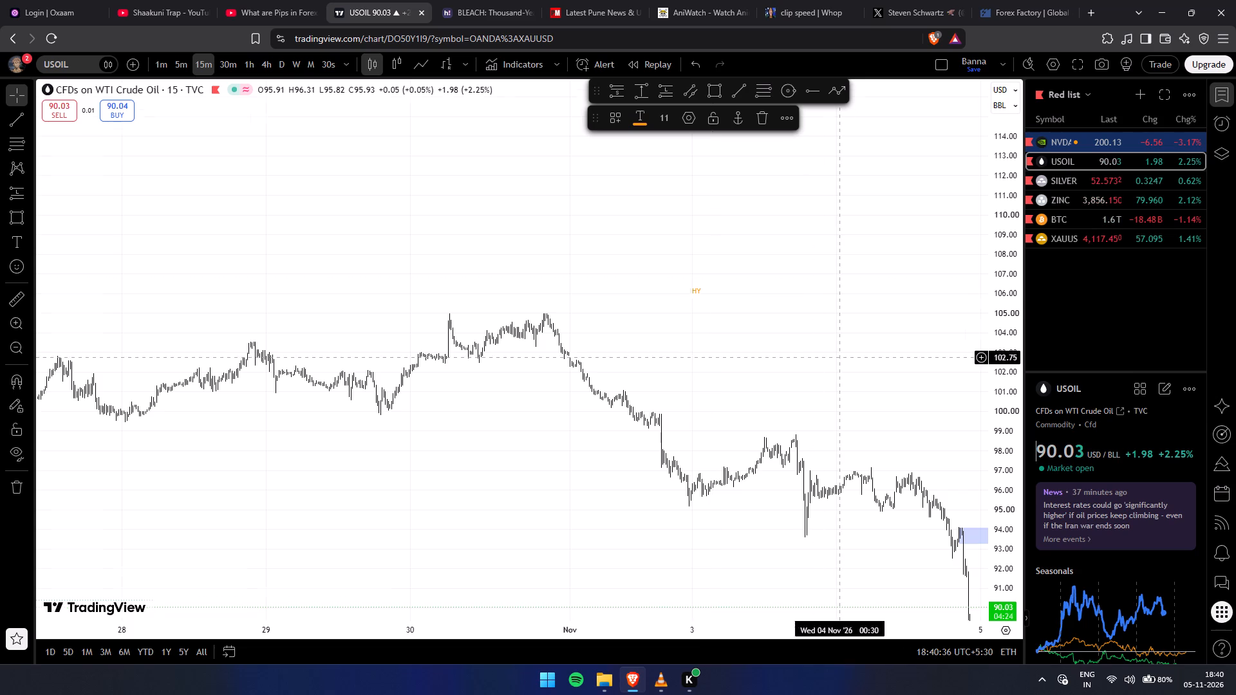
Enlarge the HY text, trying font size 18 before setting it to 20.
left_click_drag(831, 355, 697, 325)
left_click(570, 263)
left_click(561, 261)
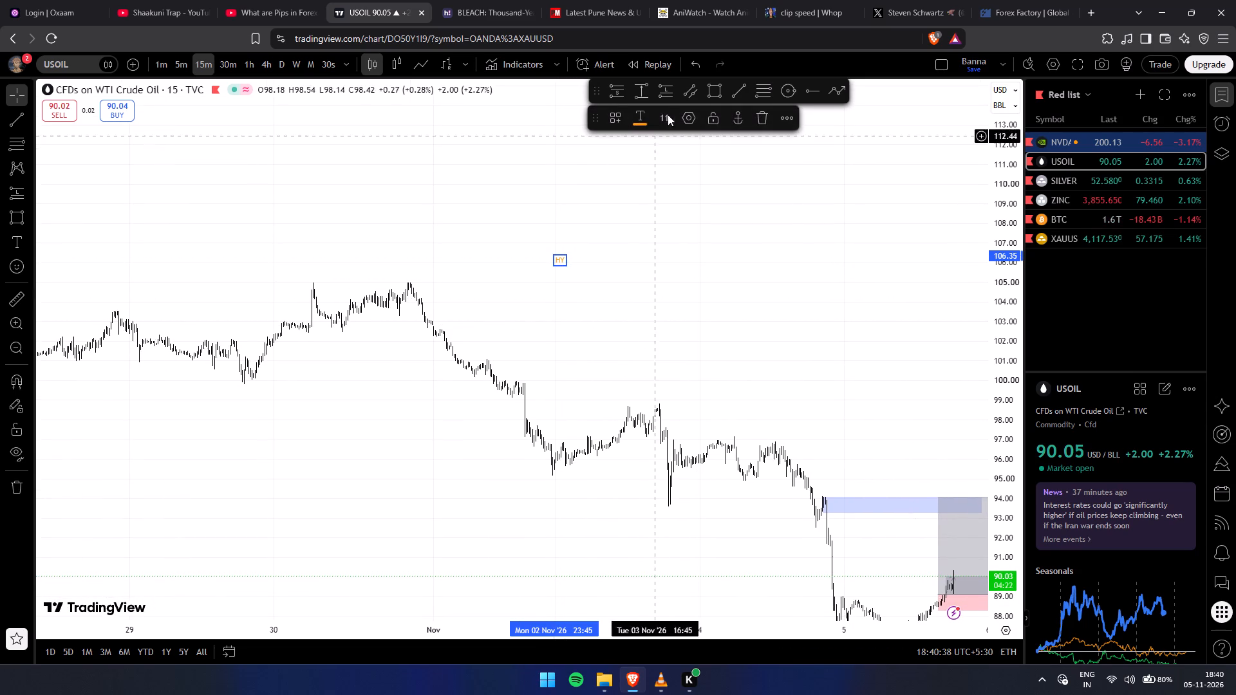
left_click(637, 113)
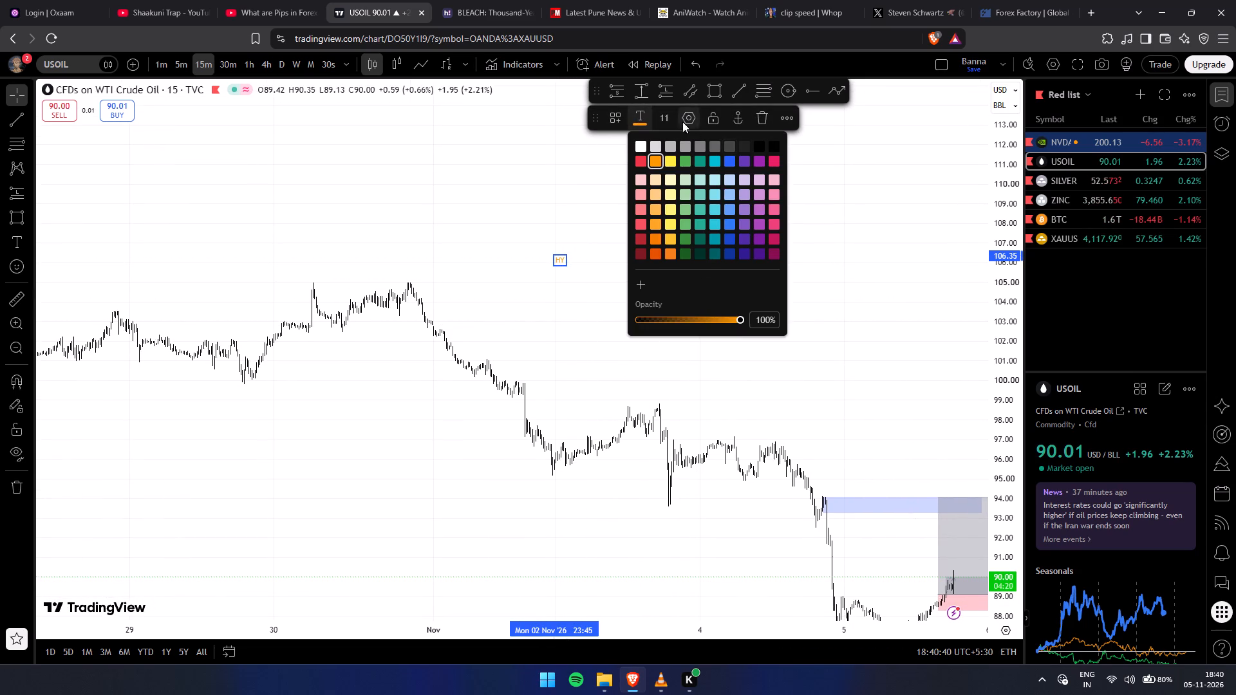
left_click(668, 120)
left_click(667, 265)
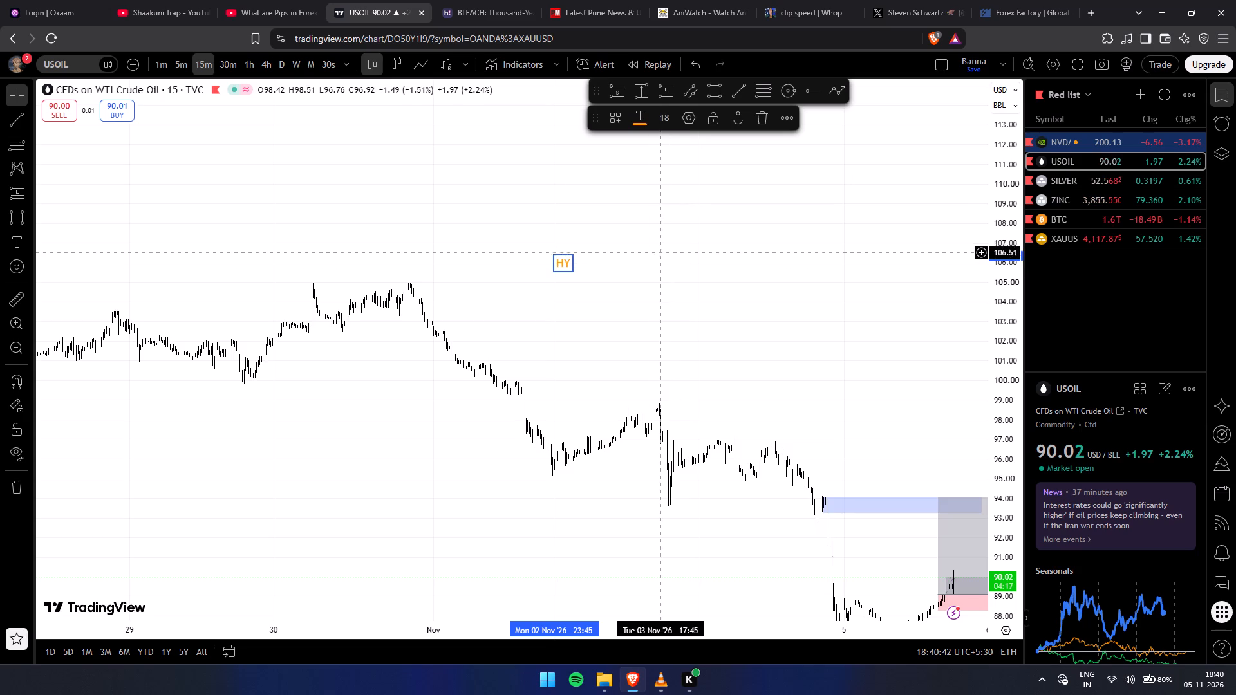
left_click(661, 244)
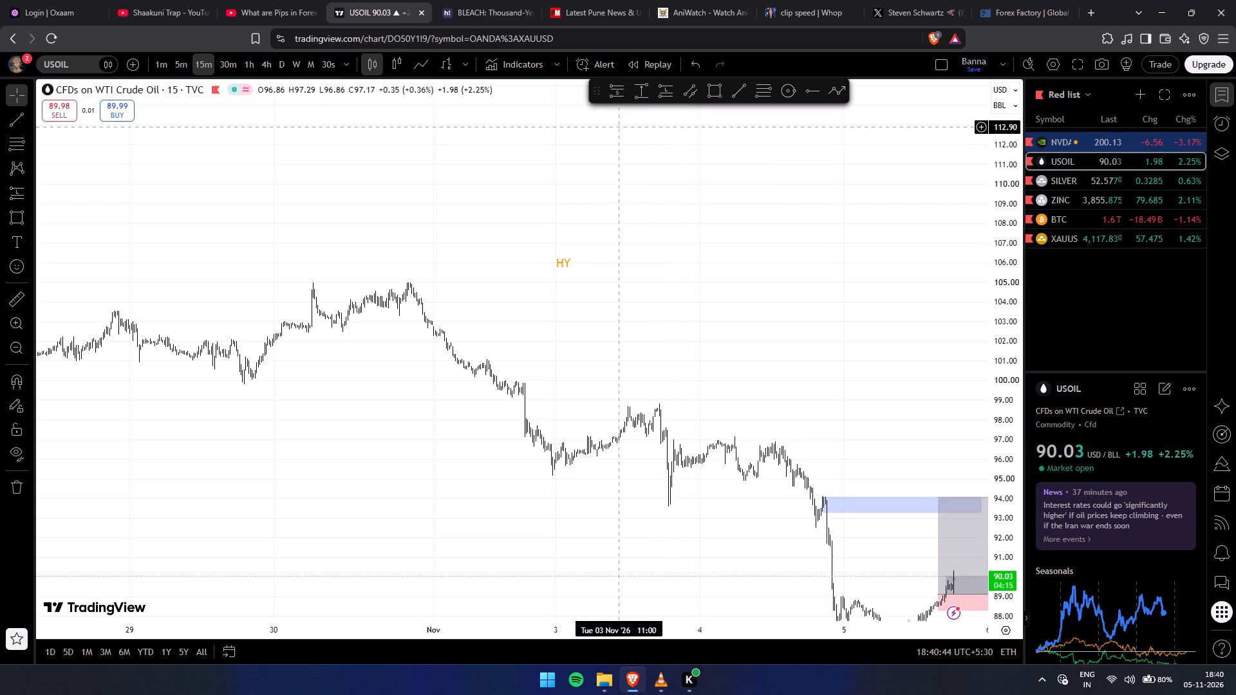
left_click(565, 266)
left_click(668, 120)
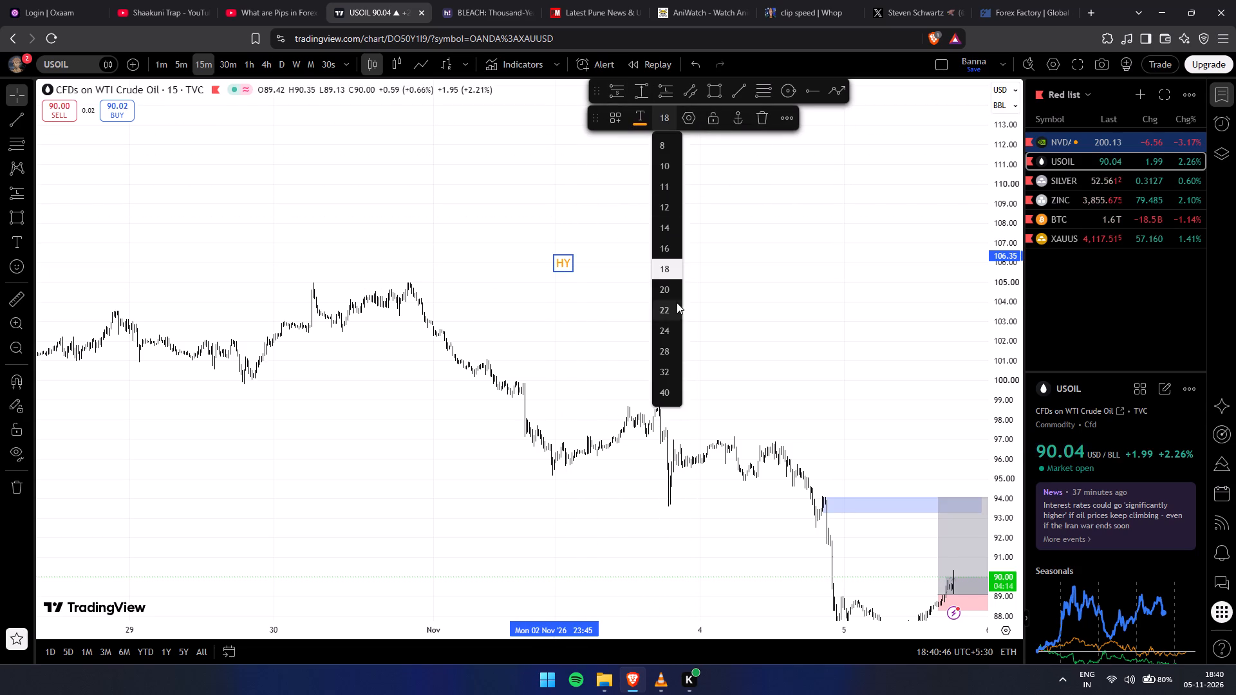
left_click(671, 291)
Change the HY text's colour to black.
scroll(739, 366, "up", 1)
left_click(650, 120)
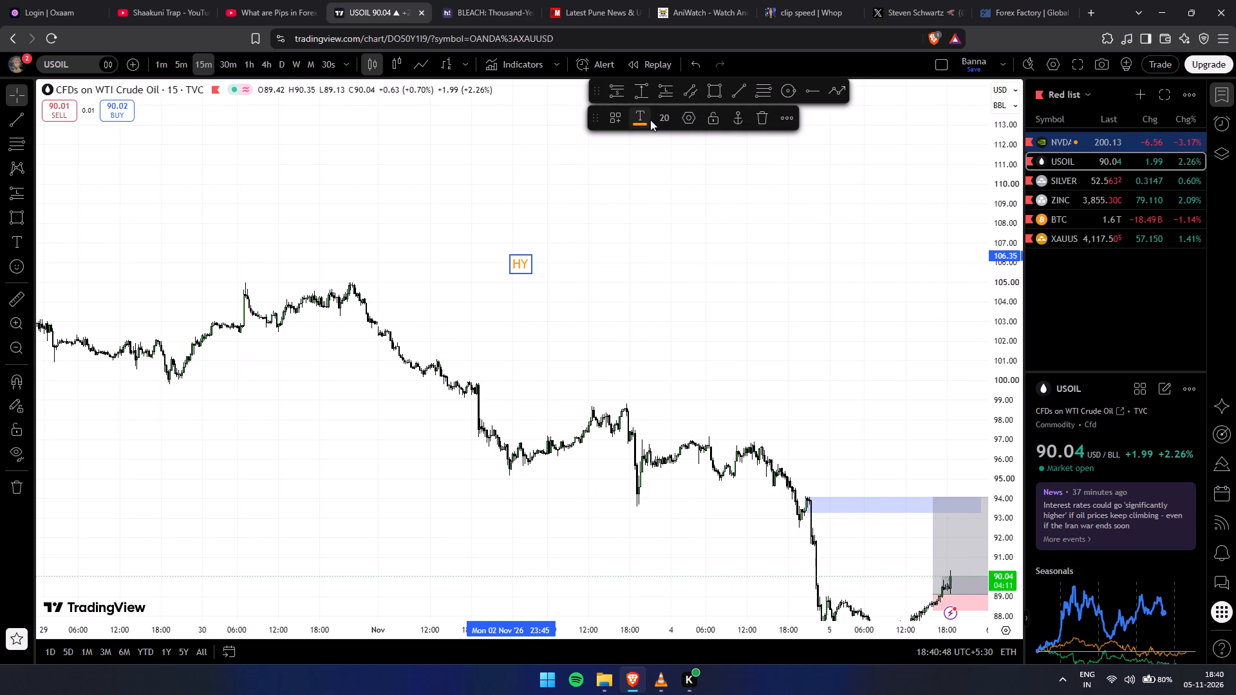
left_click(760, 144)
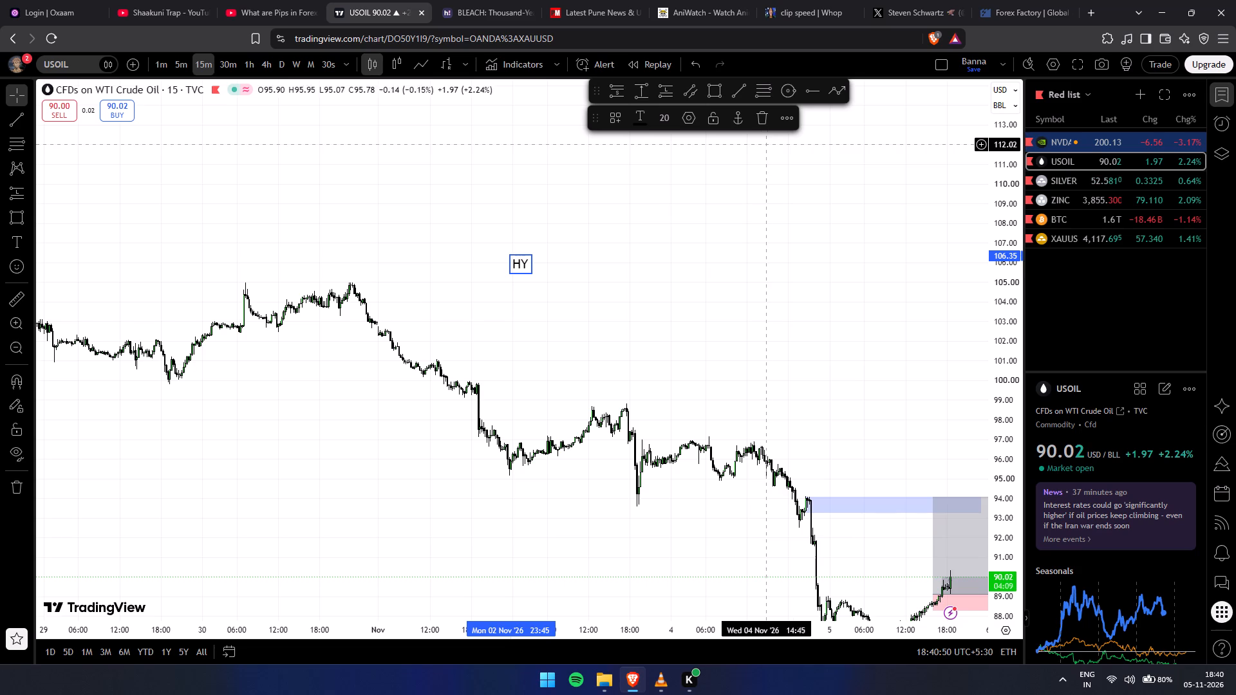
left_click(666, 120)
left_click(635, 118)
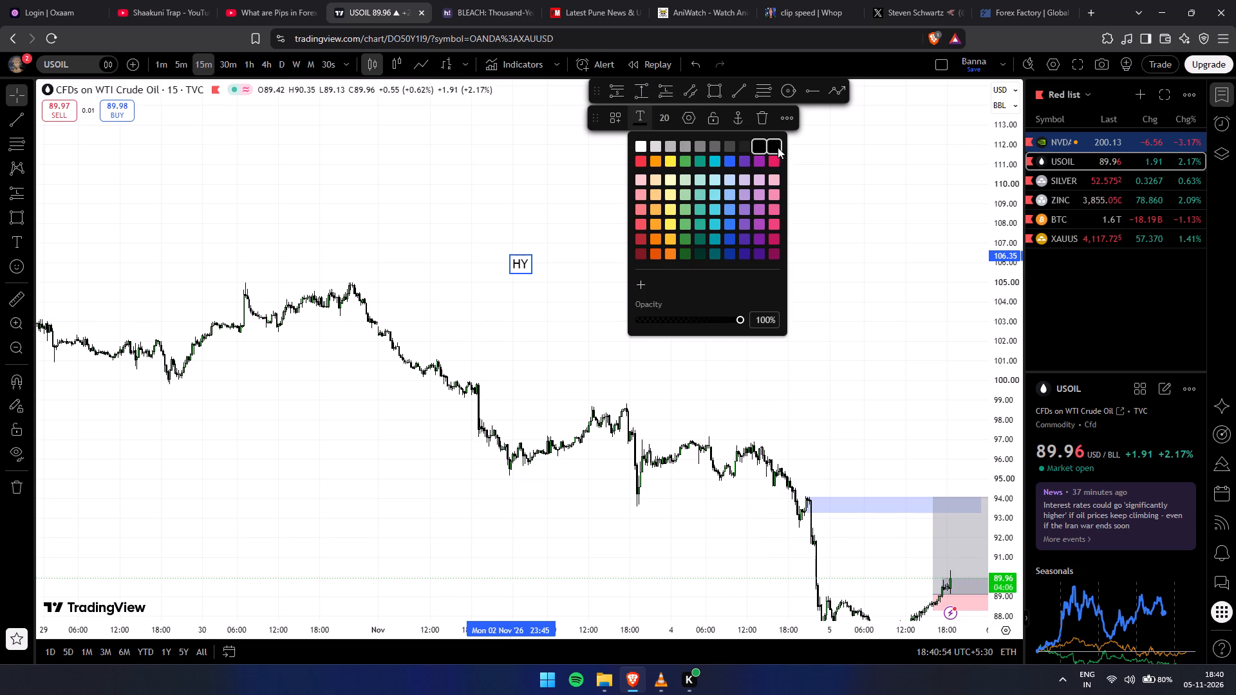
left_click(778, 146)
left_click(679, 295)
Turn on the border and text wrap for the HY text, leaving its background off.
left_click(531, 266)
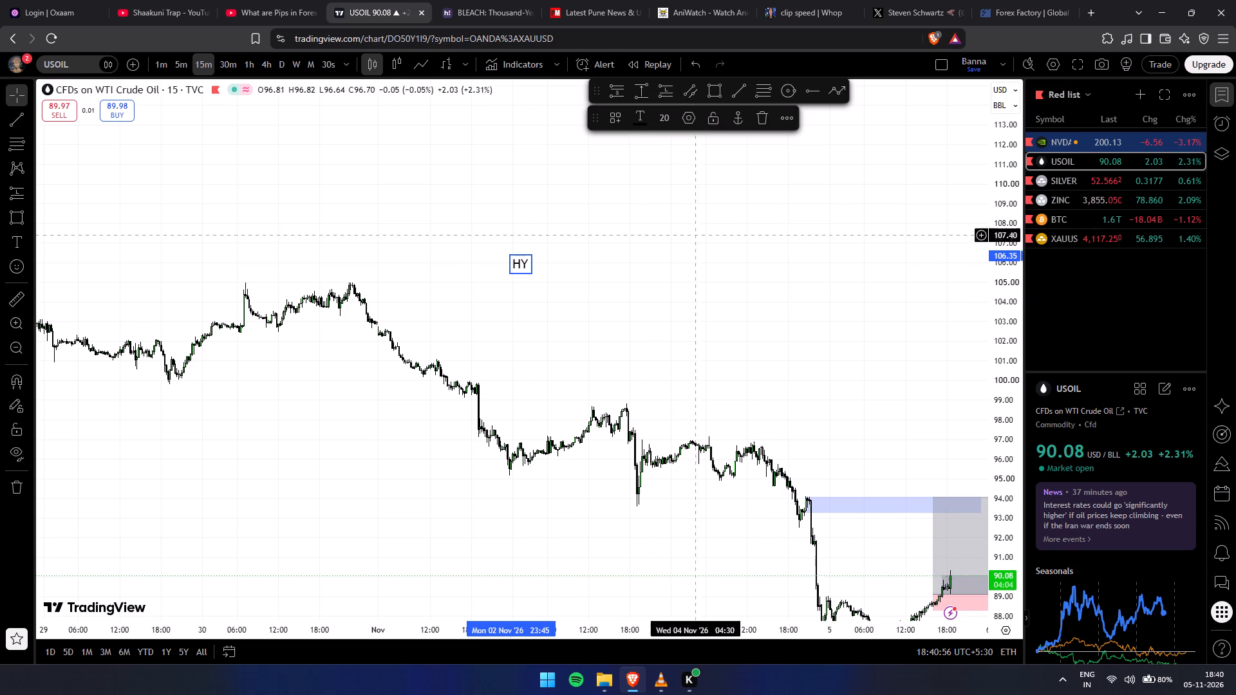
left_click(601, 118)
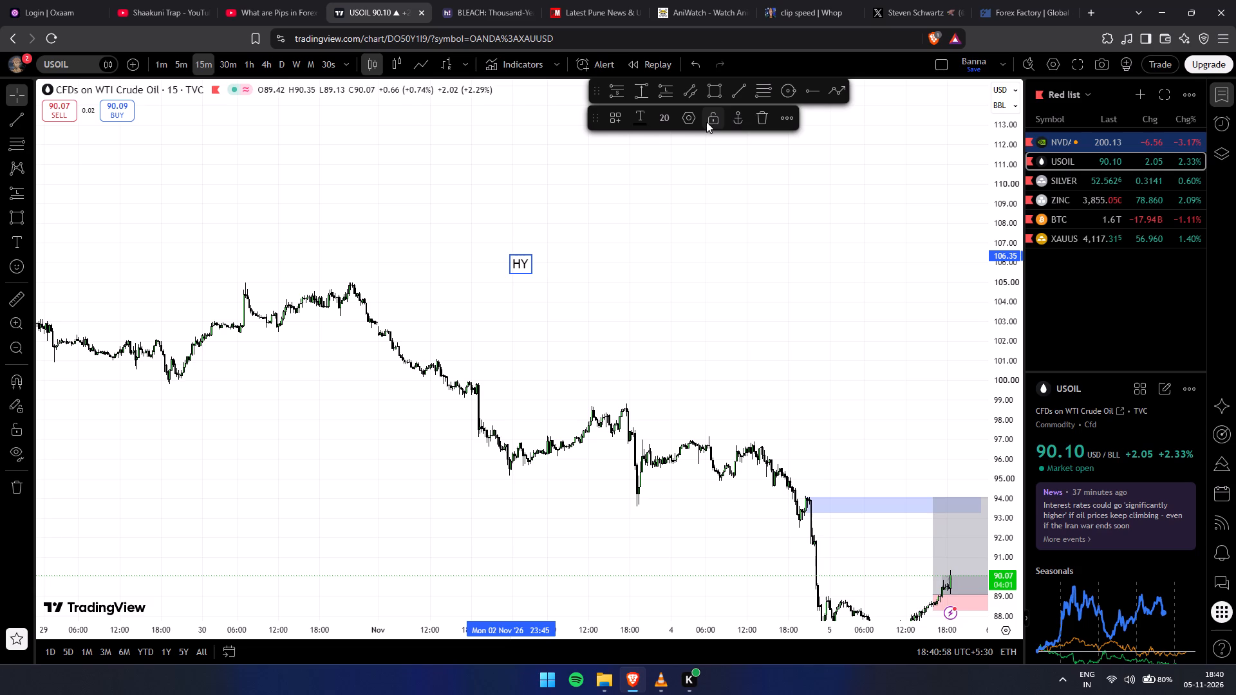
left_click(689, 122)
left_click(639, 471)
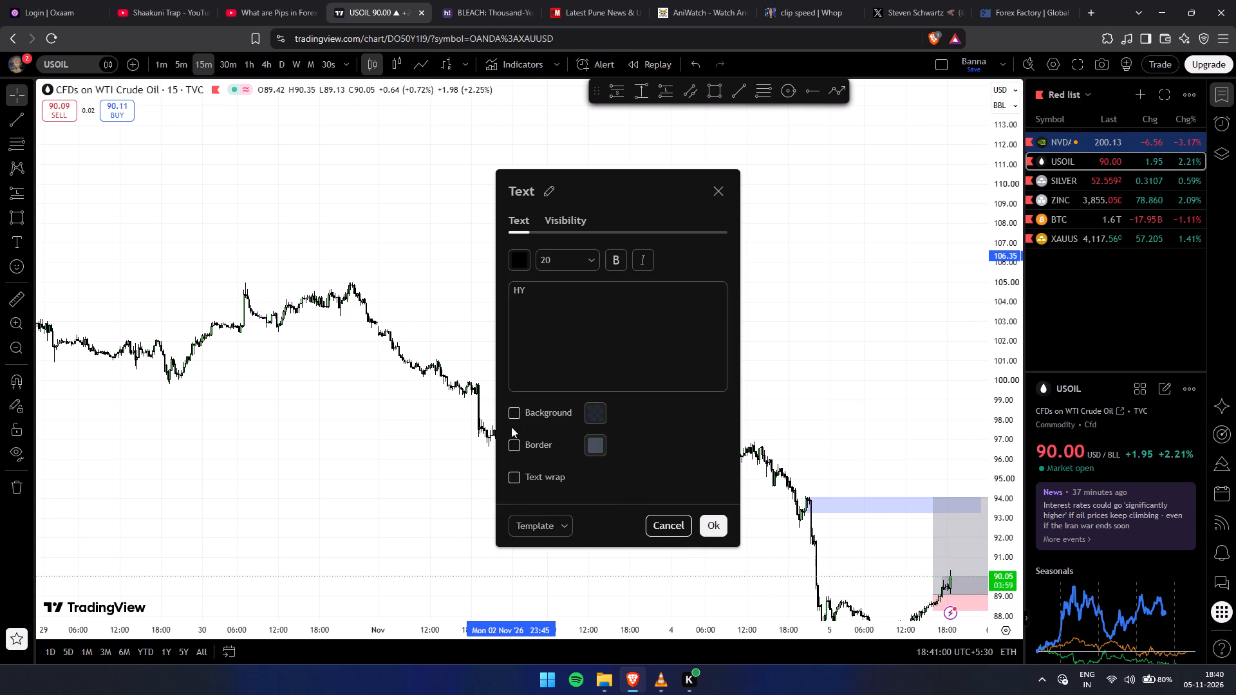
left_click(516, 445)
left_click_drag(633, 181, 774, 317)
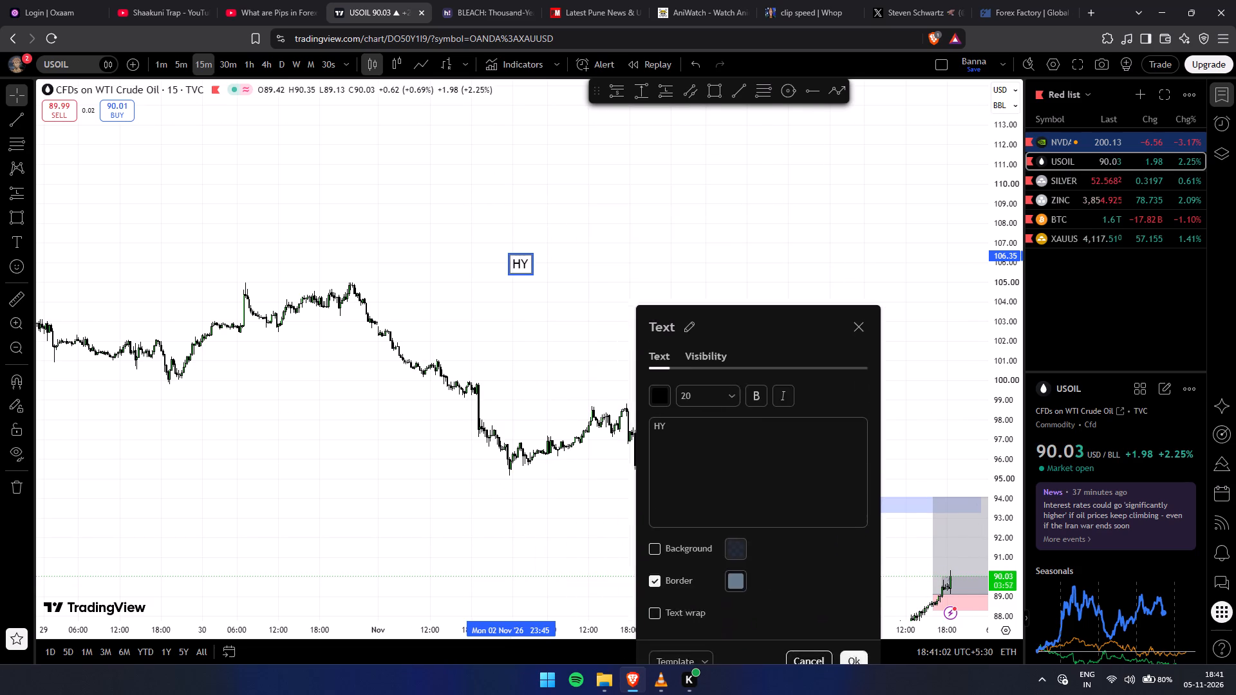
left_click_drag(774, 317, 777, 246)
left_click(658, 473)
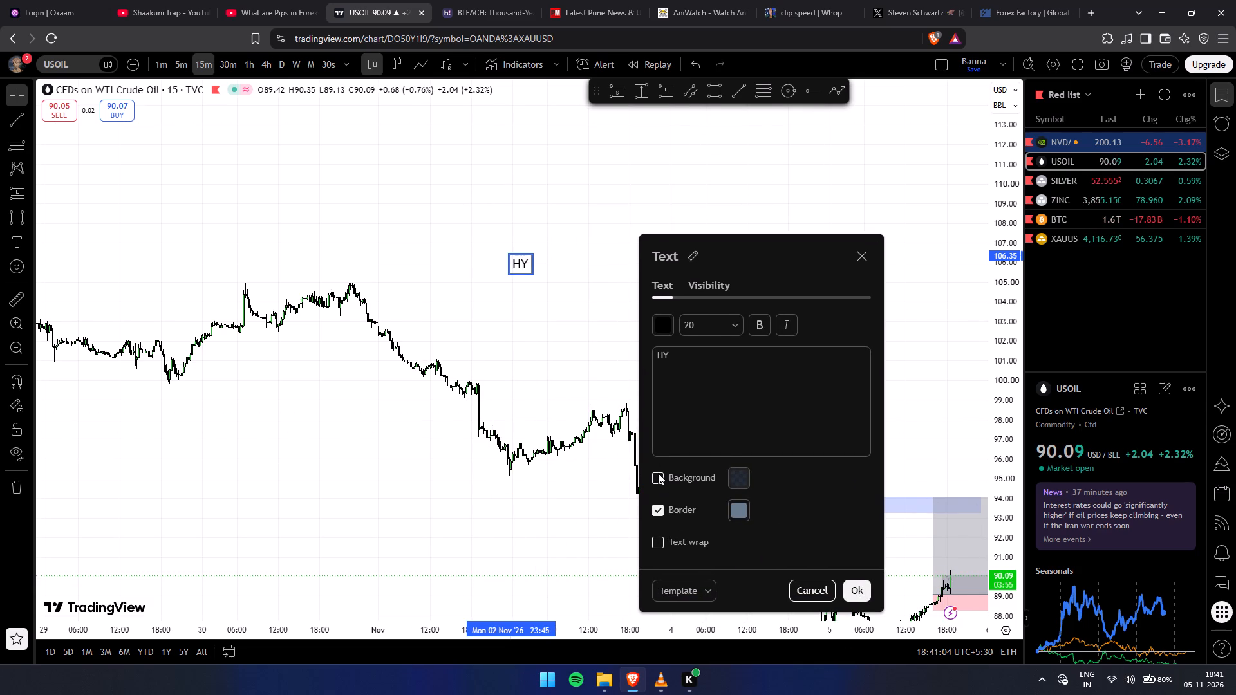
left_click(658, 481)
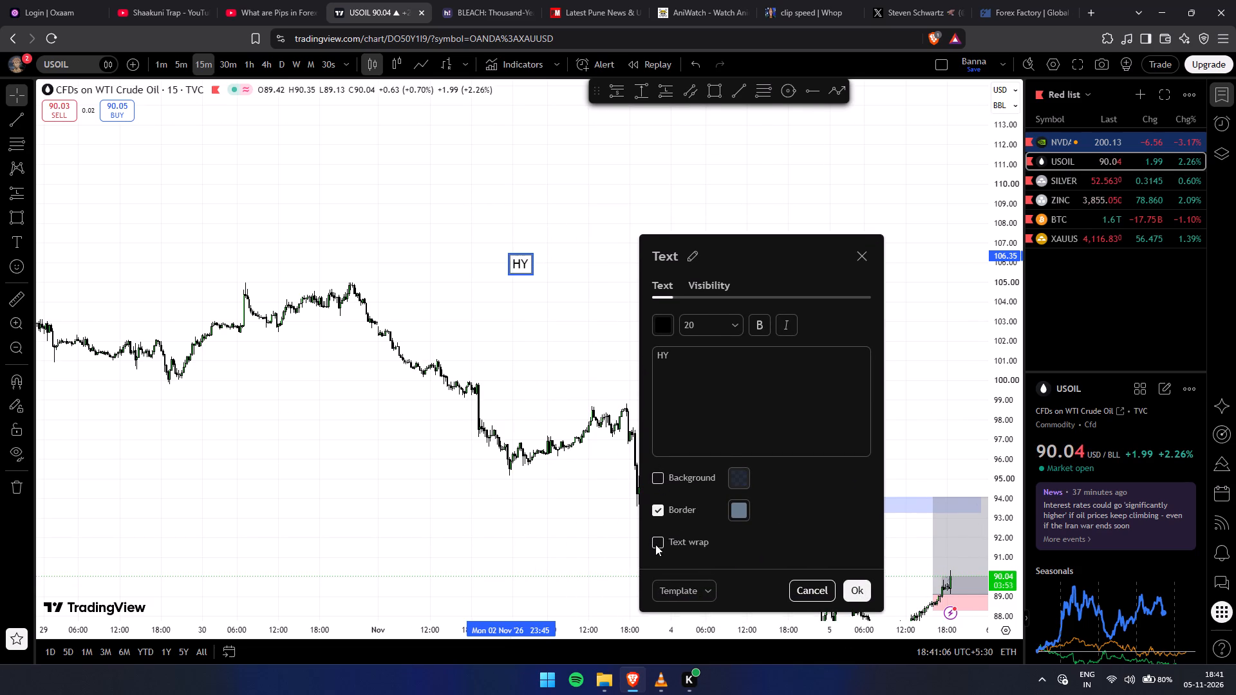
left_click(655, 544)
left_click(655, 544)
left_click(655, 544)
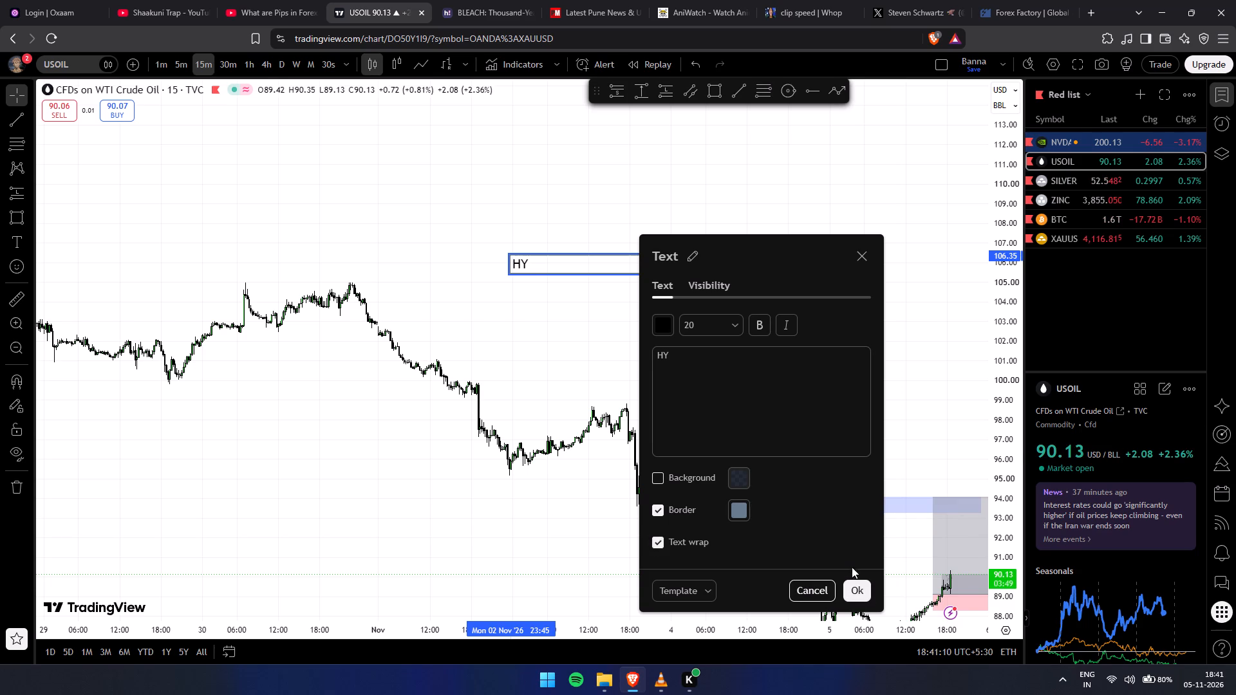
Review the HY text's timeframe visibility options and apply the text settings.
left_click(703, 280)
scroll(763, 407, "down", 2)
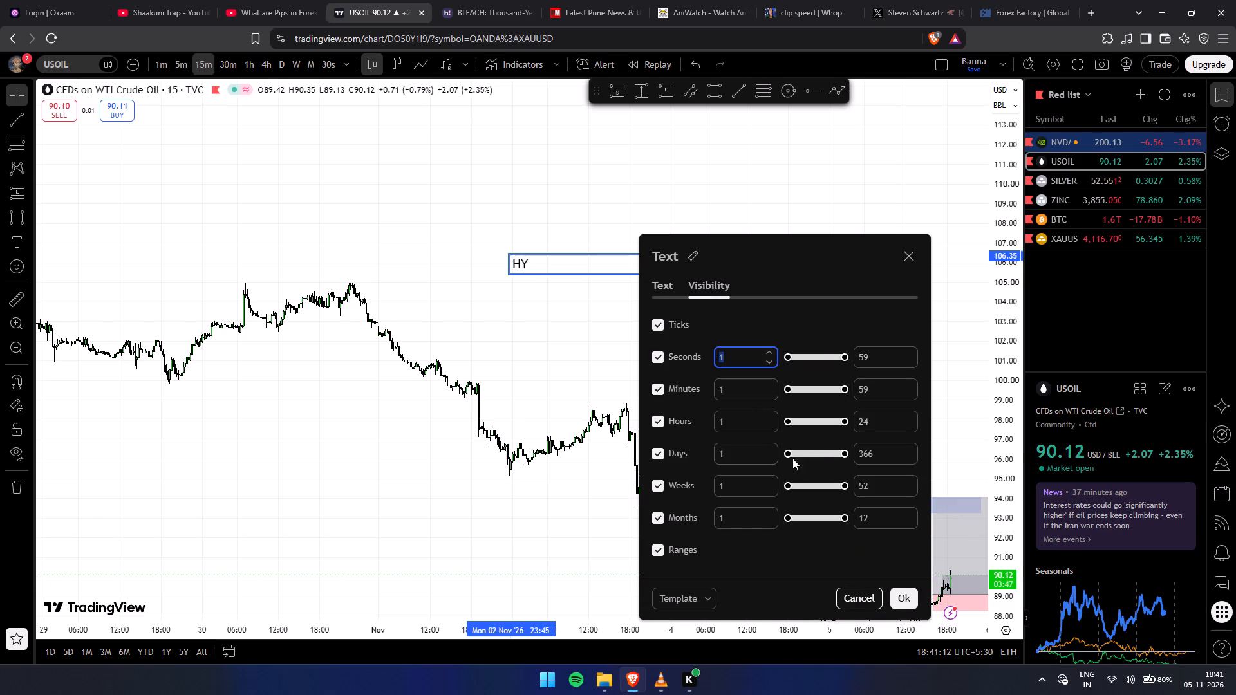
scroll(792, 464, "down", 3)
scroll(895, 328, "up", 5)
scroll(824, 382, "down", 5)
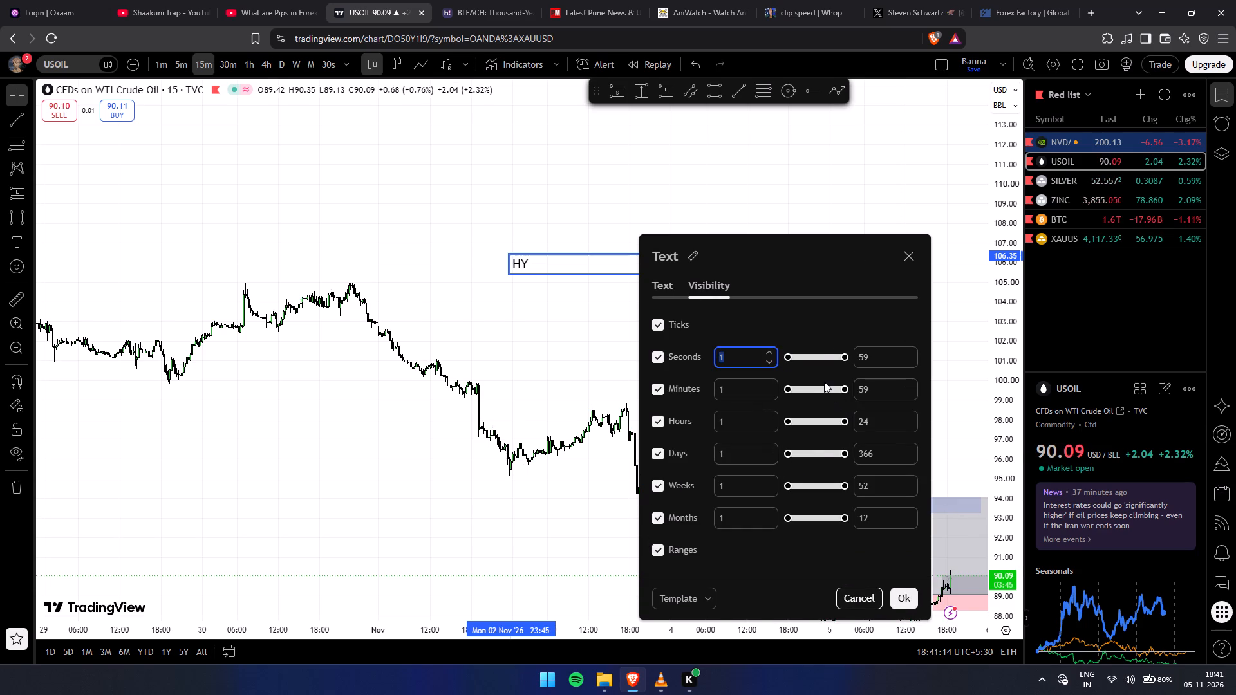
scroll(824, 382, "down", 3)
scroll(772, 571, "down", 4)
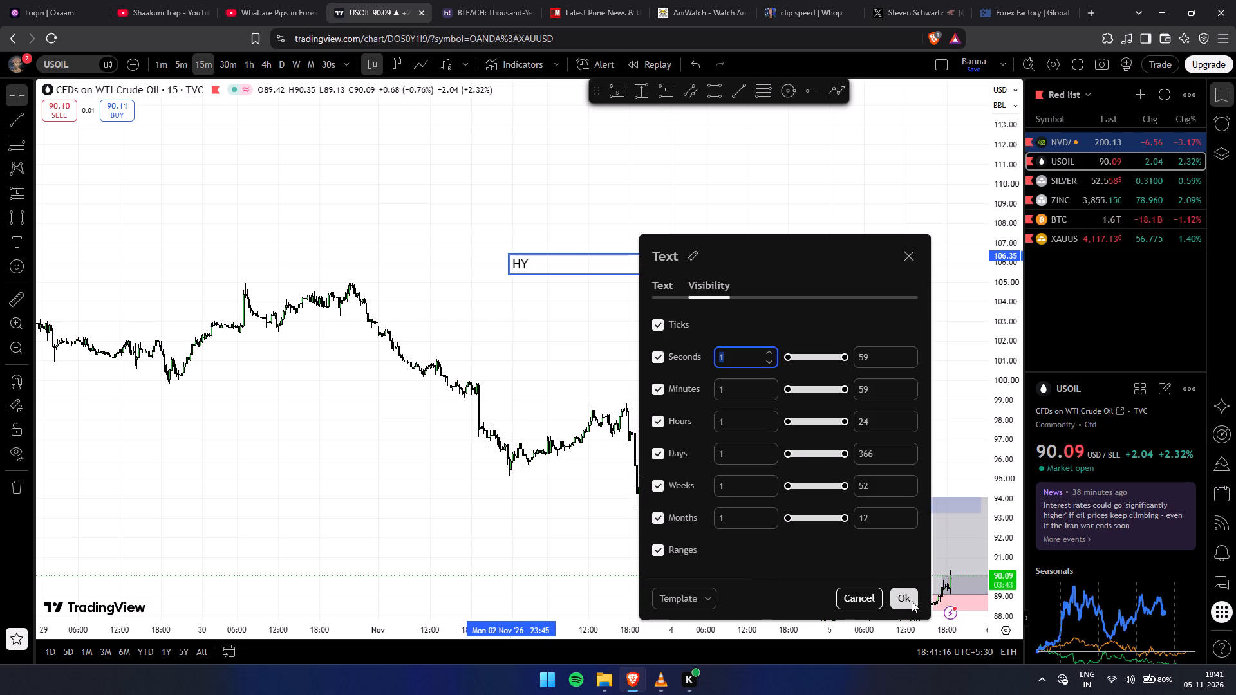
left_click(912, 598)
left_click(805, 416)
Extend the annotation's wording to "HY SUBCRIBE MY CHANNEL MU FRIEND" with a trailing line break, and apply it.
left_click(588, 264)
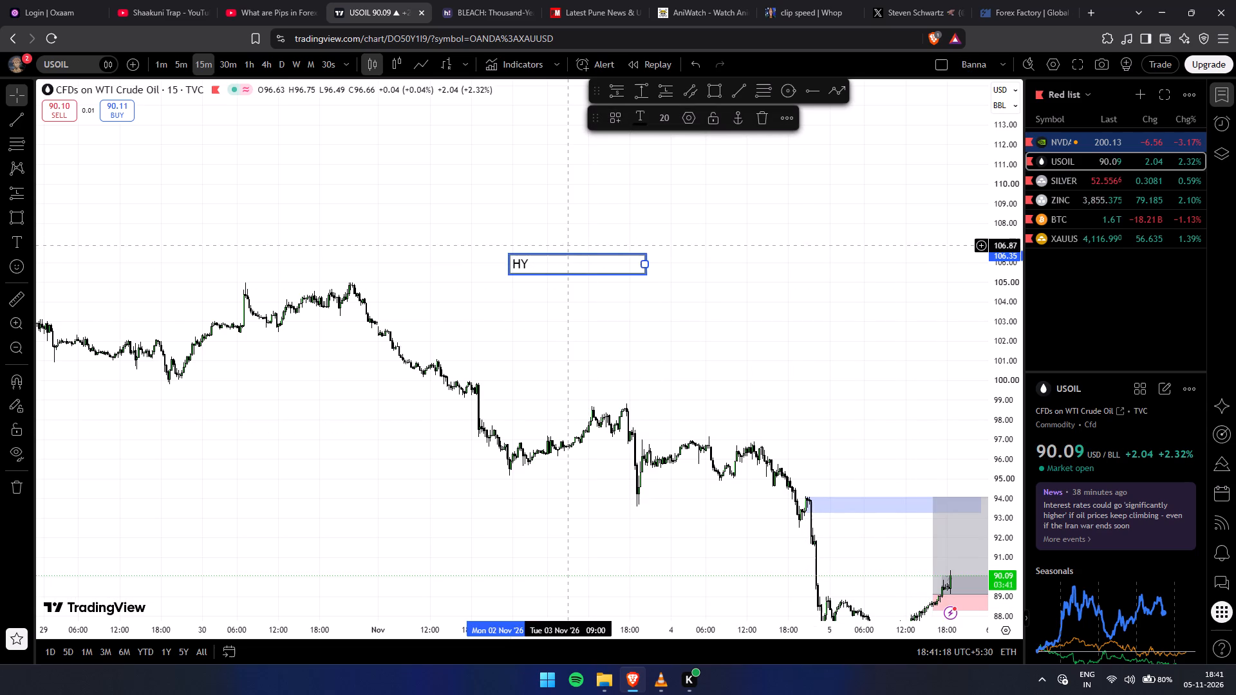
double_click(565, 266)
left_click(571, 305)
key("space")
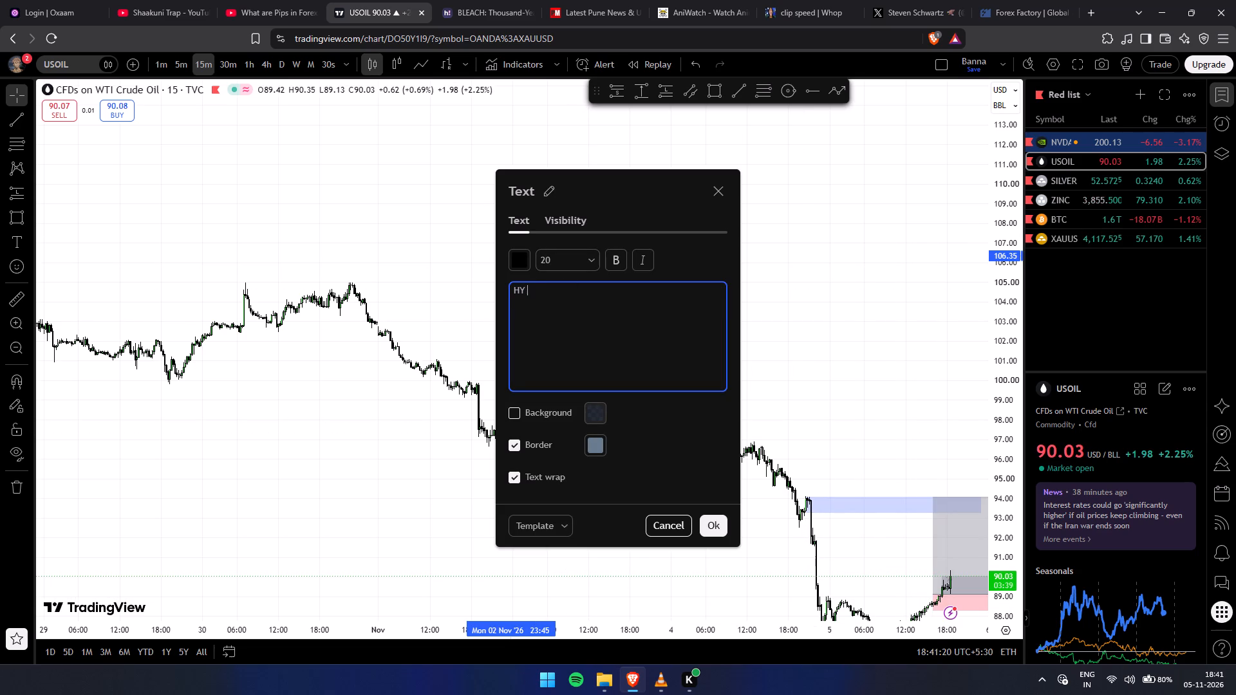
type("SUBCRIBE MY")
key("space")
type("CHANNEL")
key("space")
type("MU")
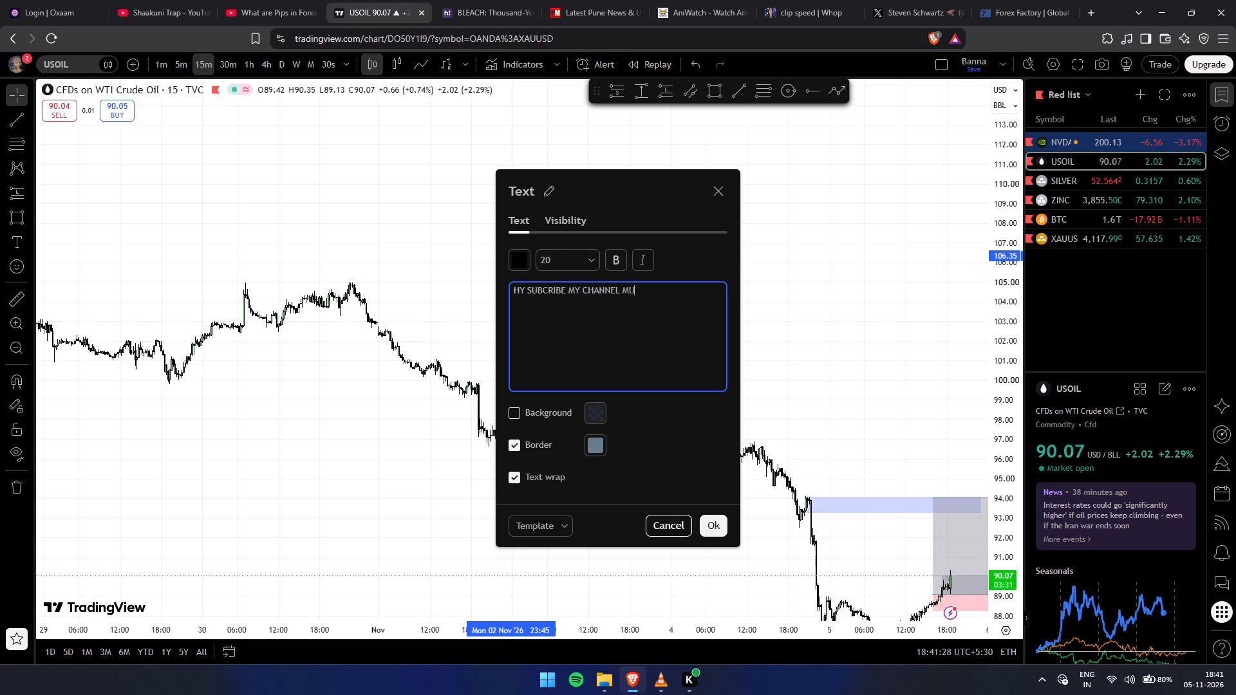
key("BackSpace")
type("U FRIE")
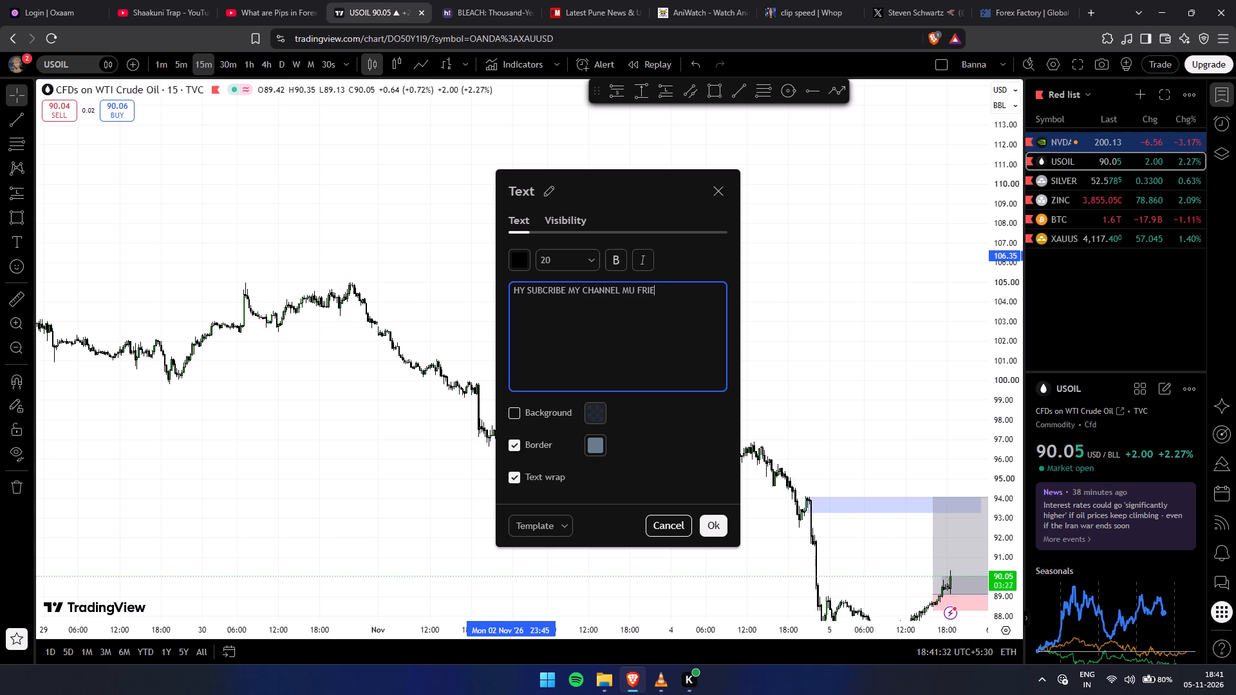
type("ND")
key("space")
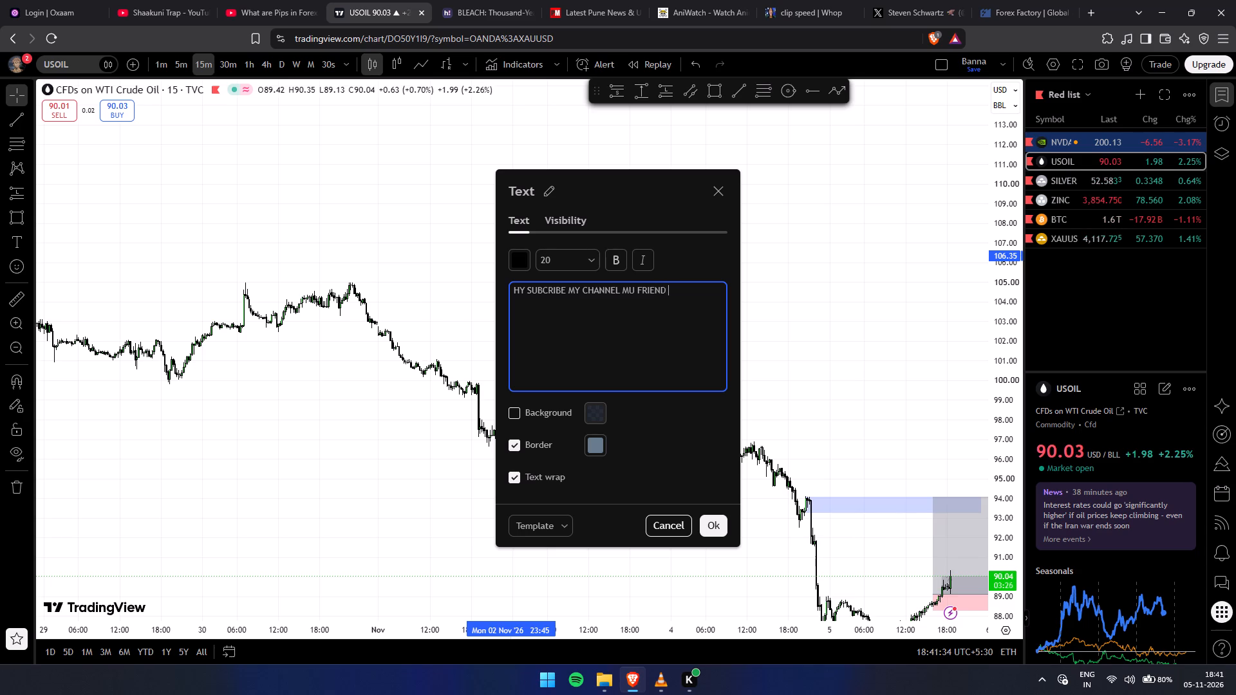
key("Return")
left_click(709, 527)
Reposition the text box and adjust its width so the wording fits closely on one line.
left_click_drag(668, 368, 668, 367)
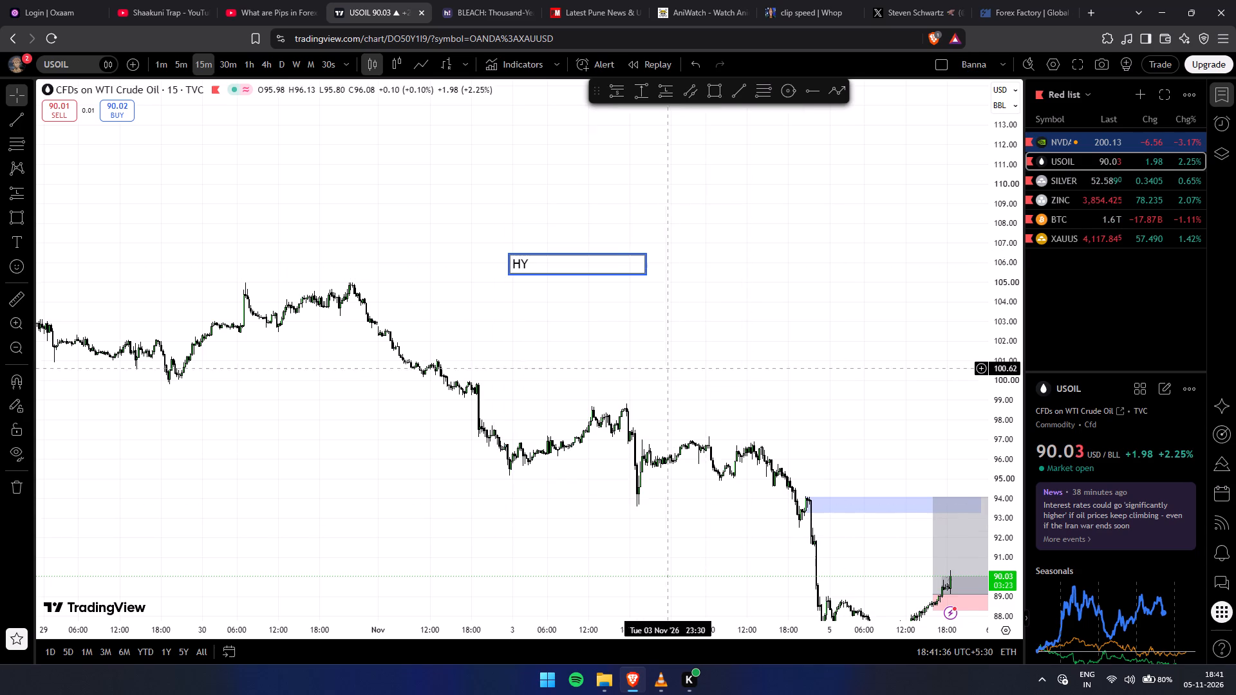
left_click_drag(668, 367, 777, 357)
scroll(816, 349, "up", 4)
left_click_drag(563, 262, 570, 262)
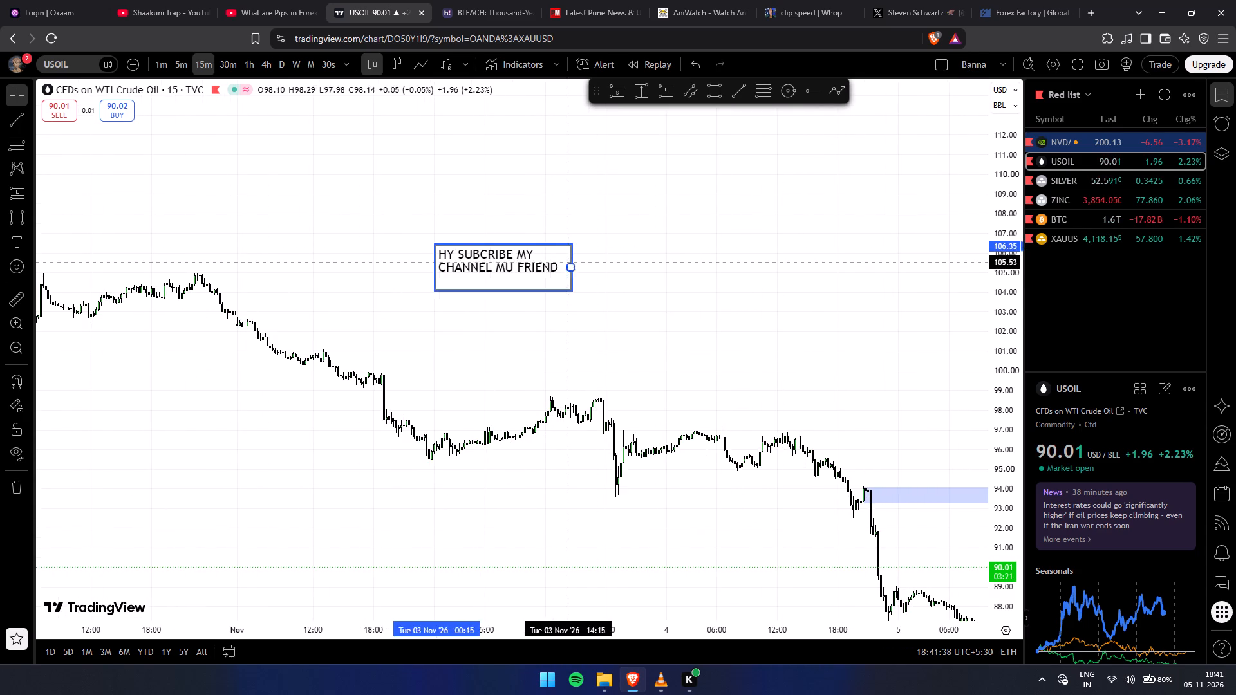
left_click_drag(570, 262, 617, 260)
left_click_drag(623, 266, 787, 254)
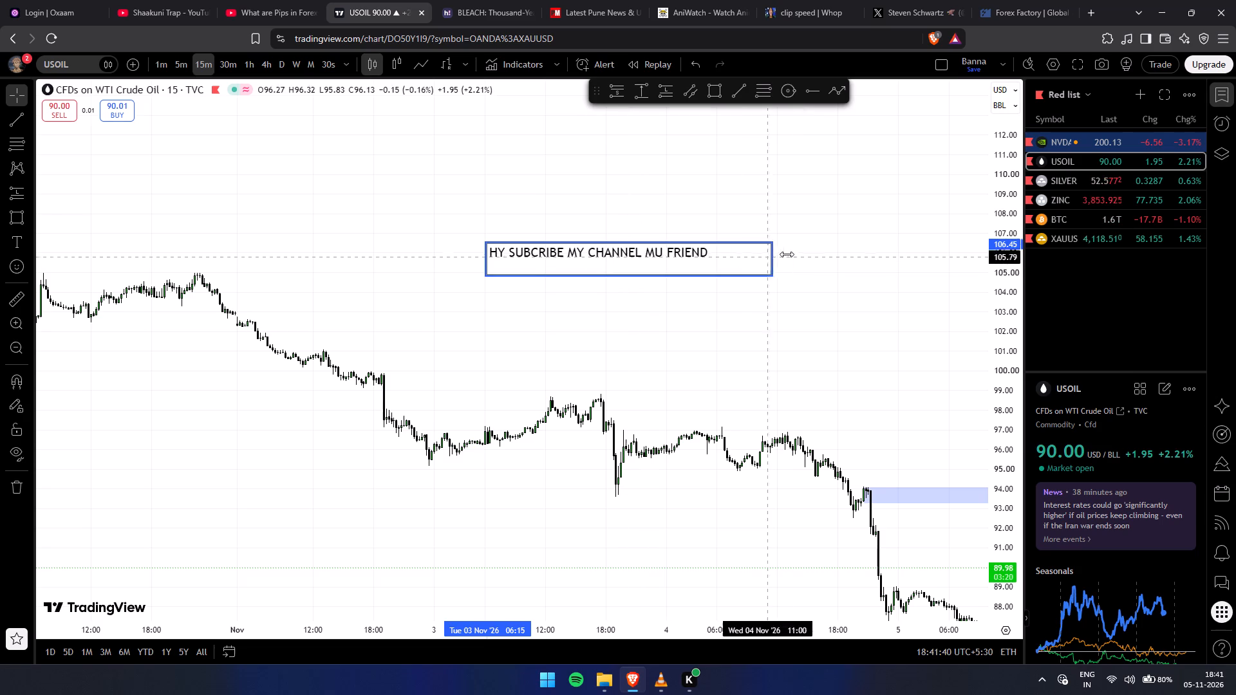
left_click_drag(787, 254, 776, 251)
left_click_drag(760, 252, 735, 252)
left_click(757, 254)
left_click_drag(753, 259, 724, 251)
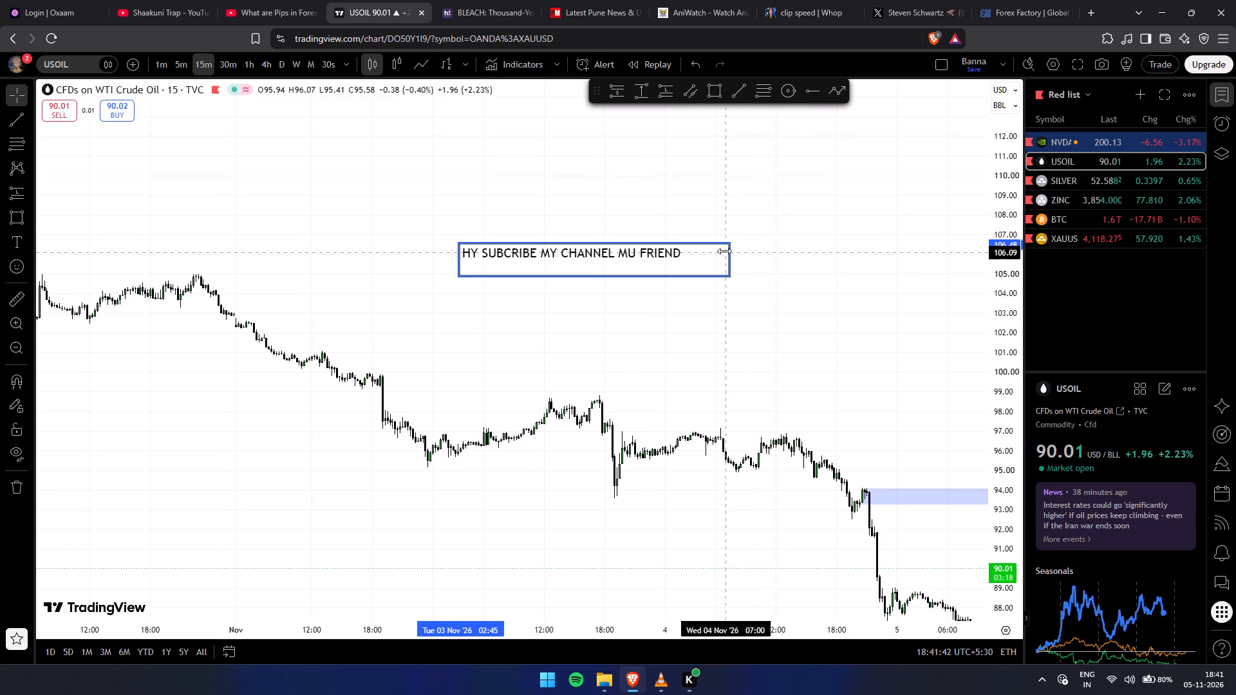
left_click_drag(724, 251, 687, 255)
left_click(710, 296)
Move the text box to about 106.68, starting near 22:00 on 3 November, and deselect it.
left_click_drag(619, 252, 803, 248)
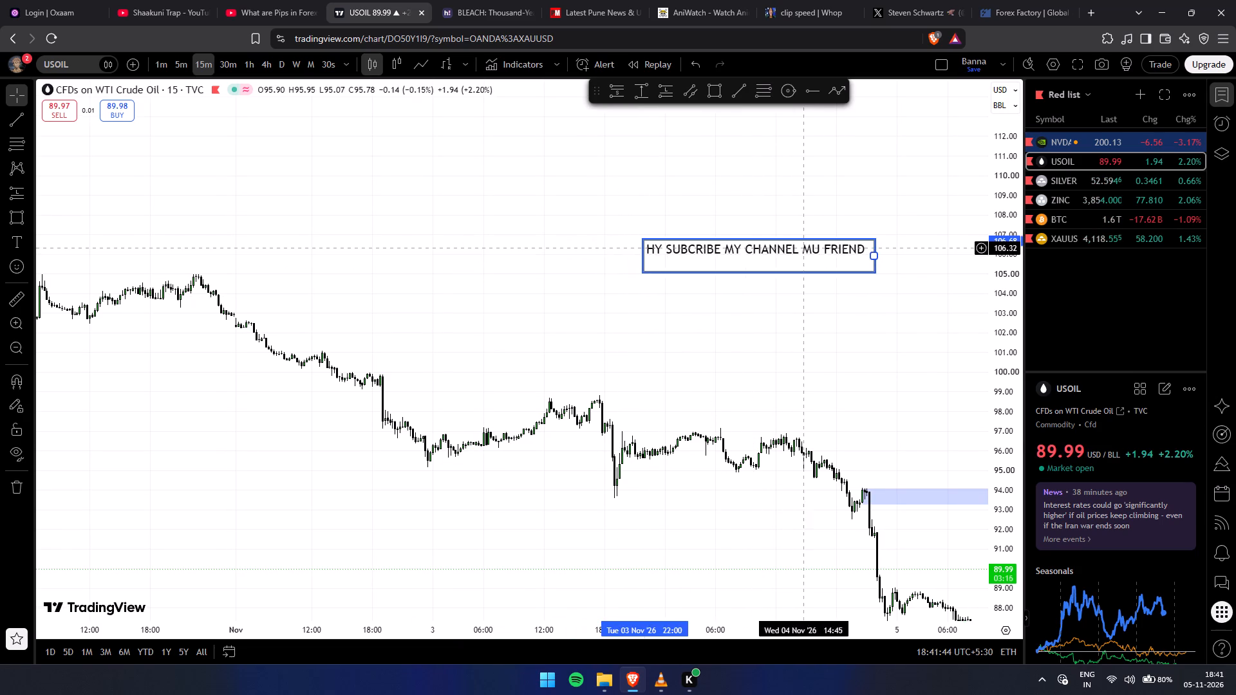
left_click(745, 272)
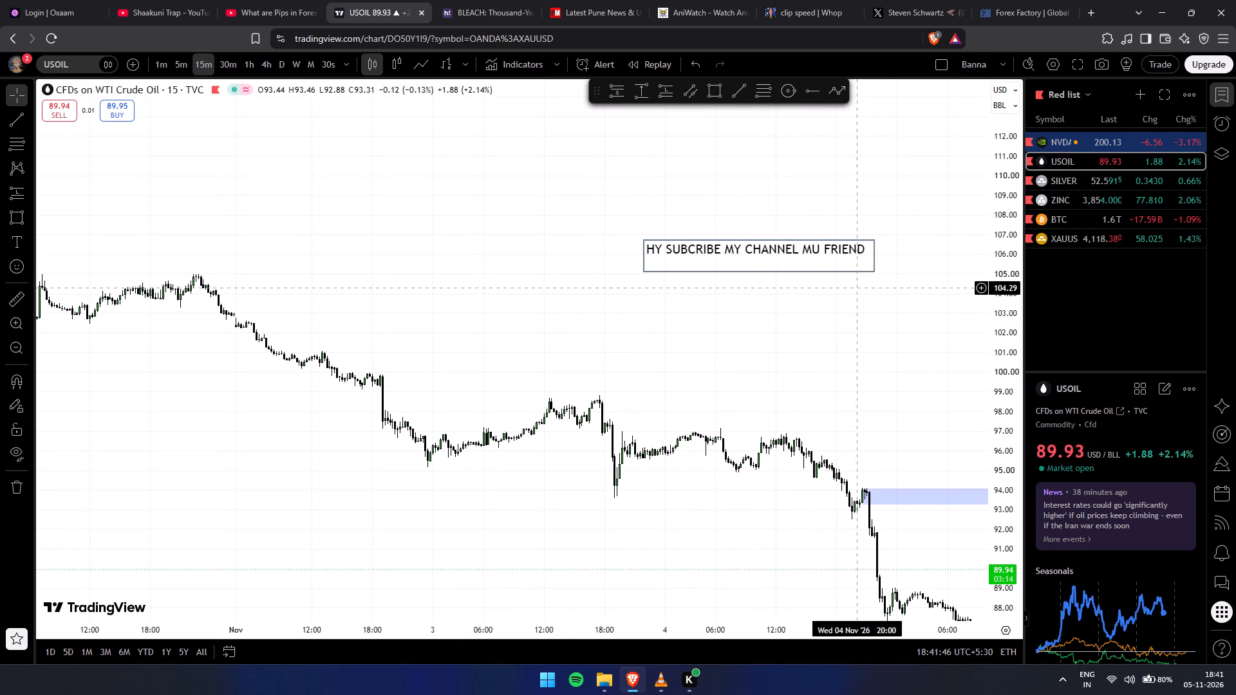
left_click(869, 313)
Open the subscribe text's settings, toggle its text wrap to show the effect, and leave text wrap off.
left_click(827, 270)
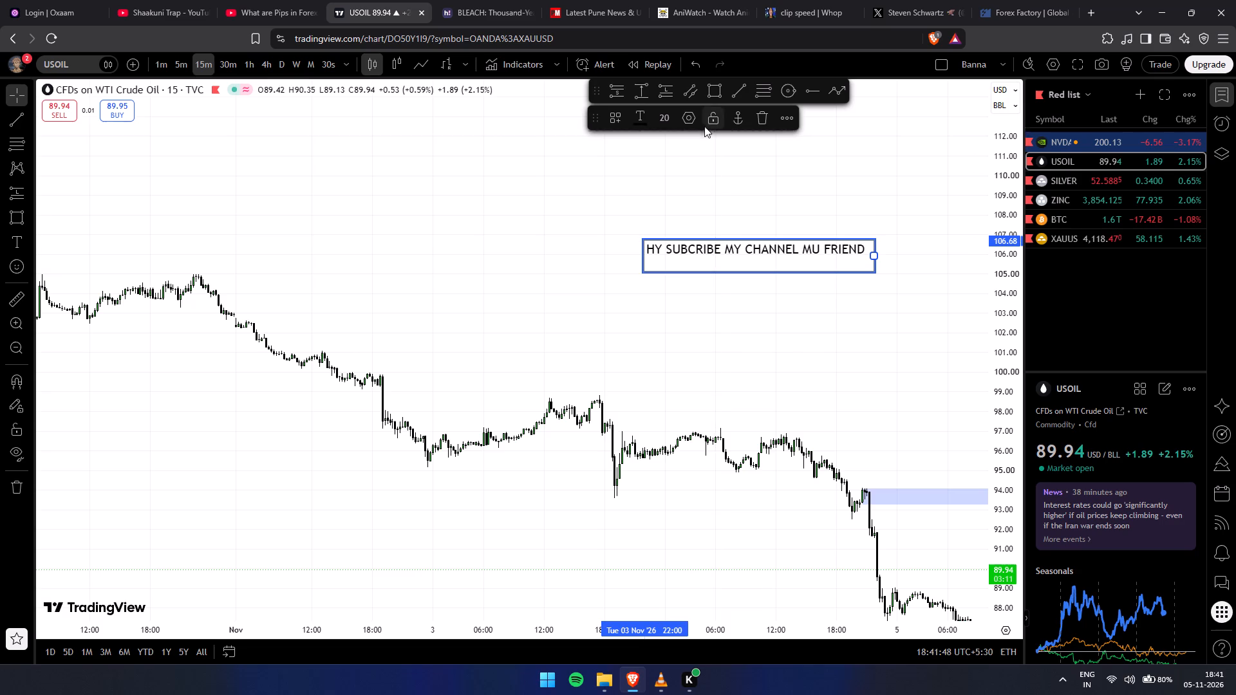
left_click(692, 119)
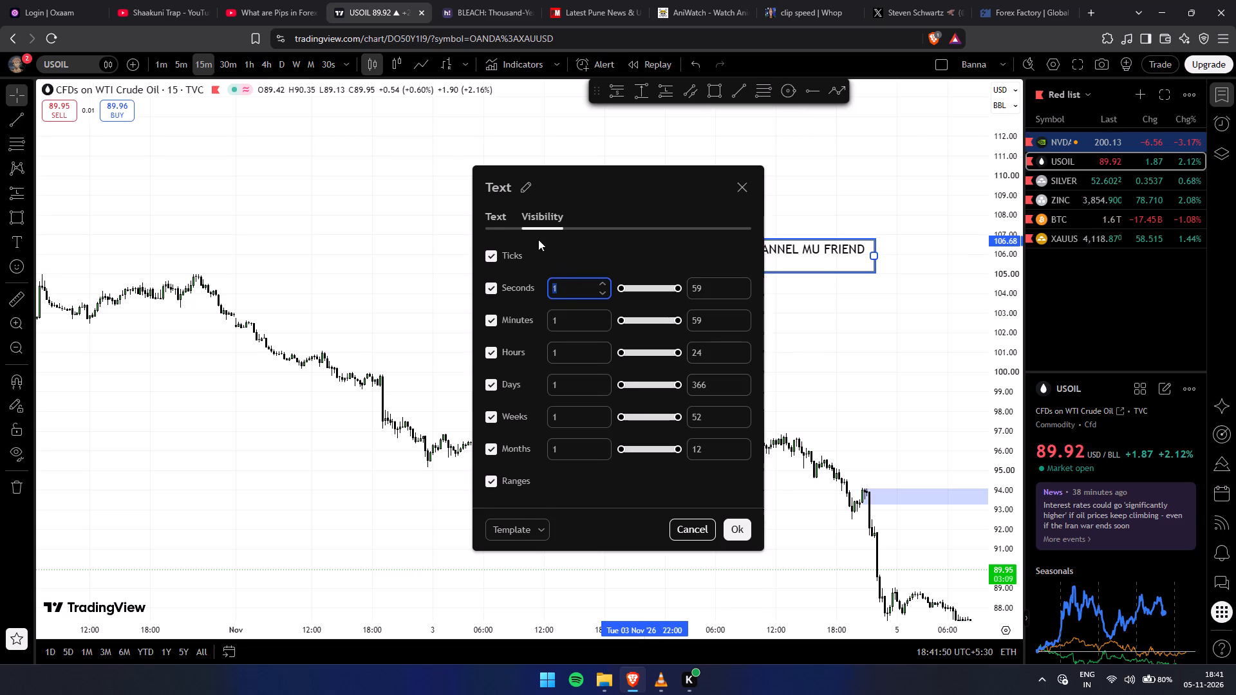
left_click(506, 224)
left_click(651, 433)
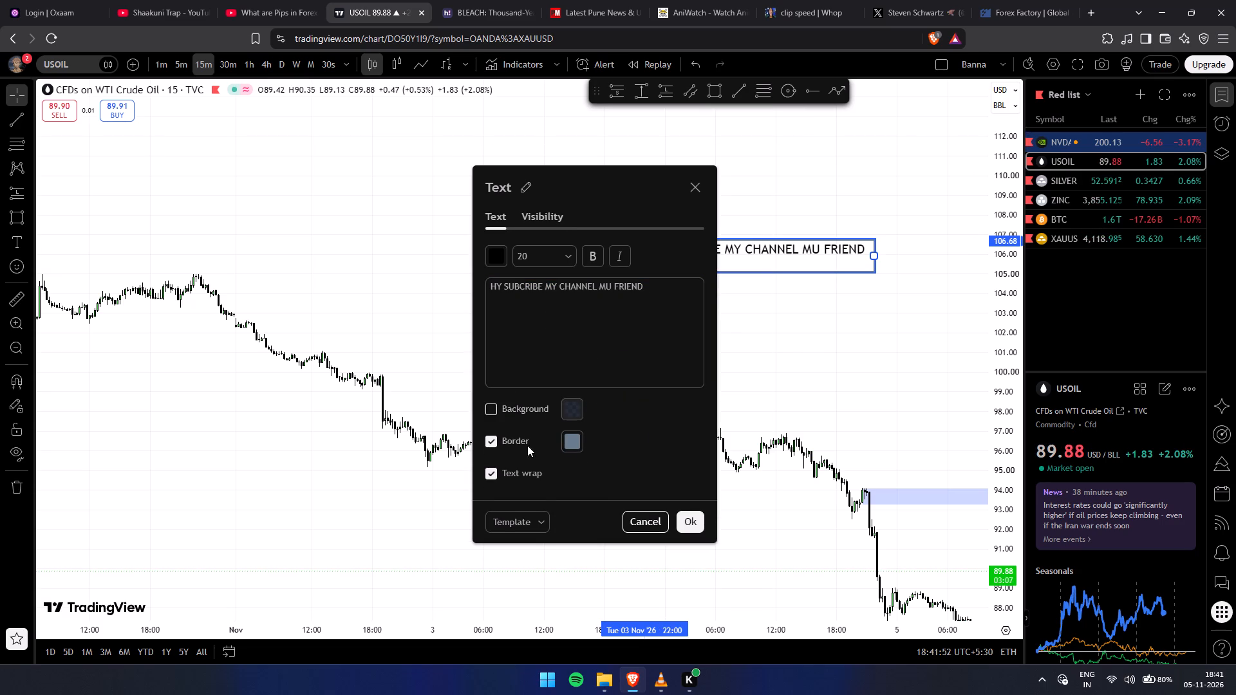
left_click(491, 474)
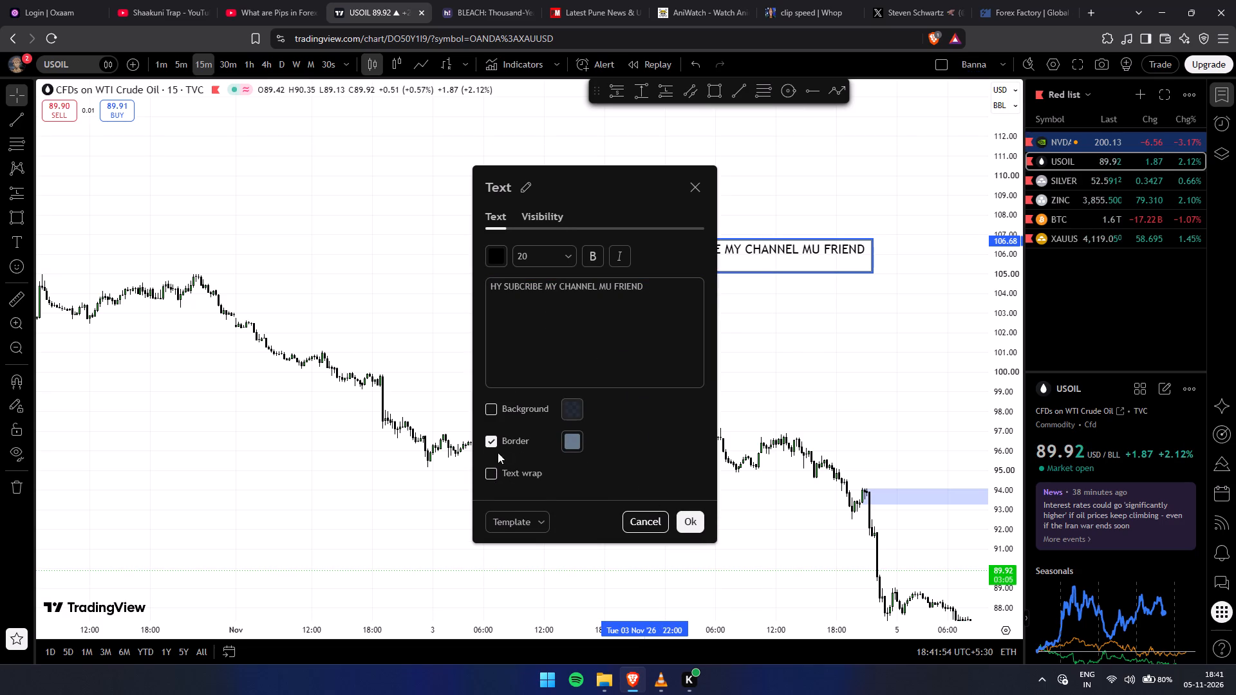
left_click(487, 470)
left_click_drag(588, 183, 359, 178)
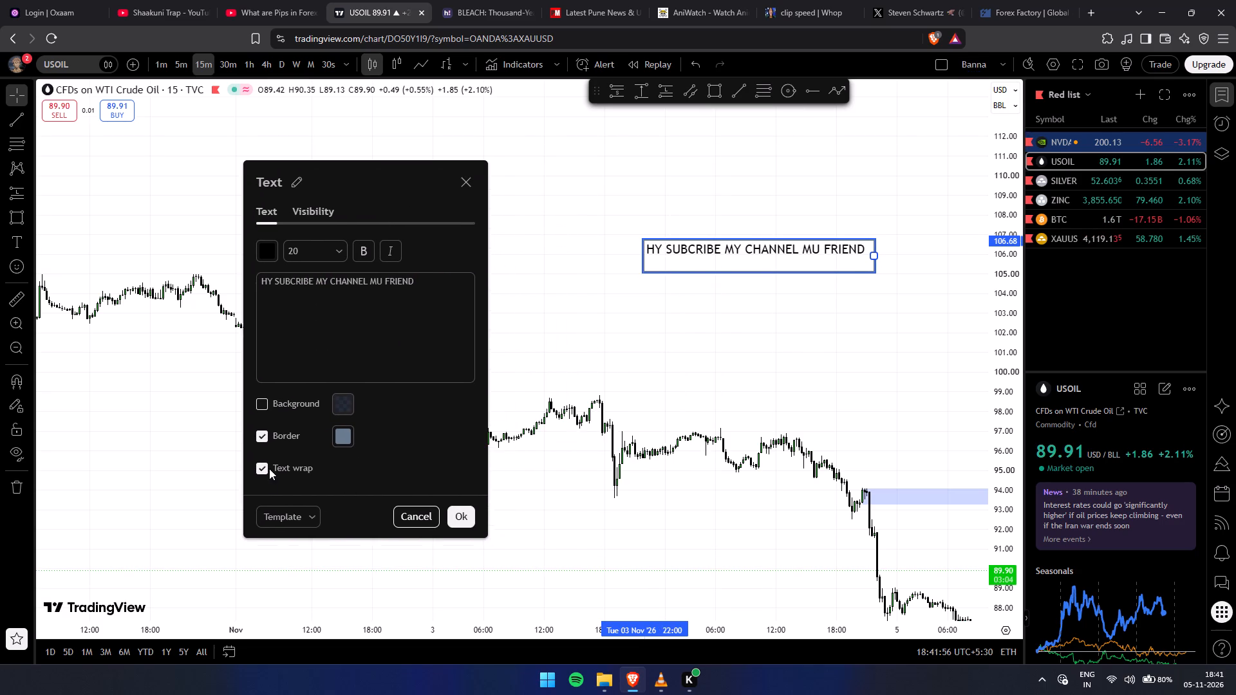
left_click(262, 475)
left_click(259, 471)
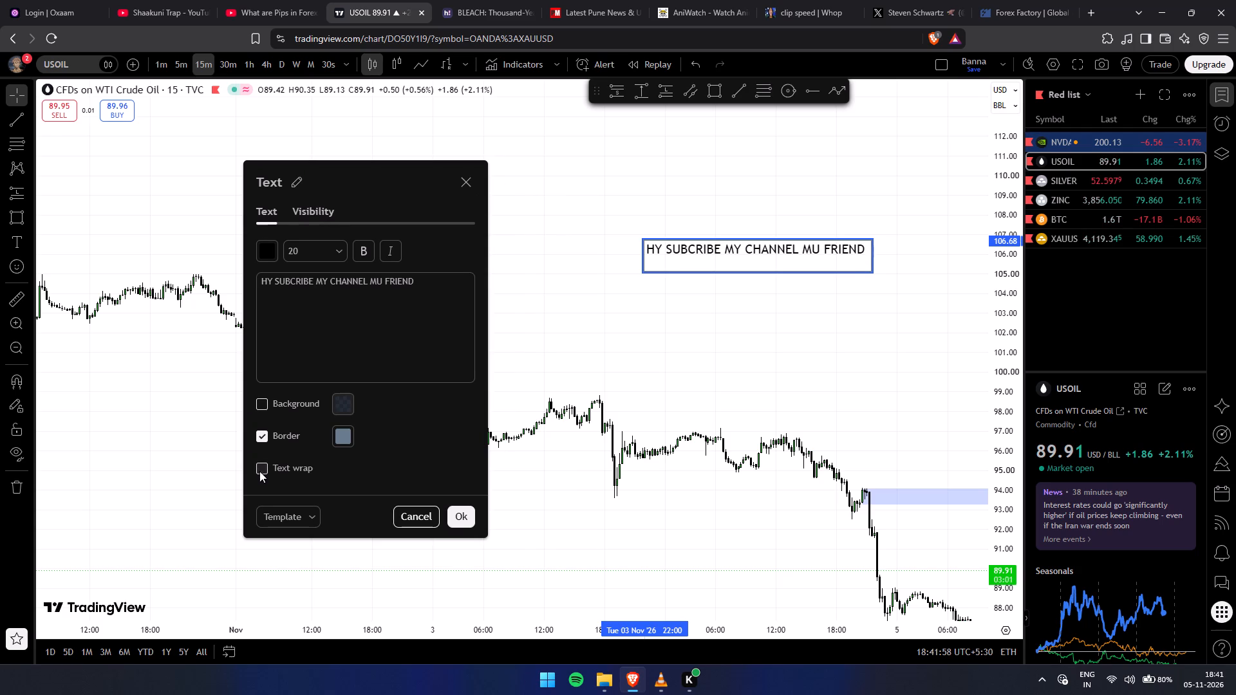
left_click(260, 471)
left_click(260, 470)
left_click(591, 418)
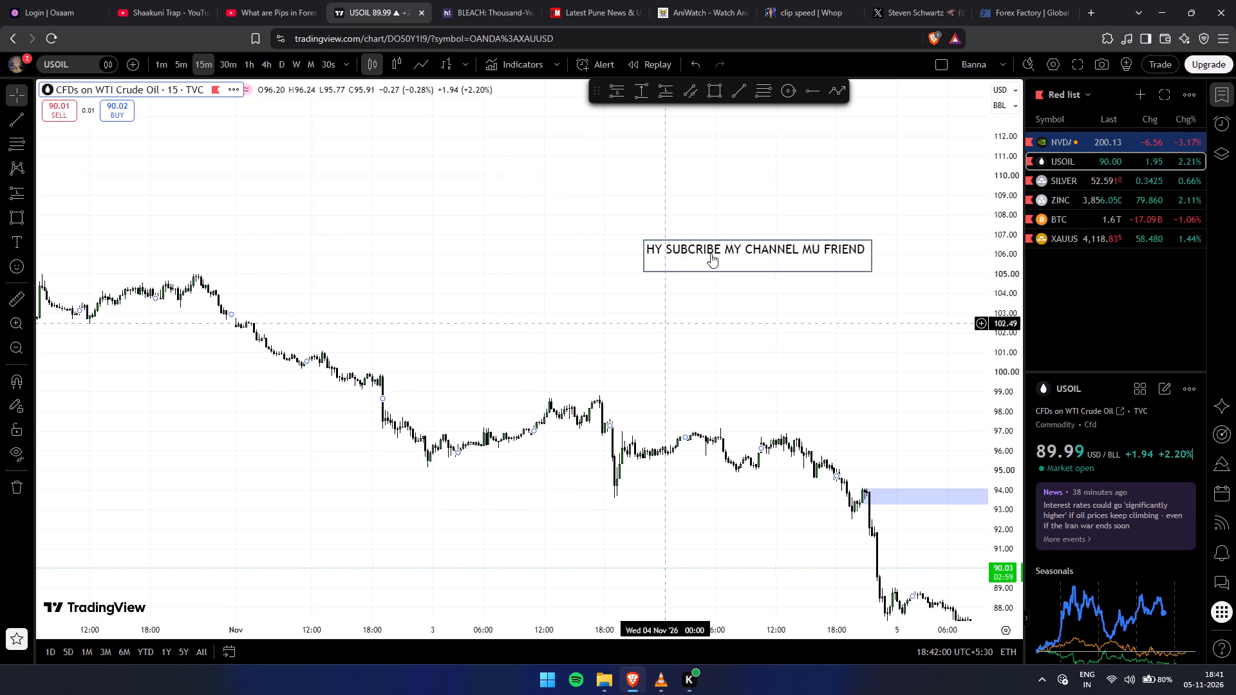
Move the subscribe text box to about 108.09, starting near 10:15 on 3 November.
left_click(738, 243)
left_click_drag(740, 274, 731, 260)
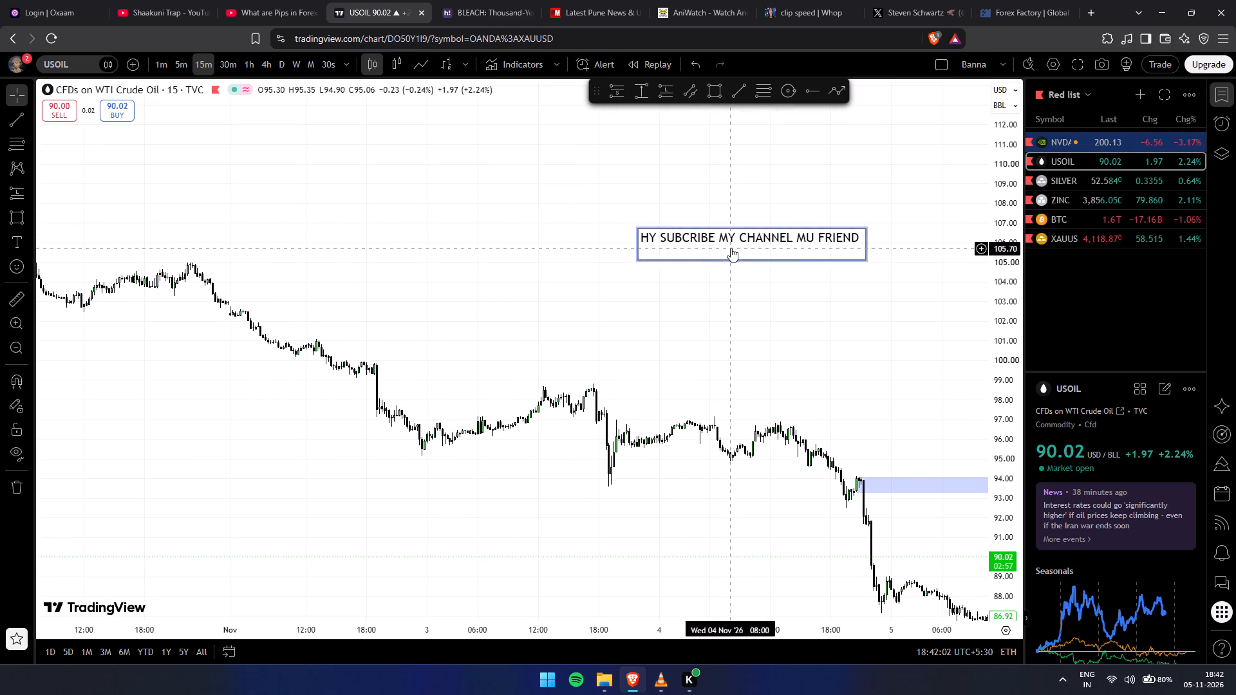
left_click_drag(731, 248, 630, 230)
left_click(749, 307)
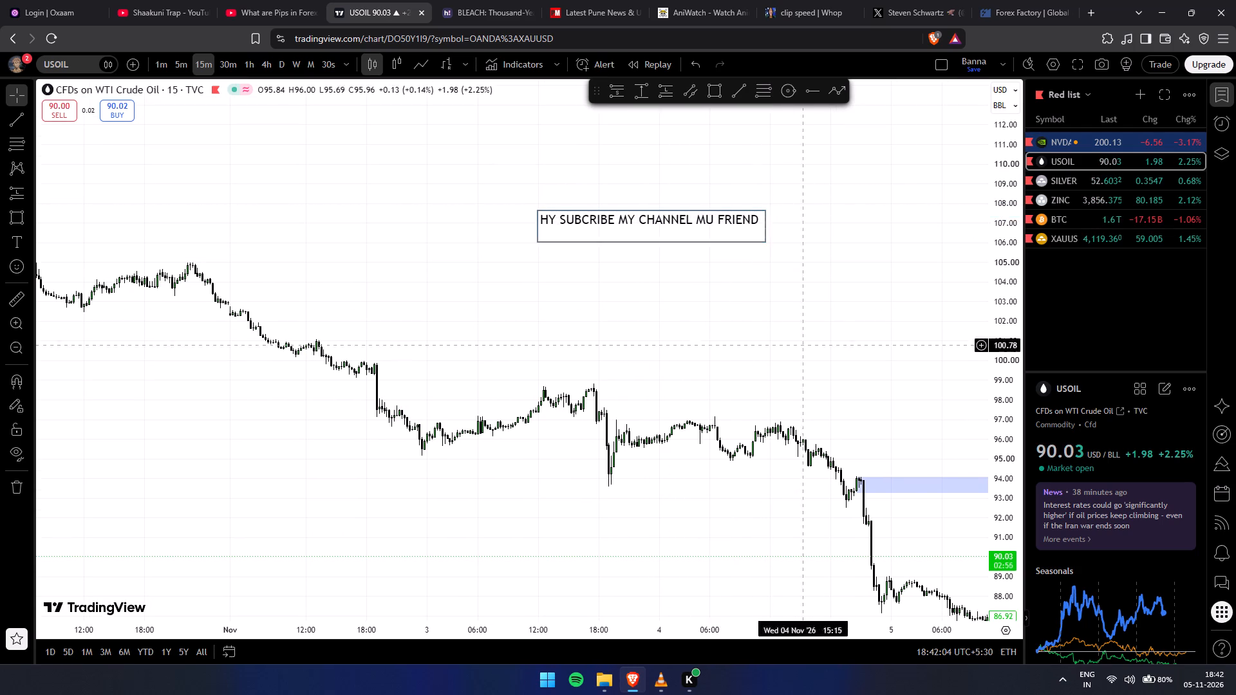
left_click_drag(711, 214, 692, 205)
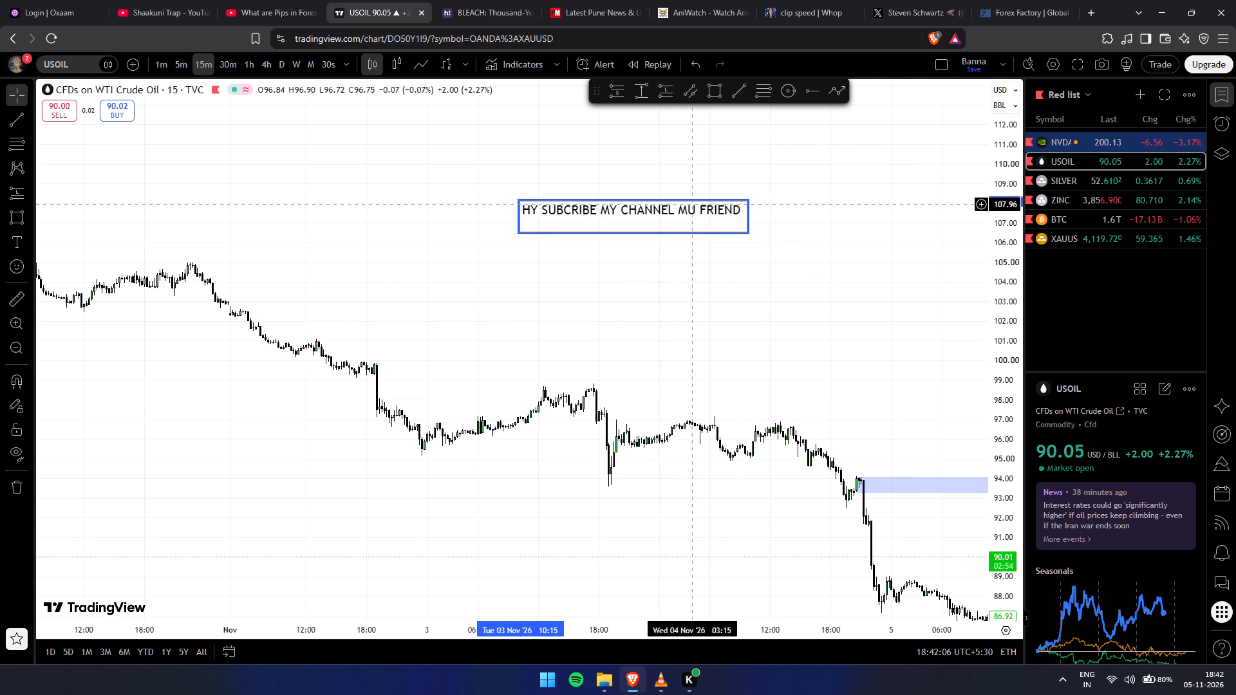
Anchor the subscribe text box to a fixed position on the screen and deselect it.
scroll(690, 230, "up", 2)
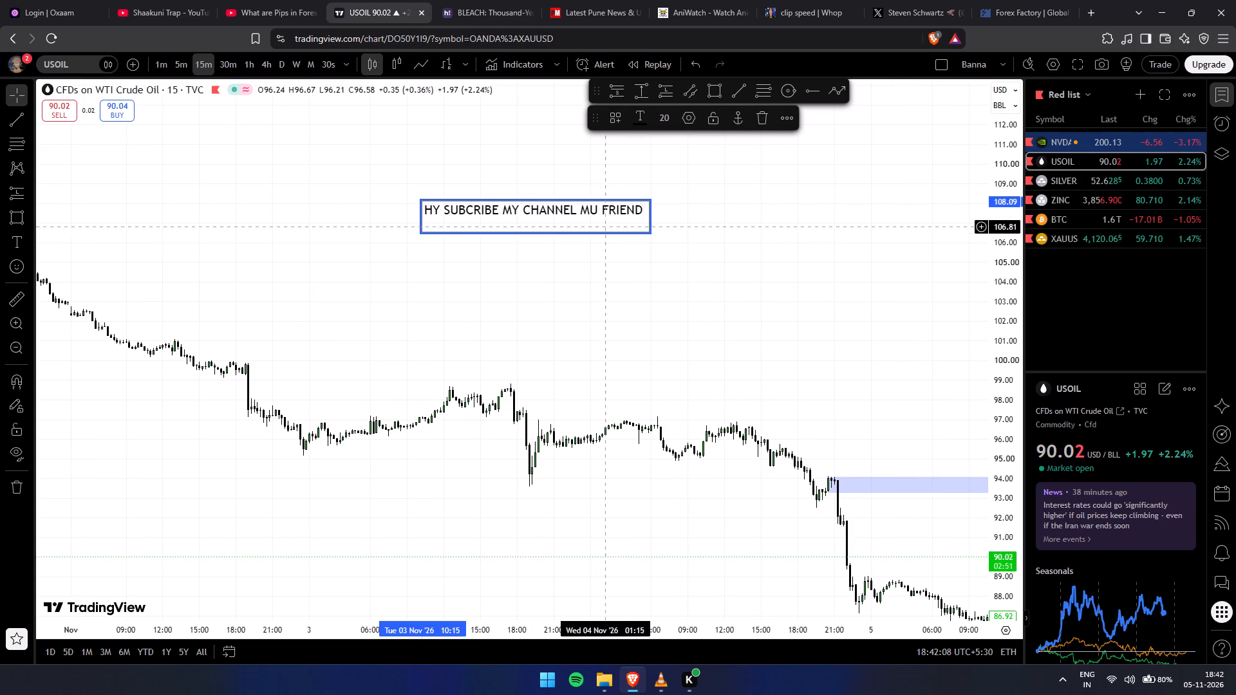
left_click(606, 227)
left_click(612, 221)
left_click(577, 210)
left_click(570, 282)
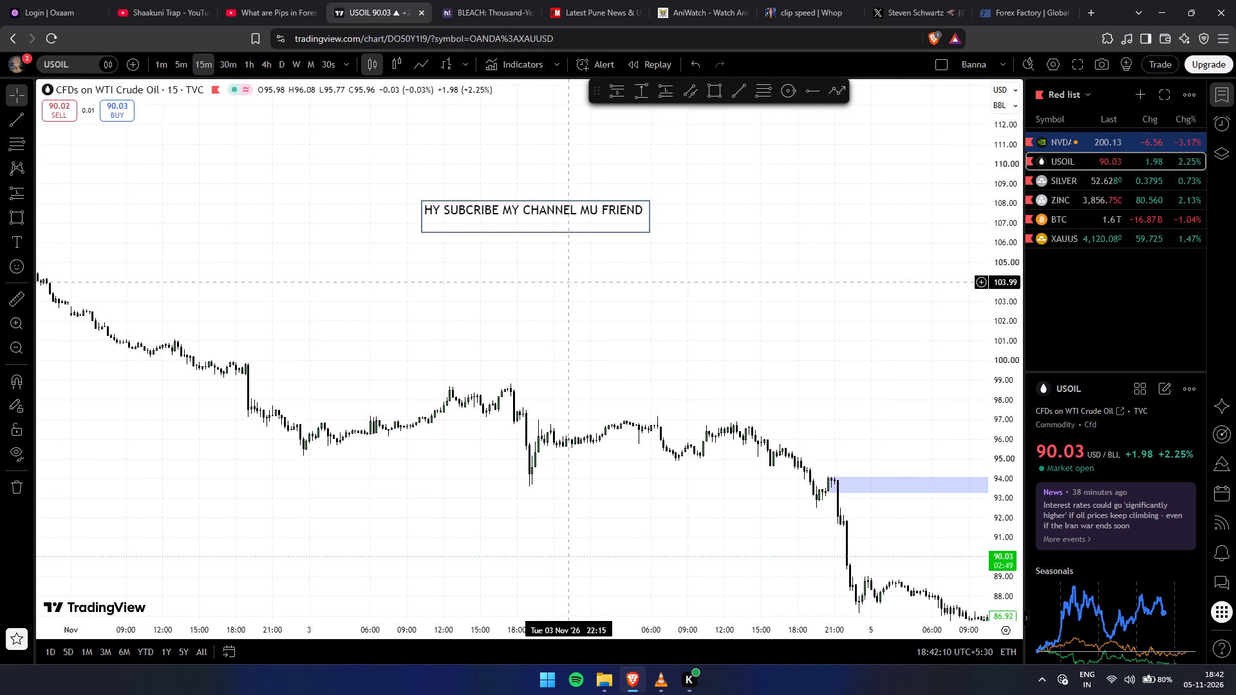
left_click(574, 200)
left_click(594, 216)
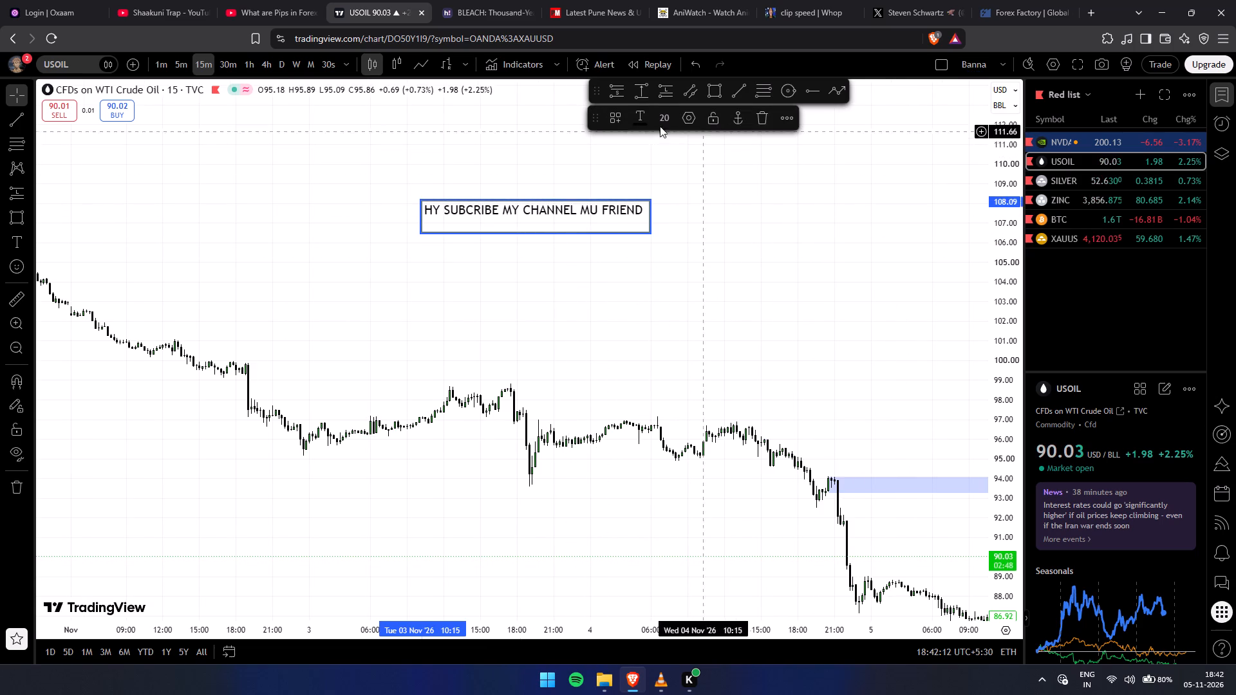
left_click(733, 118)
left_click(686, 270)
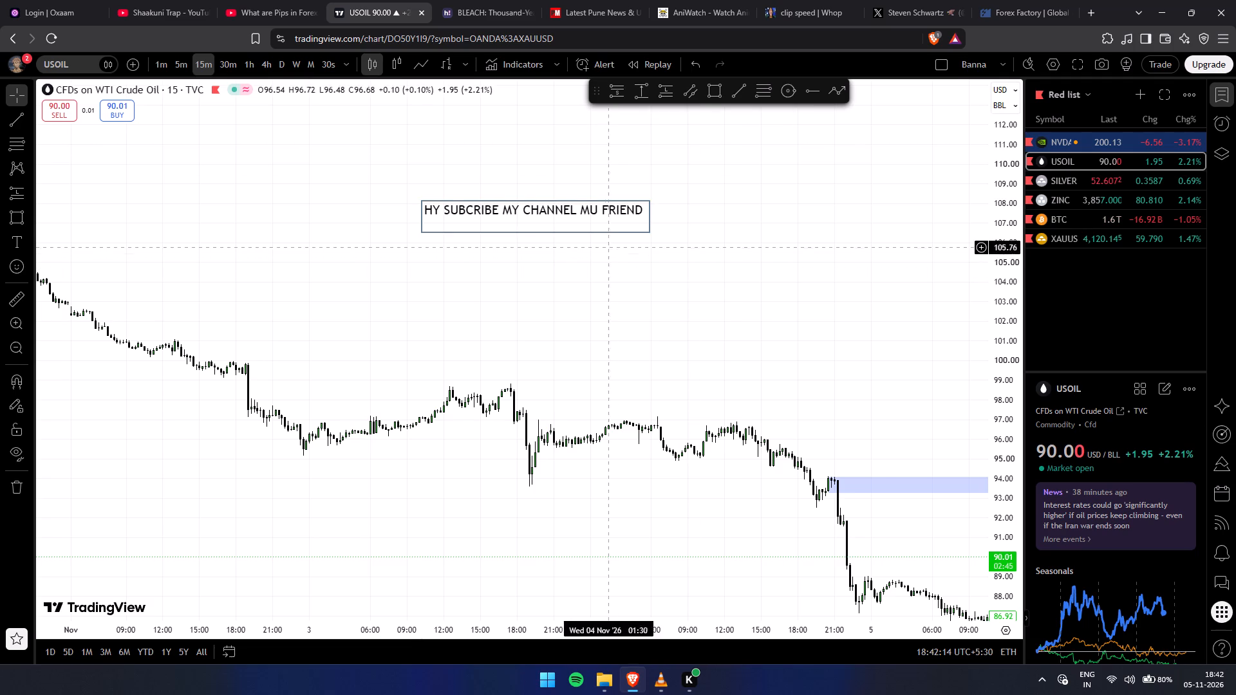
Shift the anchored text box slightly lower and test its fixed screen position against the latest USOIL candles.
left_click_drag(603, 241, 645, 238)
left_click_drag(630, 220, 660, 250)
left_click_drag(760, 233, 713, 218)
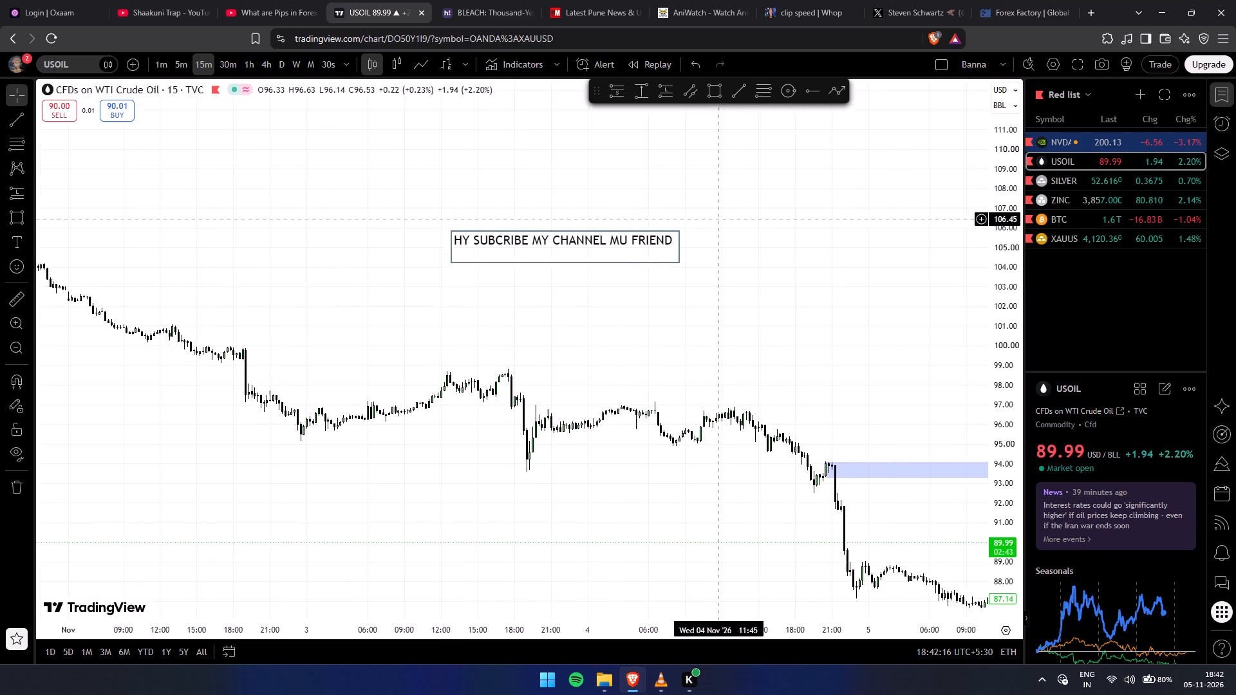
left_click_drag(713, 218, 358, 174)
left_click_drag(713, 308, 650, 297)
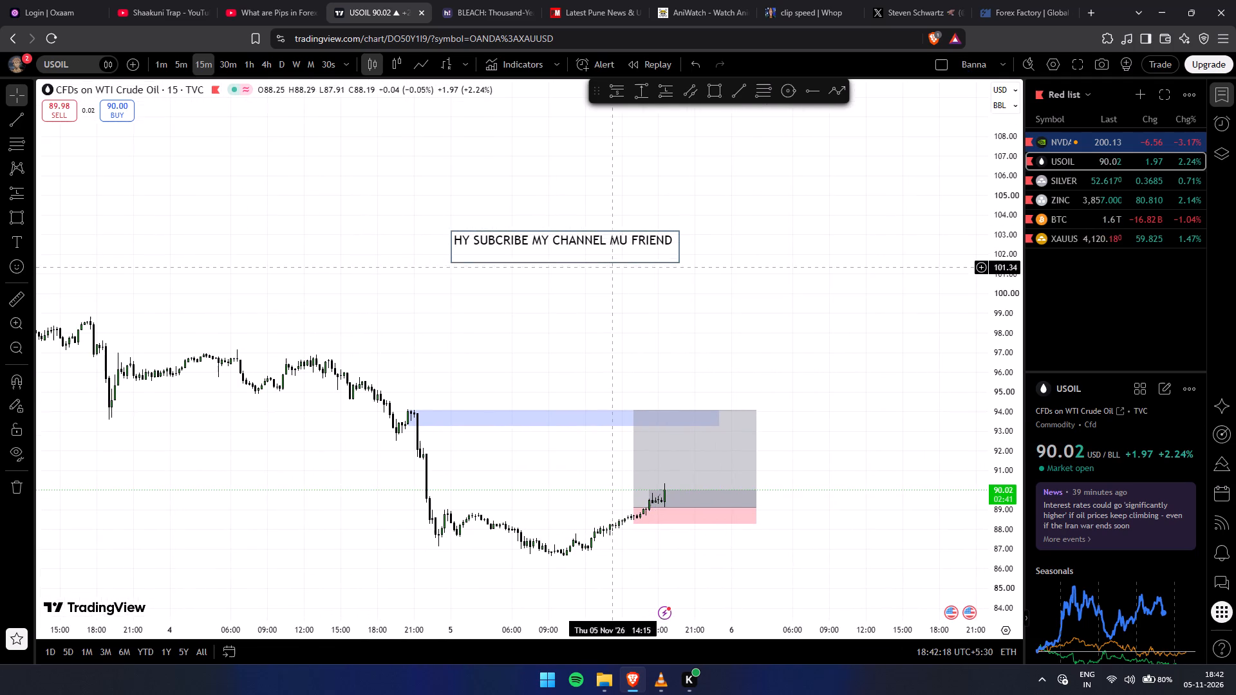
Release the text box's screen anchor and test that it follows the chart.
left_click(610, 264)
left_click(640, 245)
left_click(742, 123)
left_click_drag(762, 273, 765, 274)
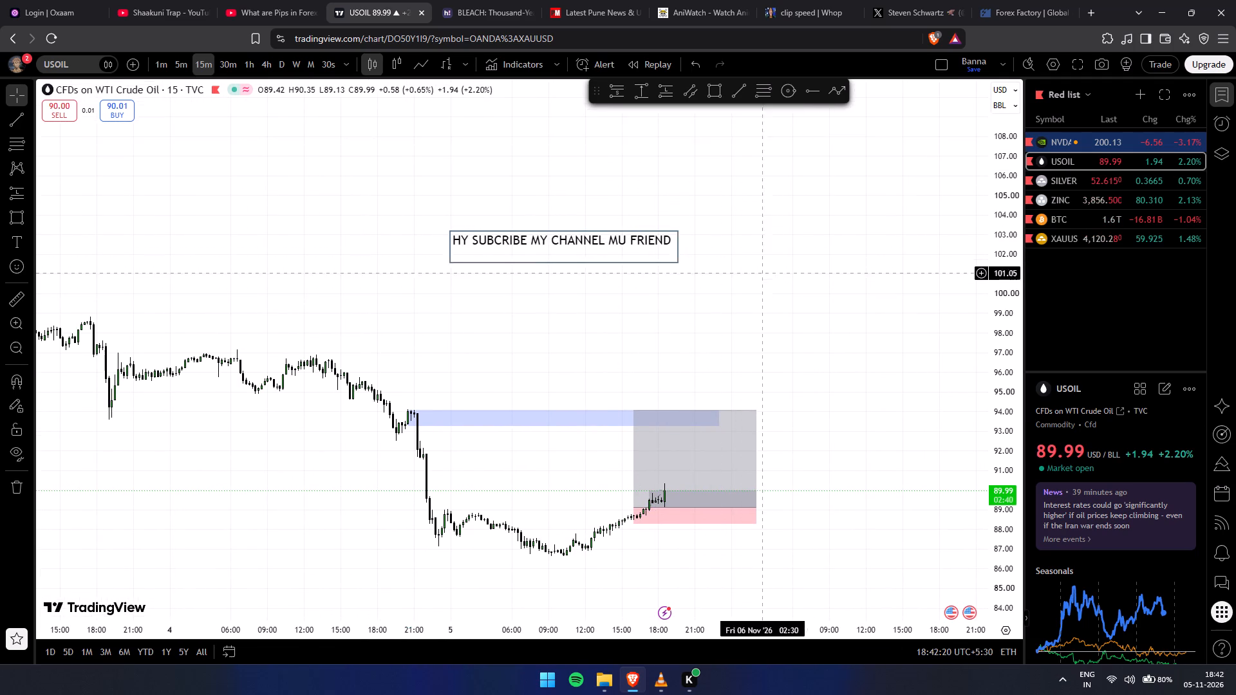
left_click_drag(765, 274, 789, 274)
Anchor the subscribe text box to the screen again.
left_click(647, 268)
left_click(673, 247)
left_click(742, 128)
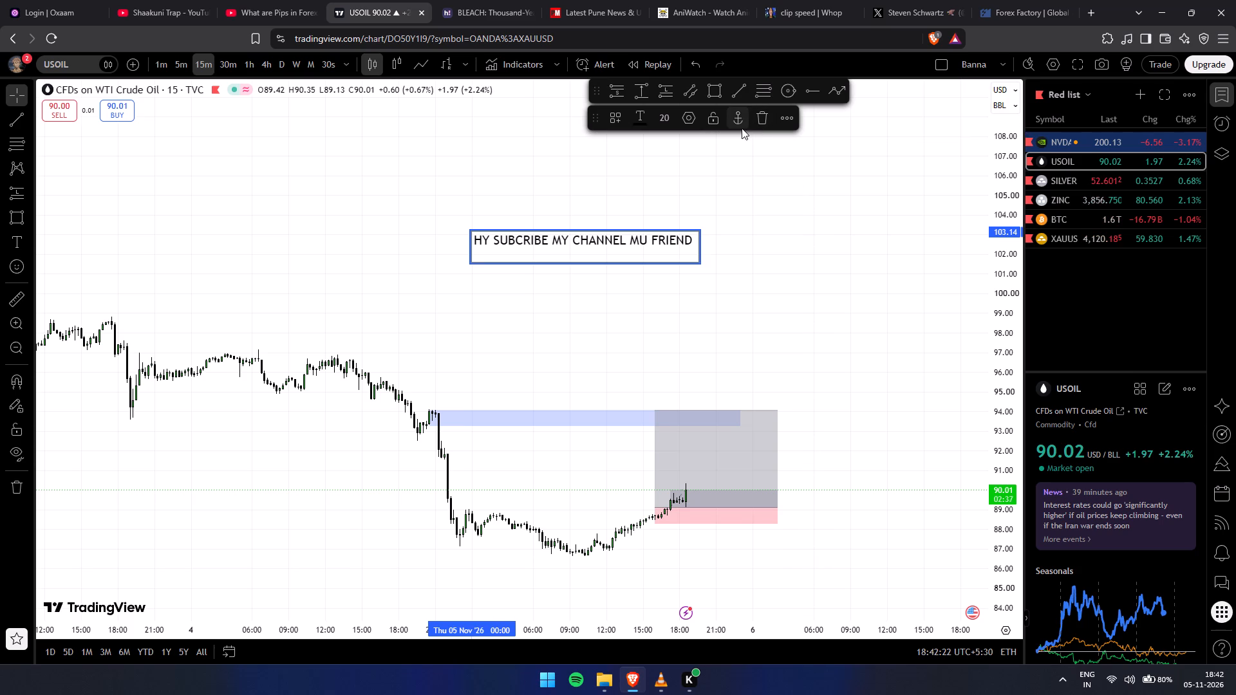
Check how the anchored text box behaves while different parts and scales of the USOIL chart are shown.
left_click_drag(985, 345, 1107, 354)
left_click_drag(742, 353, 758, 337)
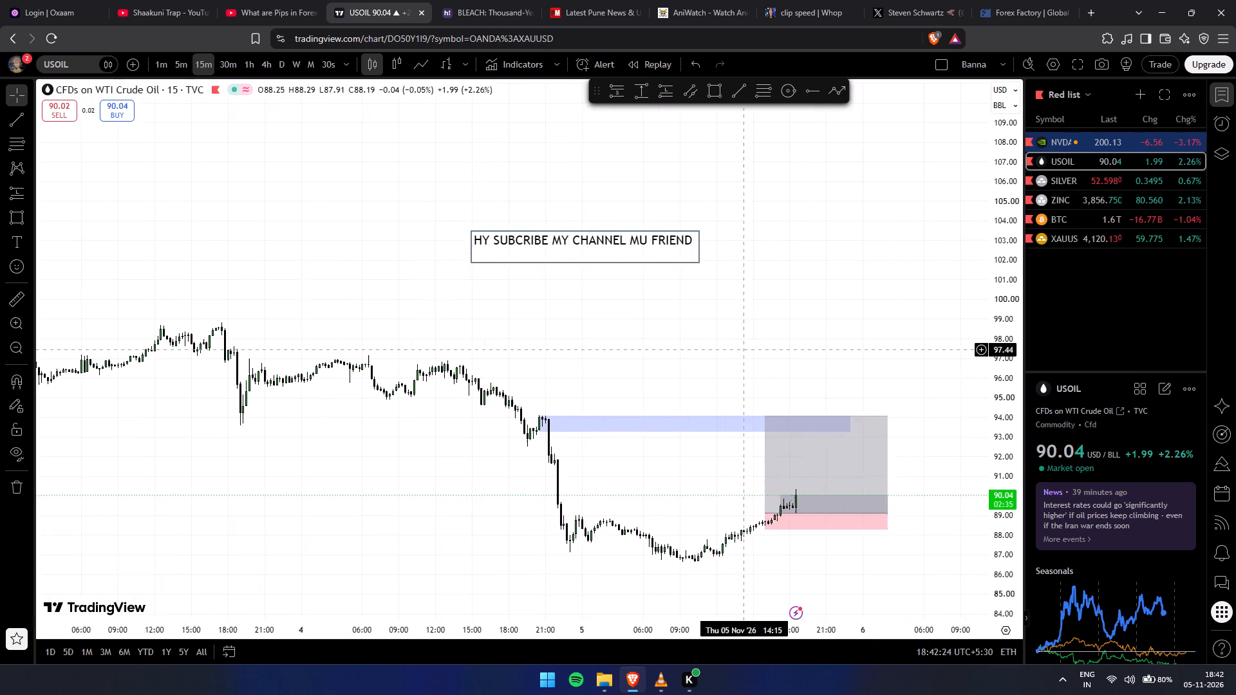
left_click_drag(758, 337, 763, 333)
left_click(762, 329)
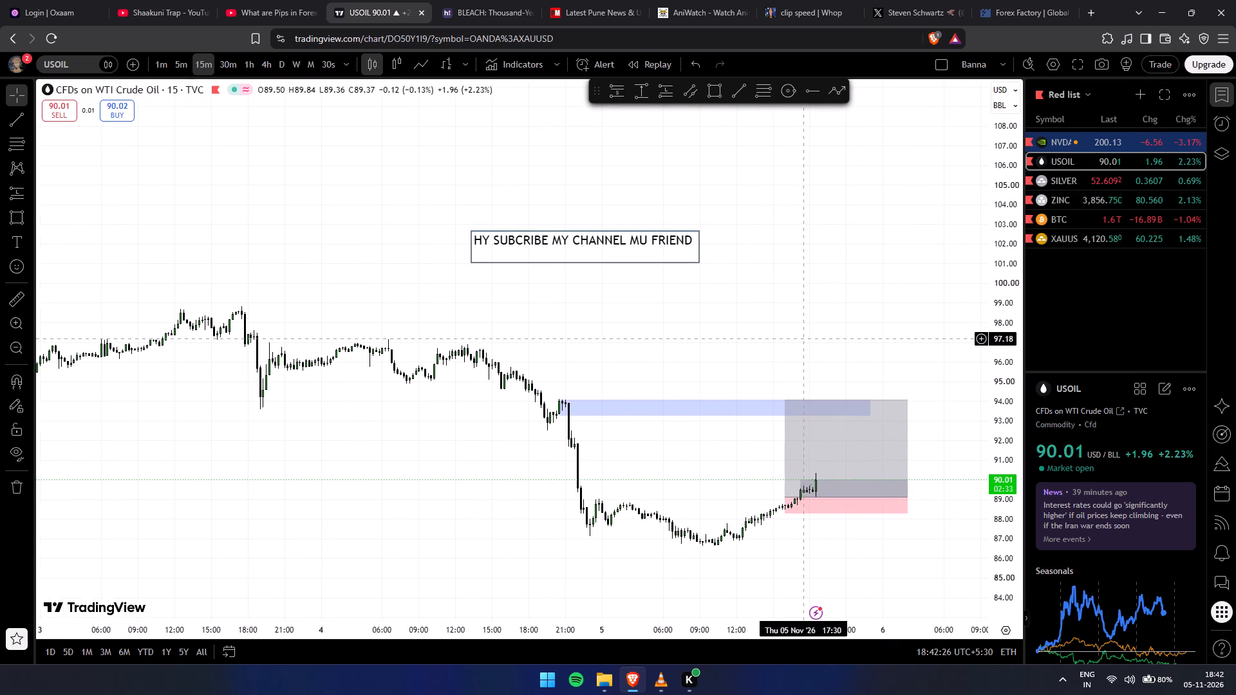
left_click_drag(810, 308, 808, 308)
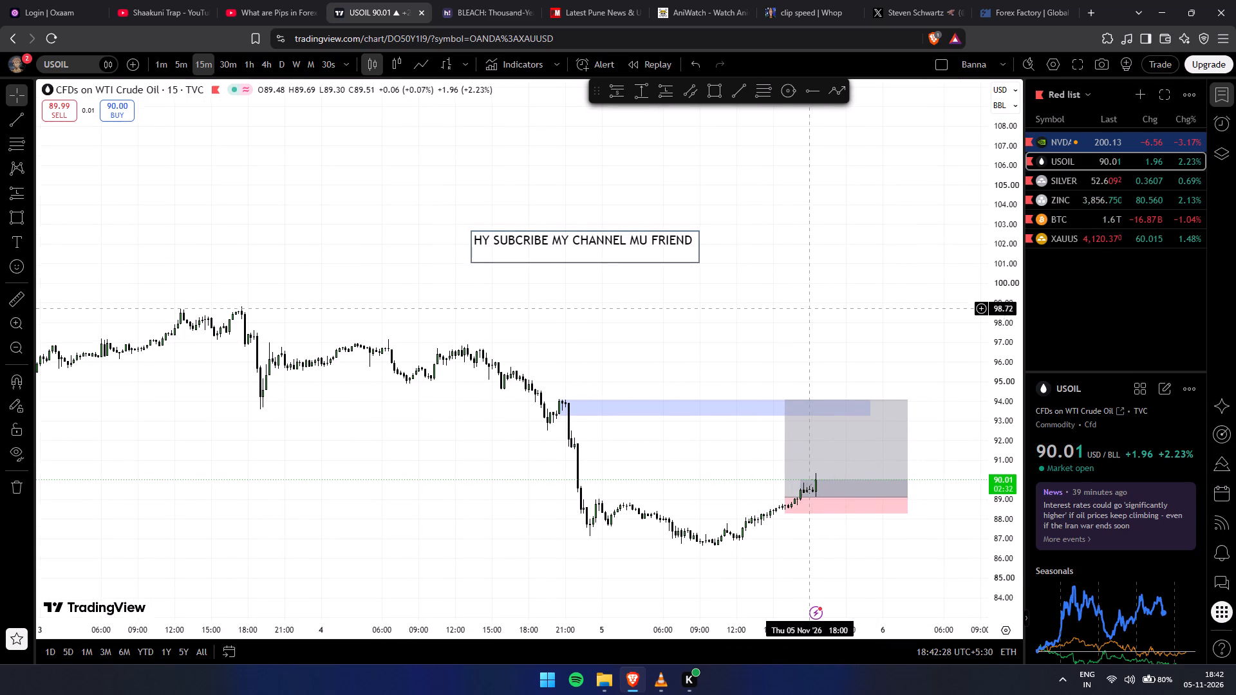
left_click_drag(808, 308, 820, 341)
left_click_drag(666, 317, 442, 216)
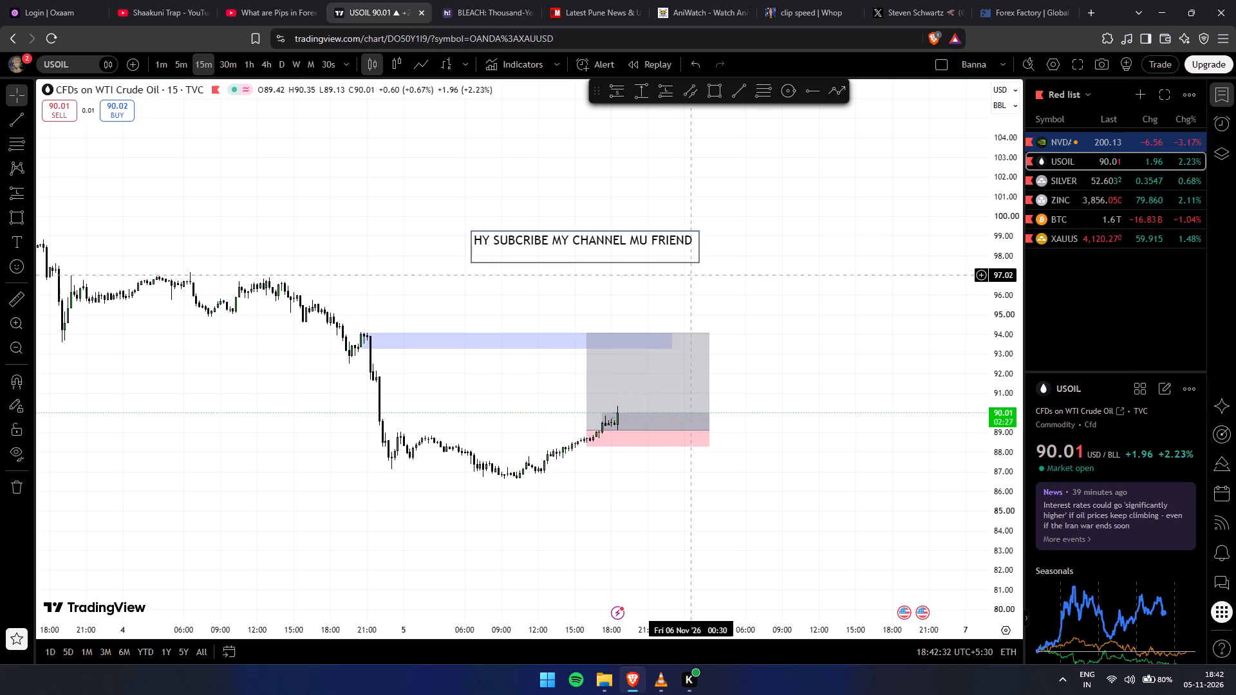
left_click_drag(705, 301, 650, 250)
left_click_drag(1010, 382, 982, 190)
scroll(915, 402, "up", 4)
left_click_drag(801, 375, 982, 480)
scroll(834, 264, "down", 4)
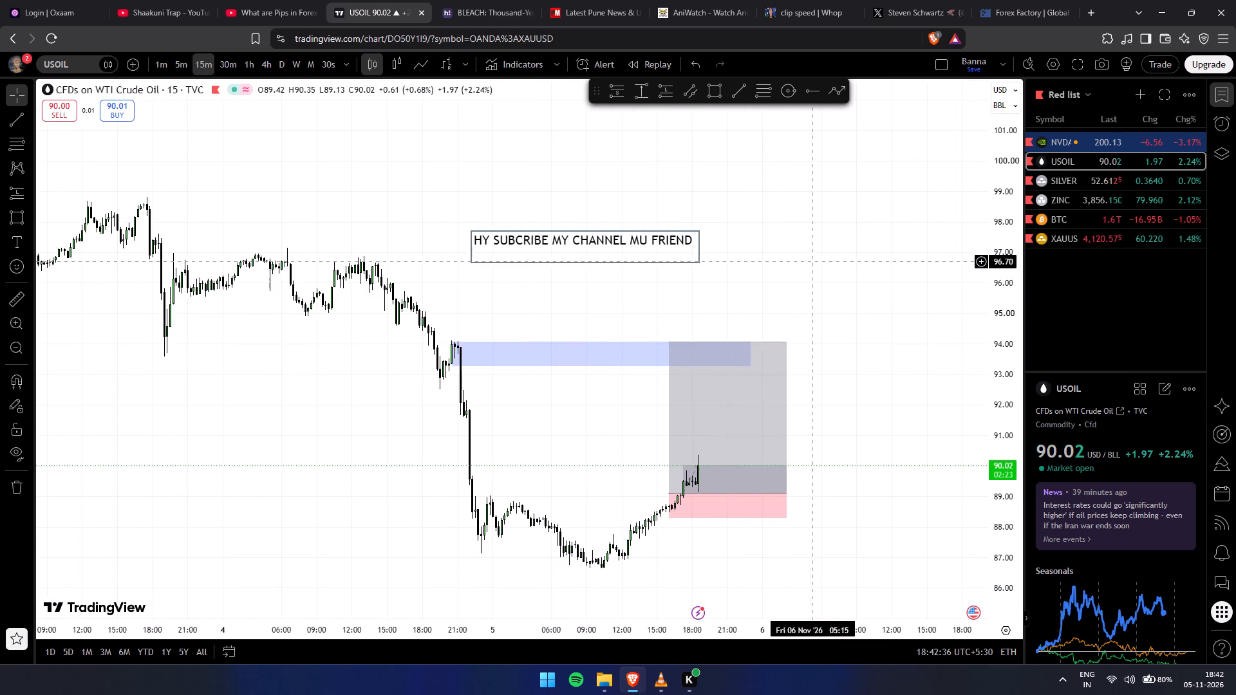
left_click_drag(844, 275, 739, 263)
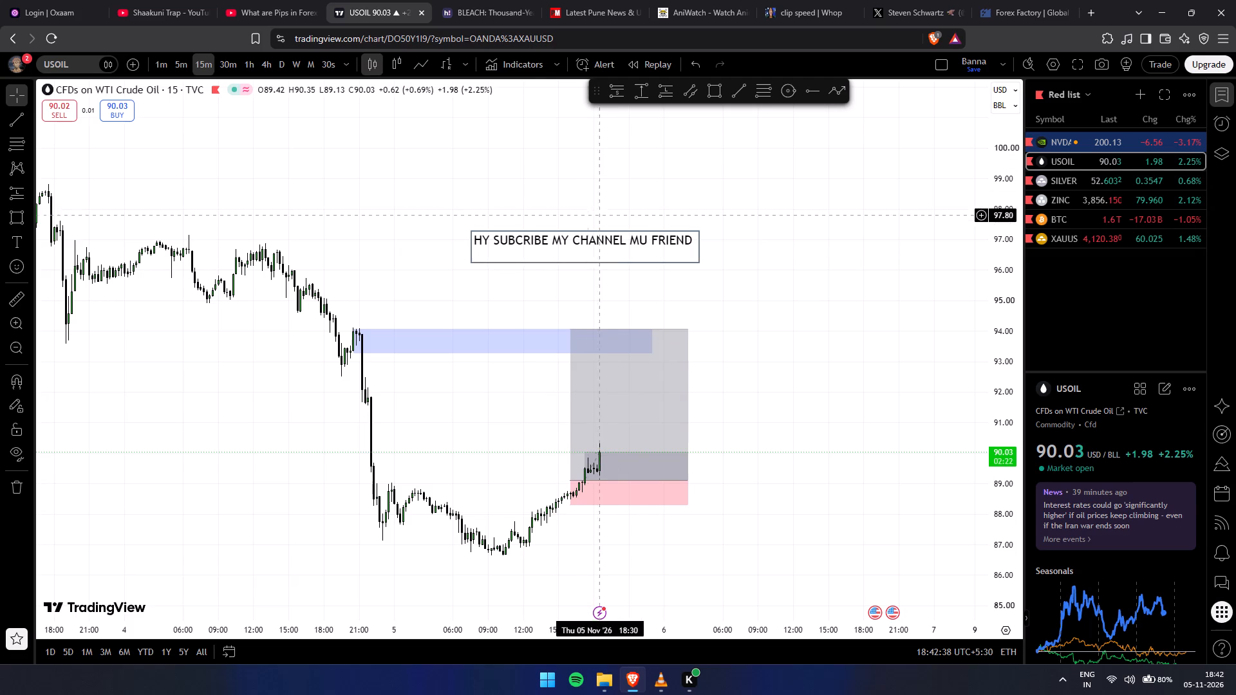
Release the subscribe text box from its screen anchor.
left_click(614, 247)
left_click(740, 122)
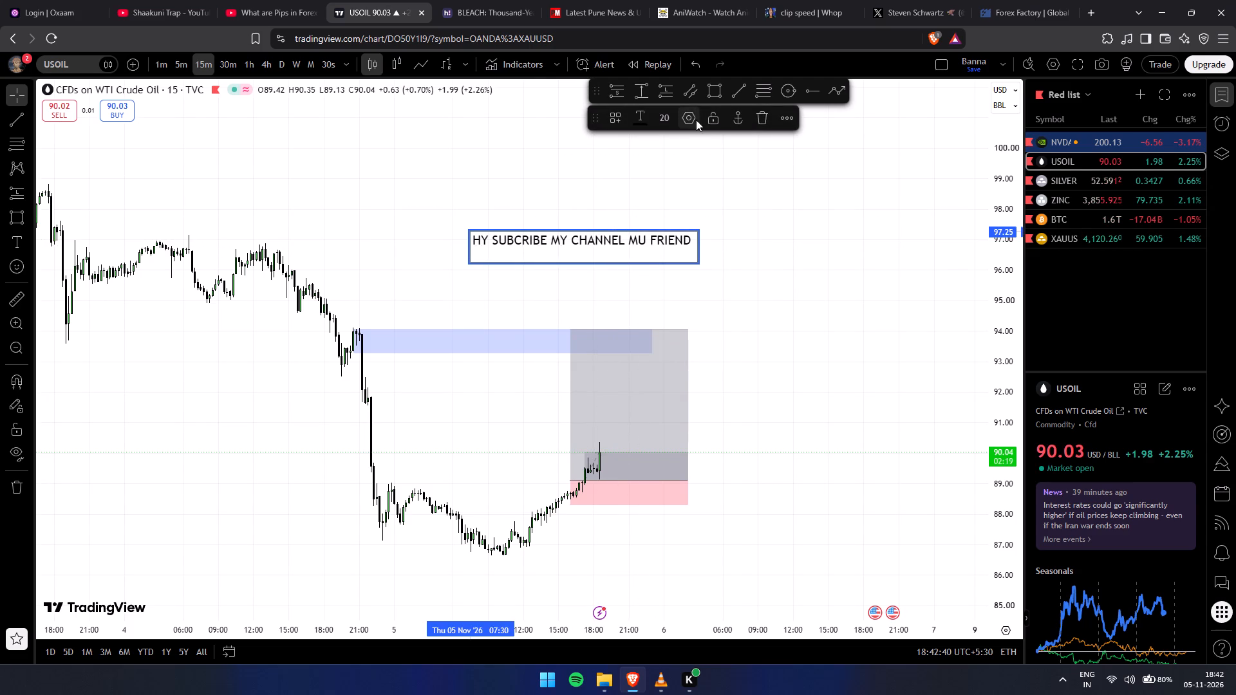
Send the subscribe text box backward in the visual order.
left_click(782, 122)
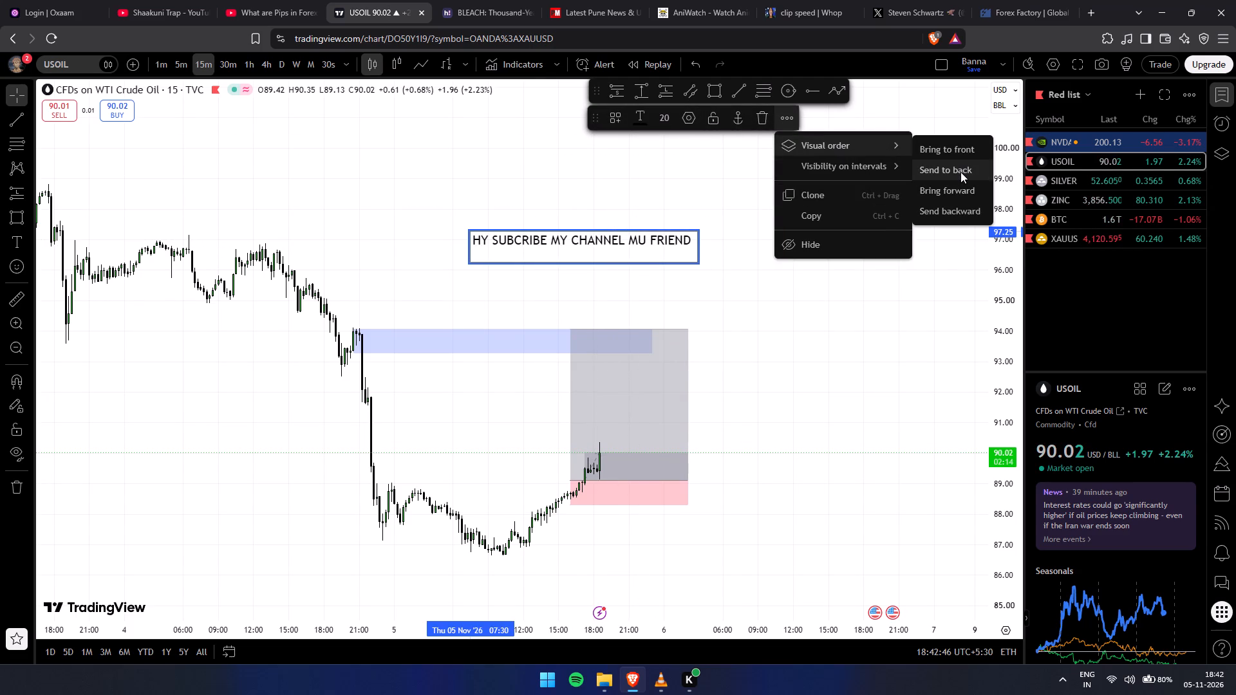
left_click(948, 218)
left_click_drag(713, 232, 805, 305)
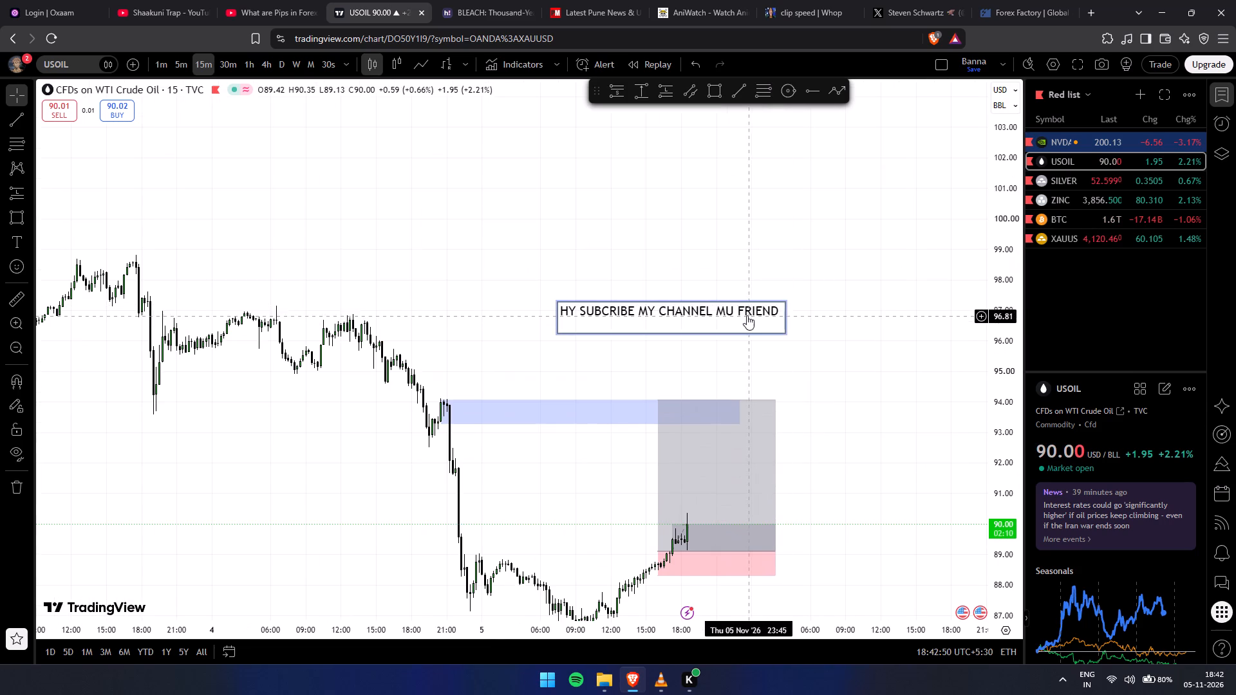
Reselect the subscribe text box, look at its template options, and leave them unchanged.
left_click(747, 313)
left_click(839, 232)
left_click(755, 312)
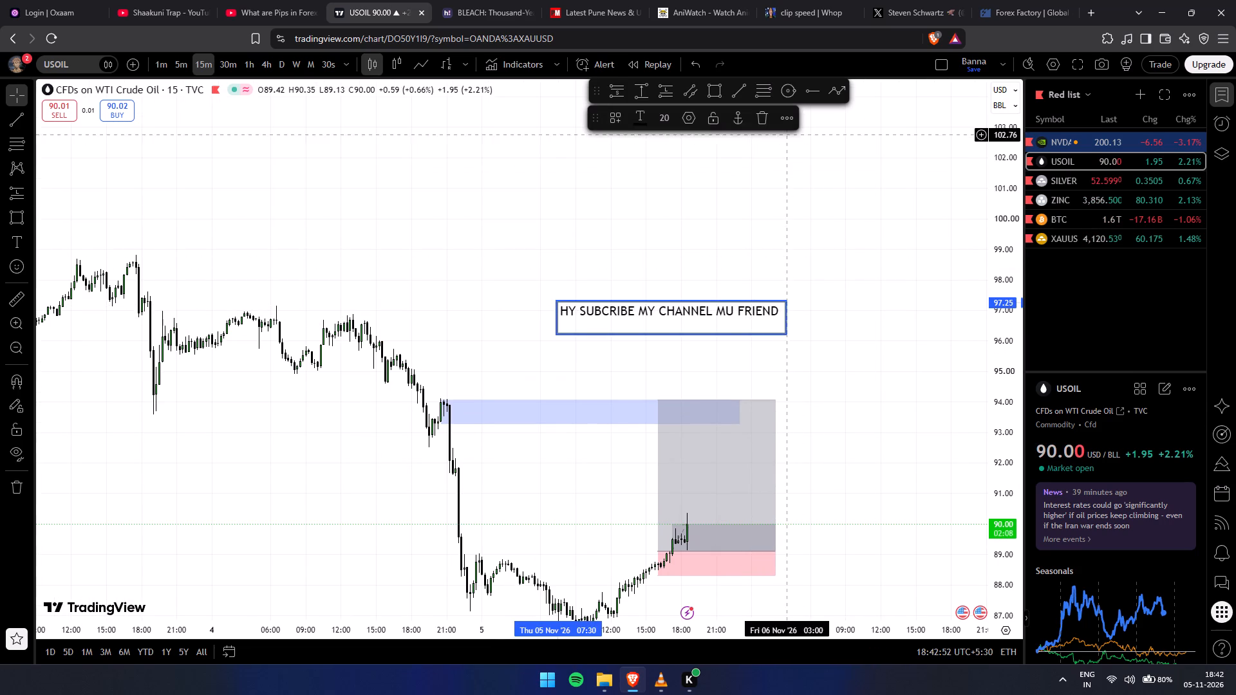
left_click(787, 133)
left_click(724, 314)
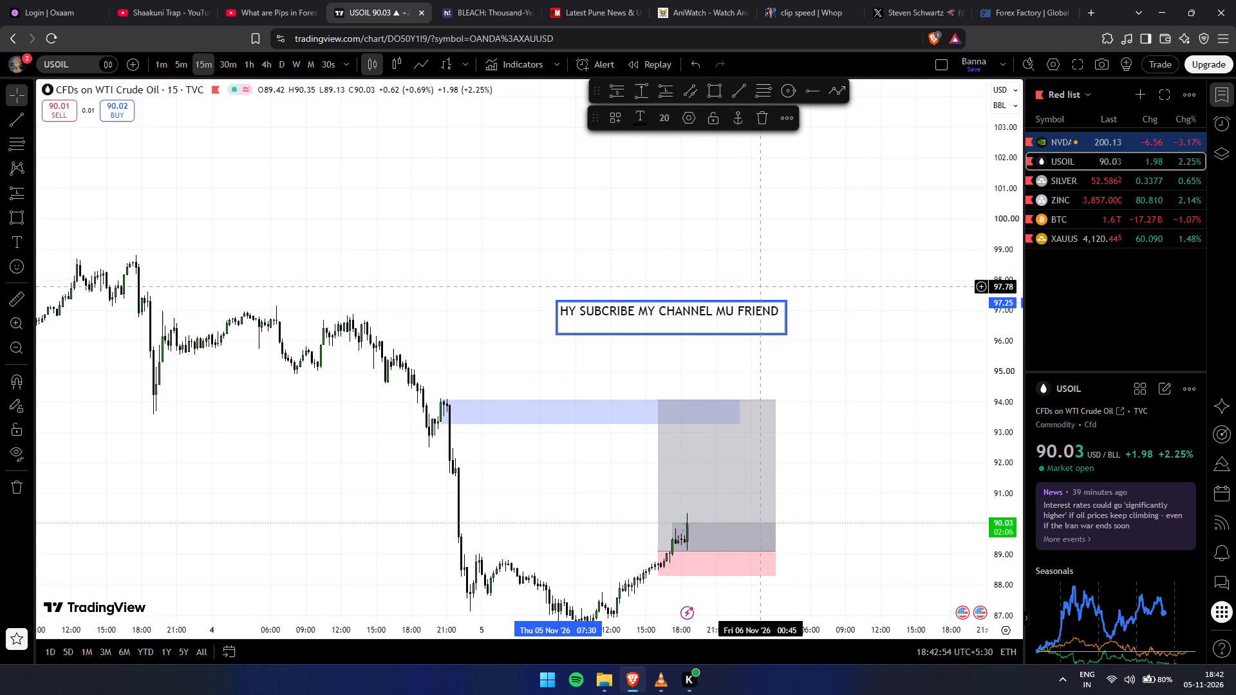
left_click(624, 117)
left_click(775, 247)
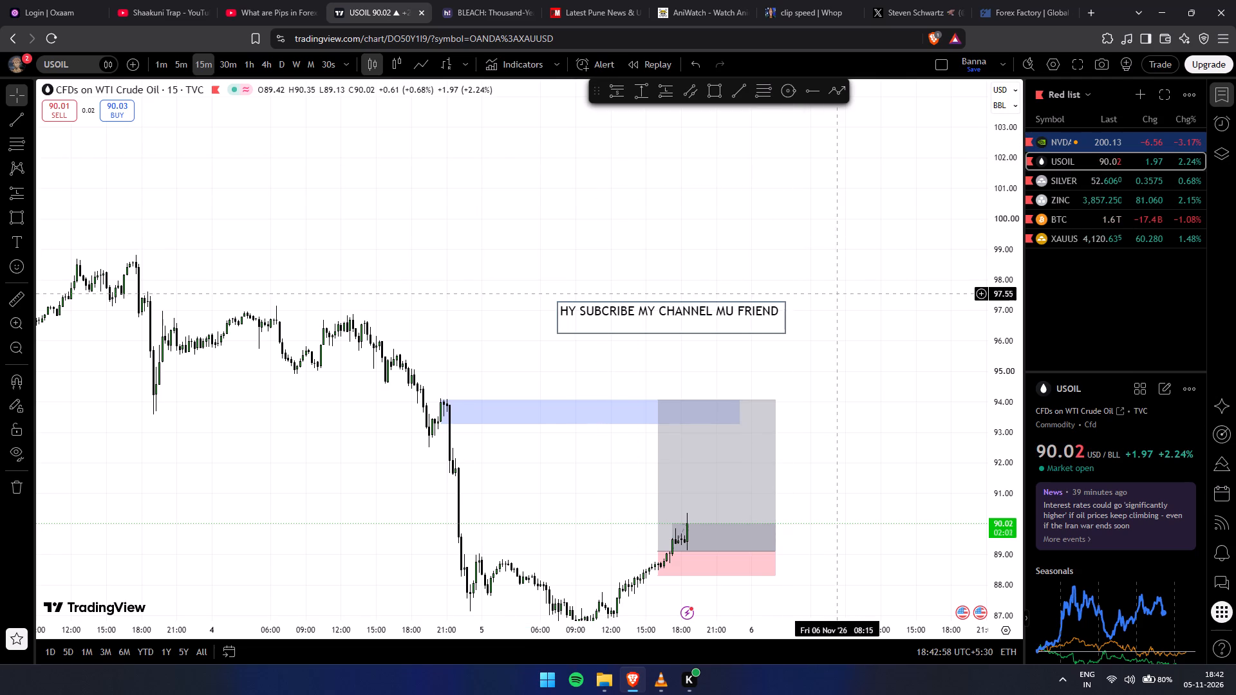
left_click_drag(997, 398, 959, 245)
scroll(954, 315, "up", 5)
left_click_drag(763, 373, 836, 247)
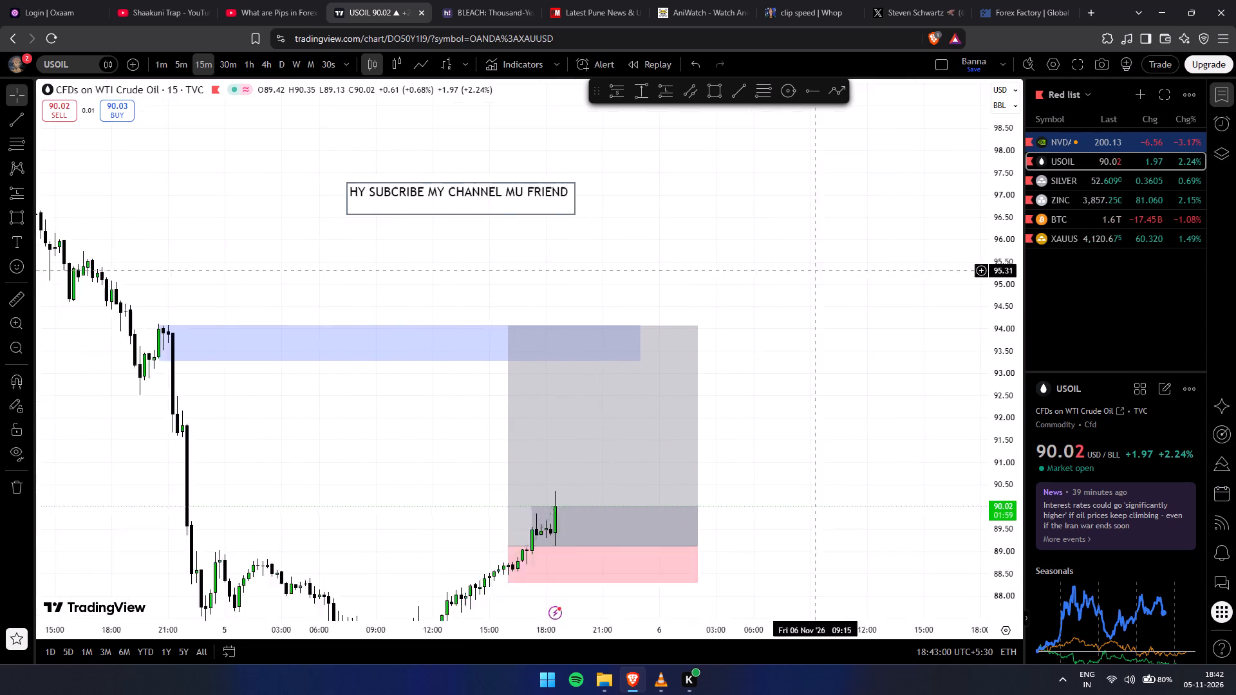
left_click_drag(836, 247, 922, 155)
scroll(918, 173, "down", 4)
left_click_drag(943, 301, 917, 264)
Switch to the NVDA chart and examine its latest 15-minute price action.
left_click(1076, 171)
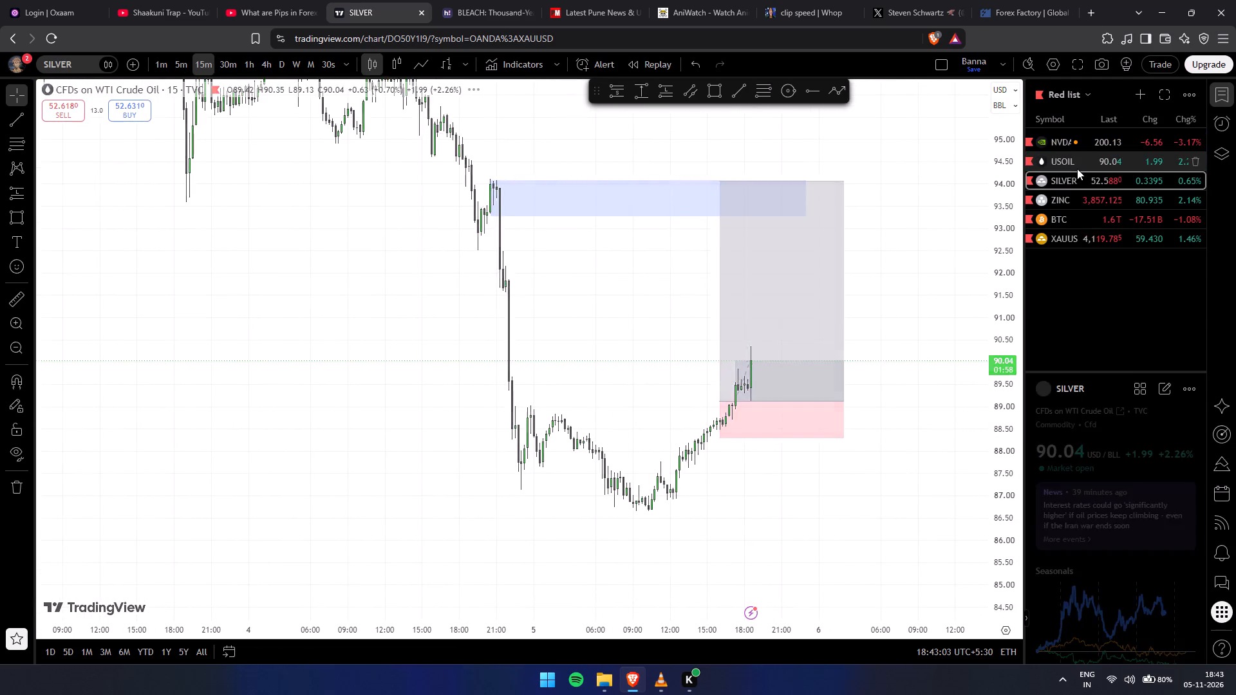
left_click(1076, 166)
left_click(1080, 146)
left_click_drag(931, 357, 878, 281)
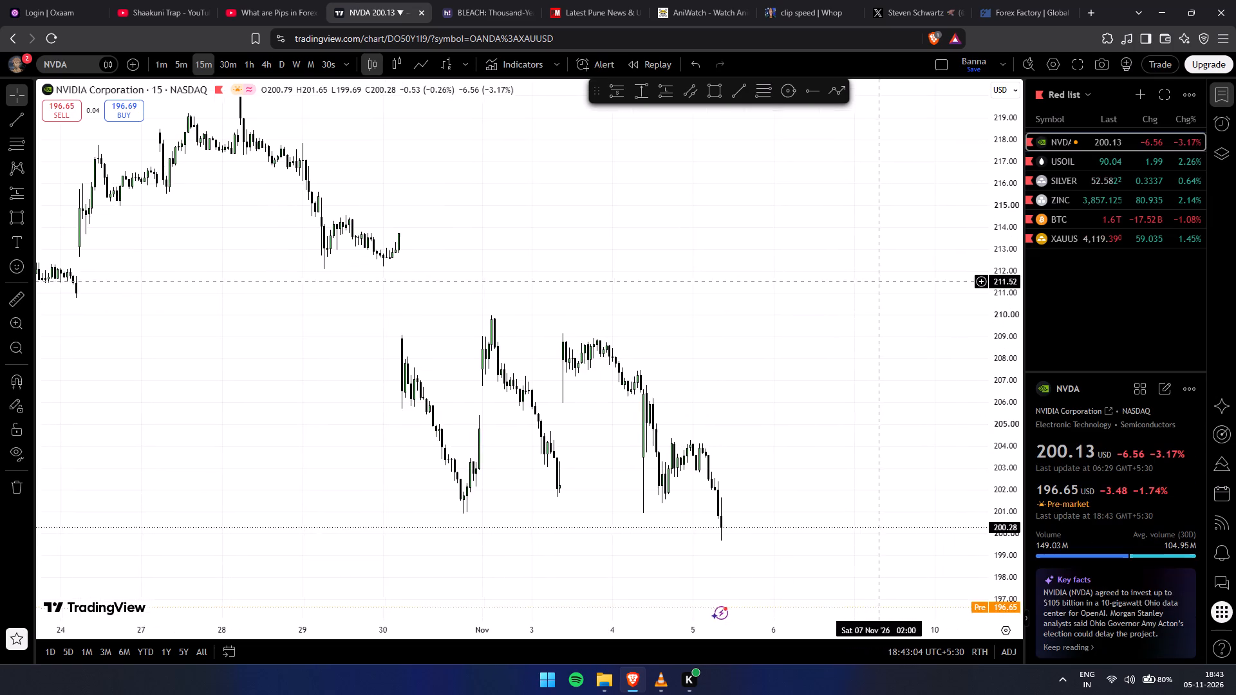
left_click_drag(868, 369, 834, 234)
left_click_drag(993, 364, 919, 141)
scroll(1015, 297, "up", 2)
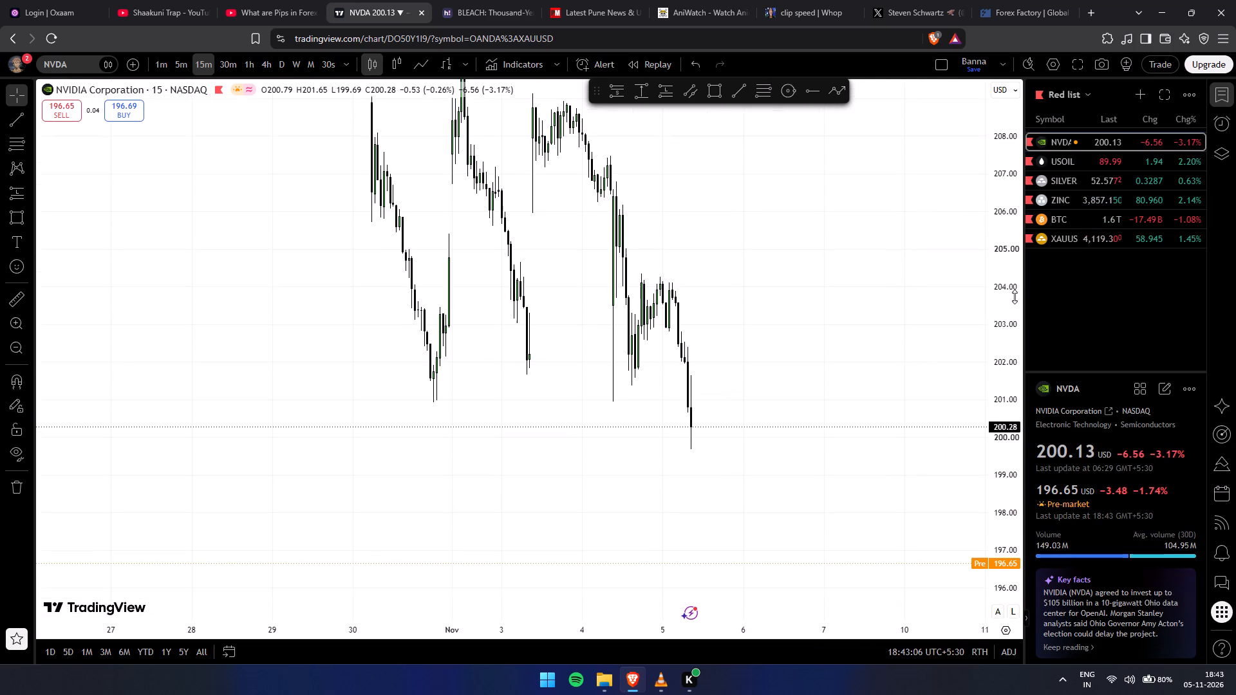
scroll(1015, 297, "up", 2)
scroll(907, 308, "up", 5)
Return to the USOIL chart.
left_click(1063, 159)
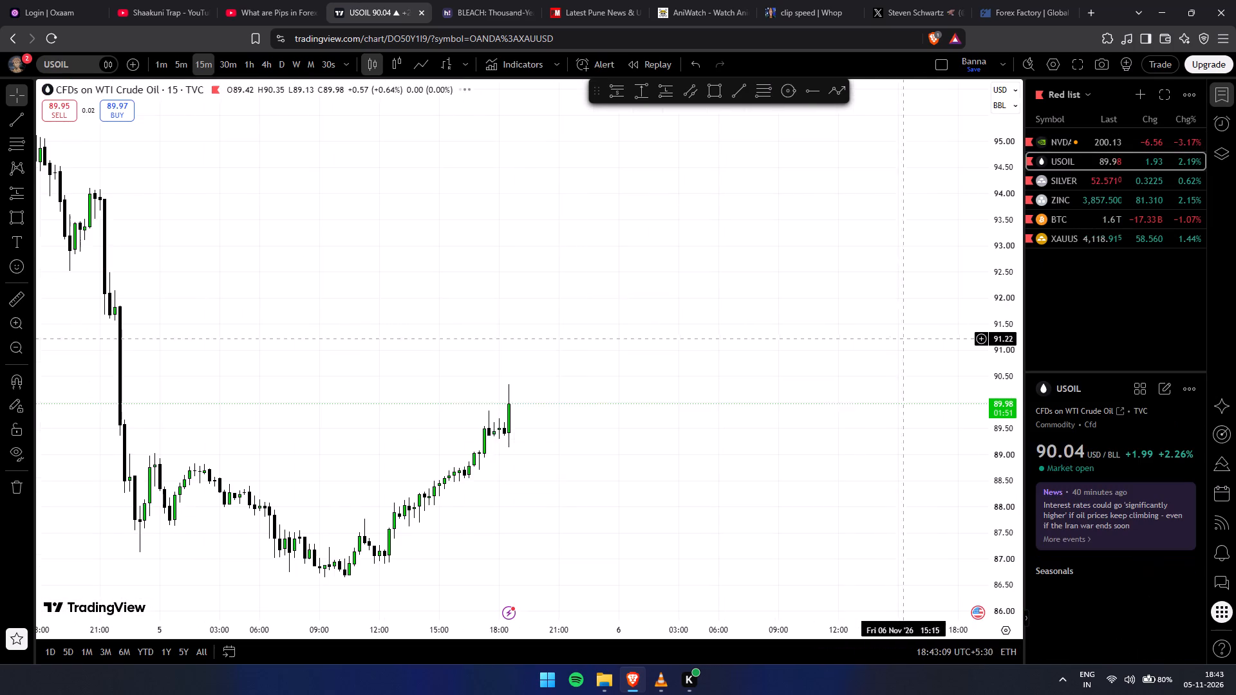
Switch to the SILVER chart and examine its recent 15-minute price action.
left_click_drag(877, 340, 938, 304)
left_click(1087, 183)
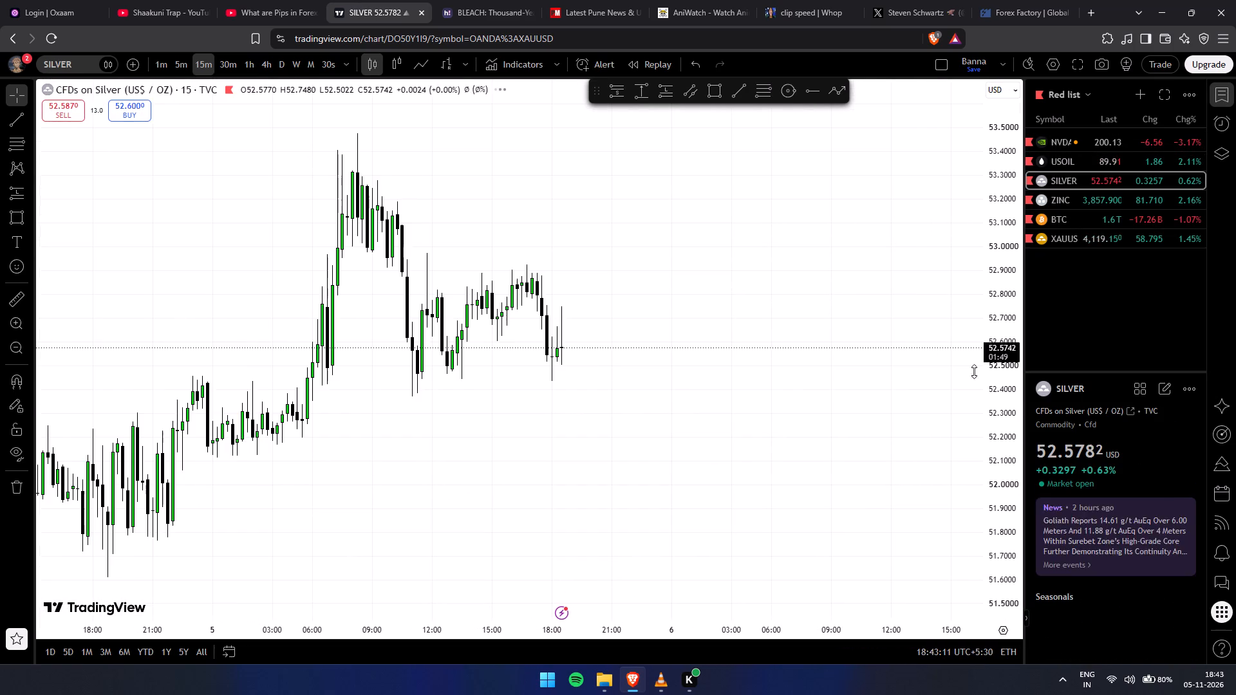
left_click_drag(836, 370, 920, 344)
scroll(922, 346, "down", 5)
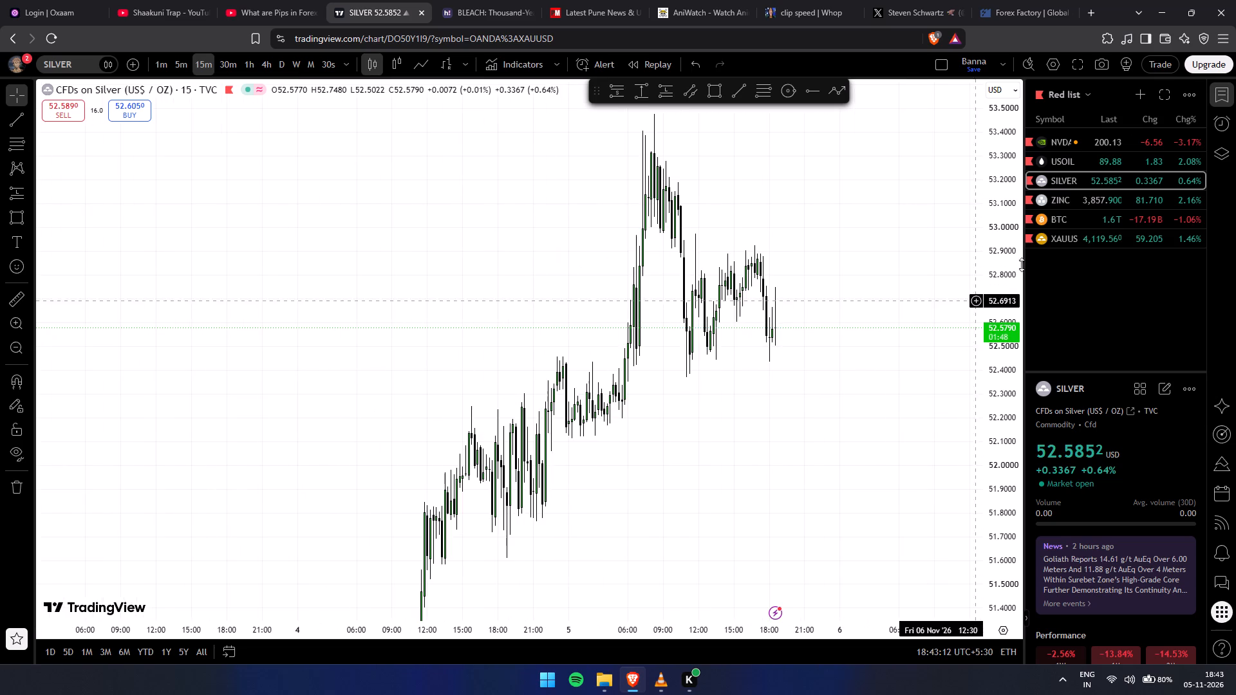
left_click_drag(977, 248, 981, 329)
left_click_drag(1013, 270, 975, 535)
scroll(886, 436, "down", 4)
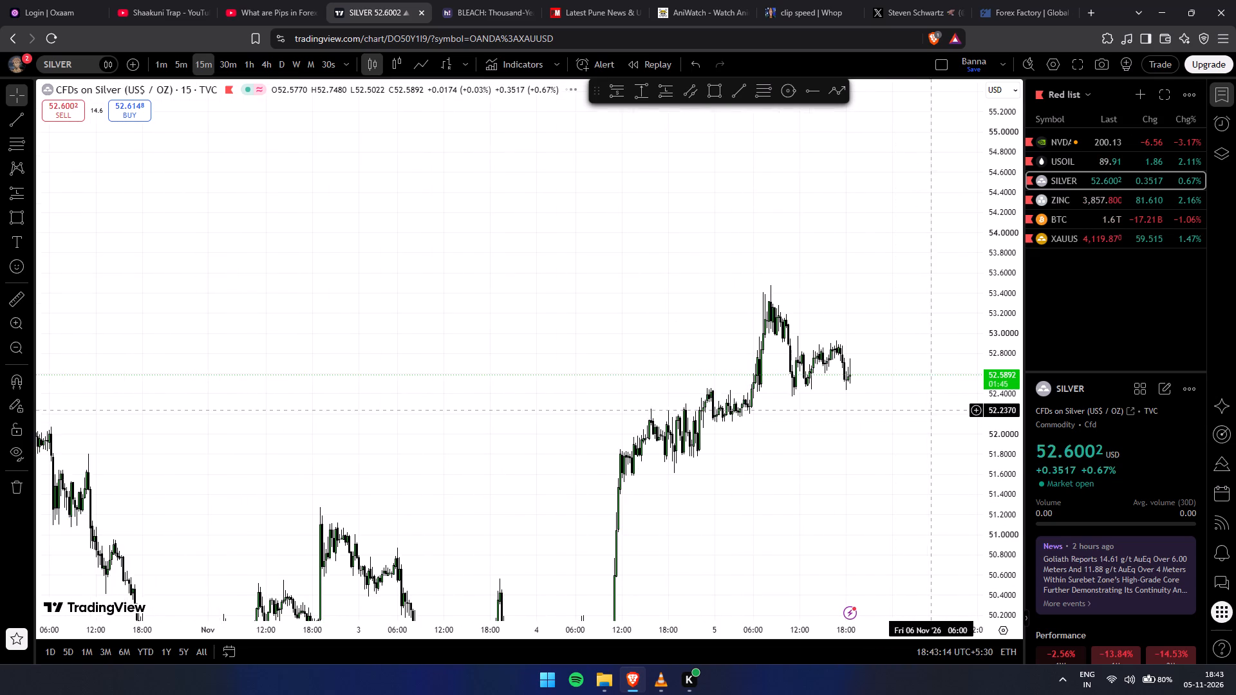
left_click_drag(900, 404, 842, 388)
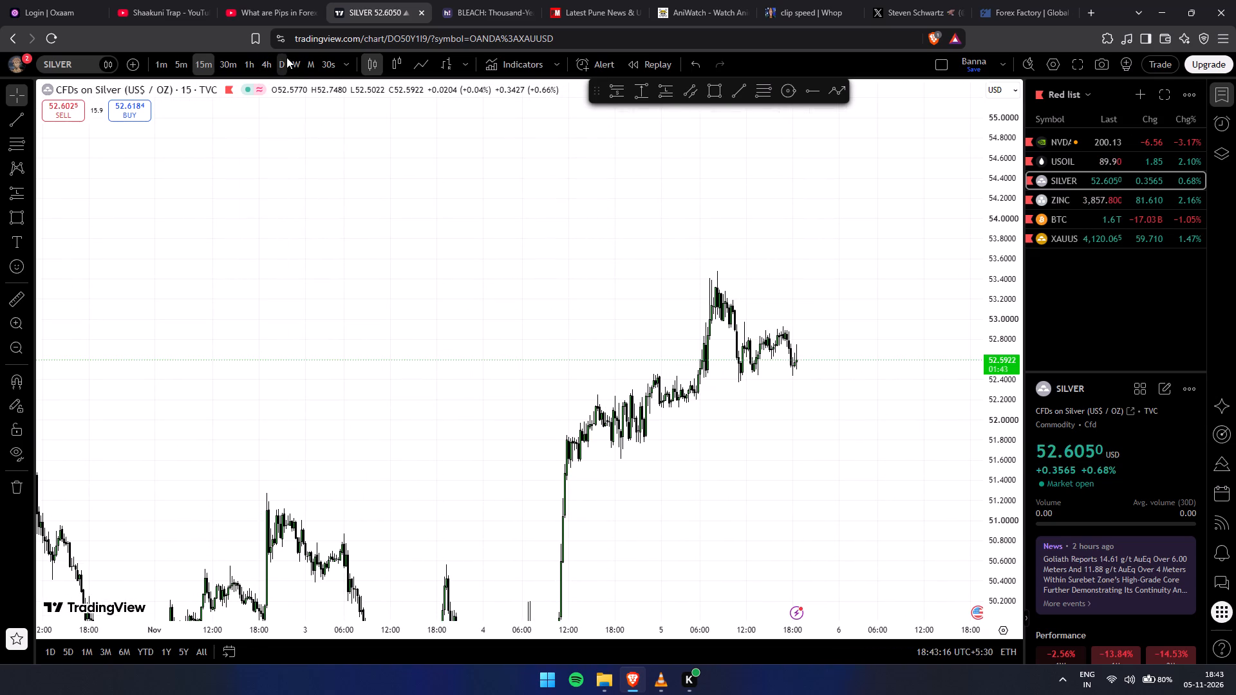
Switch the SILVER chart to the daily timeframe and examine the recent daily candles.
left_click(277, 60)
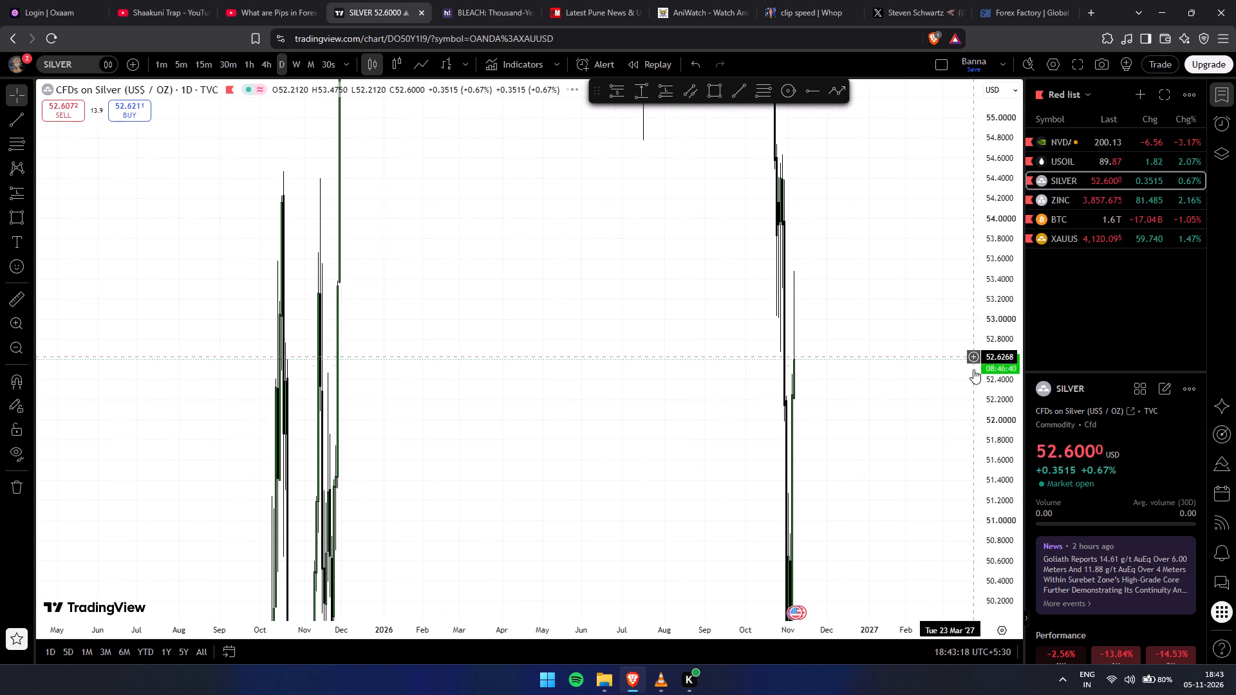
left_click_drag(986, 387, 934, 172)
scroll(892, 331, "up", 13)
left_click_drag(998, 255, 918, 625)
left_click_drag(1002, 344, 966, 570)
scroll(709, 402, "up", 4)
left_click_drag(518, 379, 814, 362)
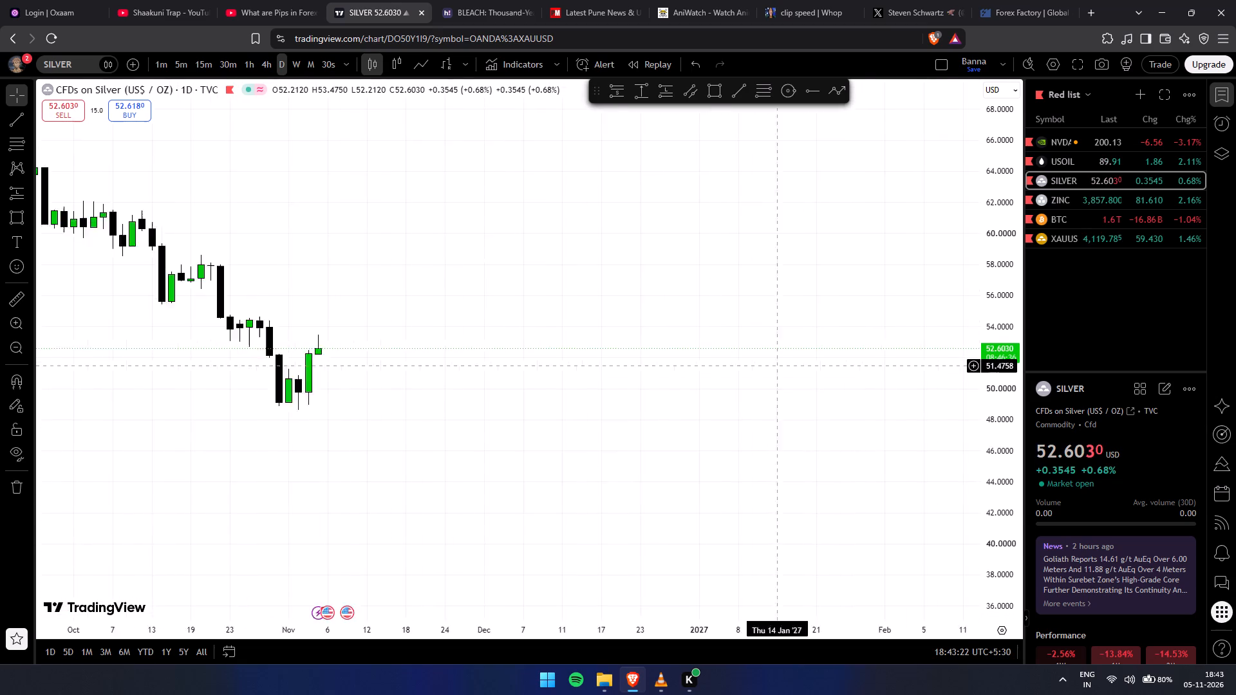
left_click_drag(814, 362, 980, 360)
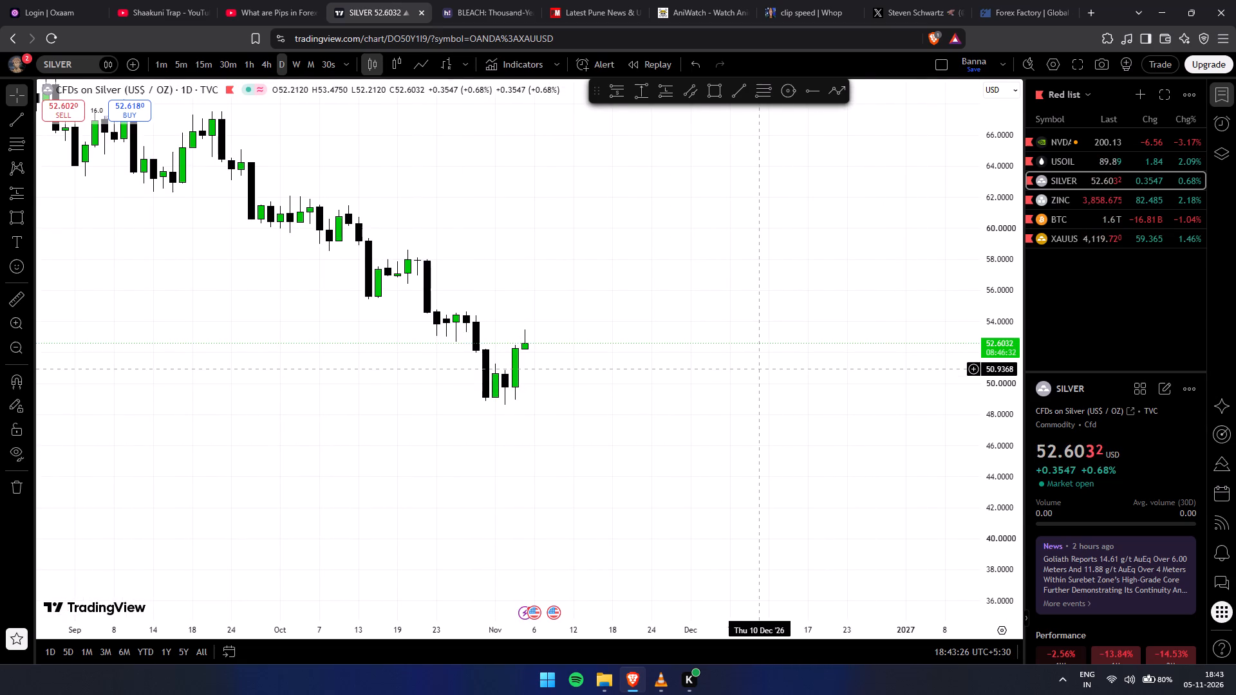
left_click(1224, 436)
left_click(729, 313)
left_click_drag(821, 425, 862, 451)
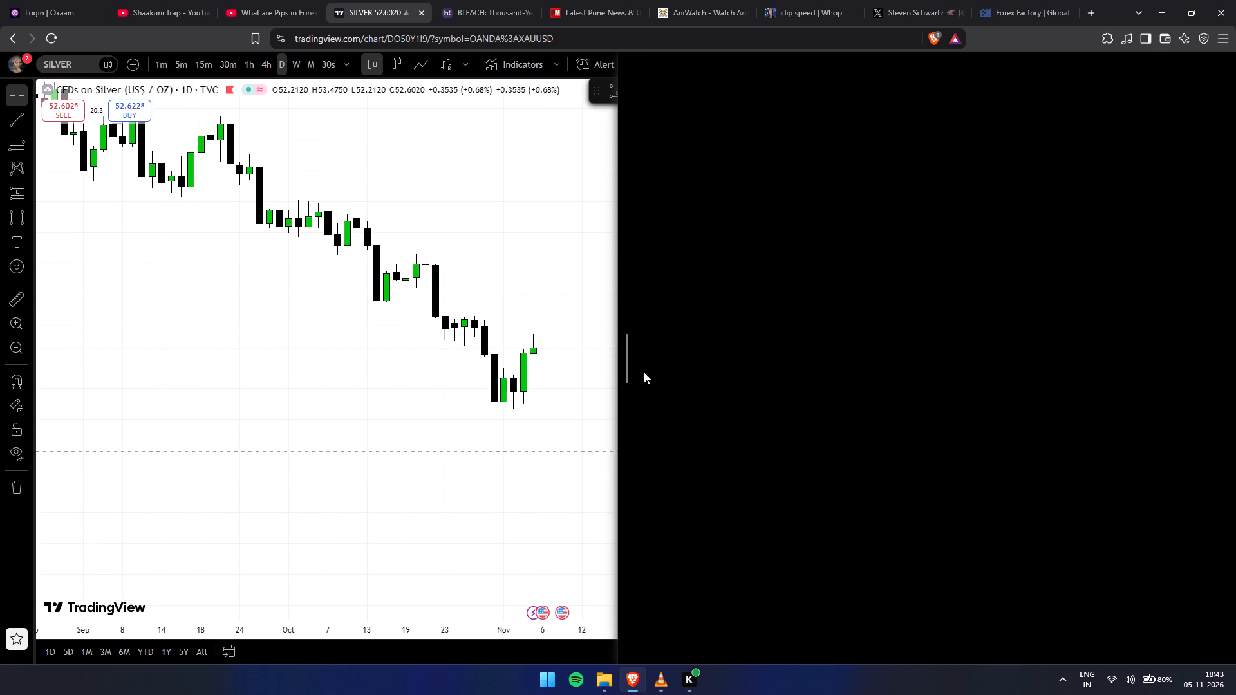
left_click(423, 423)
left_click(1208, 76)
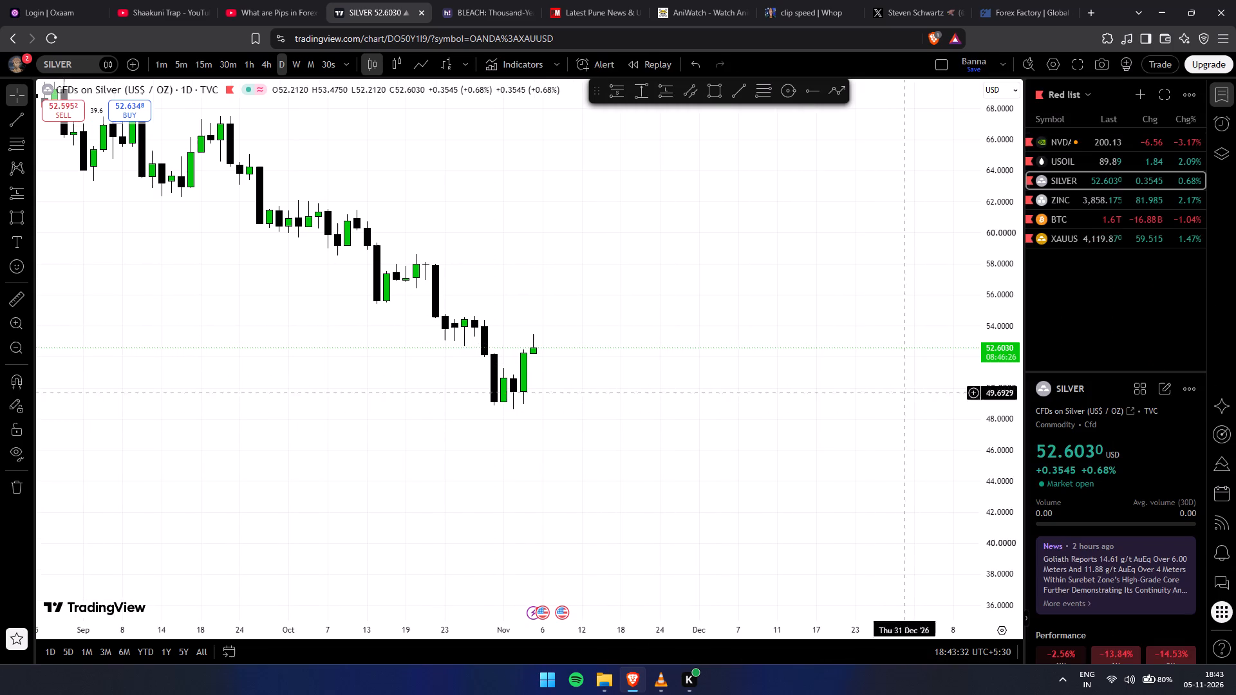
Examine the daily SILVER price action from August to November at closer and wider scales.
left_click_drag(724, 421, 836, 344)
scroll(821, 400, "down", 1)
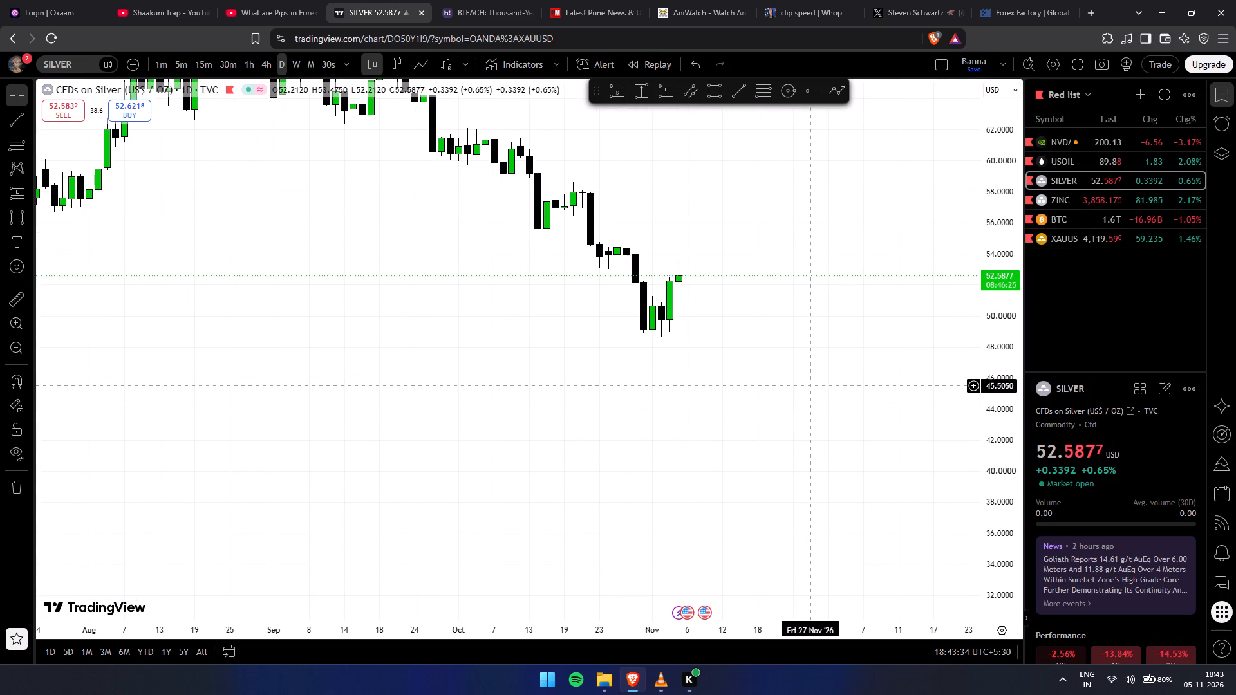
left_click(813, 385)
left_click_drag(997, 441, 874, 93)
scroll(794, 313, "up", 5)
left_click_drag(574, 309, 729, 535)
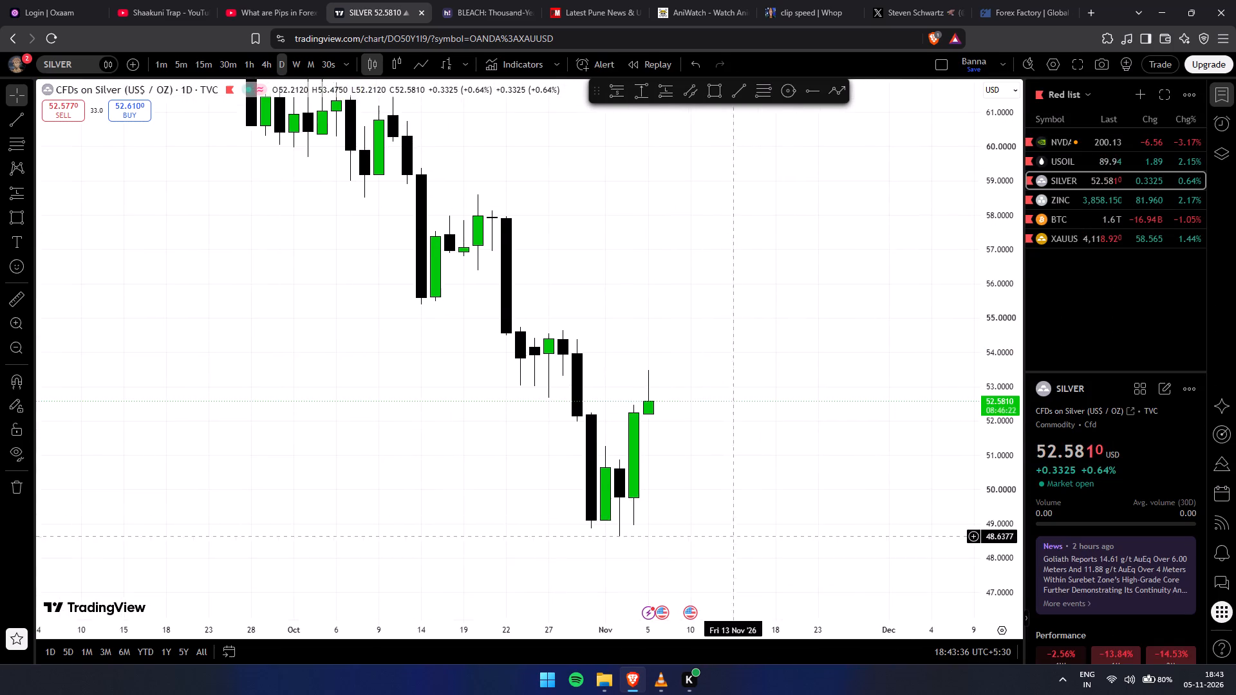
scroll(684, 409, "down", 4)
left_click_drag(1015, 219, 1035, 283)
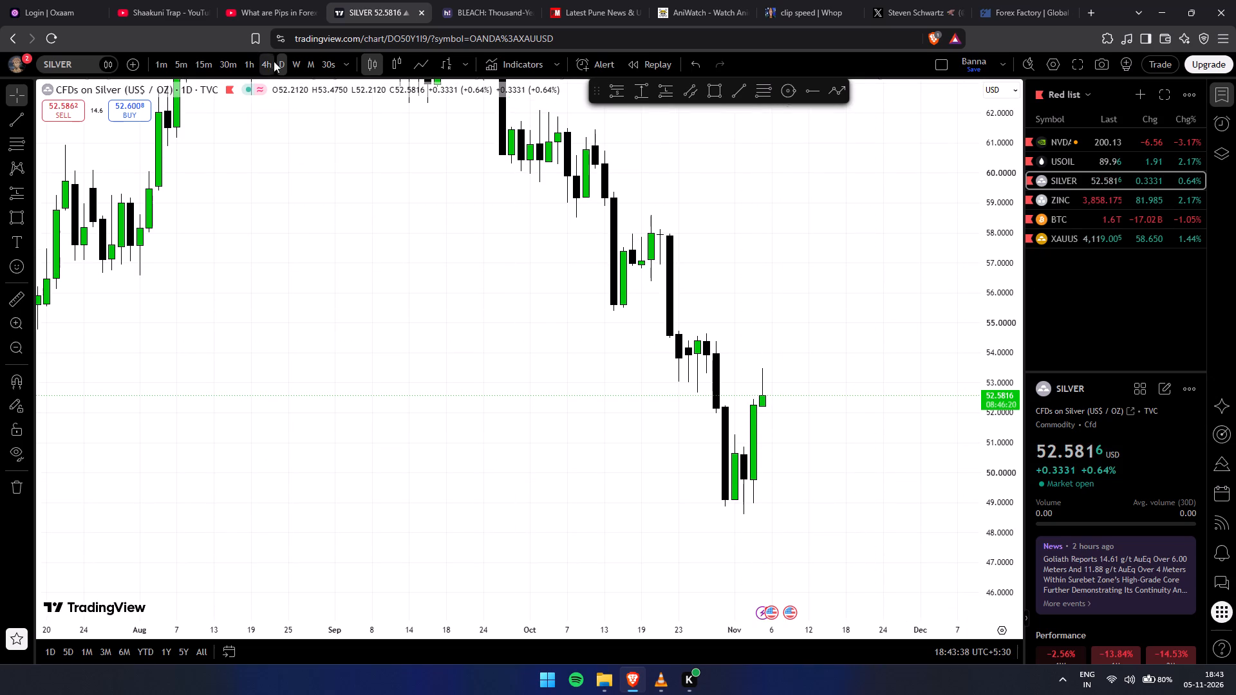
Switch the SILVER chart through weekly to the monthly timeframe and examine its long-term price history.
left_click(301, 69)
left_click(312, 68)
left_click_drag(466, 319, 368, 326)
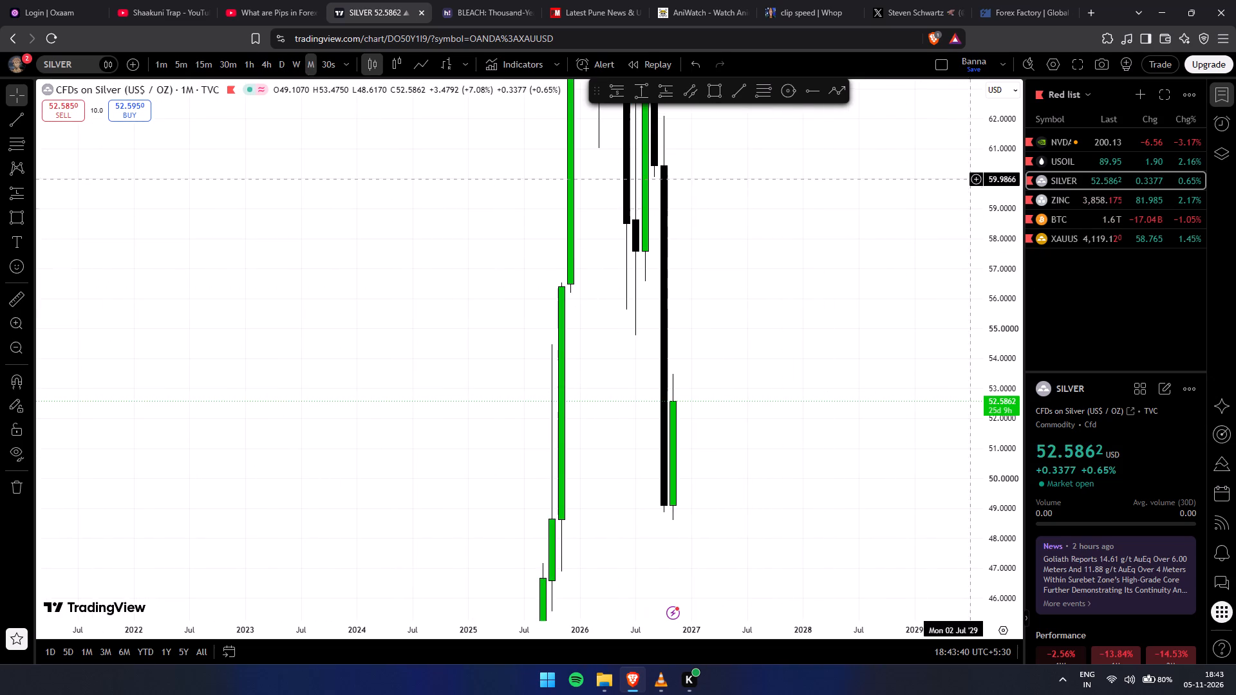
left_click_drag(1009, 144, 912, 573)
left_click_drag(998, 189, 1009, 367)
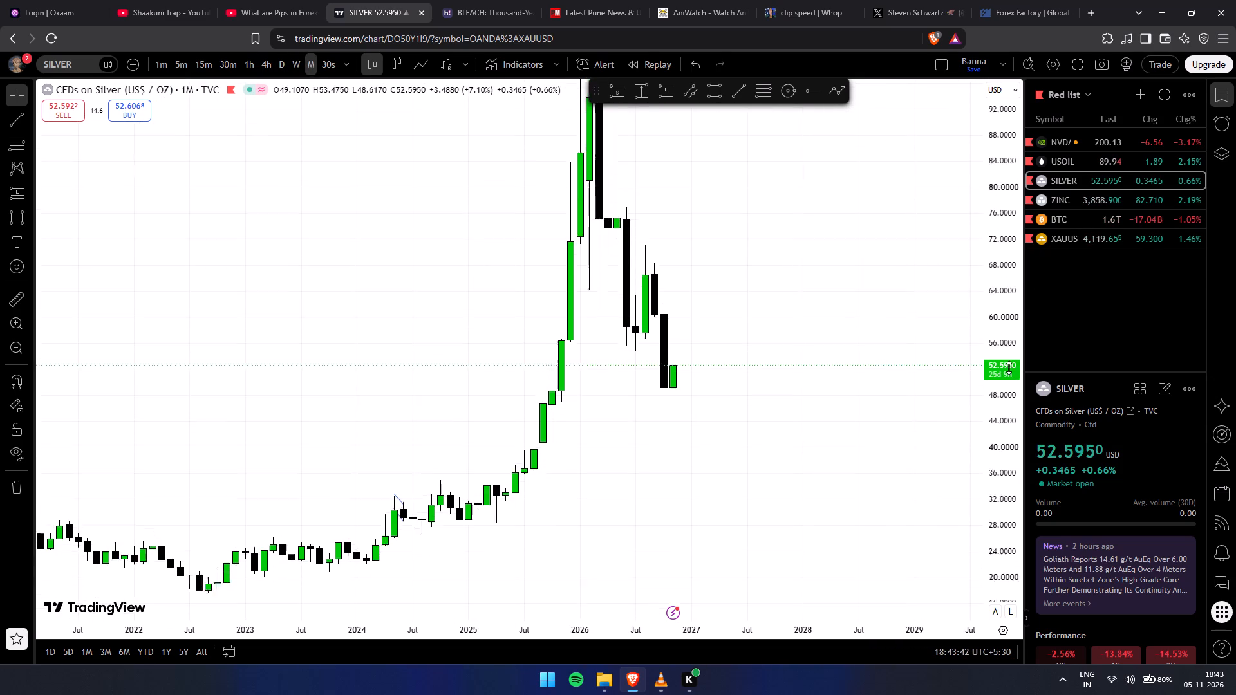
left_click_drag(1009, 367, 962, 503)
scroll(720, 441, "down", 11)
left_click_drag(585, 441, 532, 382)
left_click_drag(1004, 225, 1003, 277)
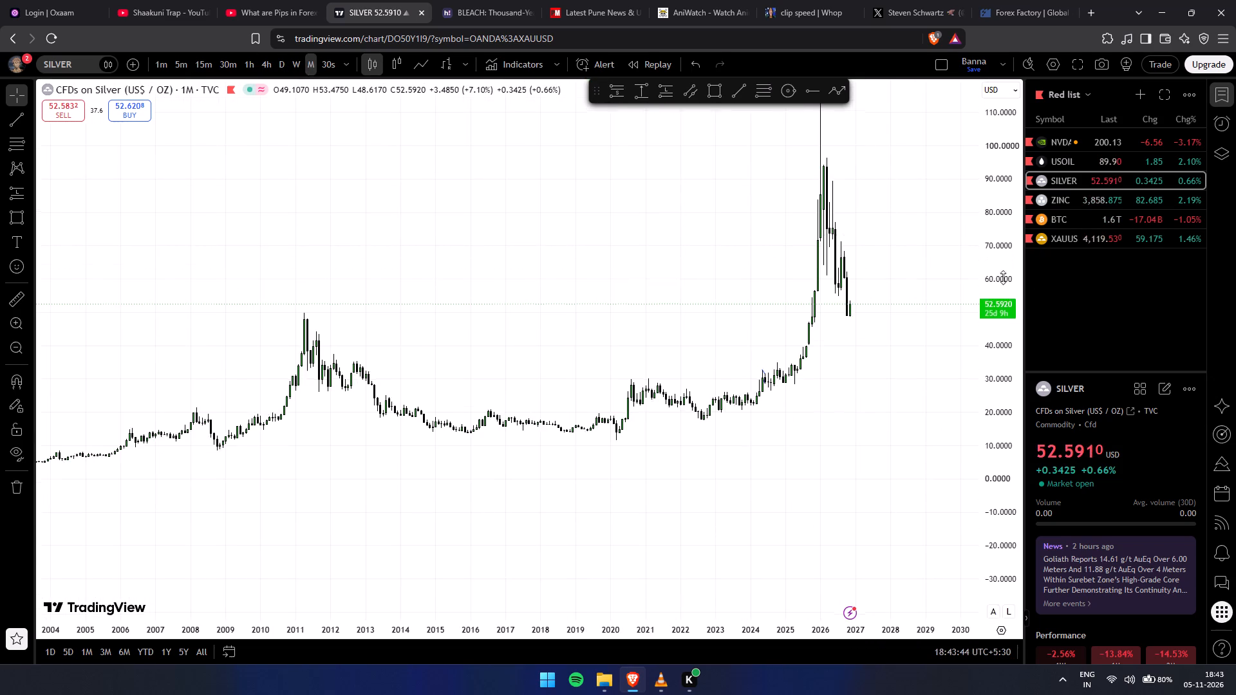
left_click_drag(1003, 277, 923, 544)
scroll(592, 472, "down", 13)
left_click_drag(613, 458, 402, 480)
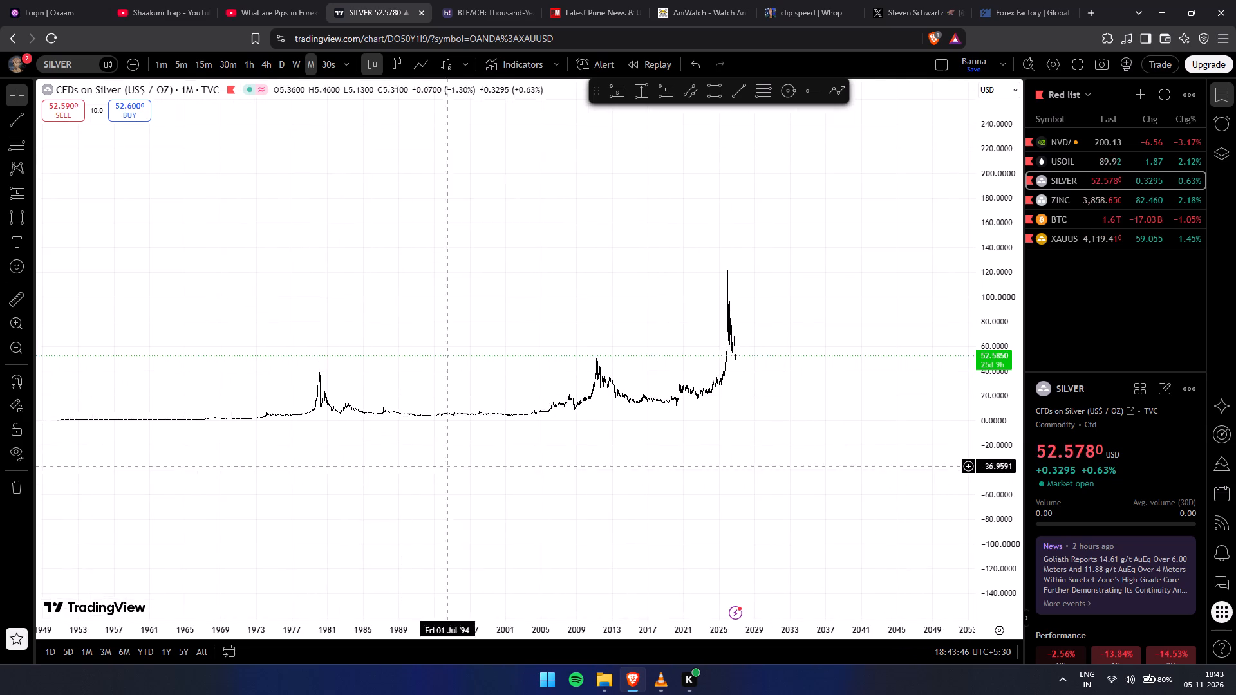
scroll(657, 463, "up", 6)
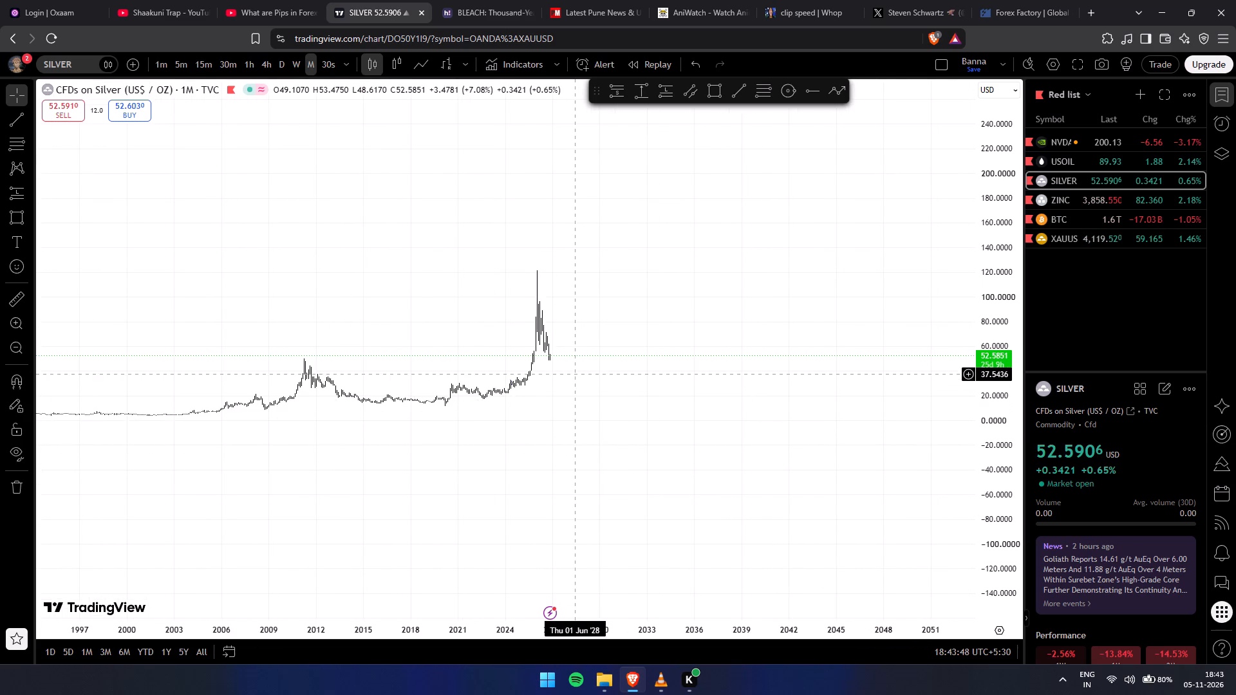
scroll(575, 374, "up", 4)
left_click_drag(513, 379, 686, 341)
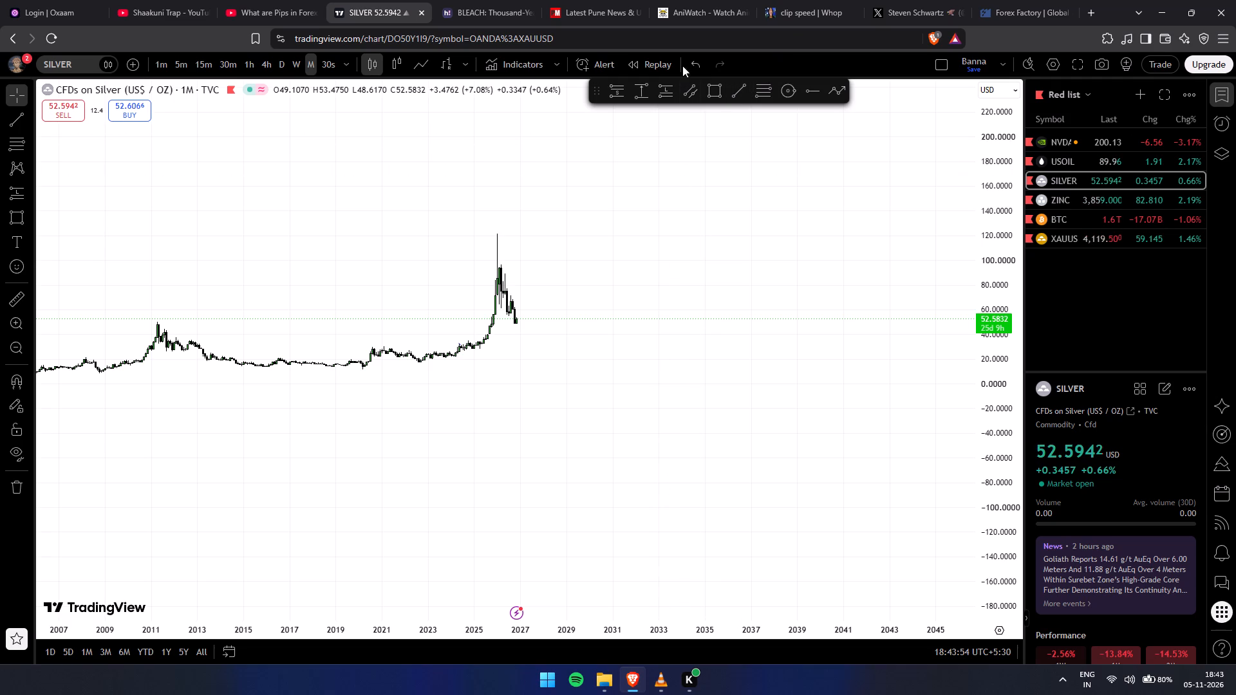
scroll(592, 112, "down", 2)
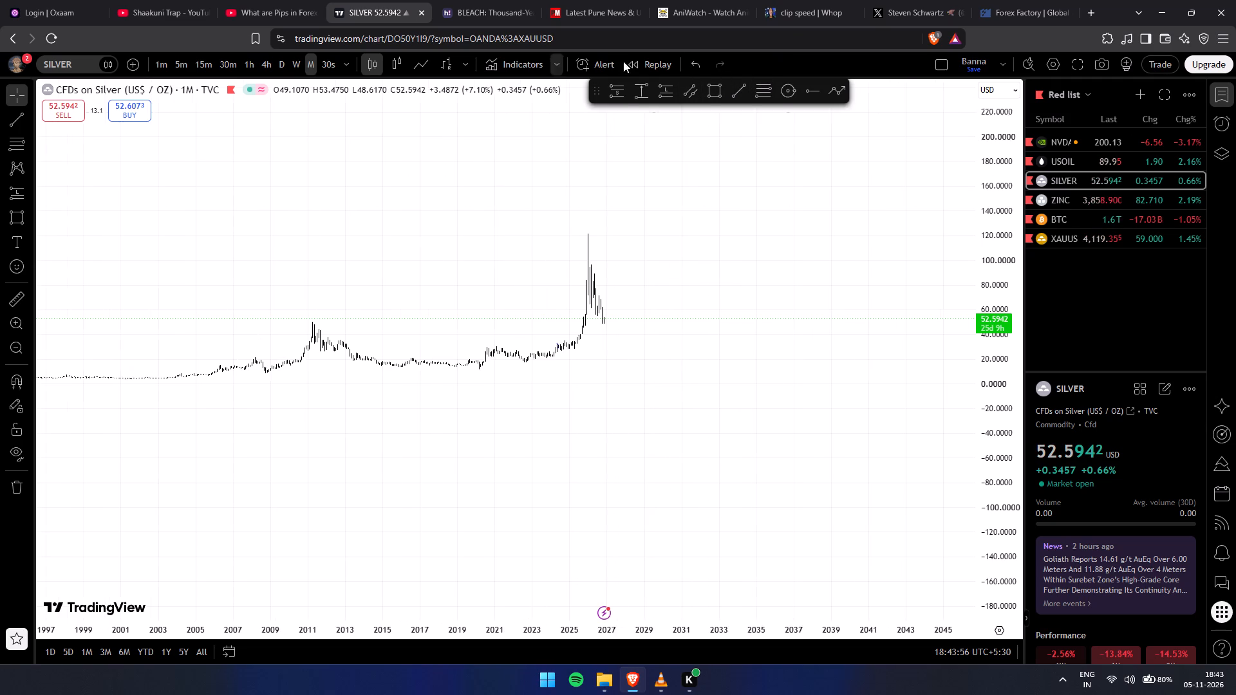
View SILVER on the weekly timeframe, then return to daily and examine the latest decline and bounce.
left_click(297, 68)
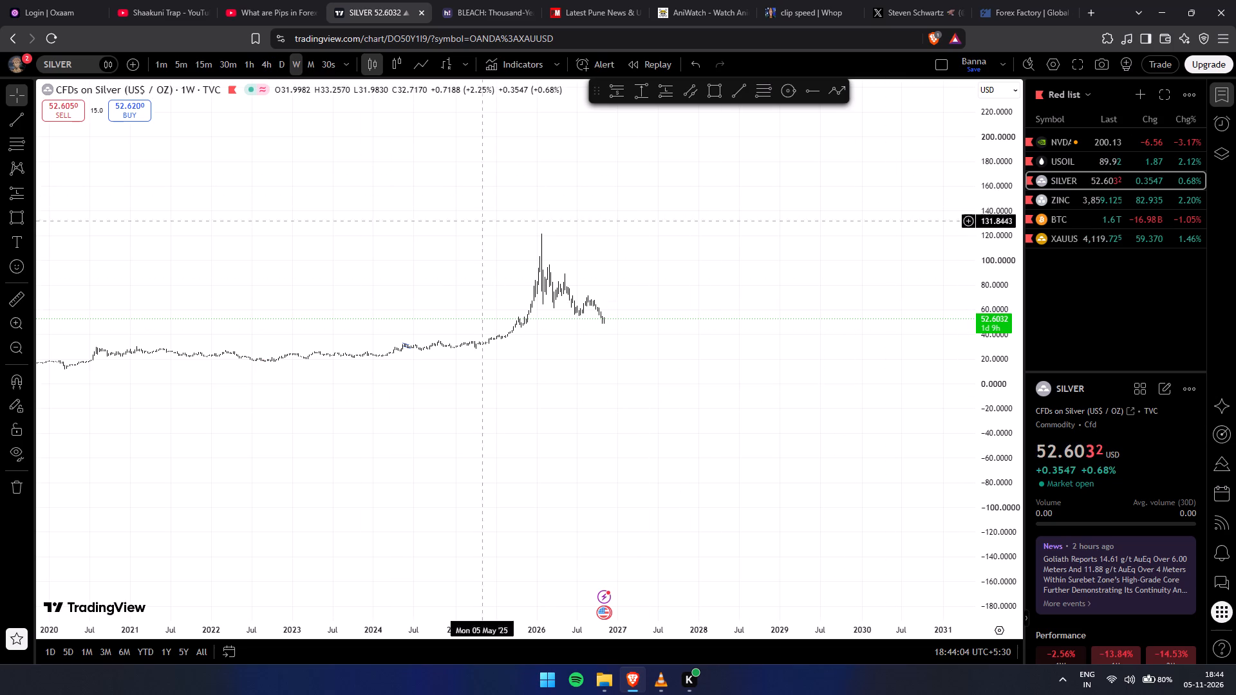
left_click(283, 60)
left_click_drag(991, 404, 892, 6)
scroll(859, 355, "up", 11)
left_click_drag(420, 357, 989, 447)
left_click_drag(1009, 480, 964, 113)
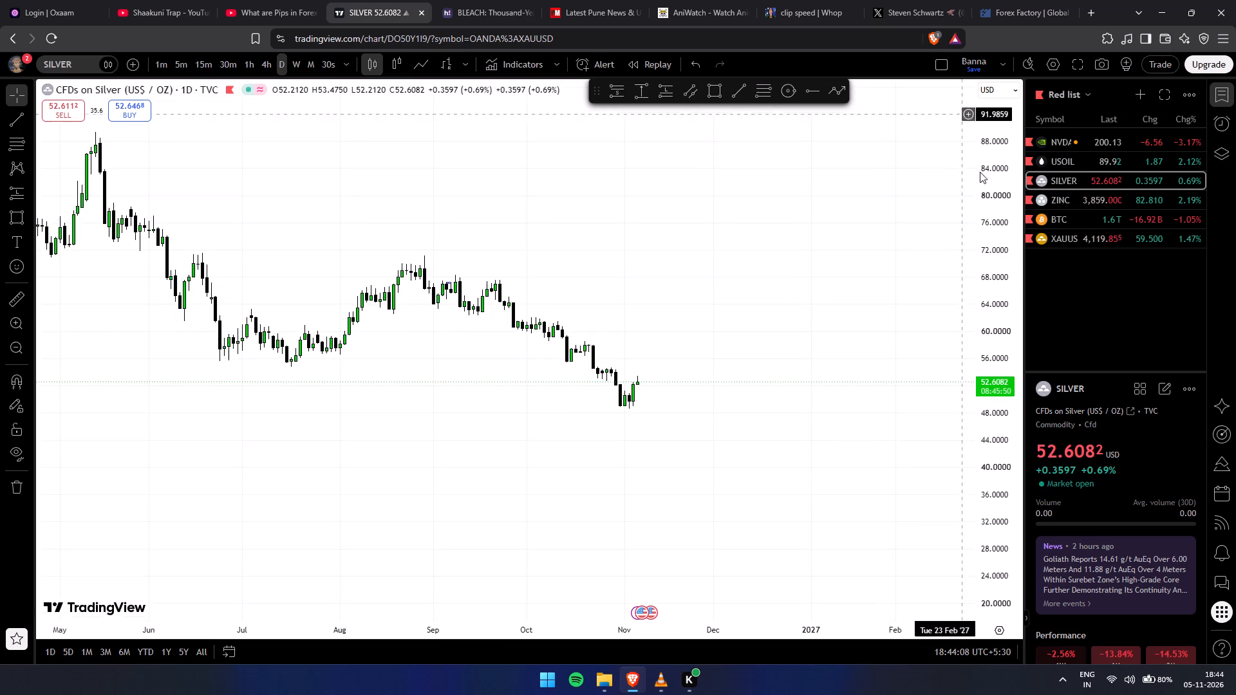
left_click_drag(975, 458, 954, 193)
left_click_drag(820, 304, 897, 466)
left_click_drag(988, 470, 962, 187)
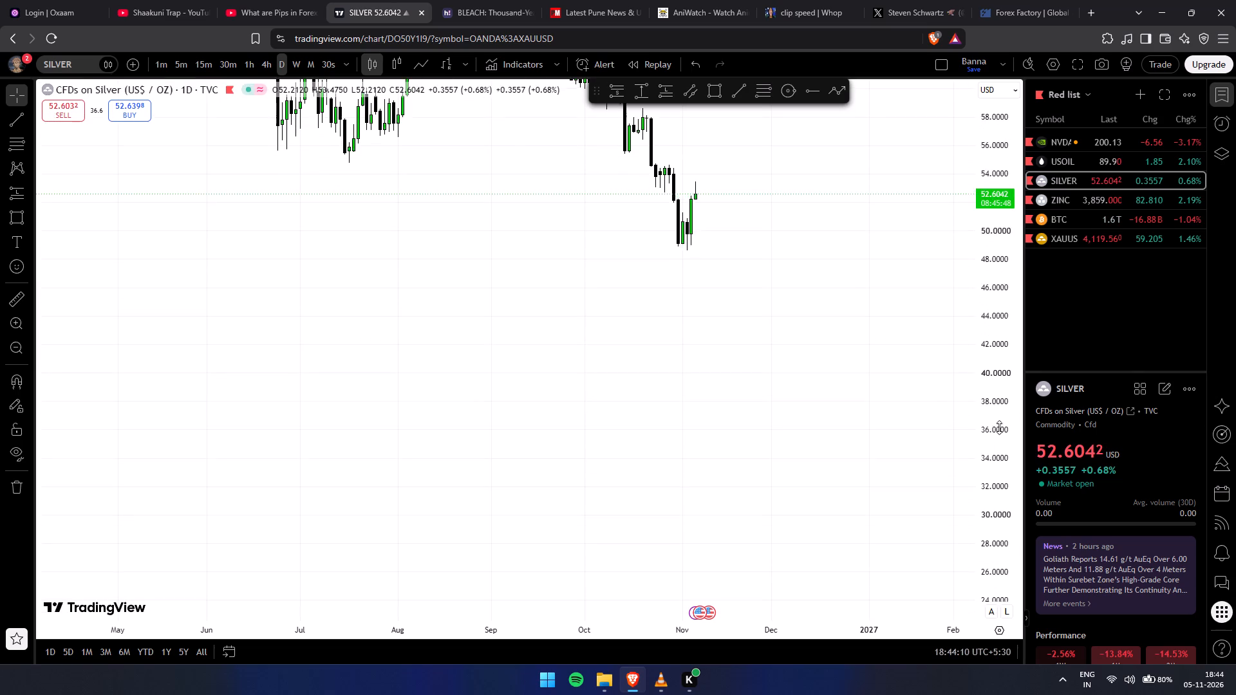
left_click_drag(999, 430, 979, 259)
left_click_drag(754, 335, 843, 569)
left_click_drag(668, 459, 668, 503)
left_click_drag(995, 297, 1020, 467)
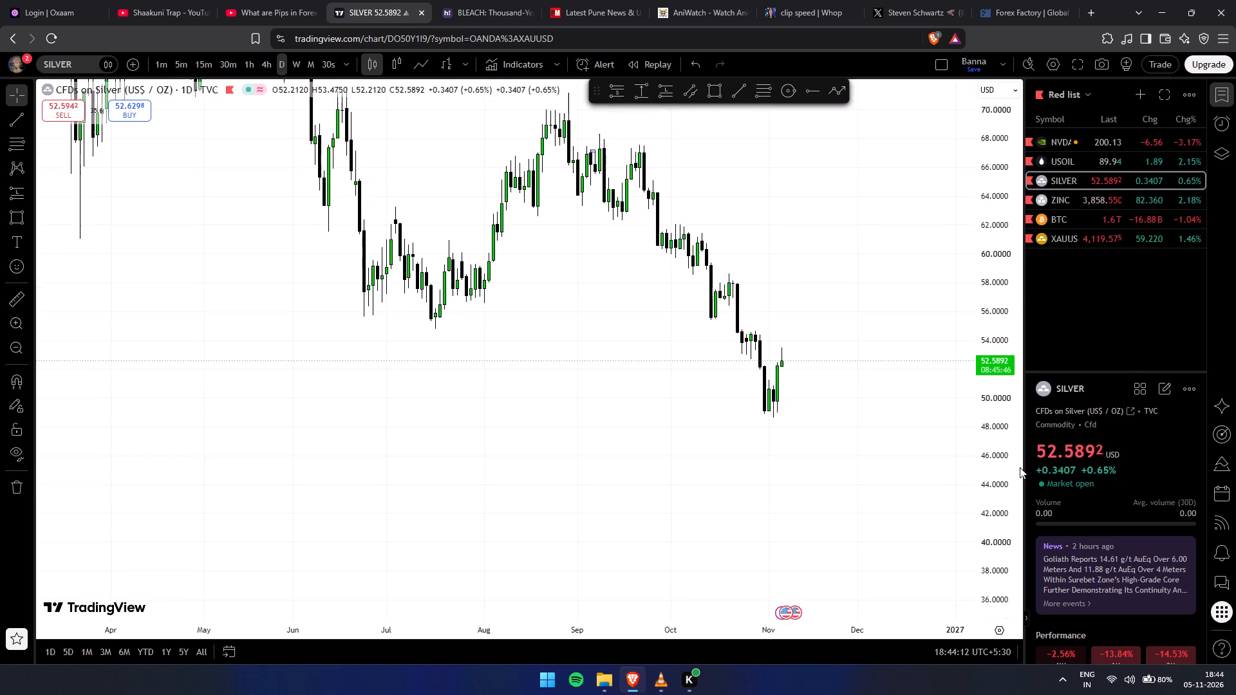
left_click_drag(1020, 467, 1005, 490)
scroll(843, 465, "up", 7)
left_click_drag(644, 402, 670, 419)
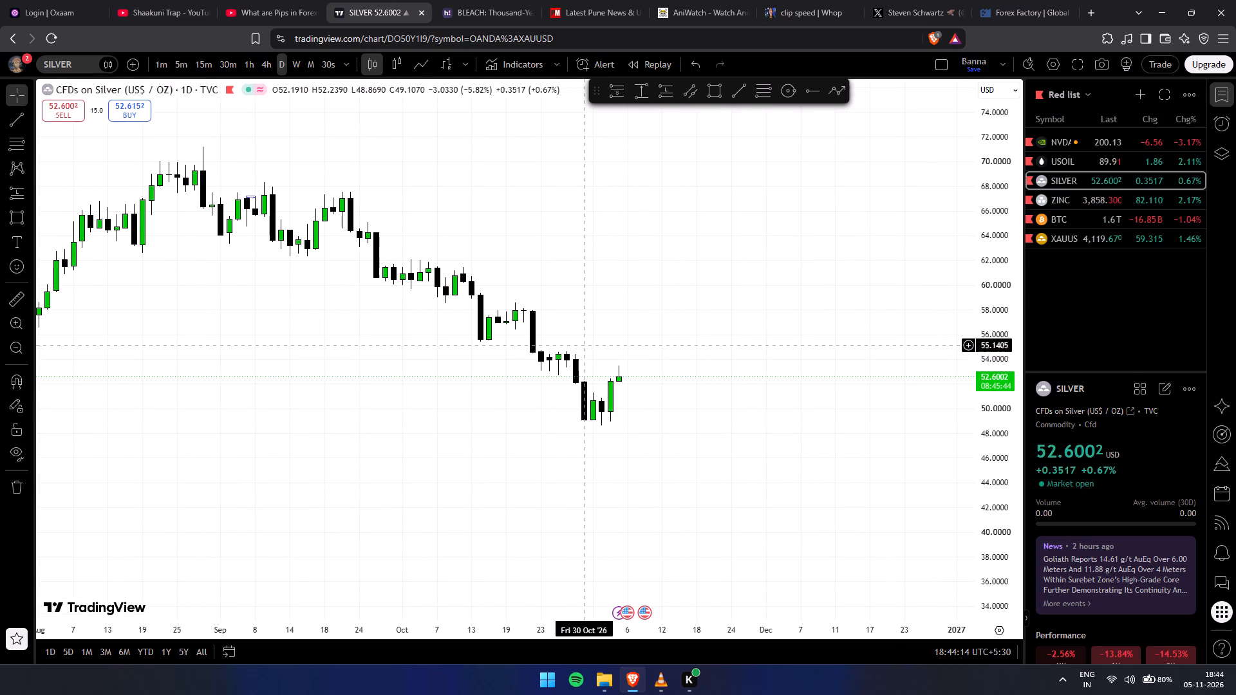
Draw a rectangle zone on daily SILVER from about 54.67 to 53.53, spanning 28 October to 24 November 2026.
left_click(709, 92)
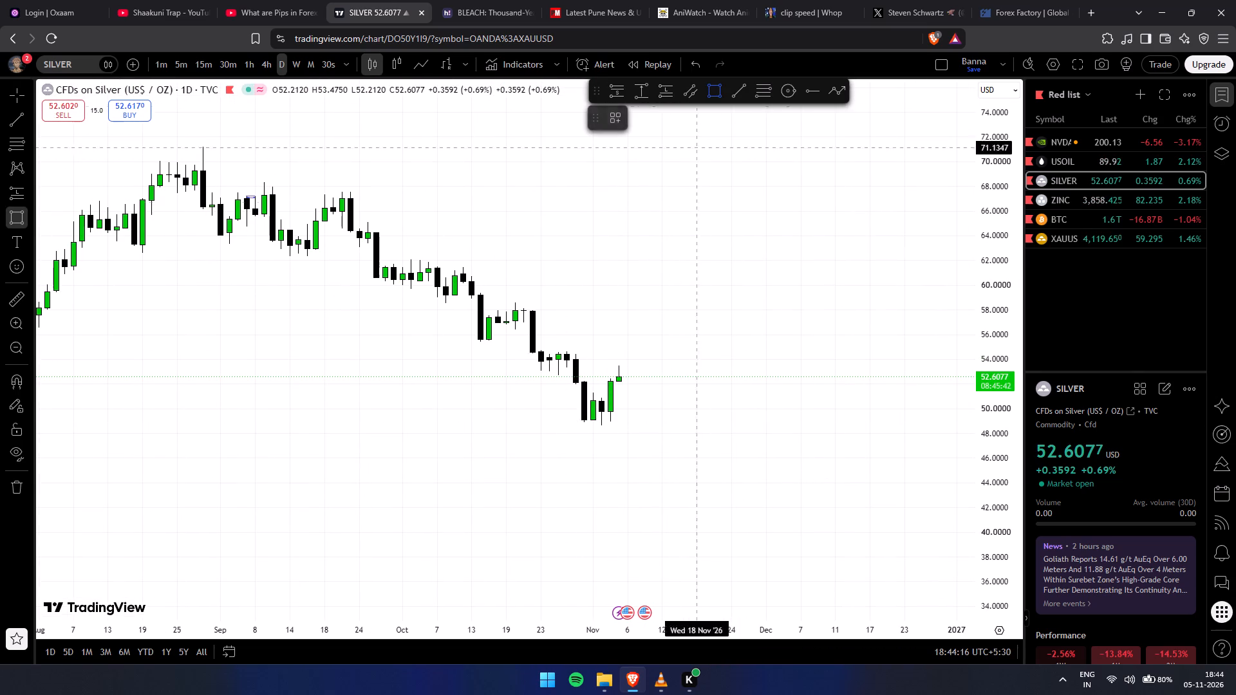
left_click(571, 351)
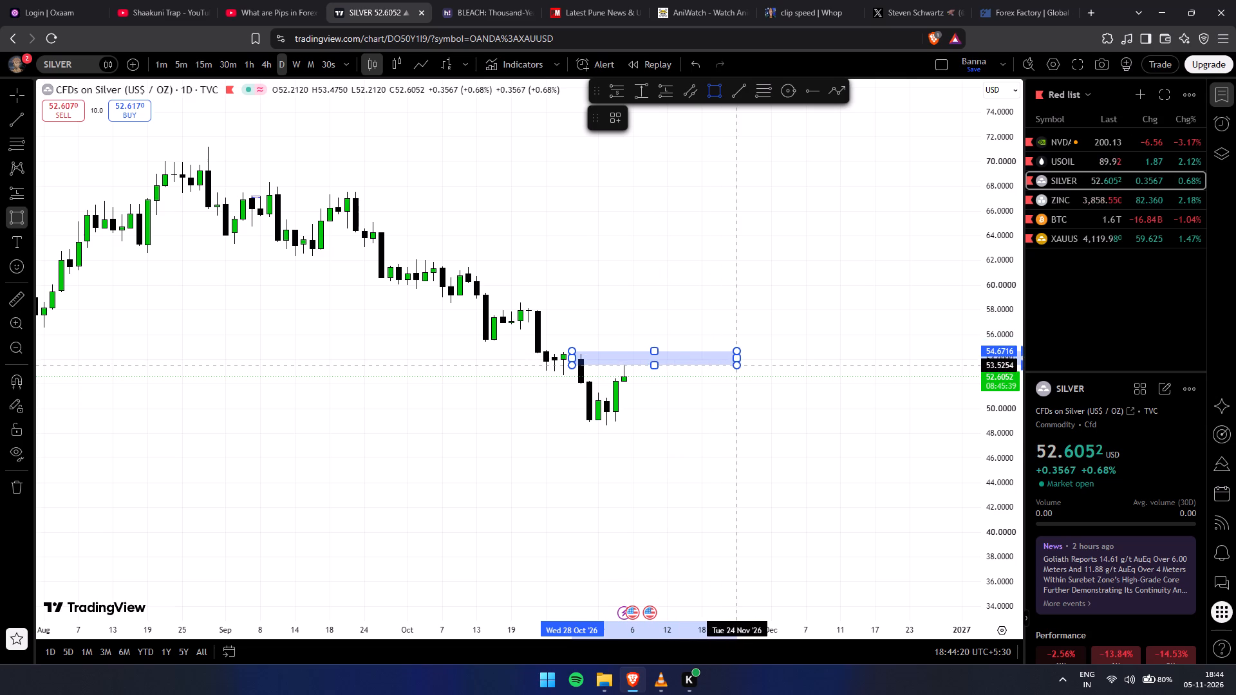
left_click(740, 365)
left_click(785, 398)
Label the new rectangle zone on the SILVER chart with the text "POI 1 DAY".
left_click(662, 360)
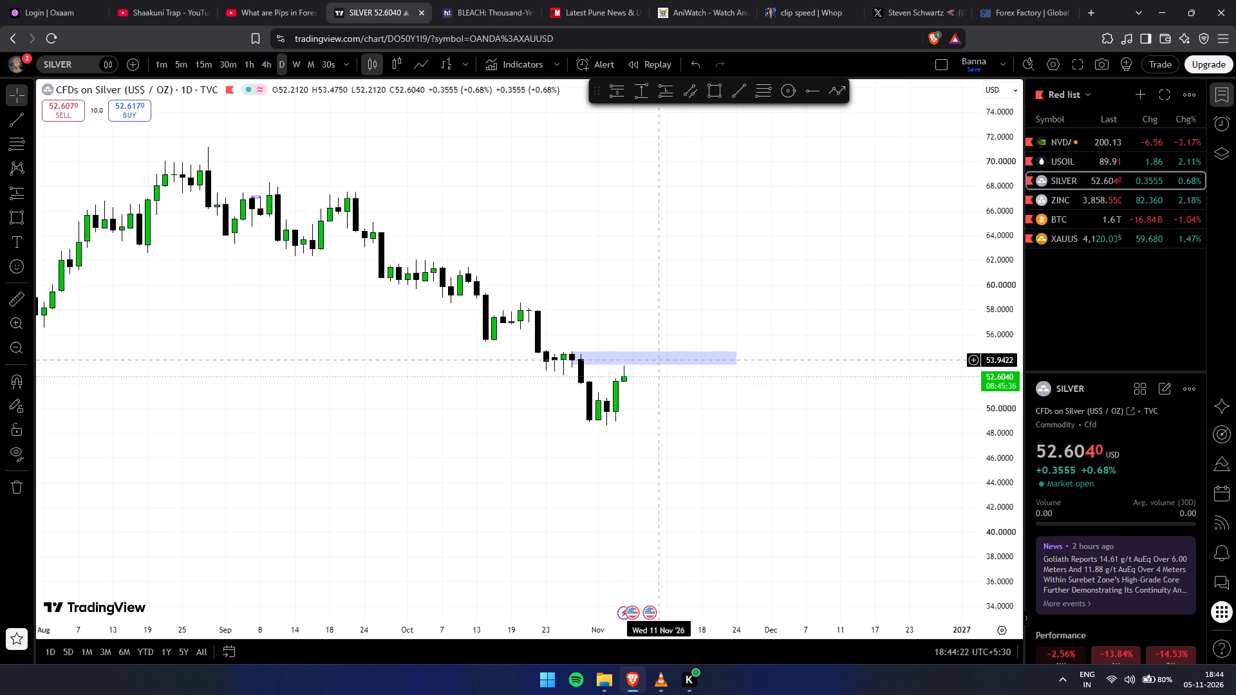
left_click(651, 355)
double_click(651, 360)
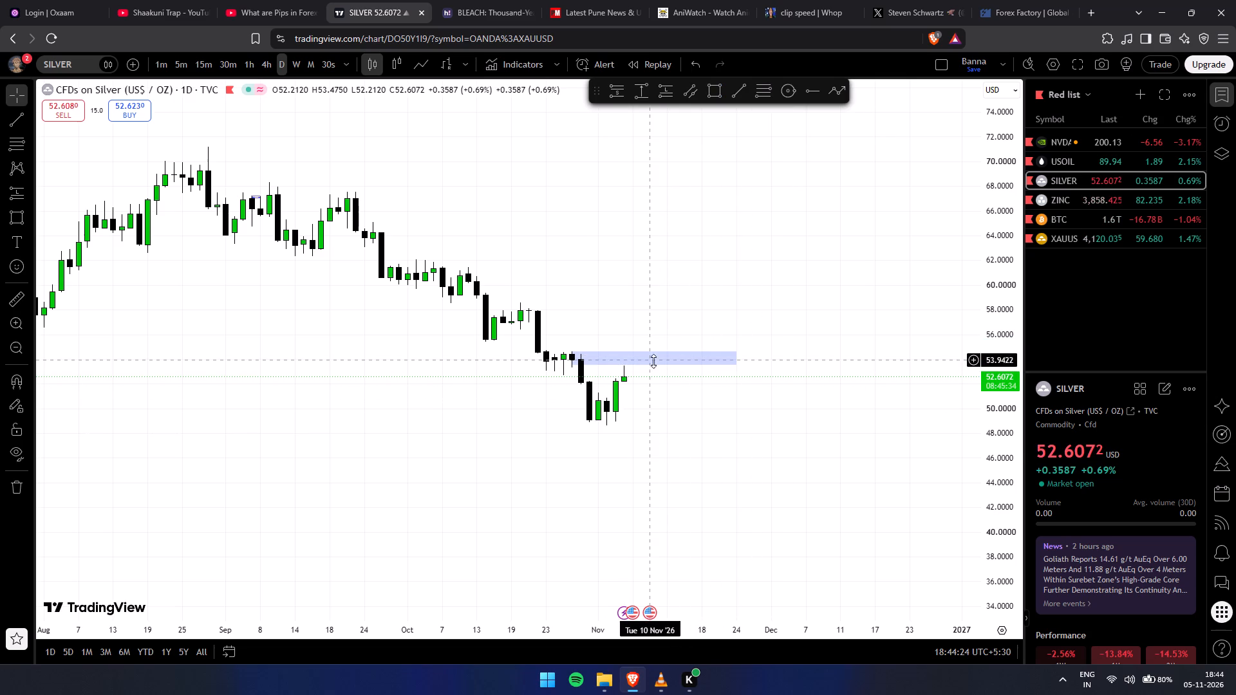
left_click(651, 365)
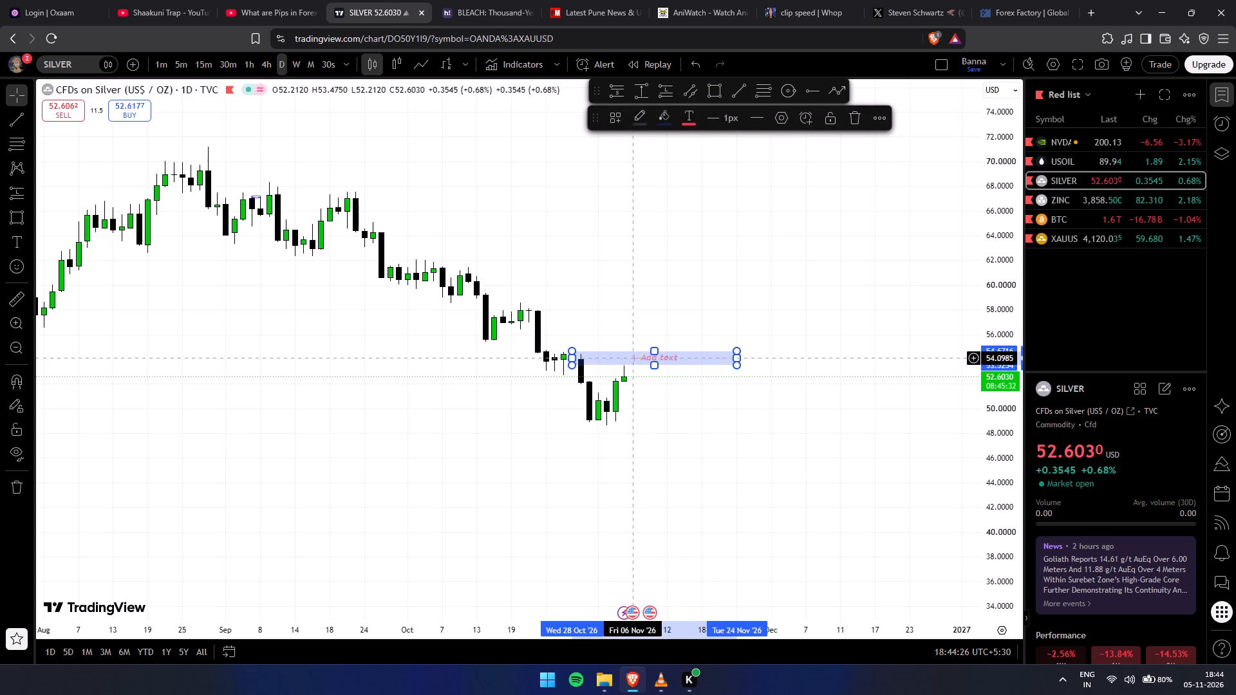
left_click(628, 356)
type("BEWST")
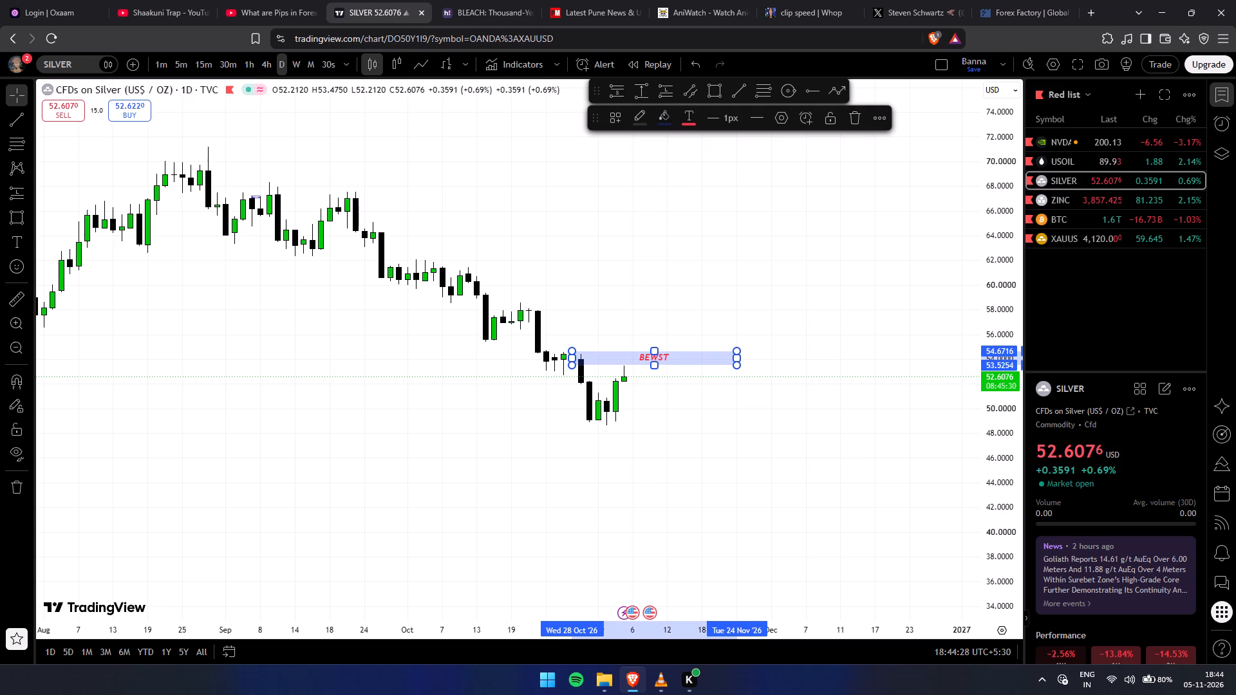
key("space")
key("BackSpace")
key("BackSpace")
key("BackSpace")
key("BackSpace")
key("BackSpace")
key("BackSpace")
key("BackSpace")
key("BackSpace")
key("BackSpace")
key("BackSpace")
key("BackSpace")
key("BackSpace")
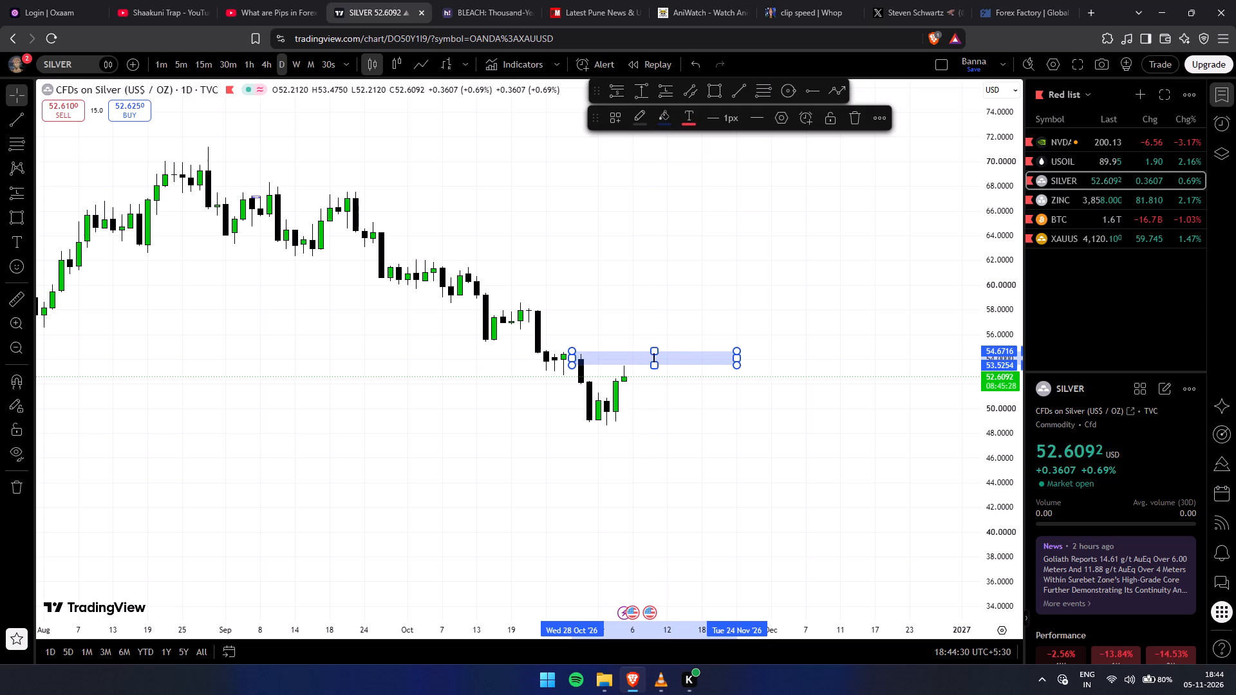
type("BEST")
key("space")
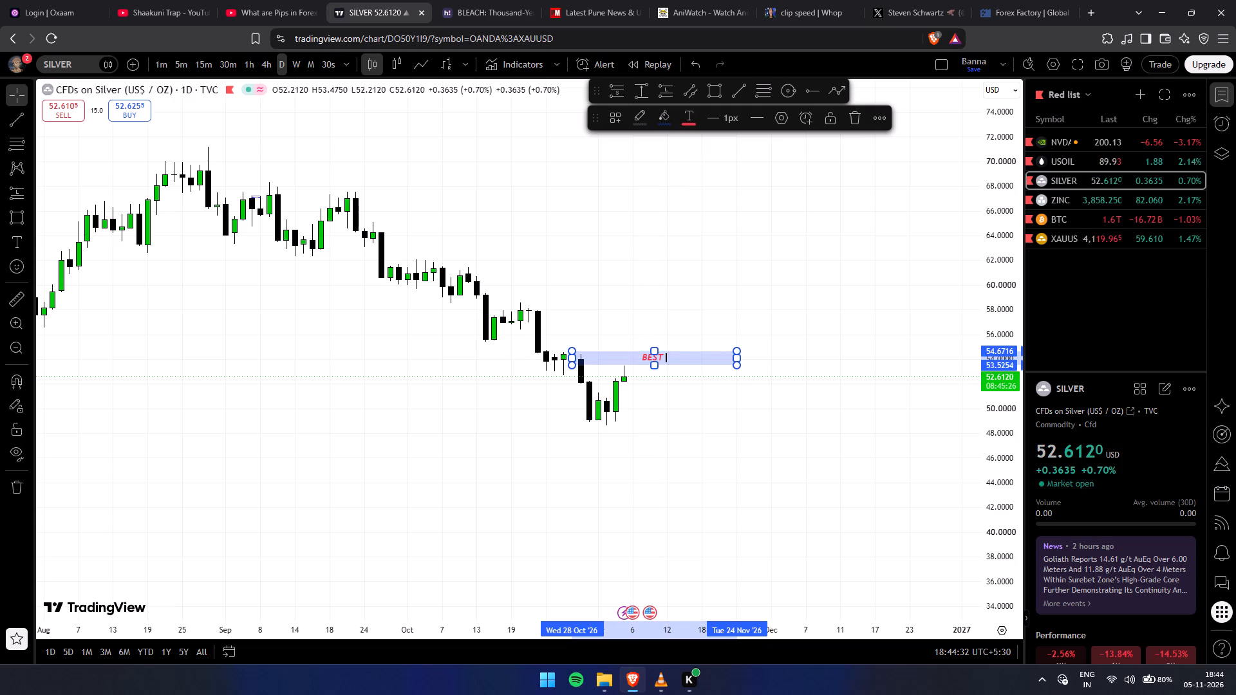
key("BackSpace")
key("BackSpace")
key("BackSpace")
key("BackSpace")
key("BackSpace")
key("BackSpace")
key("BackSpace")
key("BackSpace")
key("BackSpace")
key("BackSpace")
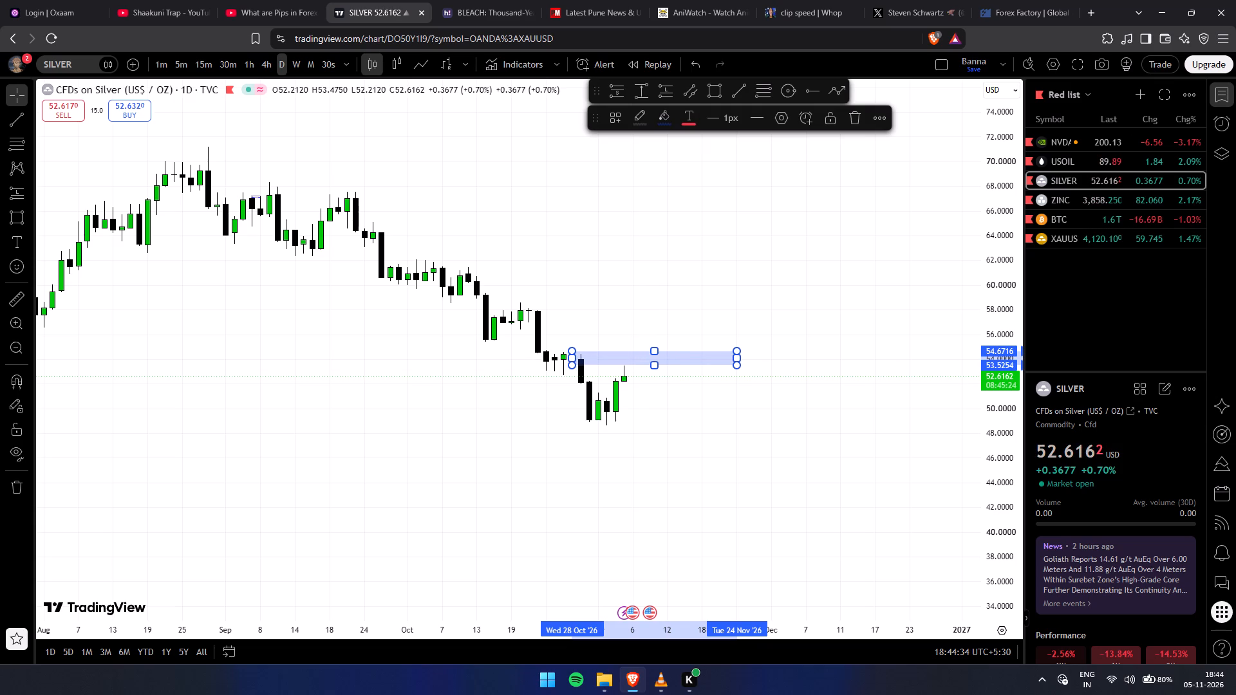
type("POI")
key("space")
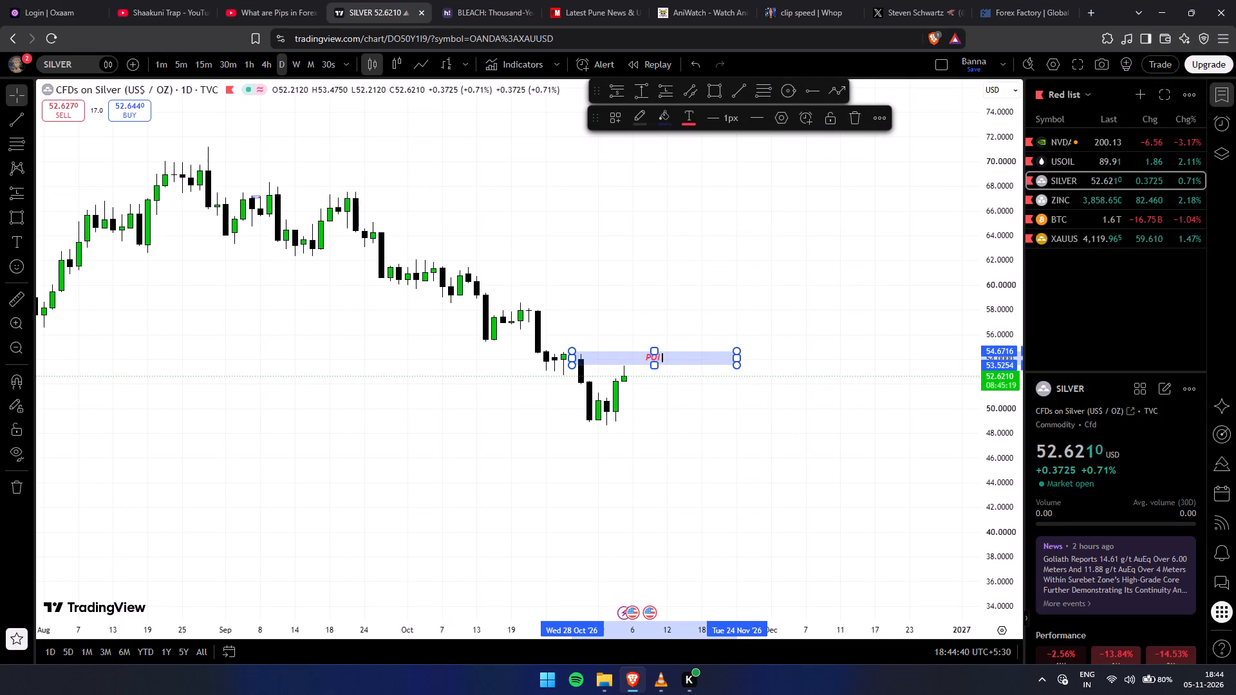
type("1 DAY")
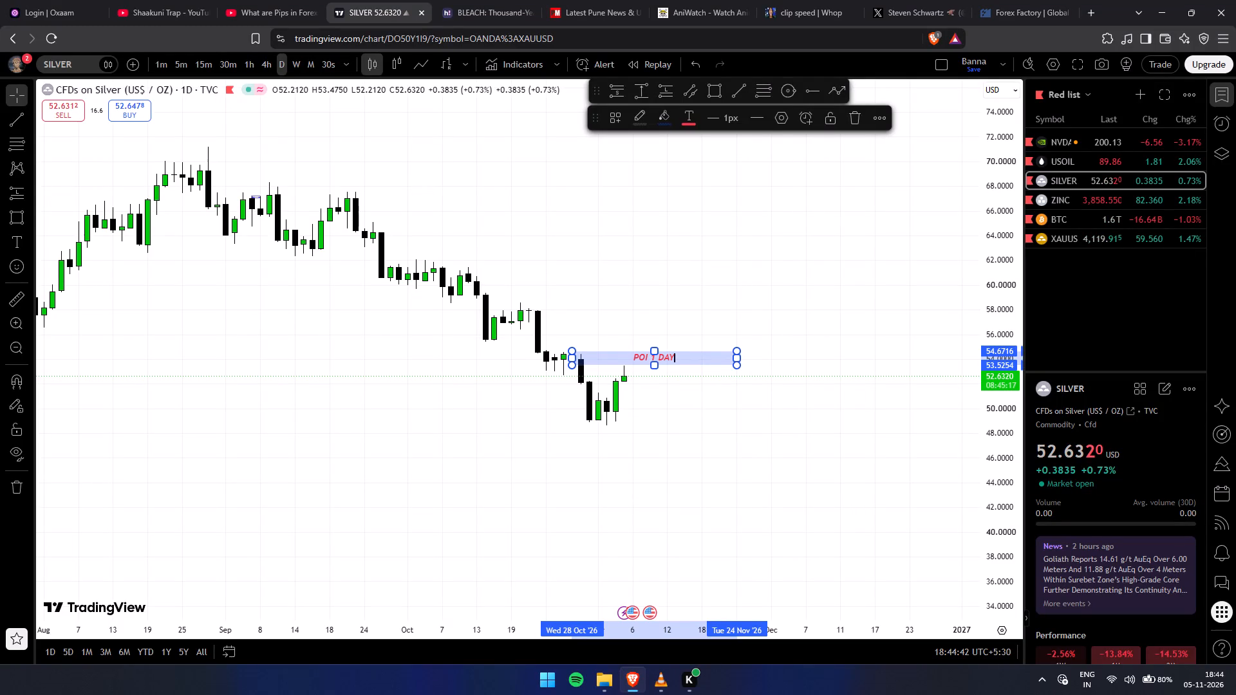
On the 4-hour SILVER chart, reshape the POI 1 DAY zone to start at 28 October 23:30 with its lower edge near 53.40.
left_click(794, 340)
left_click_drag(785, 523, 770, 506)
scroll(734, 440, "up", 4)
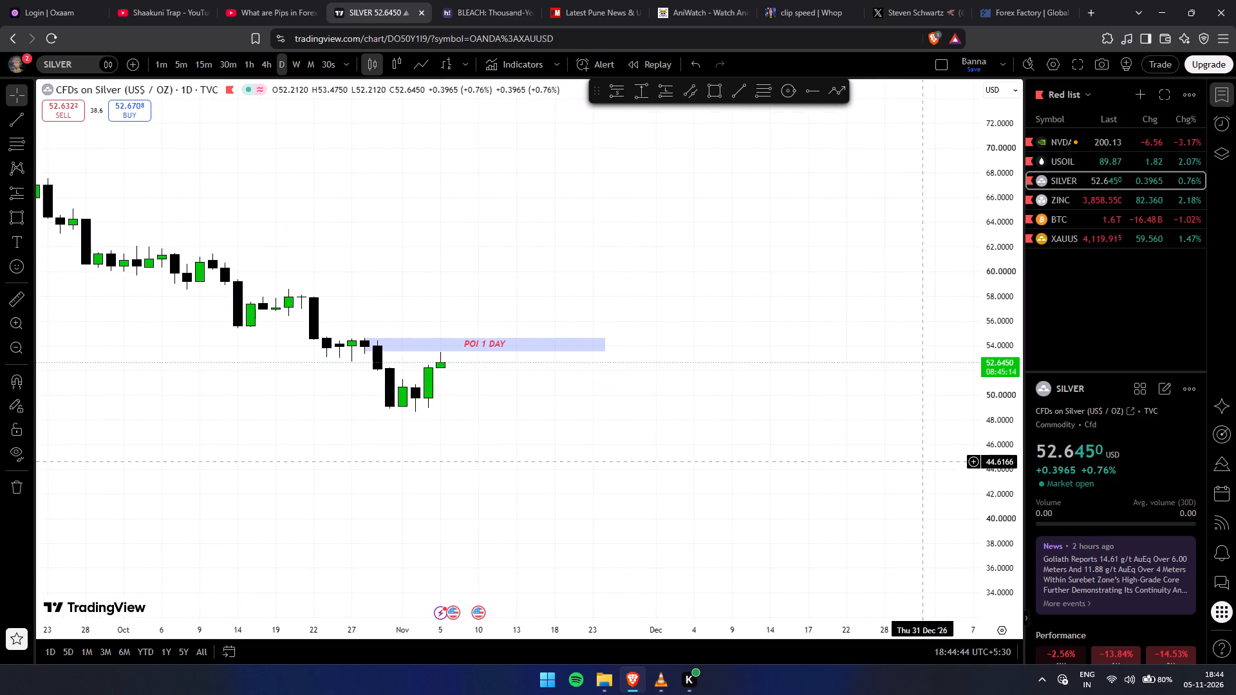
left_click_drag(1000, 461, 962, 209)
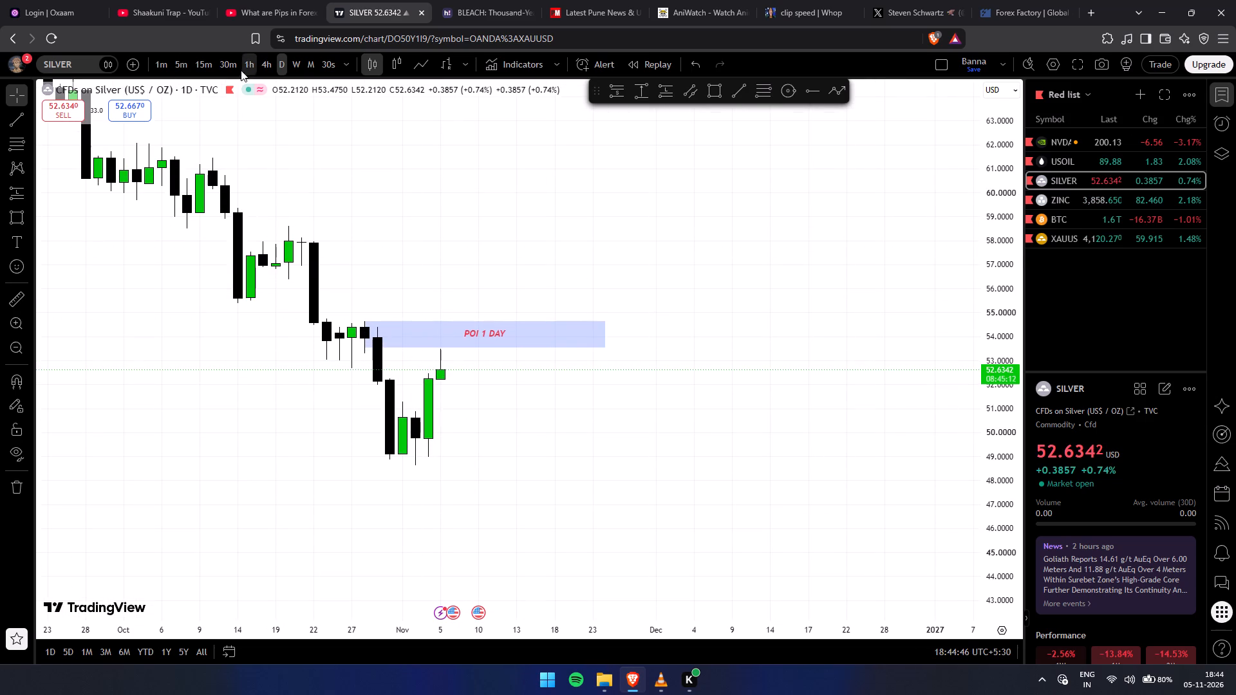
left_click(258, 68)
scroll(583, 413, "down", 6)
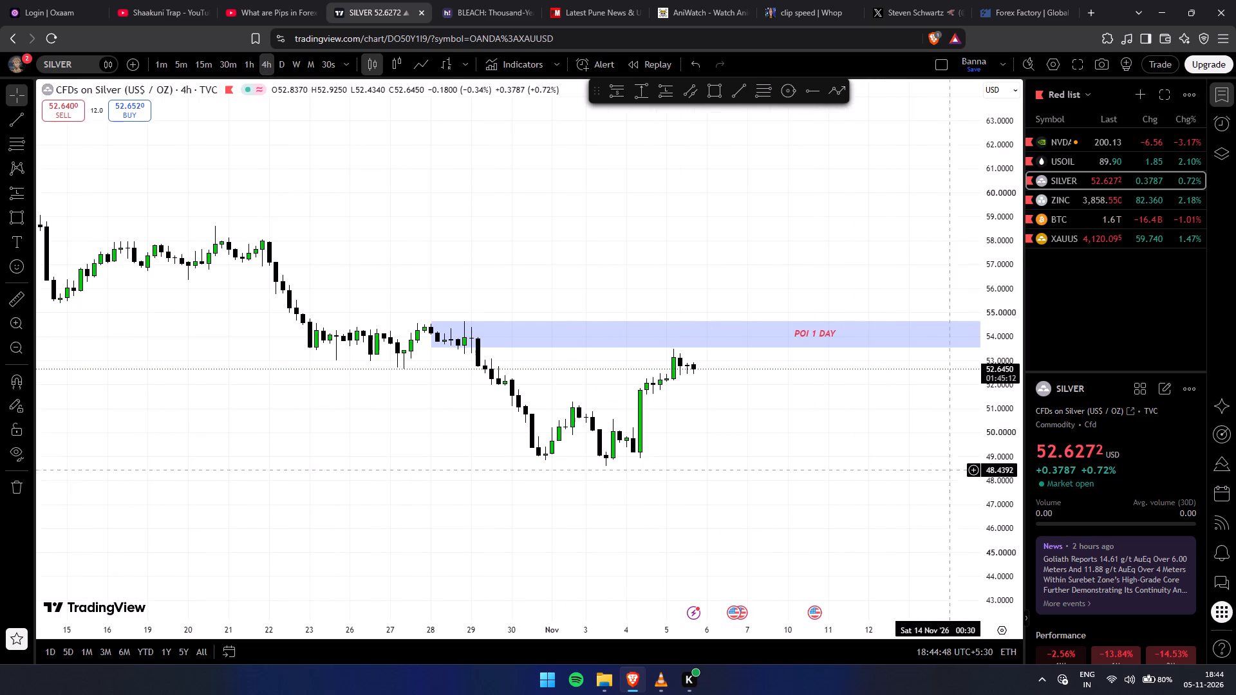
left_click_drag(992, 474, 931, 155)
left_click_drag(806, 474, 755, 403)
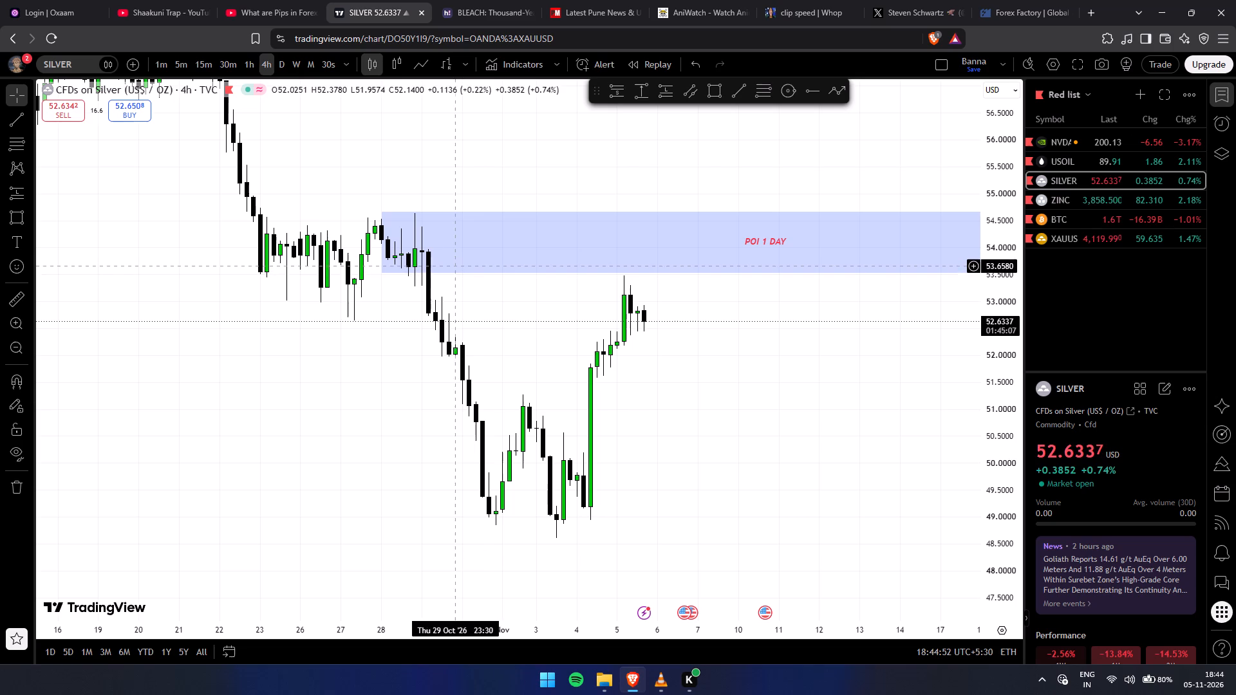
left_click_drag(380, 243, 415, 237)
left_click_drag(411, 270, 412, 280)
On the 1-hour SILVER chart, refine the POI zone to start at 29 October 00:30 with its lower edge near 53.26.
left_click(252, 68)
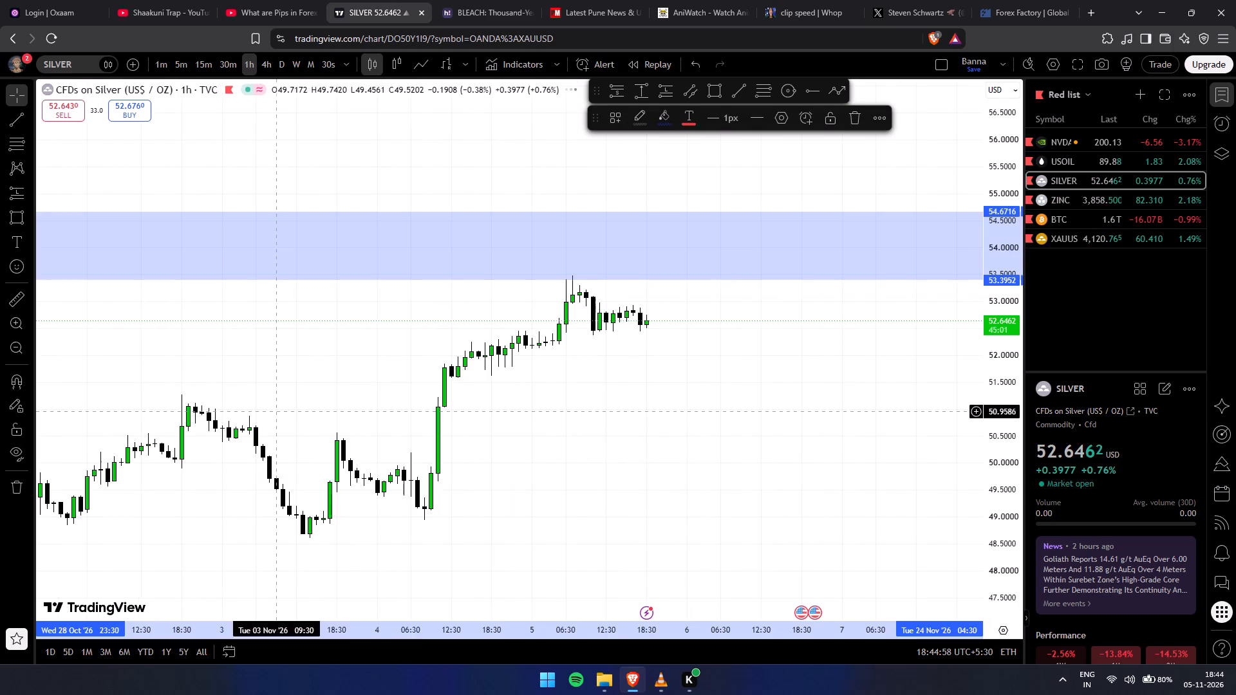
scroll(736, 485, "down", 9)
left_click_drag(978, 470, 988, 423)
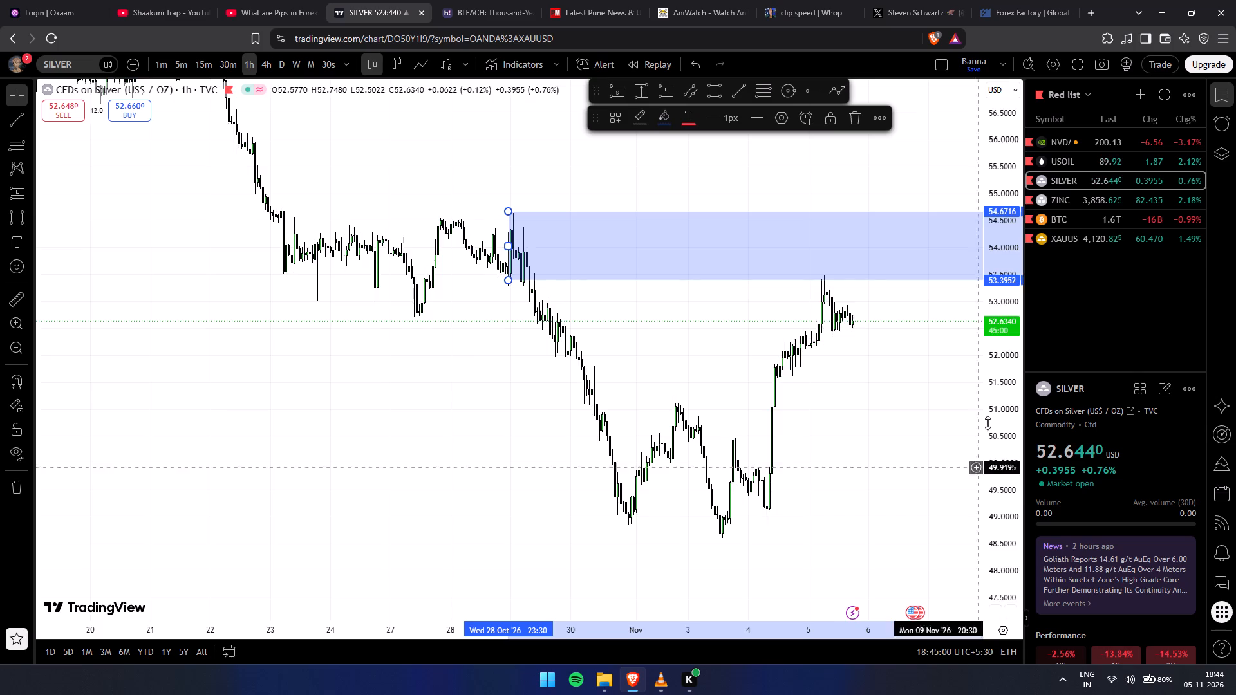
left_click_drag(988, 423, 925, 436)
left_click_drag(987, 433, 957, 149)
scroll(632, 261, "up", 6)
left_click_drag(461, 287, 801, 405)
scroll(541, 347, "up", 7)
left_click_drag(374, 335, 836, 366)
left_click_drag(570, 350, 660, 357)
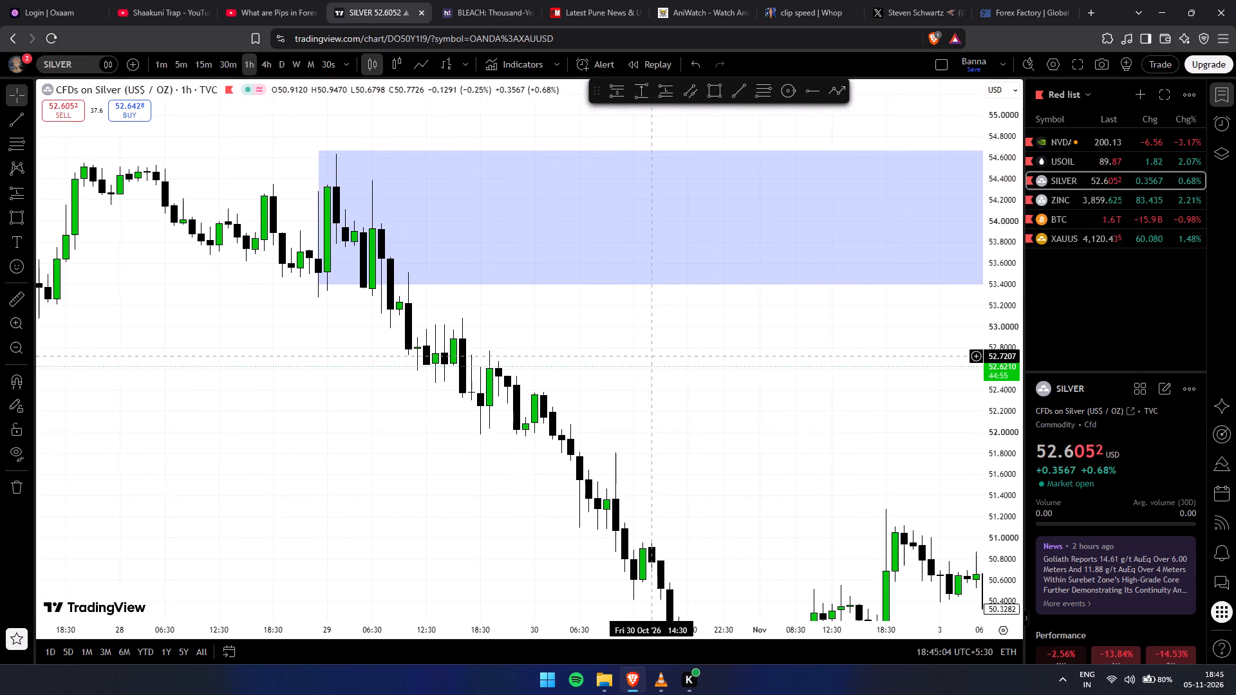
left_click_drag(660, 357, 661, 357)
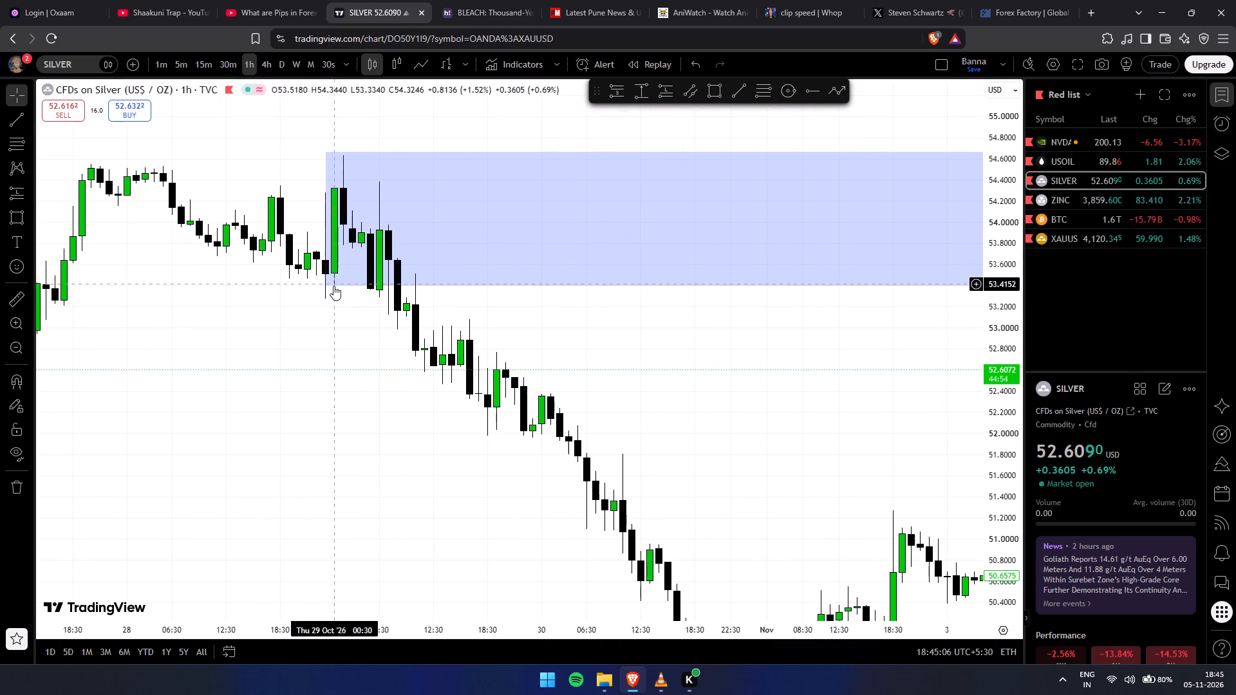
left_click_drag(323, 287, 326, 283)
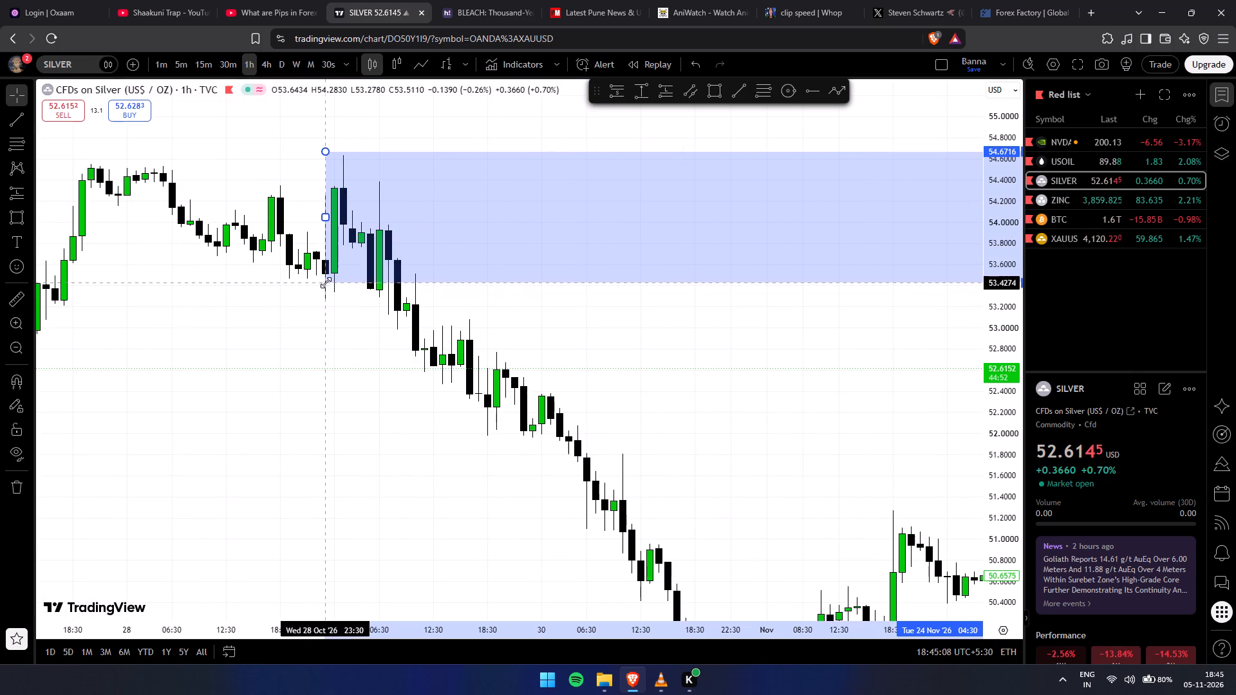
left_click_drag(326, 283, 324, 225)
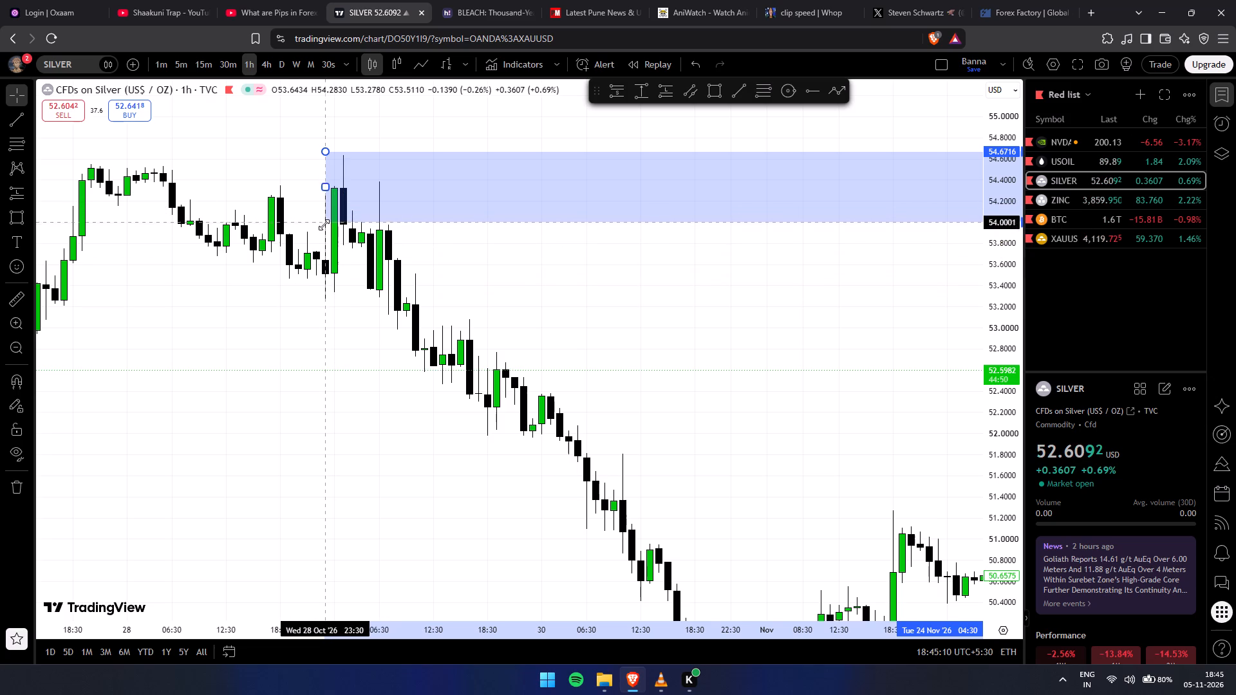
left_click_drag(324, 225, 330, 284)
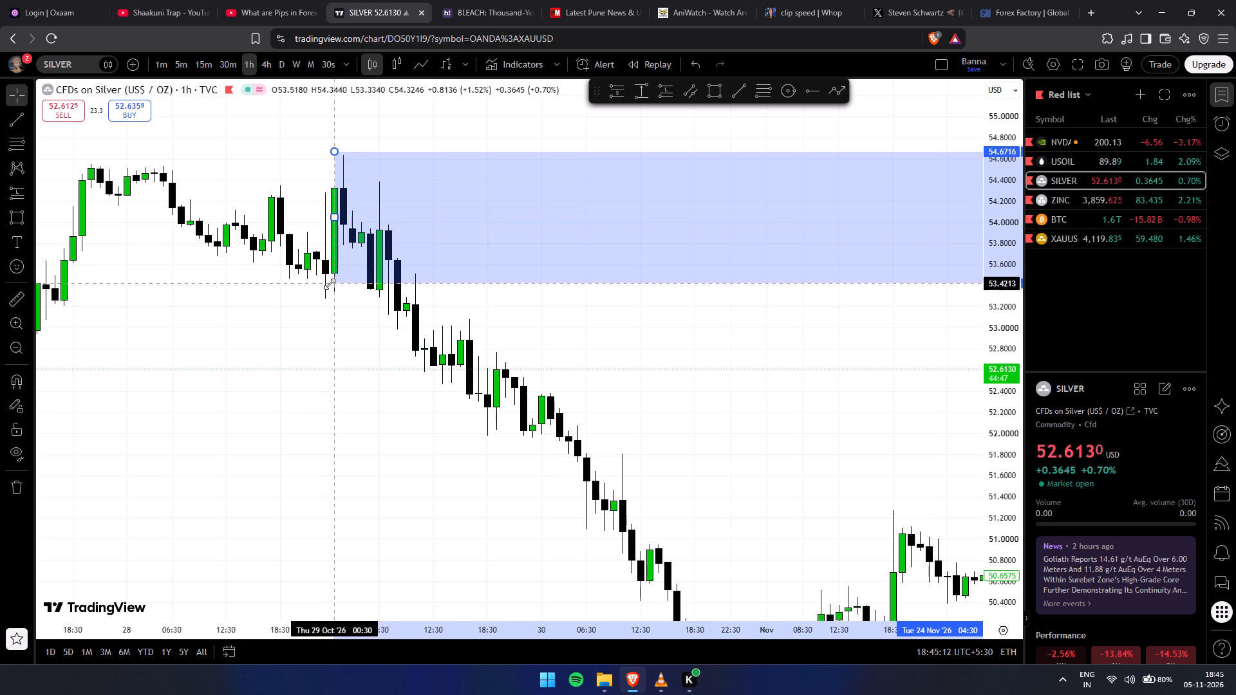
left_click_drag(330, 284, 330, 300)
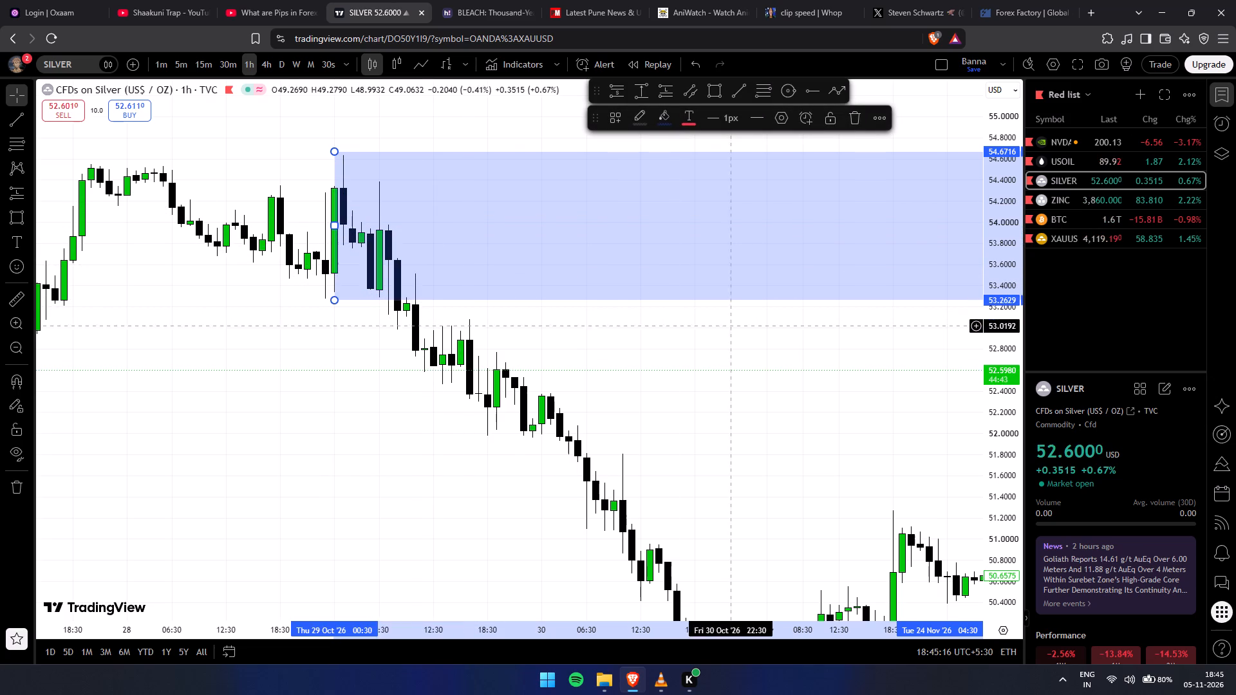
left_click(752, 380)
Examine the hourly SILVER decline from the POI 1 DAY zone and the rebound back towards it.
scroll(776, 394, "down", 5)
left_click_drag(897, 403, 361, 331)
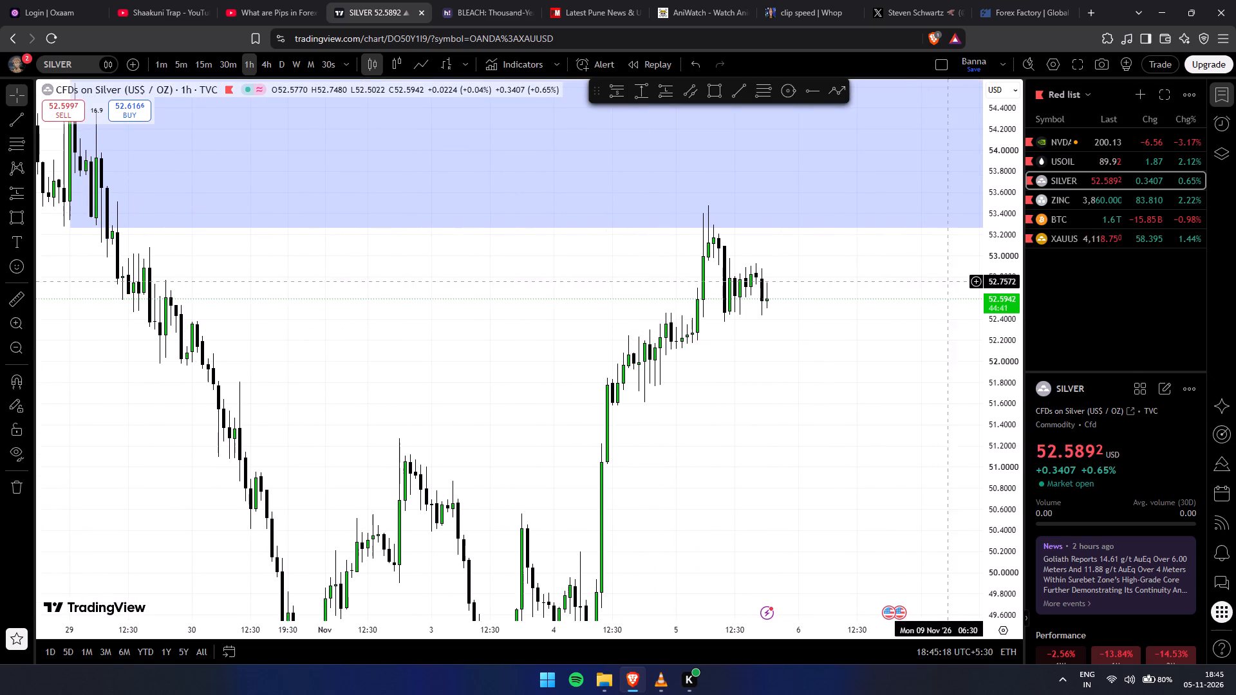
left_click_drag(983, 269, 954, 424)
scroll(909, 427, "down", 2)
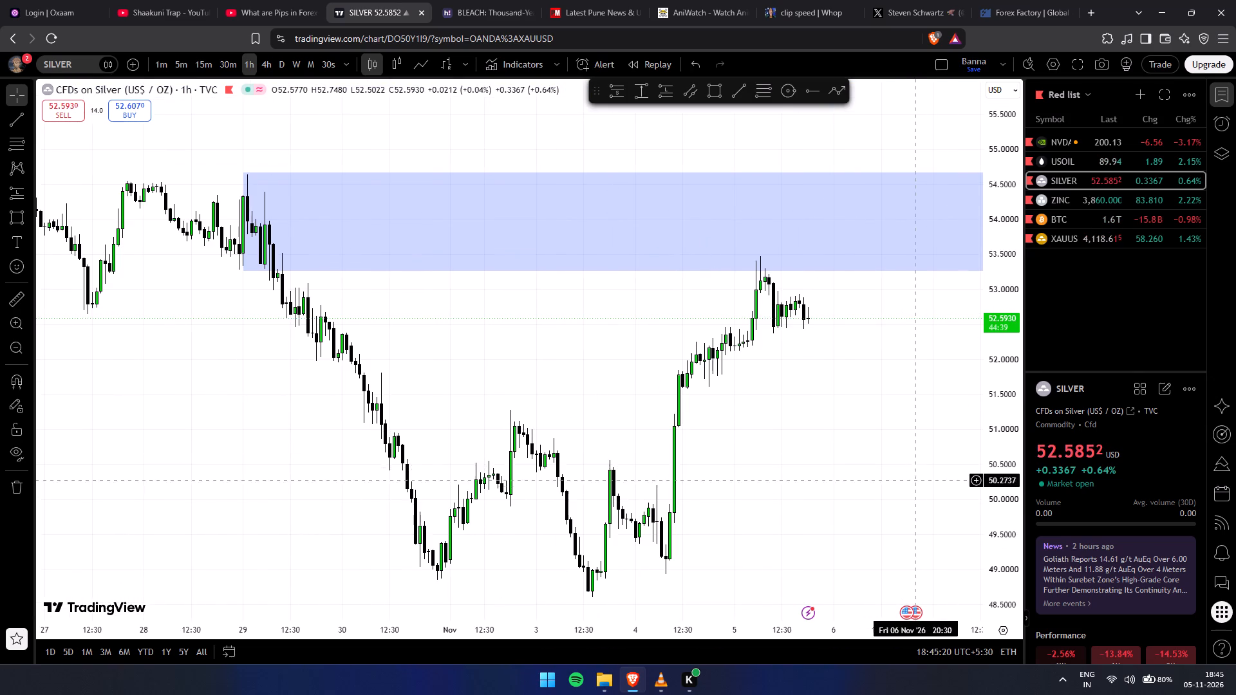
scroll(607, 381, "down", 11)
left_click_drag(602, 367, 377, 487)
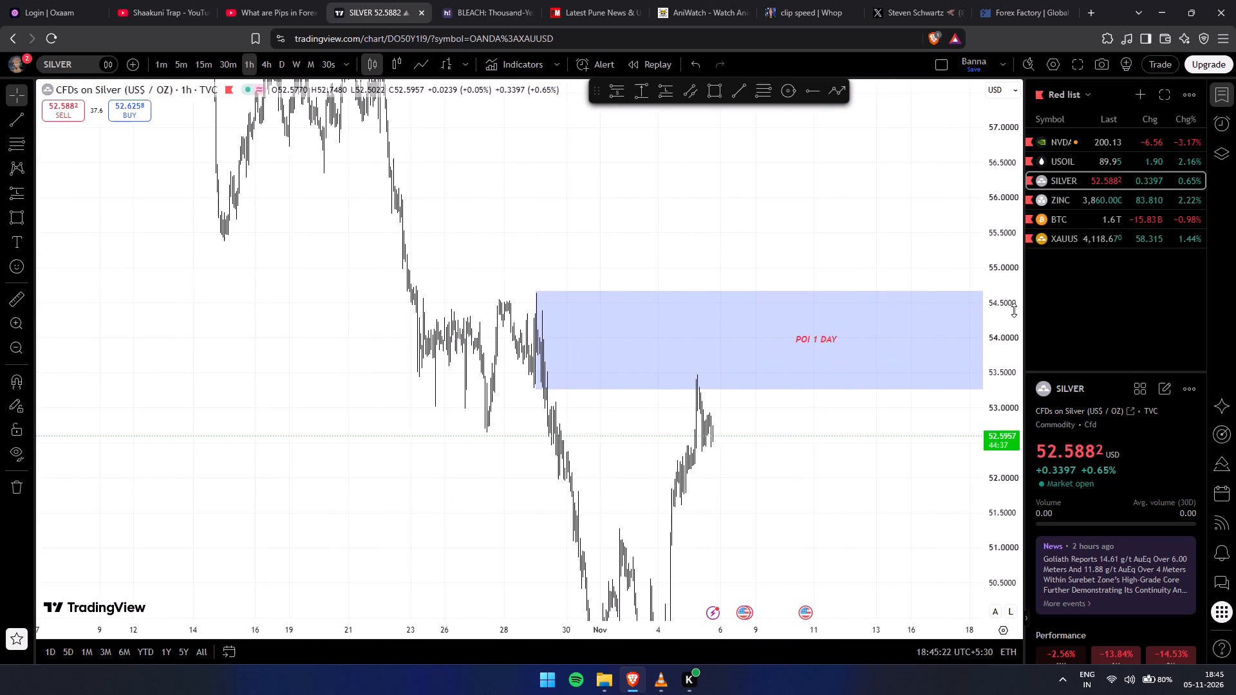
left_click_drag(1013, 311, 991, 523)
scroll(856, 473, "up", 5)
left_click_drag(713, 400, 951, 402)
left_click_drag(353, 359, 512, 401)
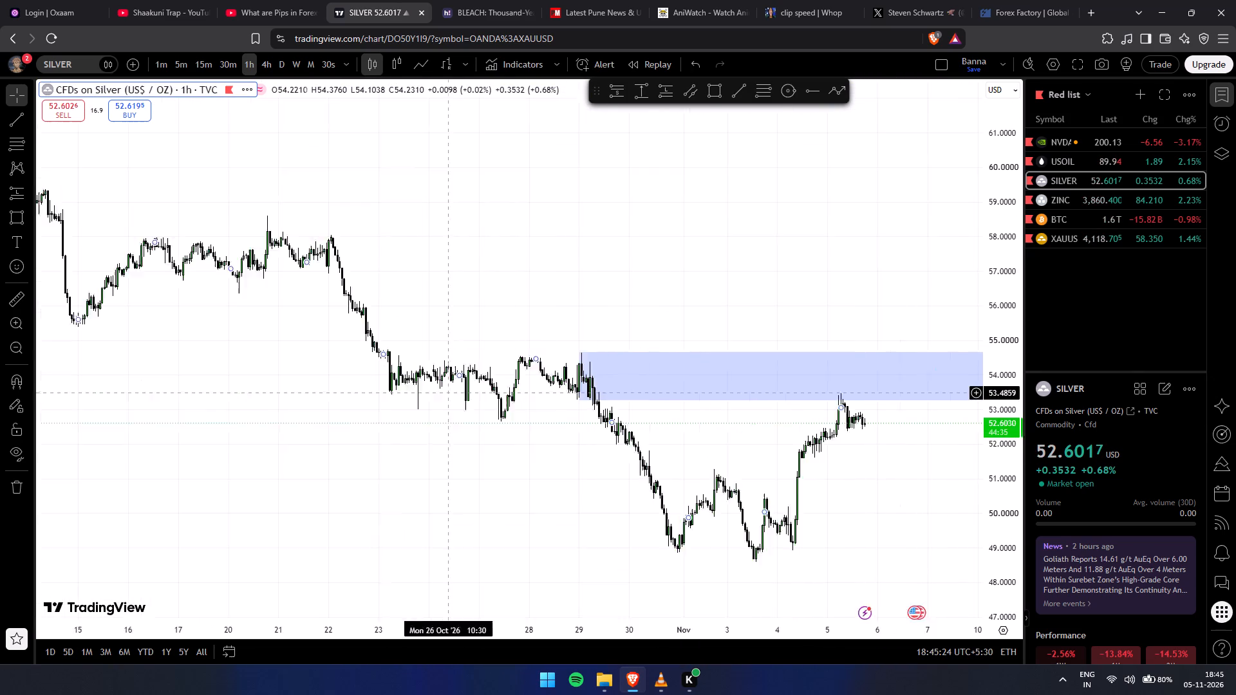
left_click_drag(512, 401, 583, 407)
scroll(599, 449, "up", 6)
scroll(522, 467, "up", 5)
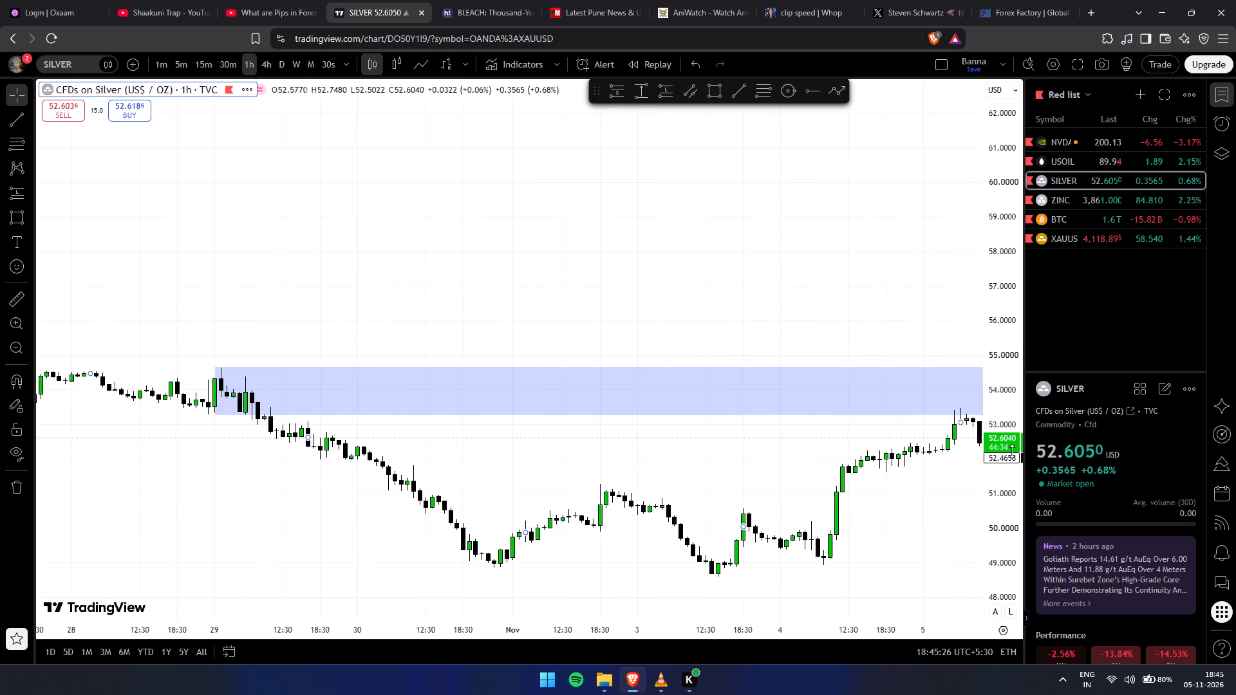
Examine the early November rally and the 5 November candles at the zone's lower edge on the hourly and 30-minute timeframes.
left_click_drag(1012, 436, 955, 114)
left_click_drag(602, 505, 634, 297)
left_click_drag(584, 411, 613, 405)
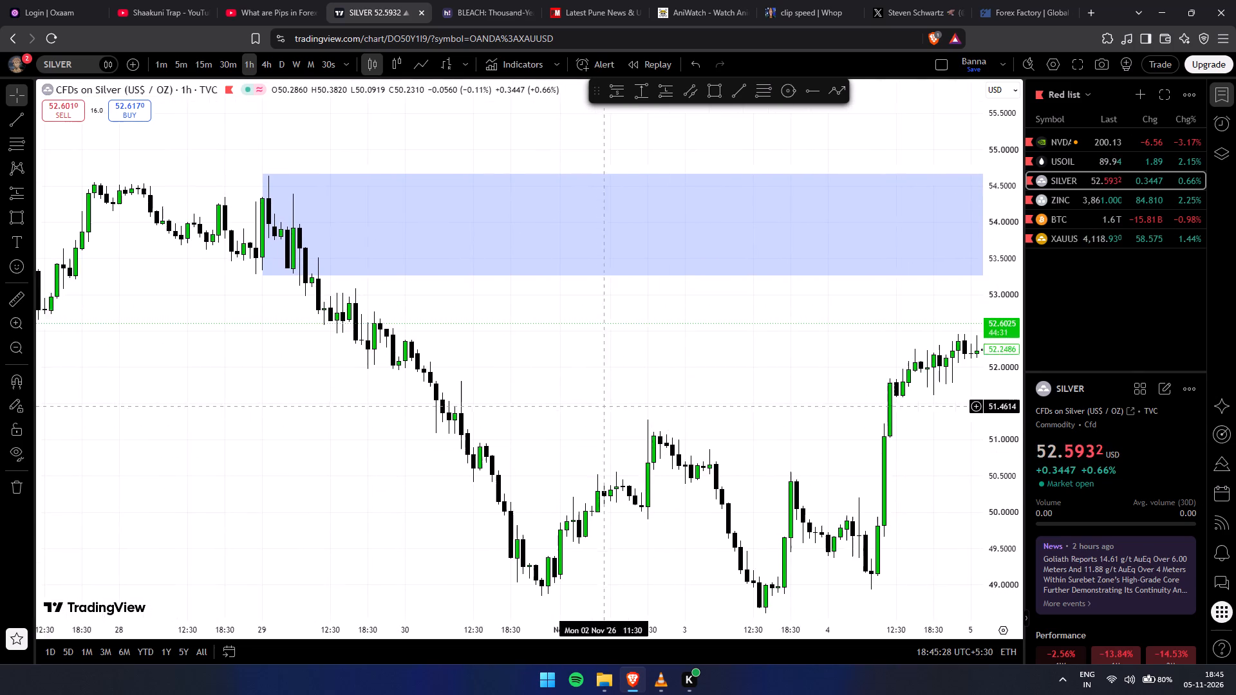
left_click_drag(613, 405, 461, 461)
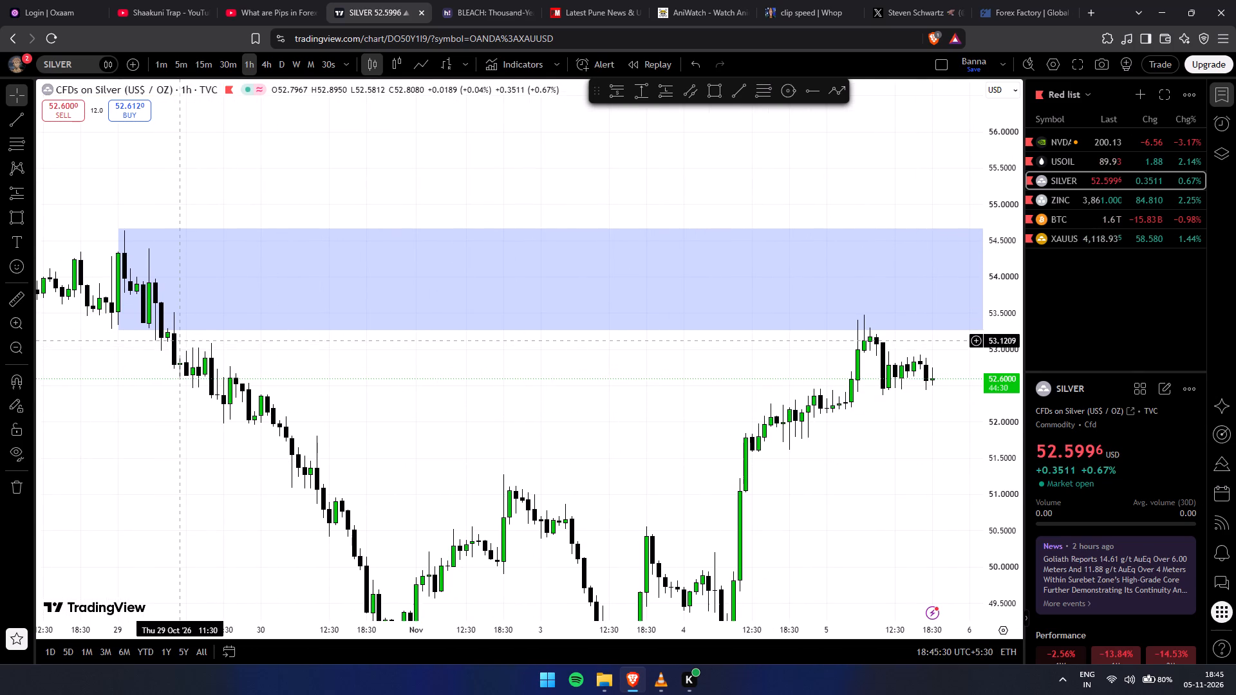
left_click_drag(487, 440, 345, 467)
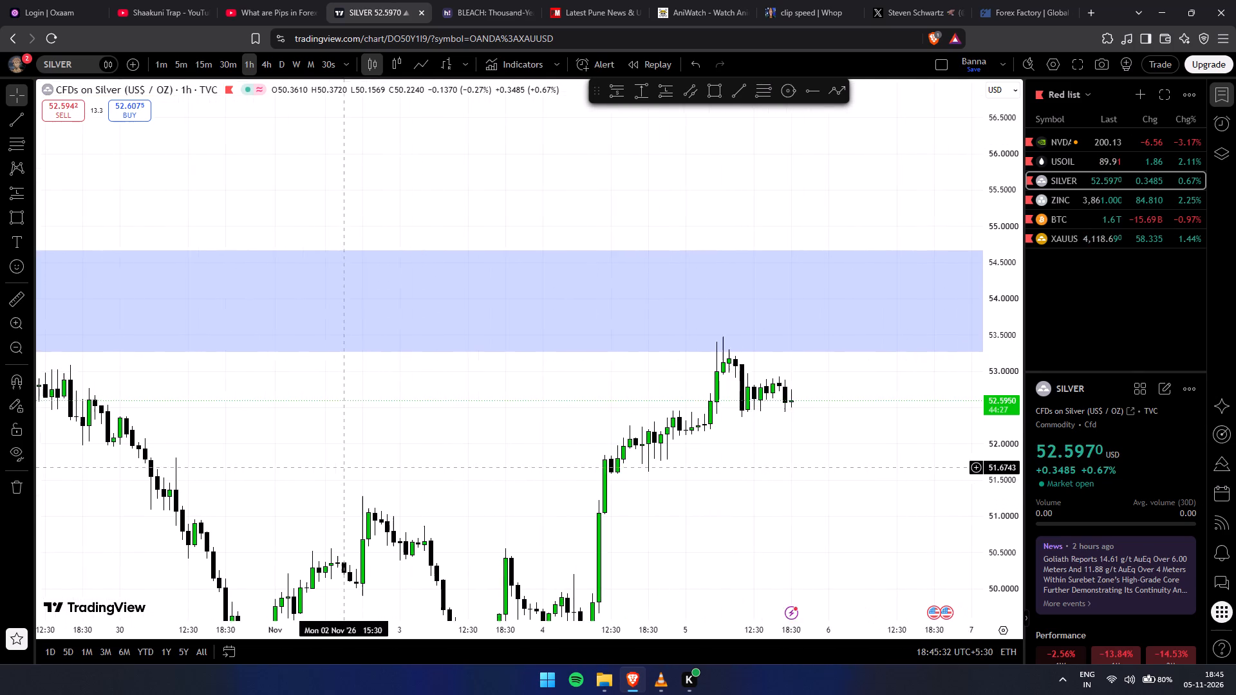
left_click_drag(345, 467, 319, 450)
left_click_drag(999, 475, 879, 149)
left_click_drag(884, 494, 875, 471)
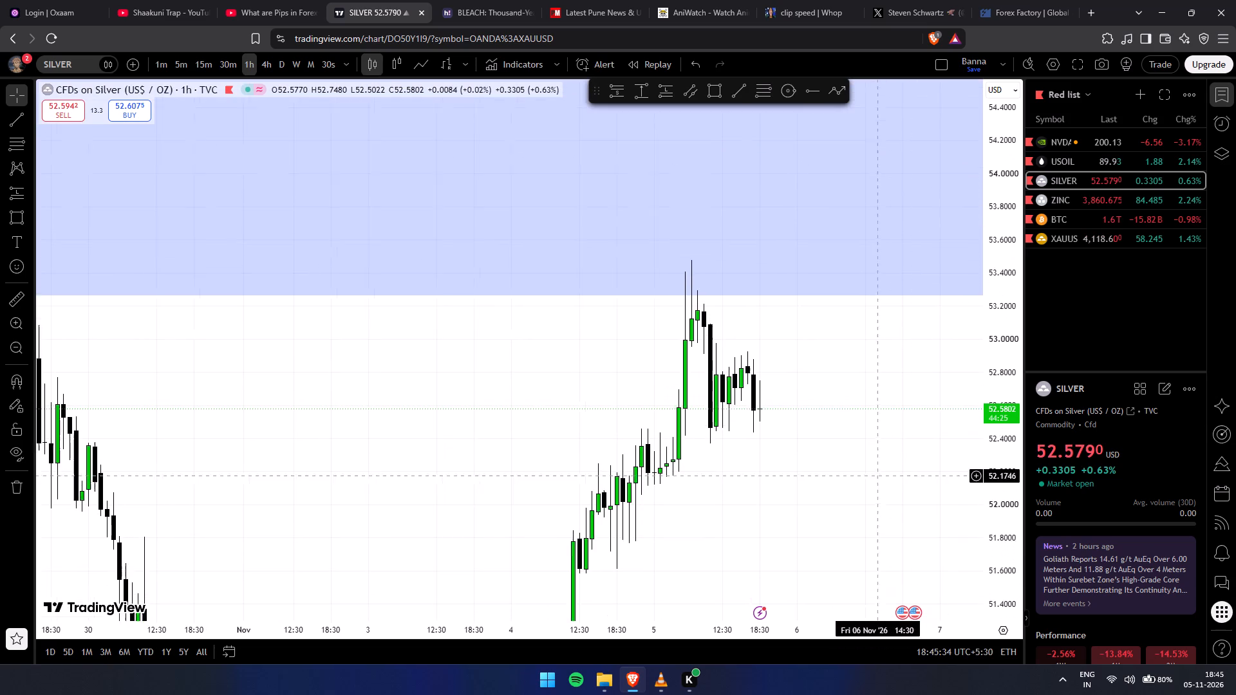
left_click_drag(875, 471, 872, 422)
scroll(873, 416, "up", 4)
scroll(737, 440, "up", 2)
scroll(650, 468, "up", 3)
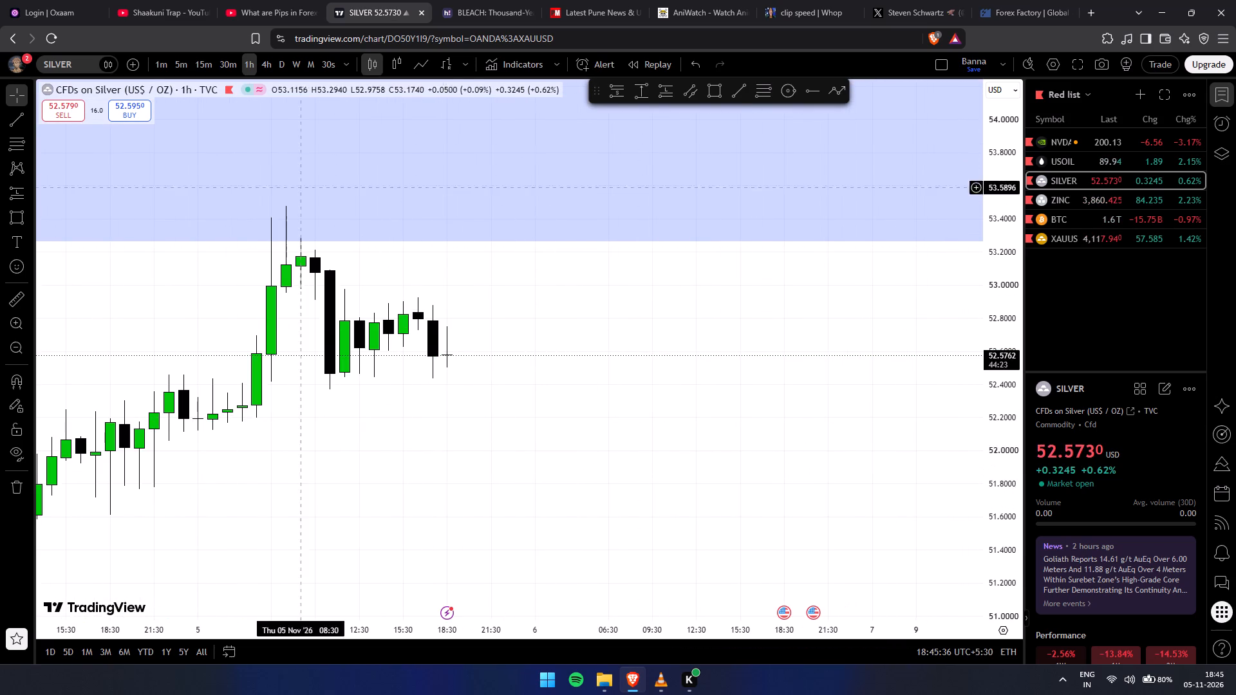
left_click(217, 61)
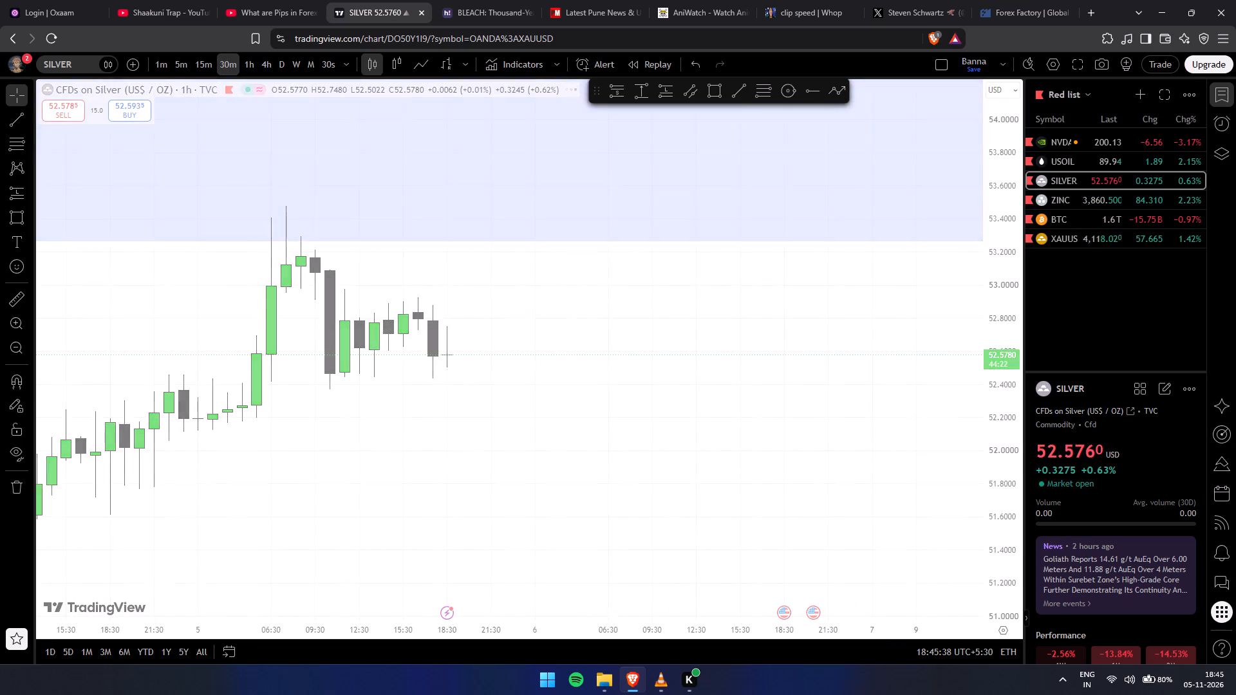
scroll(485, 295, "down", 5)
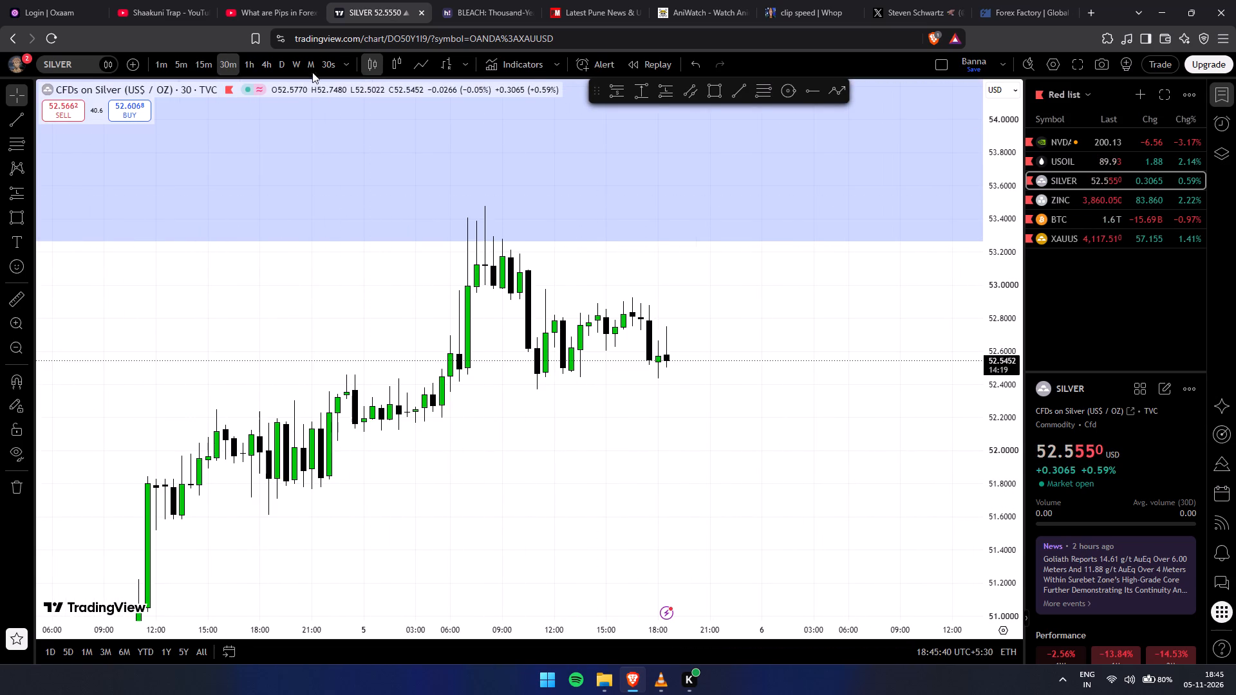
On the 15-minute SILVER chart, draw a rectangle zone from about 52.34 to 52.21, spanning 5 November 05:15 to 23:45.
left_click(207, 63)
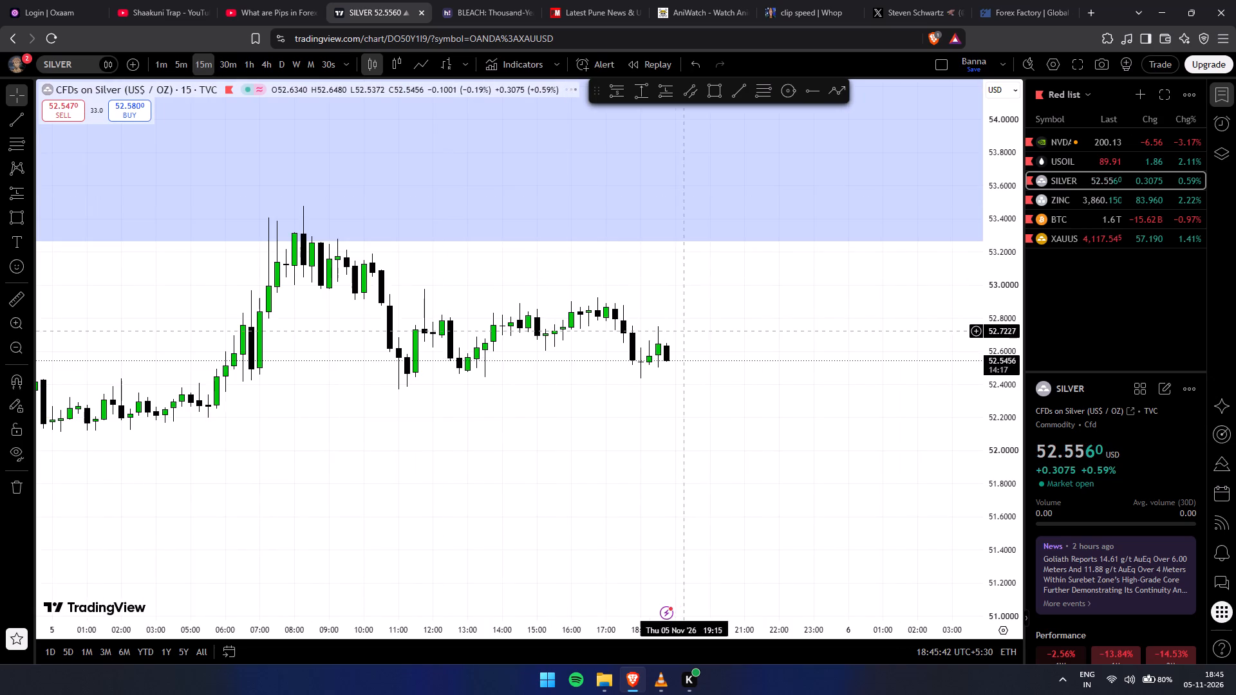
scroll(731, 358, "down", 5)
left_click_drag(1000, 425, 953, 95)
scroll(891, 426, "up", 4)
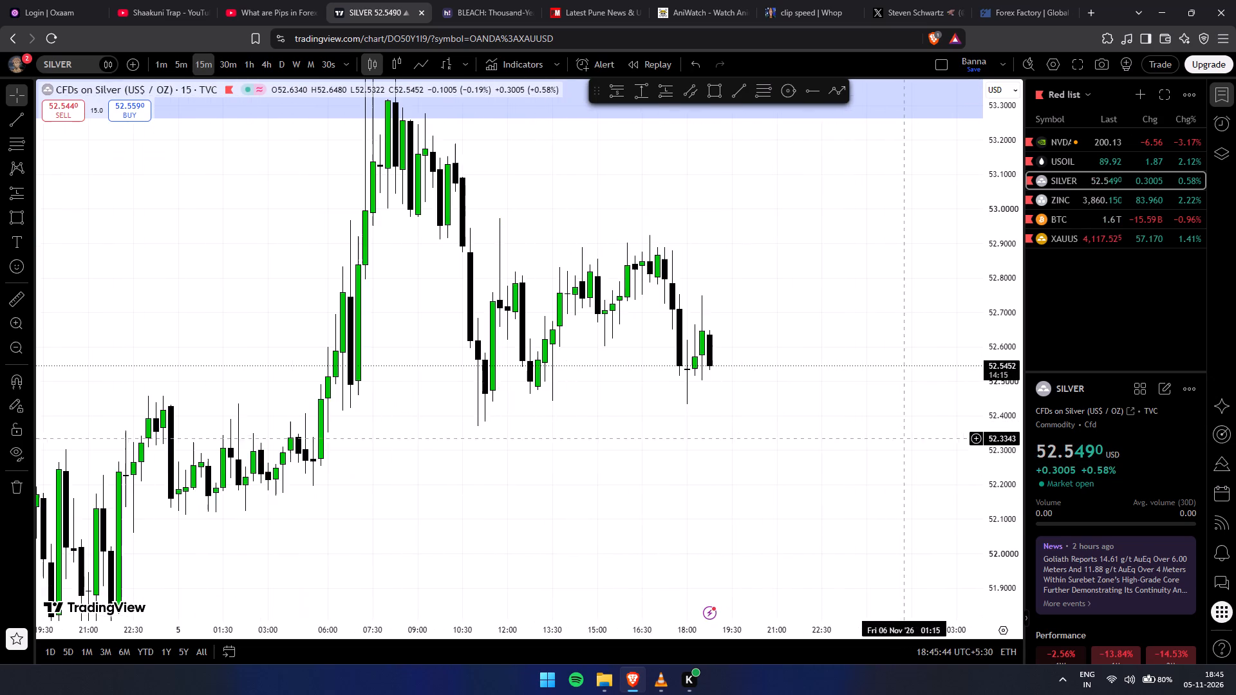
left_click_drag(607, 473, 733, 307)
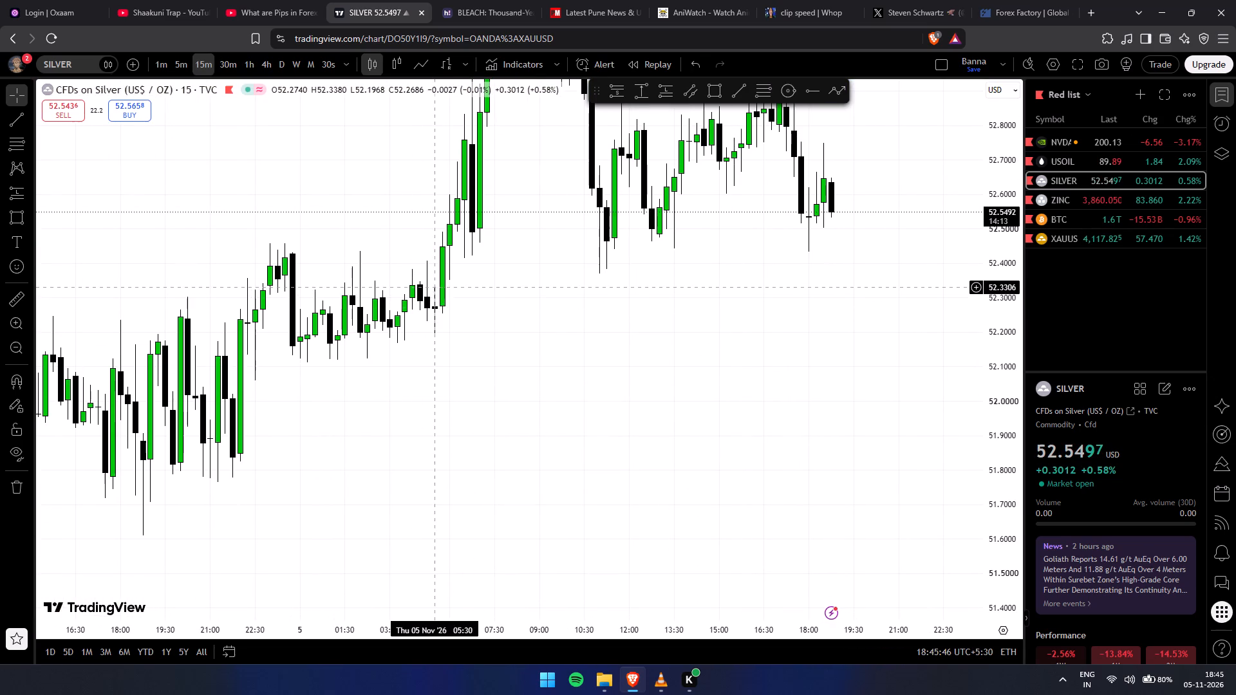
left_click(713, 83)
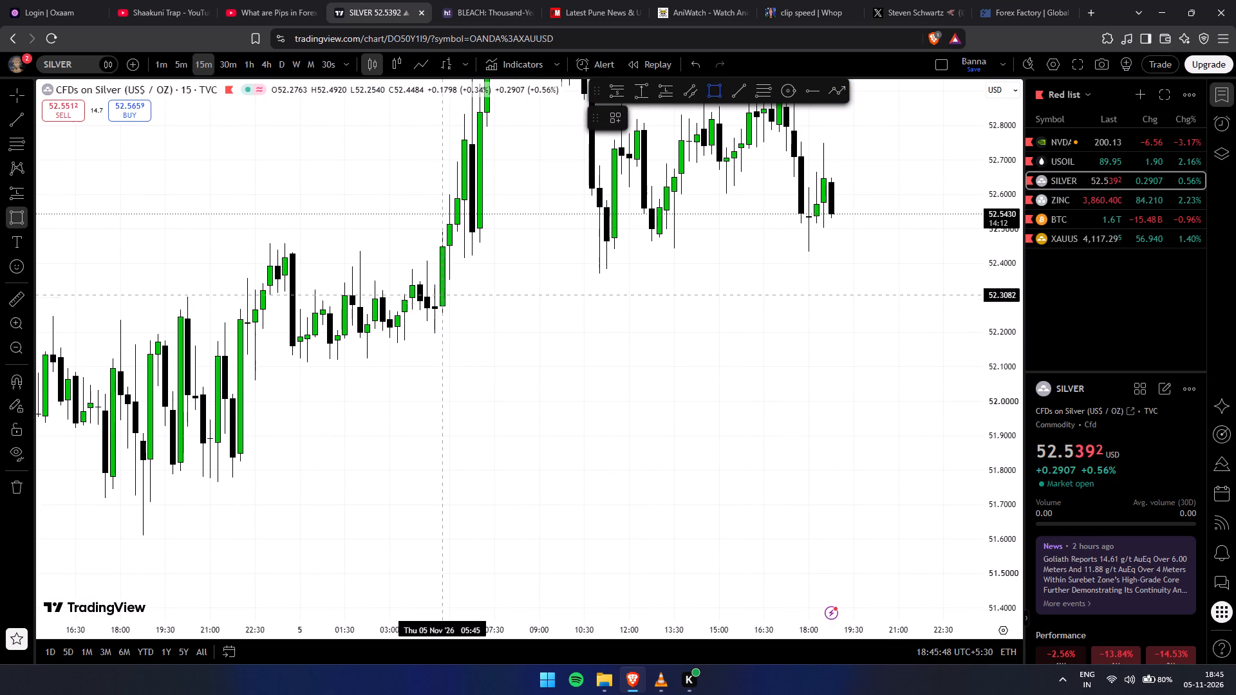
left_click(429, 284)
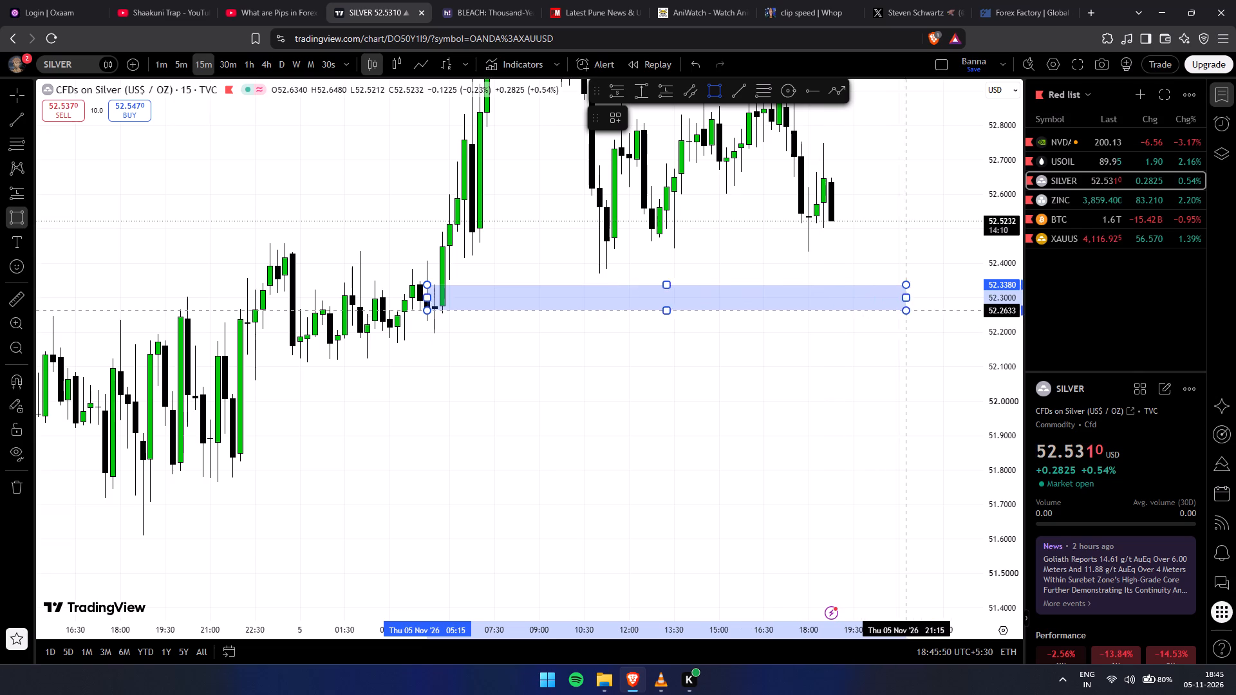
left_click(983, 334)
left_click(915, 402)
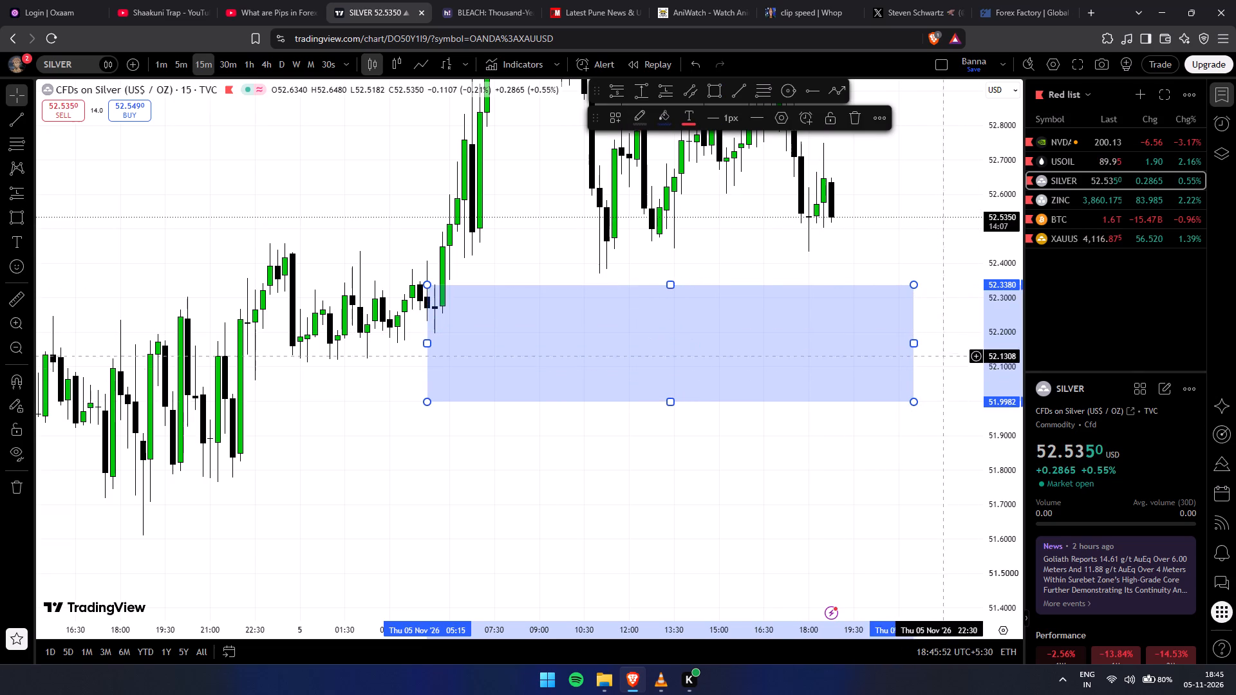
left_click_drag(668, 405, 695, 330)
left_click_drag(914, 310, 977, 303)
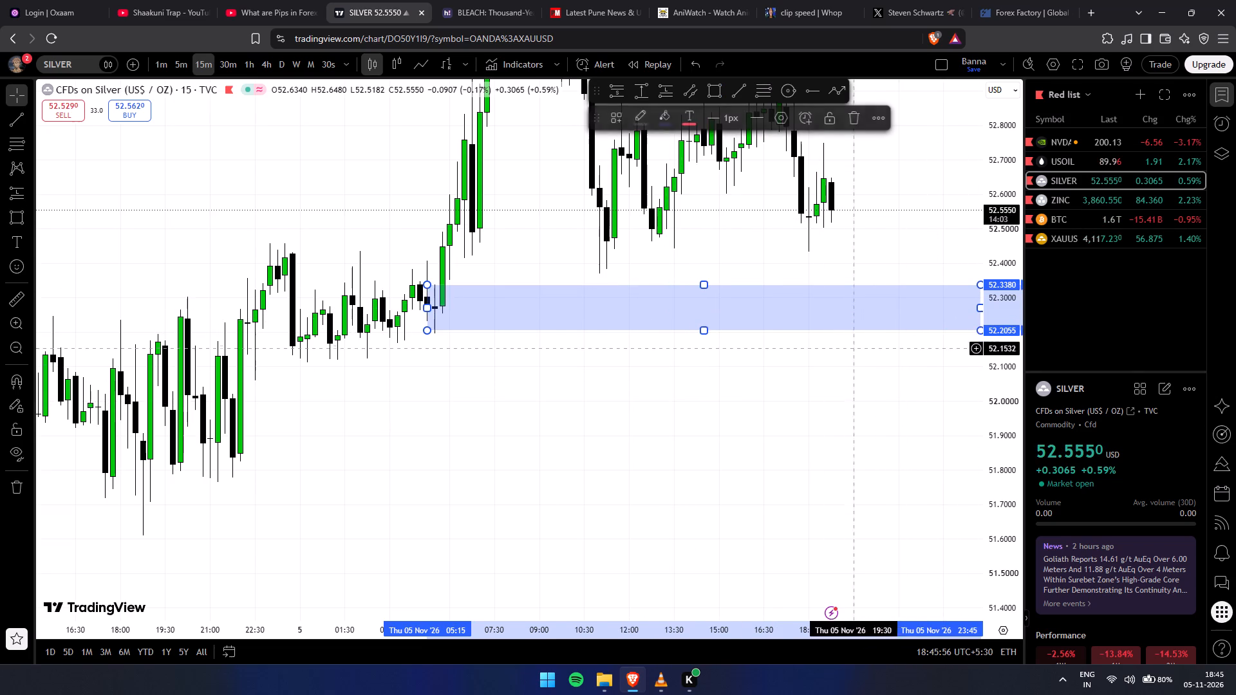
Label the rectangle zone on the 15-minute SILVER chart "15 MINITE ORDER BLOCK".
left_click(706, 309)
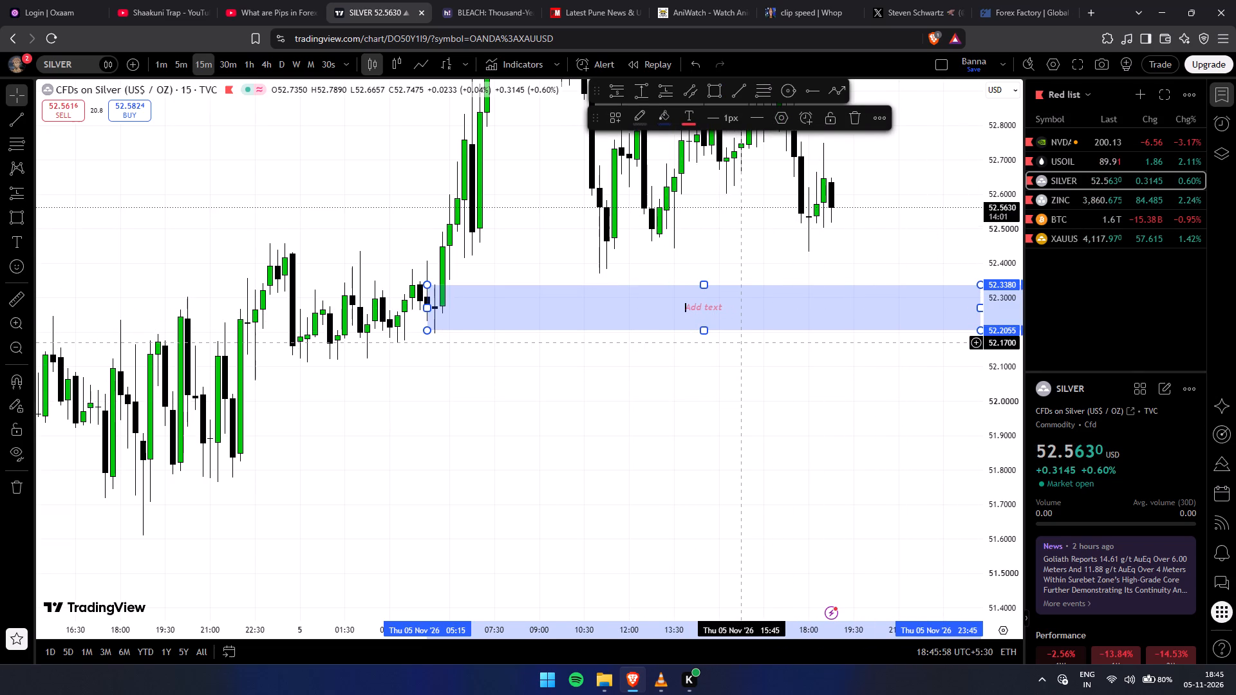
type("15")
key("space")
key("comma")
key("BackSpace")
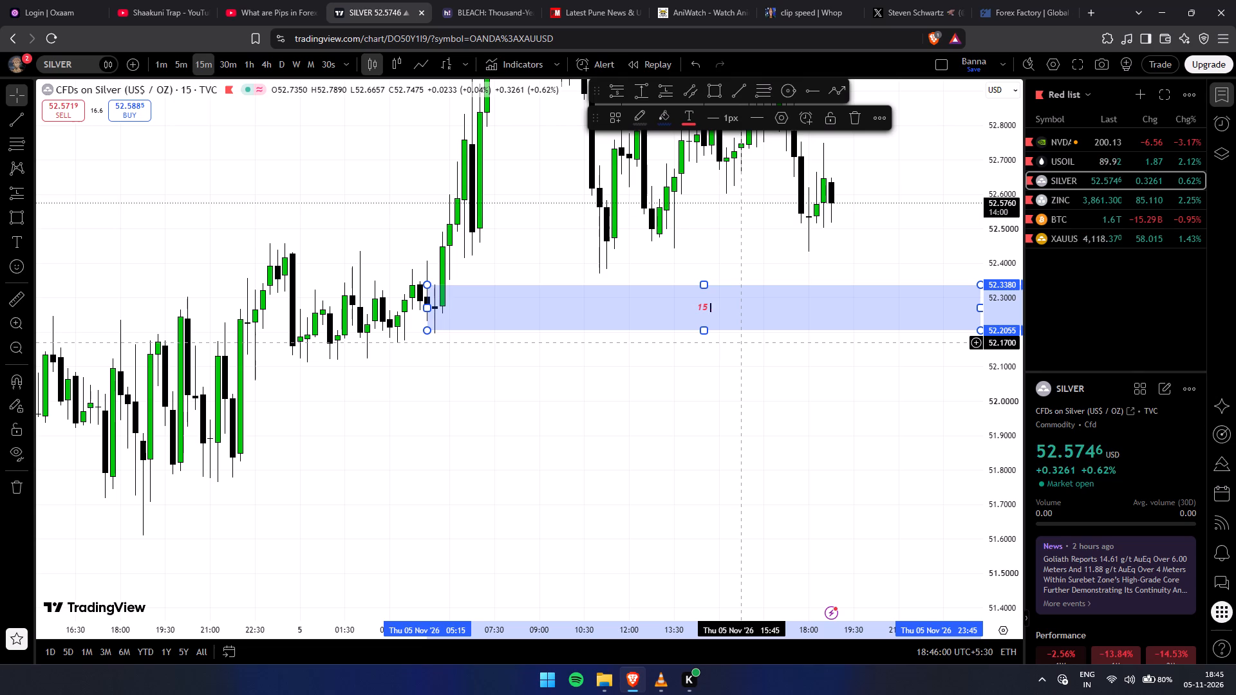
type("MIN")
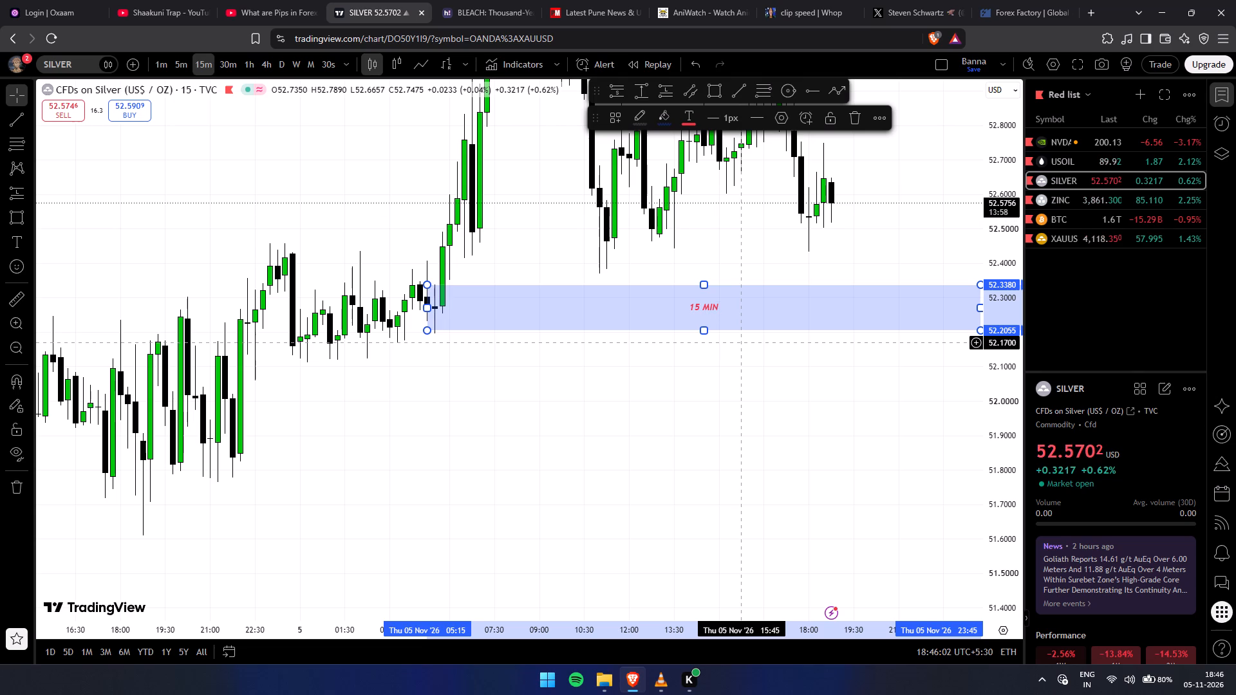
key("u")
key("BackSpace")
type("ITE")
key("space")
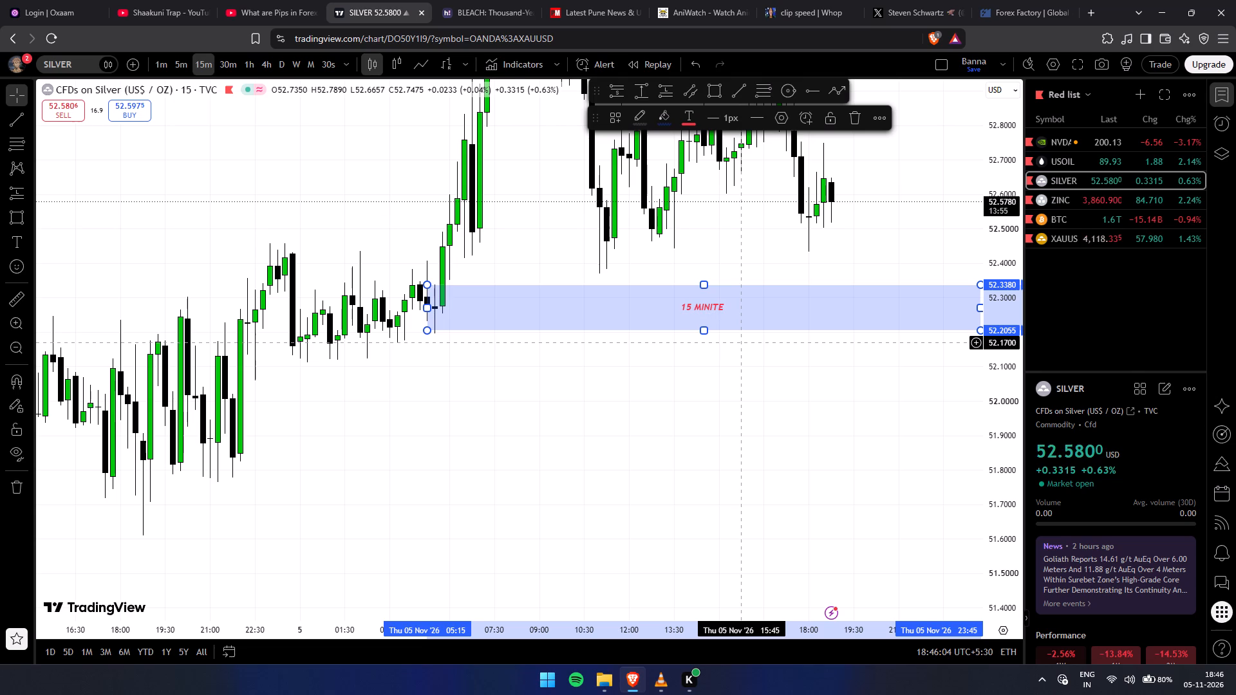
type("POI")
key("space")
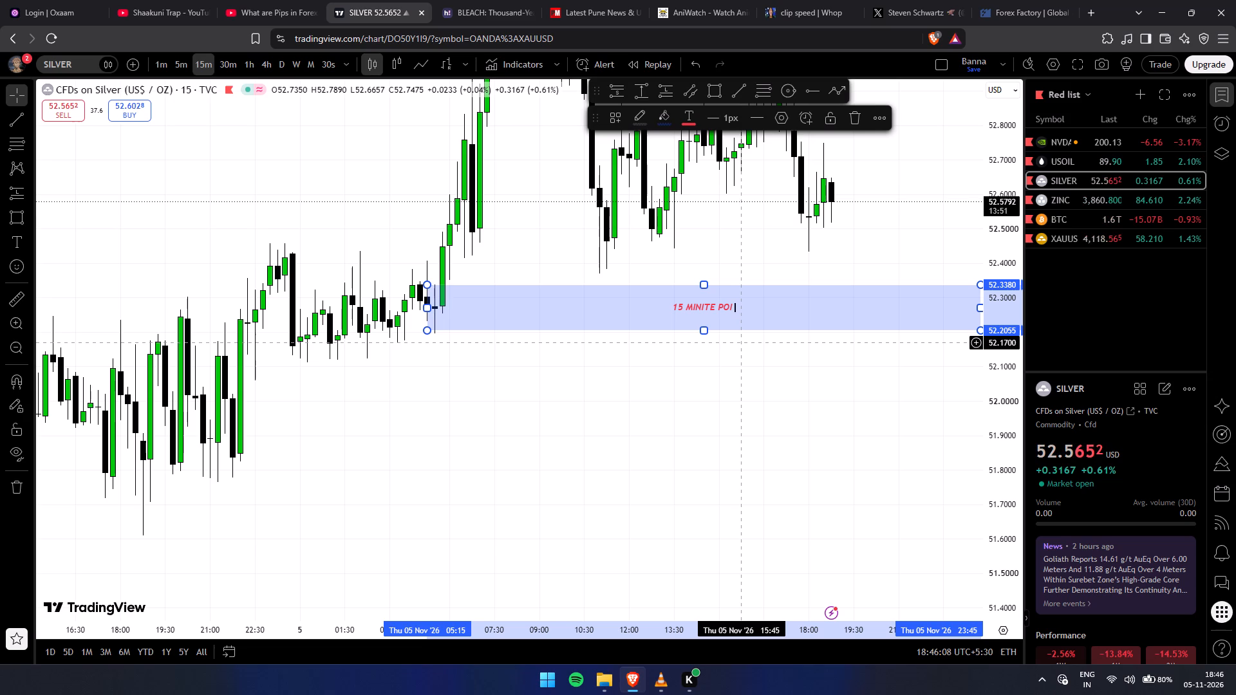
key("BackSpace")
key("BackSpace")
key("BackSpace")
key("BackSpace")
key("BackSpace")
key("space")
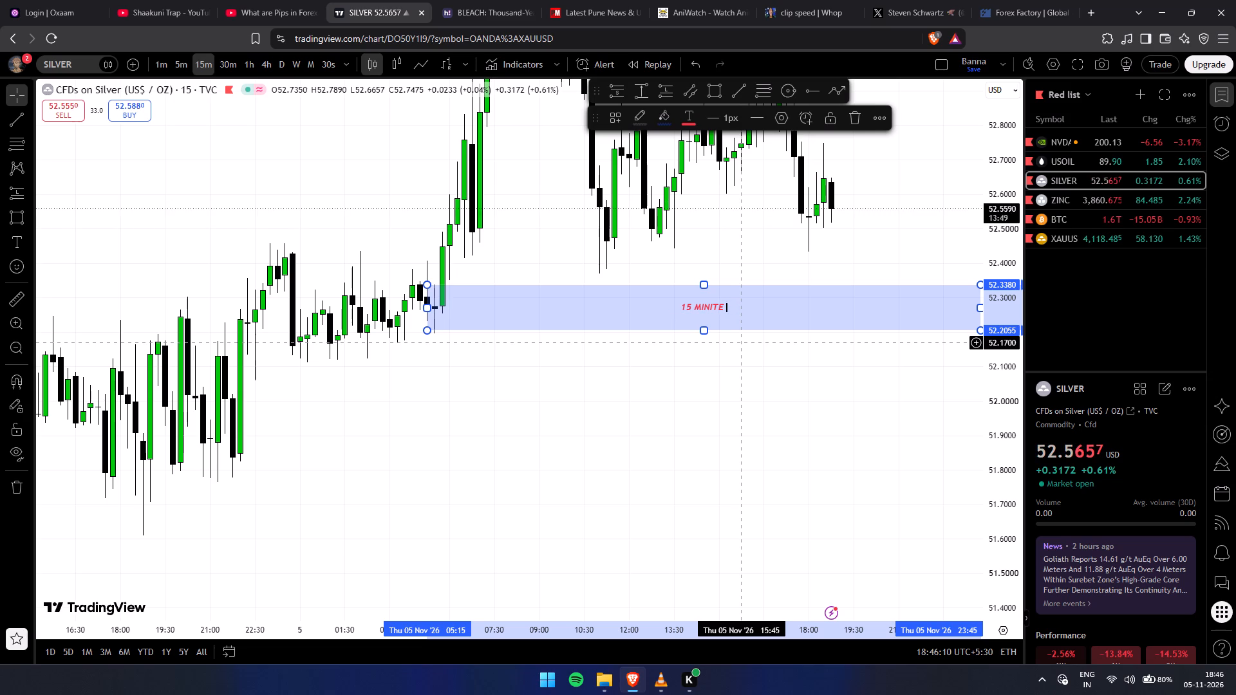
type("ORDE")
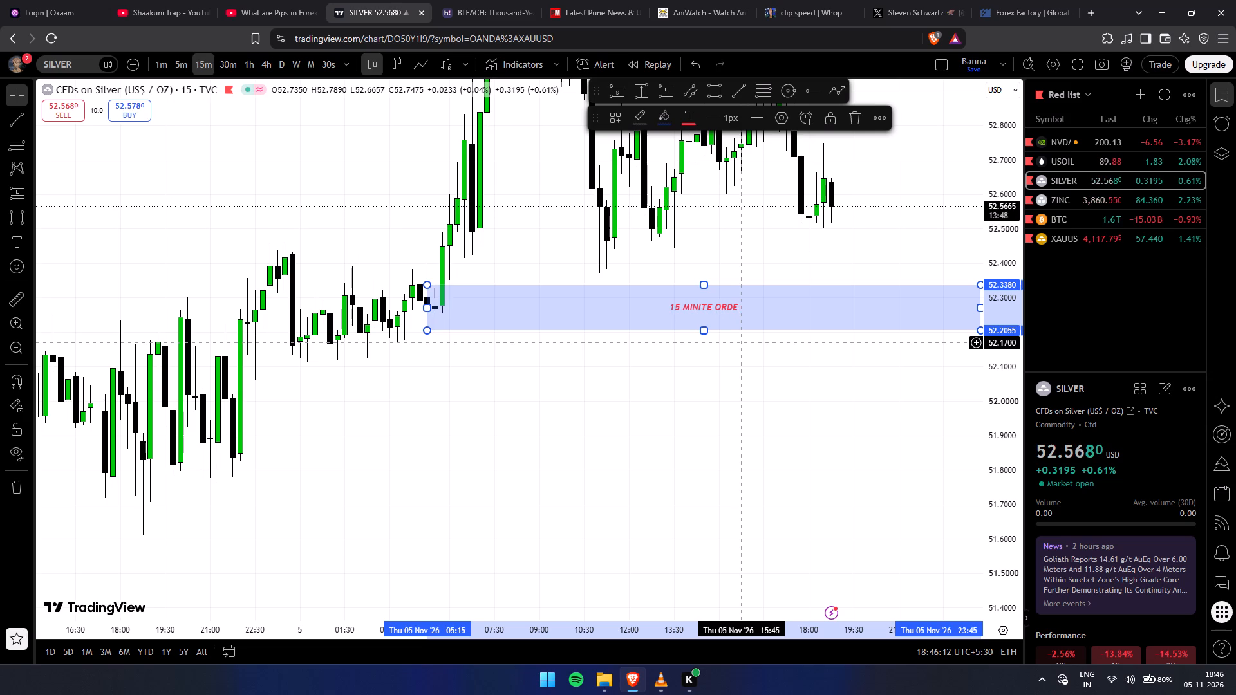
type("R")
key("space")
type("BLOCK")
key("Return")
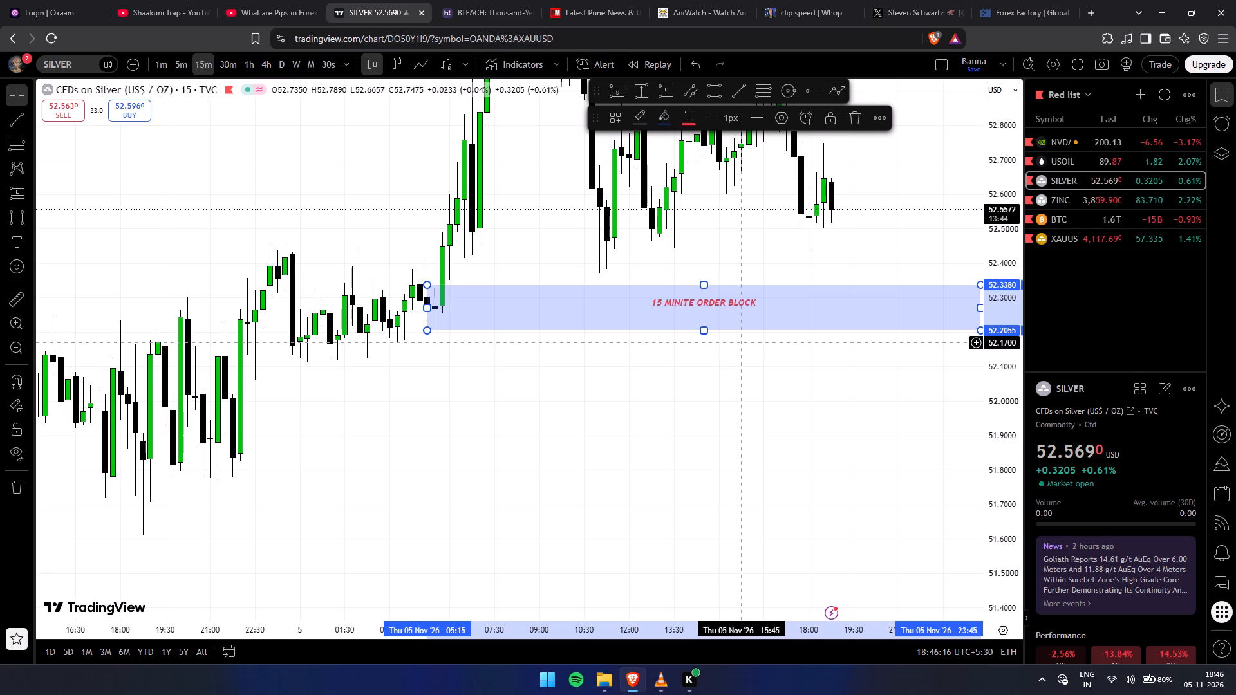
left_click(776, 405)
Examine recent price action around the 15-minute order block and its relation to the POI 1 DAY zone above.
left_click_drag(772, 418, 603, 505)
left_click_drag(1002, 289, 1014, 407)
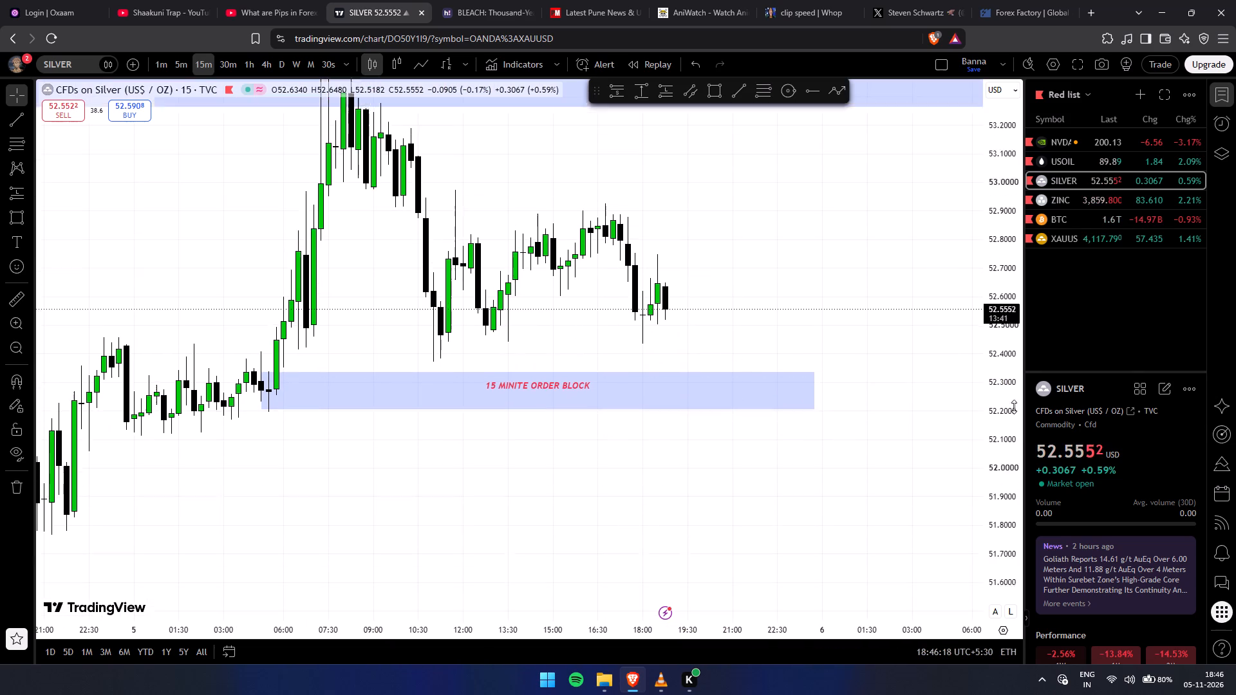
left_click_drag(1014, 407, 995, 499)
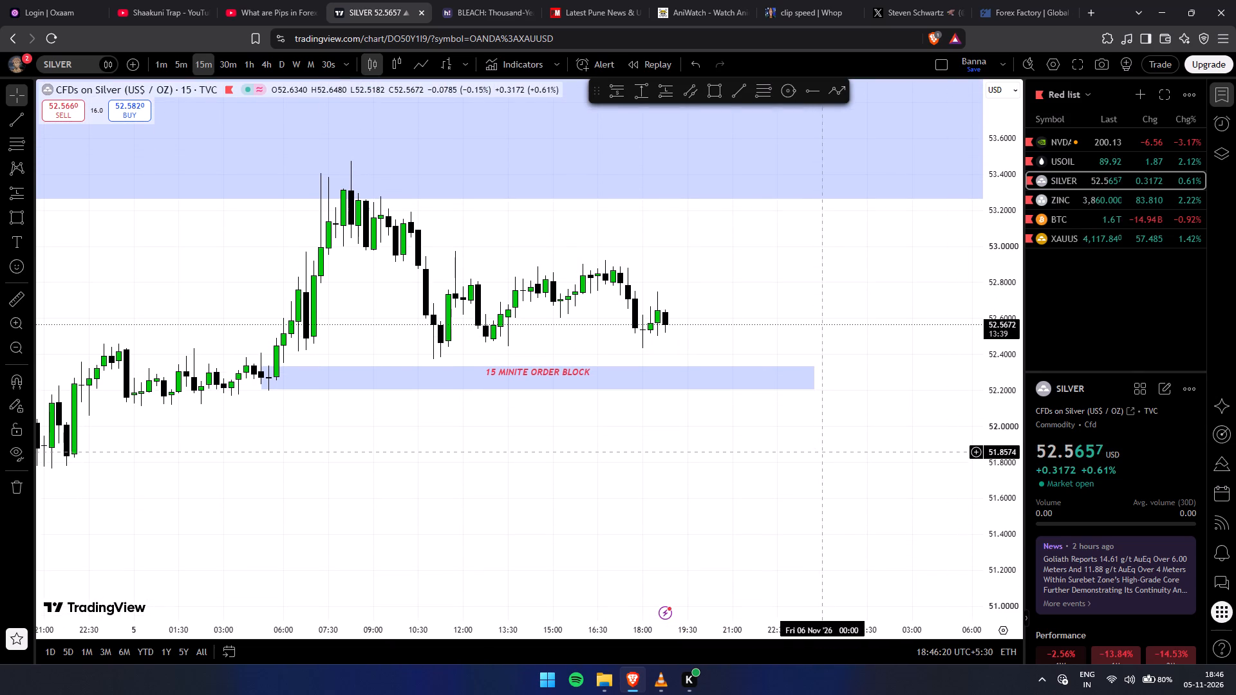
left_click_drag(1009, 481, 964, 236)
scroll(881, 376, "up", 2)
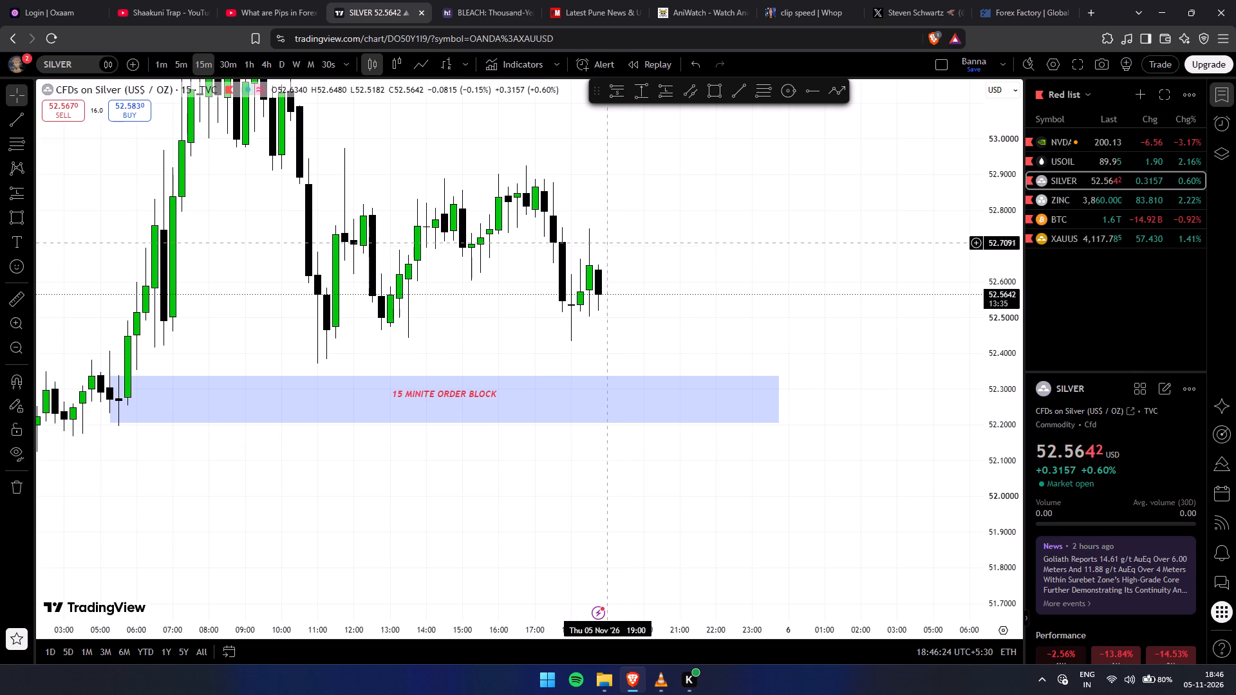
scroll(721, 294, "down", 5)
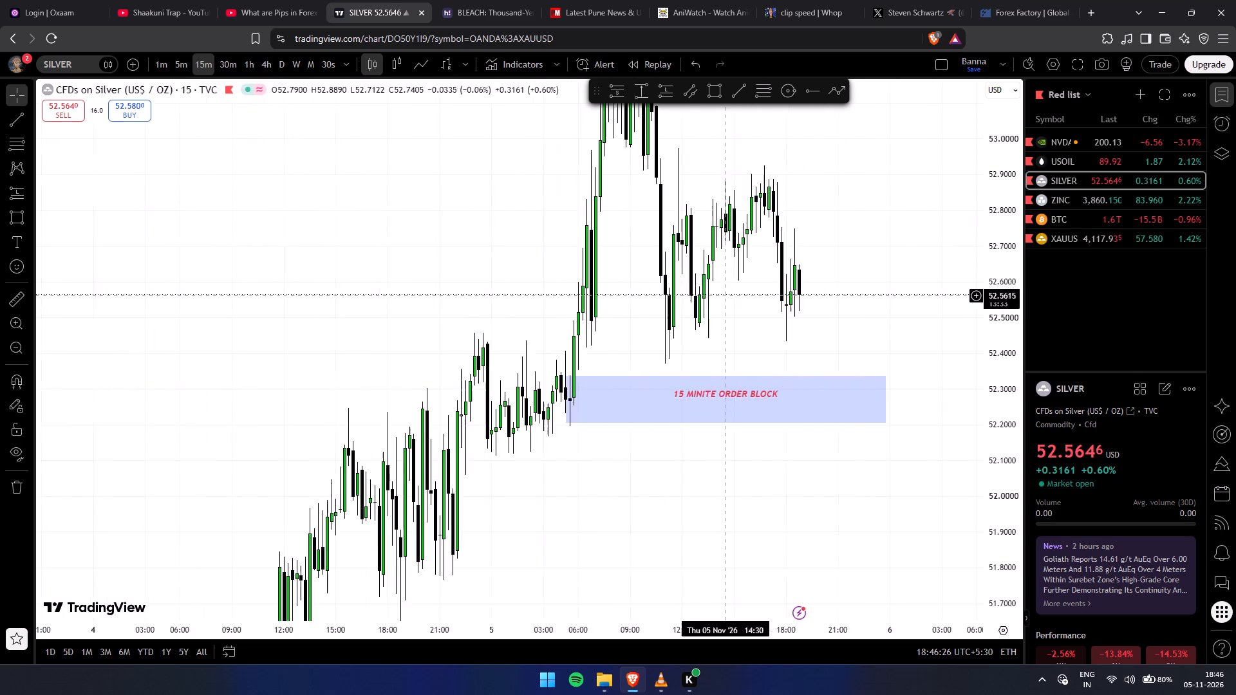
scroll(731, 299, "down", 8)
left_click_drag(999, 196, 955, 676)
scroll(867, 627, "down", 11)
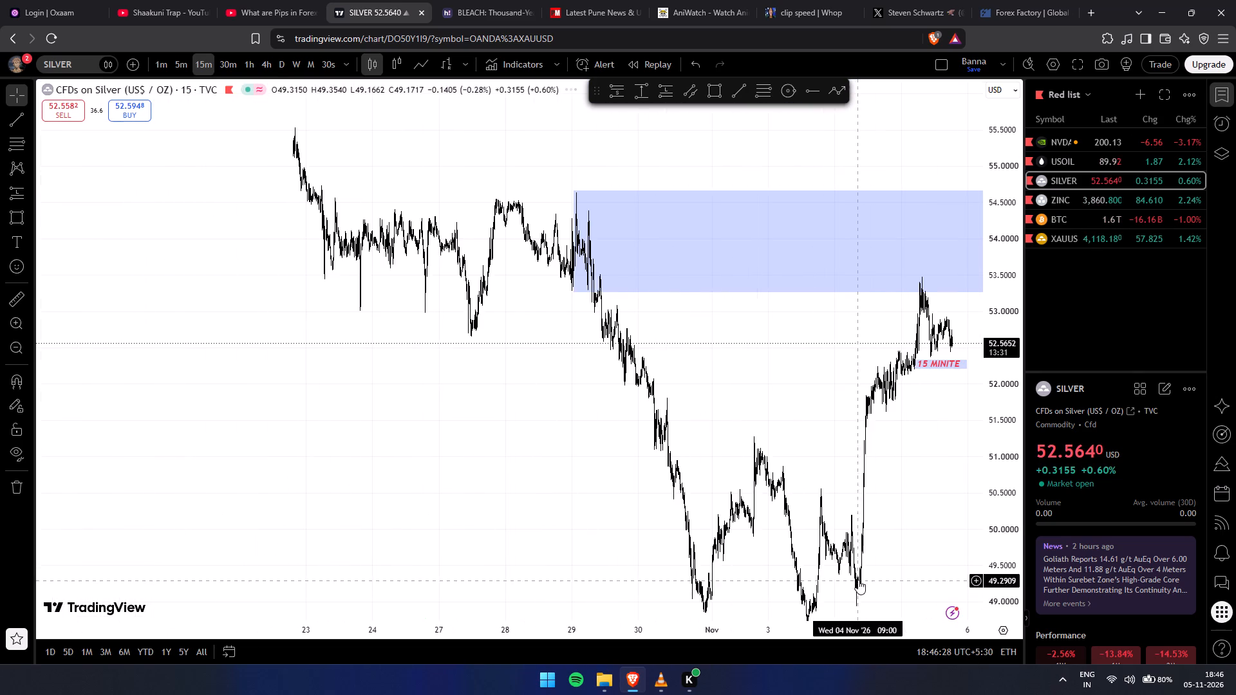
left_click_drag(863, 571, 610, 598)
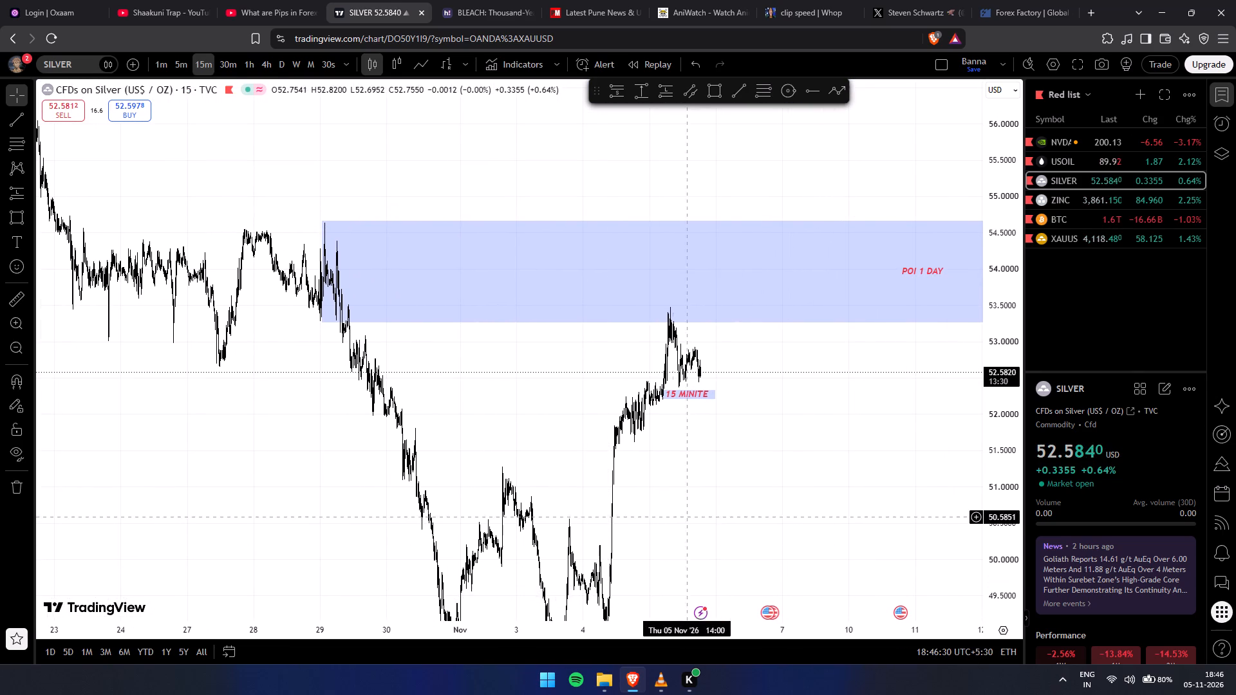
Examine the 28 and 29 October candles at the start of the POI 1 DAY zone on the 15-minute chart.
left_click_drag(388, 422, 670, 498)
scroll(391, 404, "up", 8)
left_click_drag(329, 433, 945, 483)
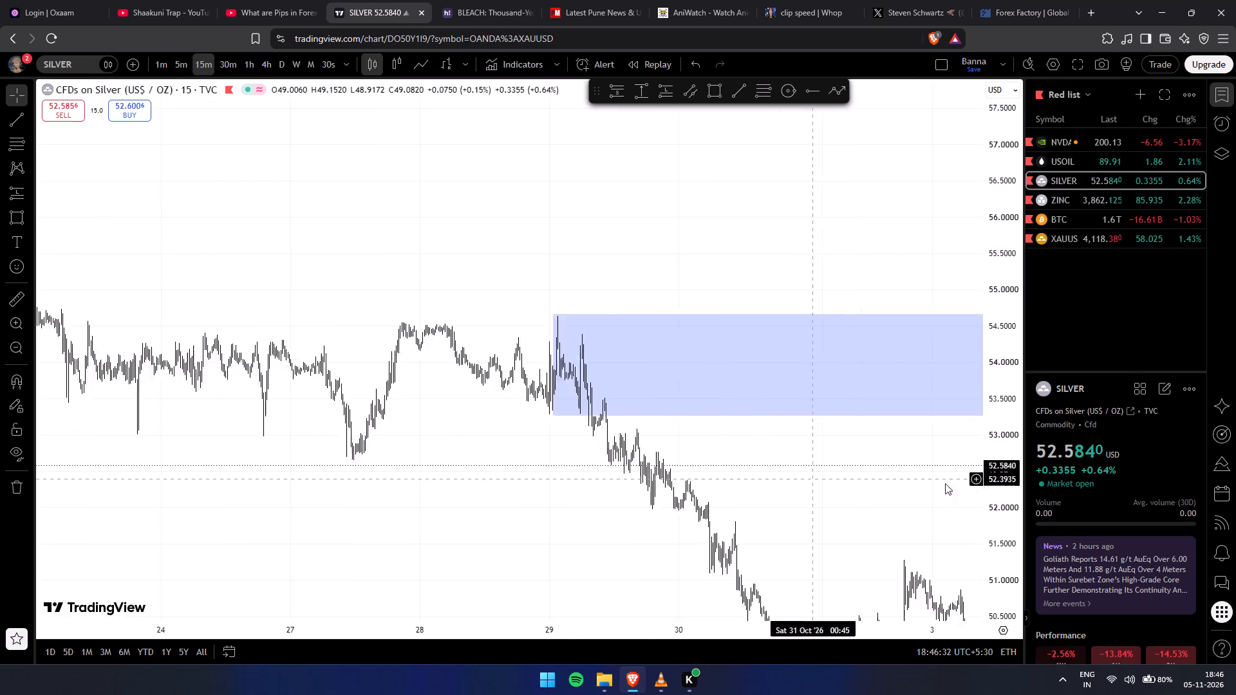
left_click_drag(945, 483, 1031, 488)
scroll(616, 441, "up", 8)
scroll(332, 517, "up", 7)
left_click_drag(288, 485, 635, 488)
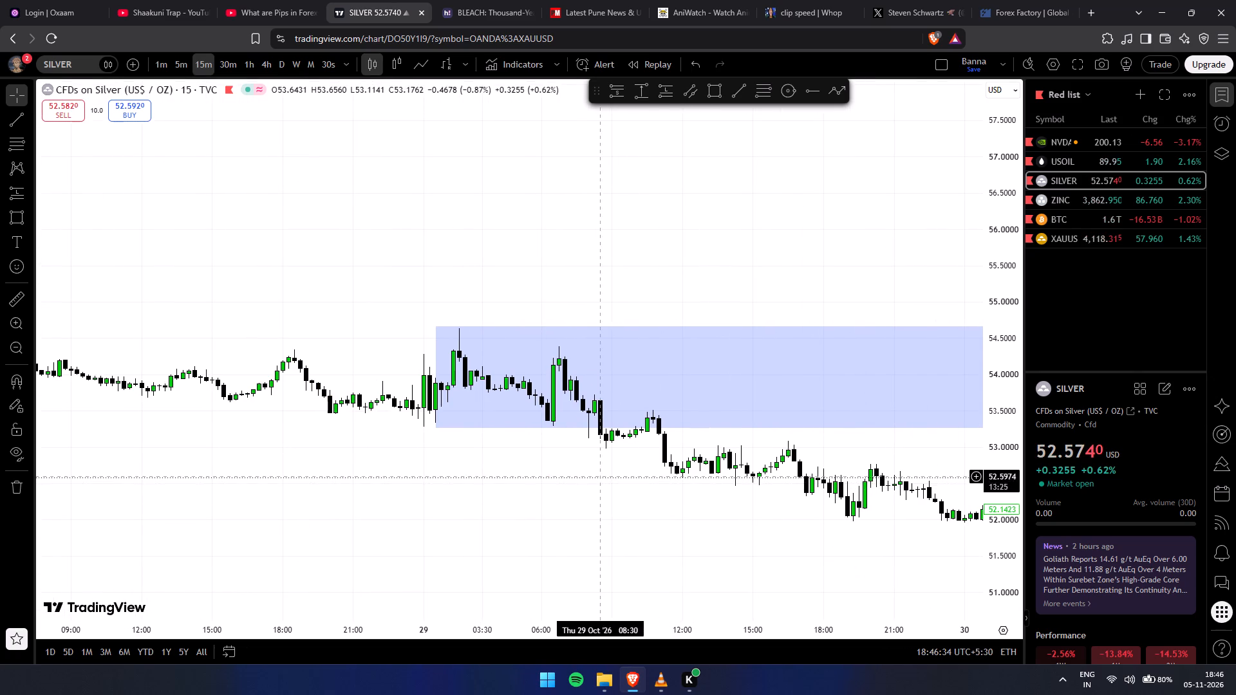
scroll(615, 516, "down", 4)
left_click_drag(653, 482, 178, 452)
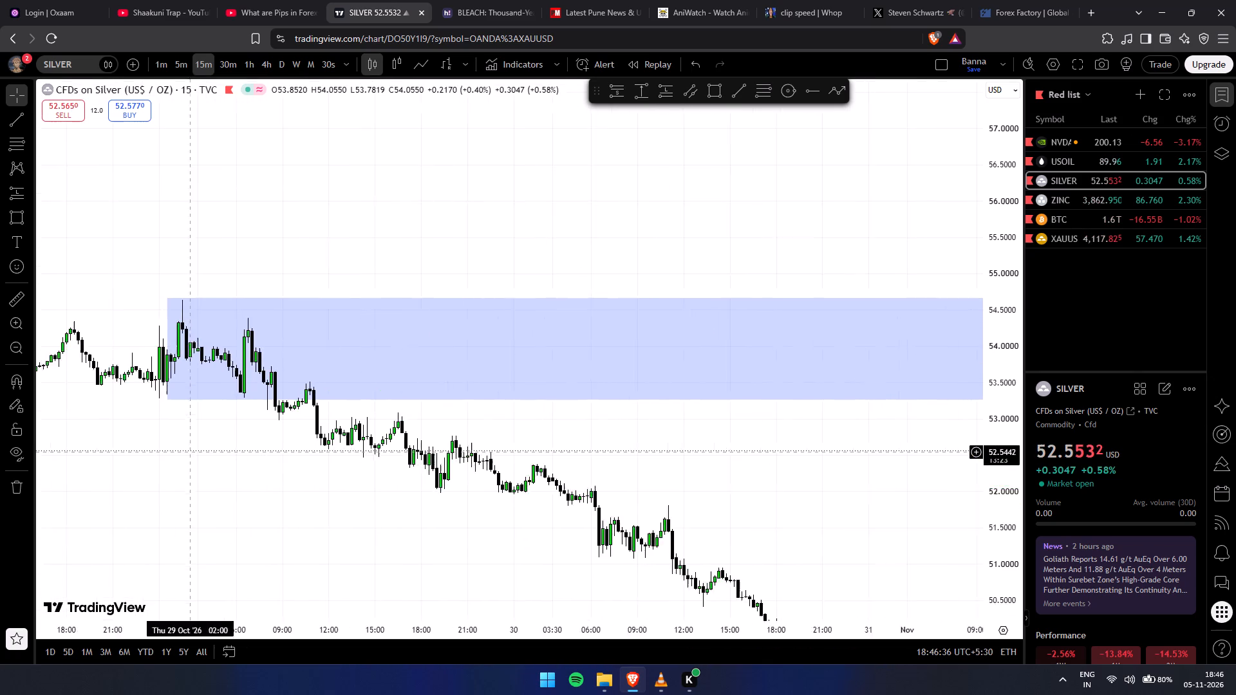
left_click_drag(178, 452, 5, 474)
scroll(388, 440, "down", 5)
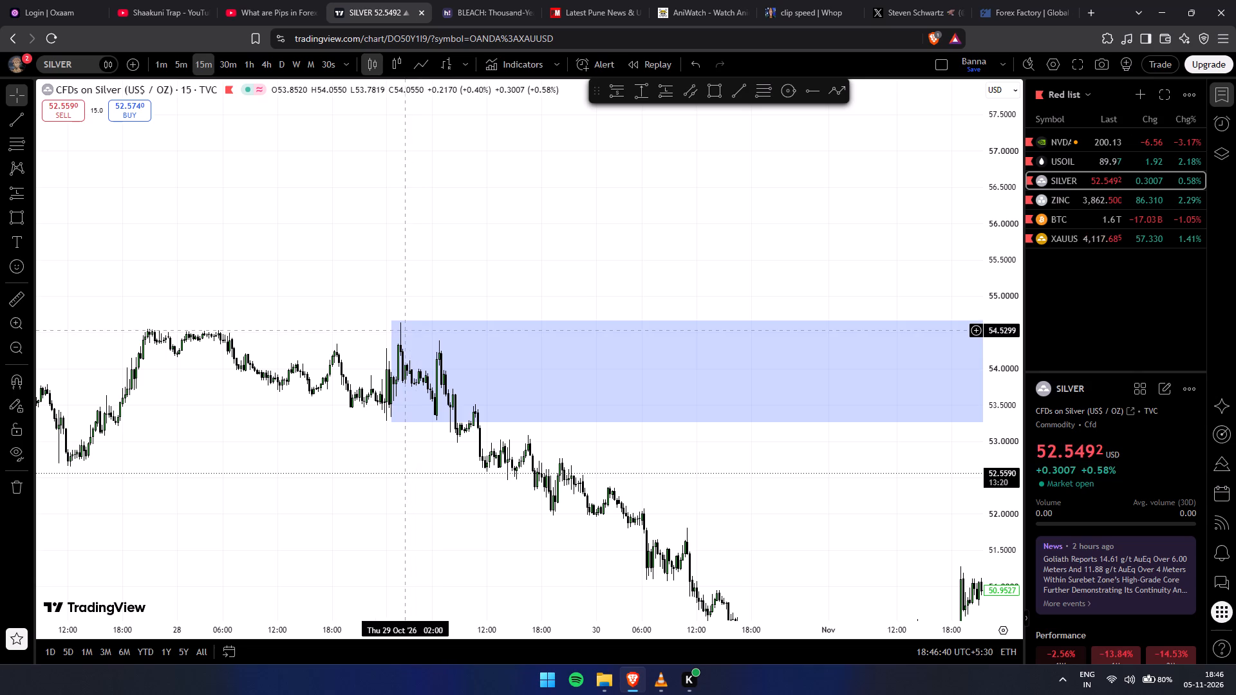
left_click_drag(1000, 468, 973, 141)
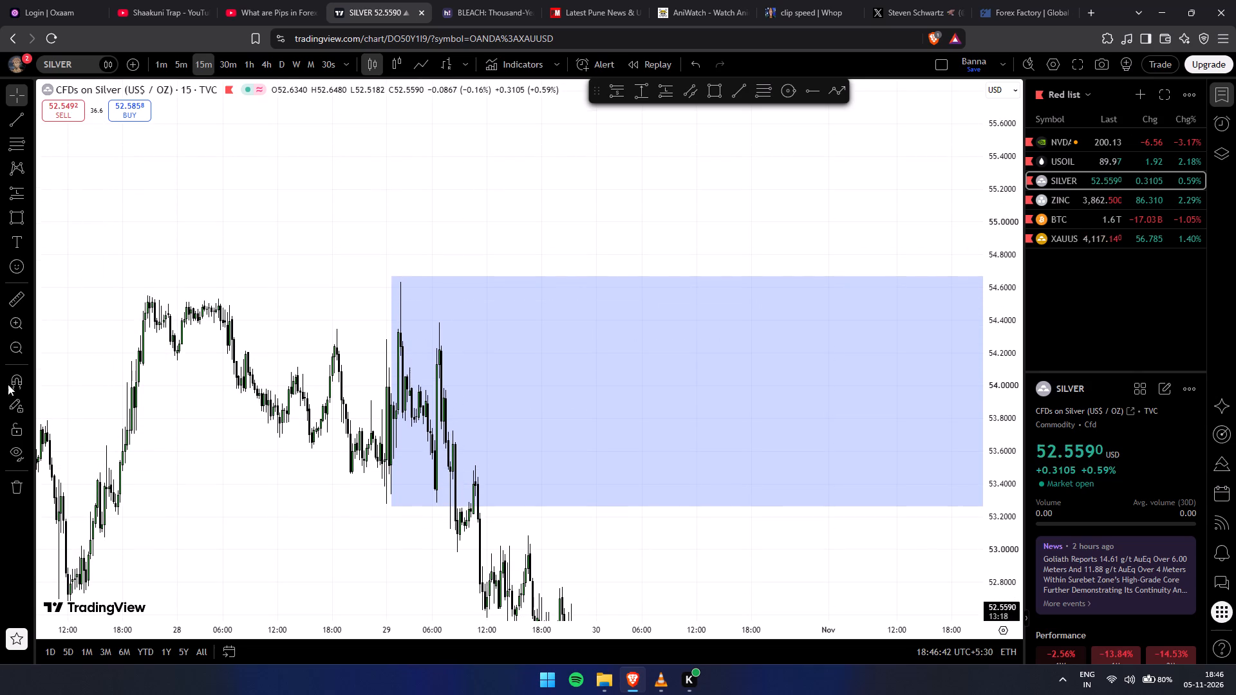
left_click(19, 328)
left_click(272, 231)
left_click_drag(272, 234, 283, 251)
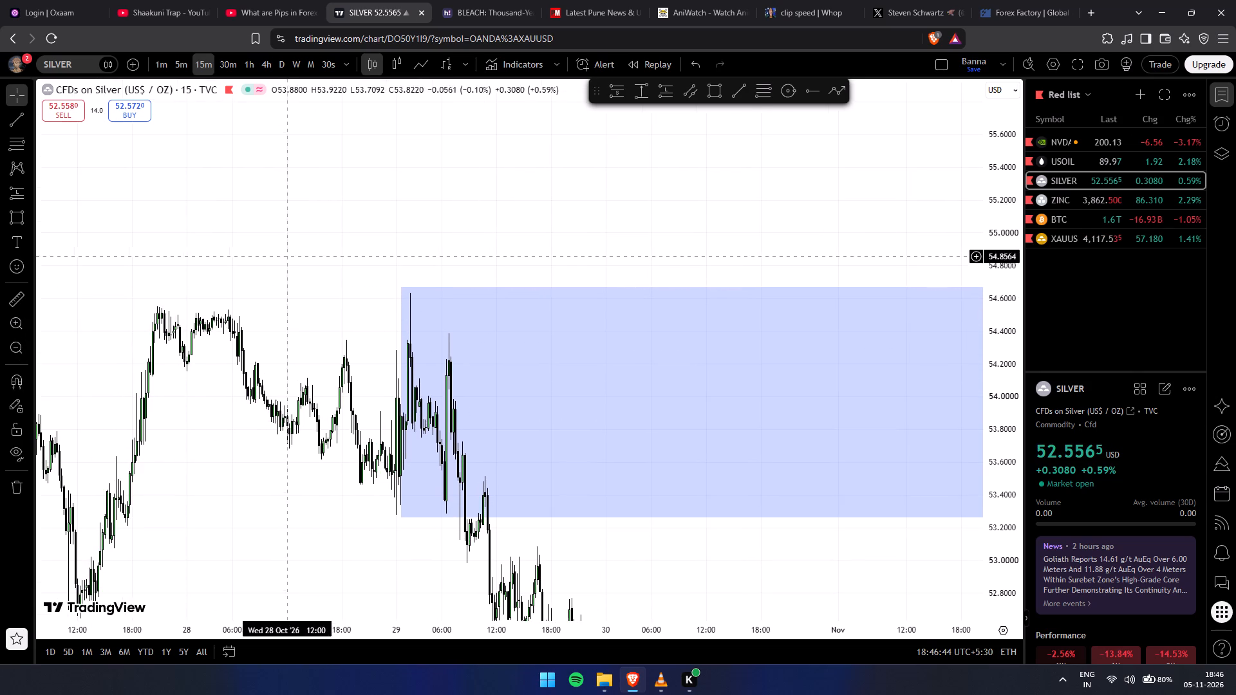
left_click_drag(282, 246, 343, 292)
left_click(16, 326)
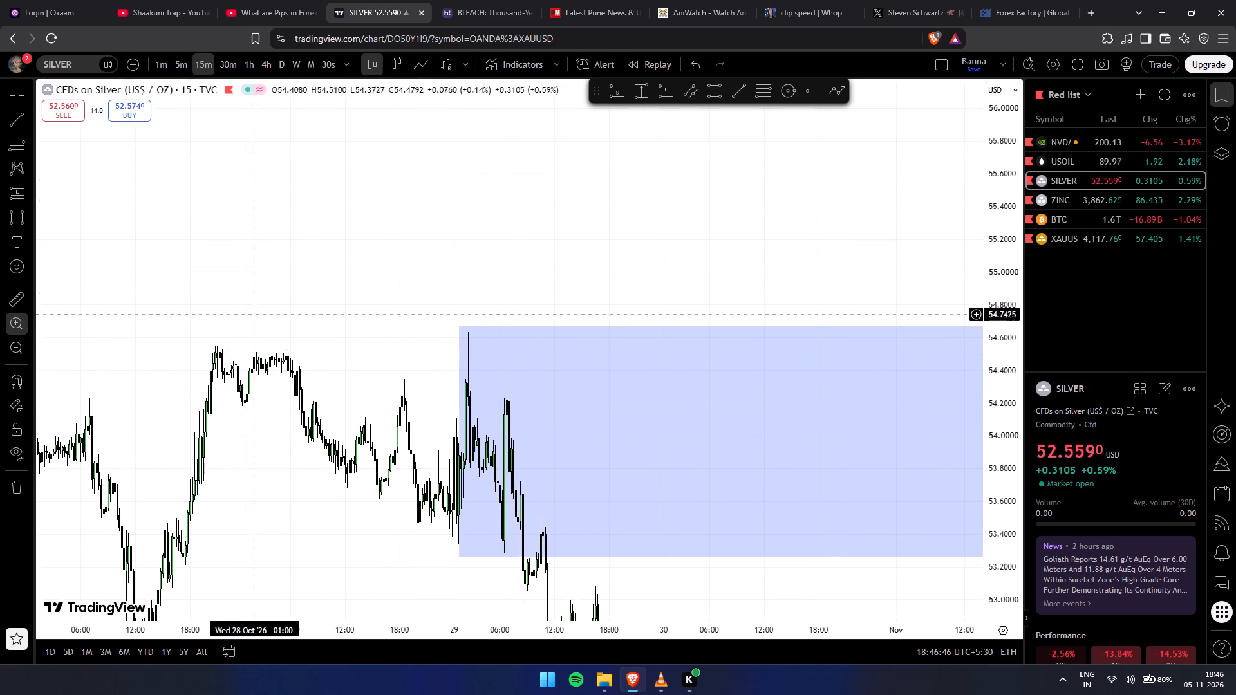
left_click_drag(295, 297, 633, 542)
left_click_drag(371, 586, 269, 396)
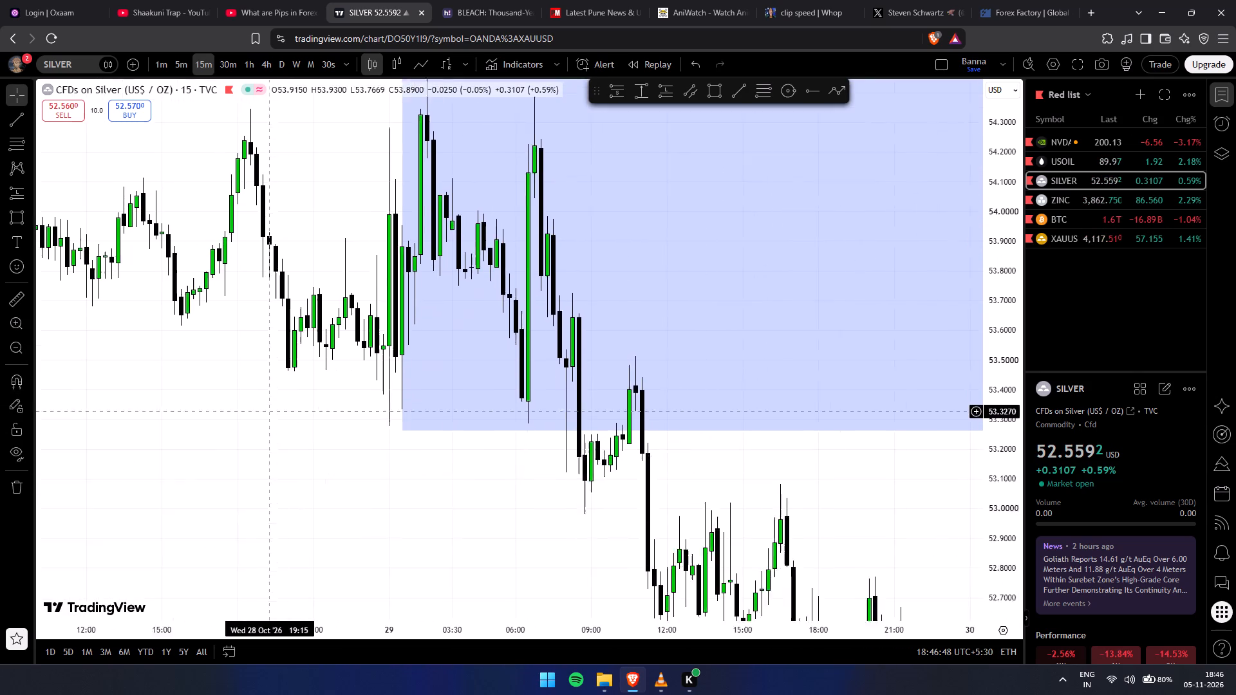
left_click_drag(269, 396, 194, 450)
left_click_drag(1006, 272, 993, 396)
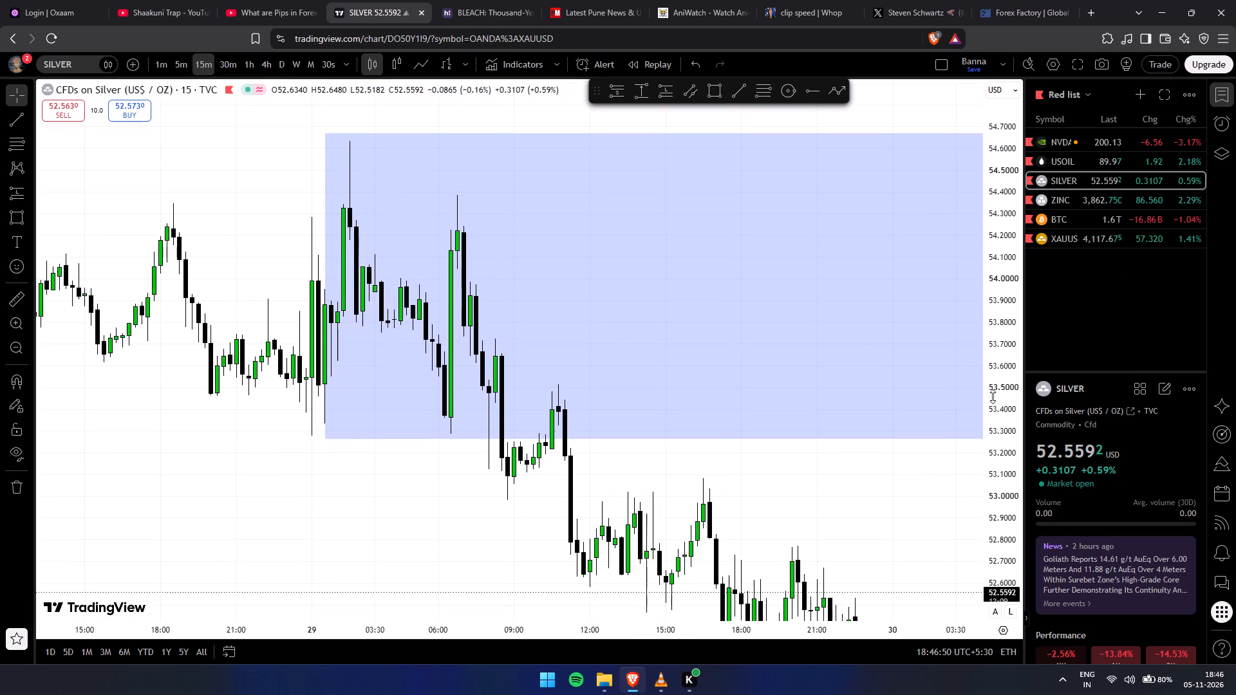
left_click_drag(993, 396, 986, 411)
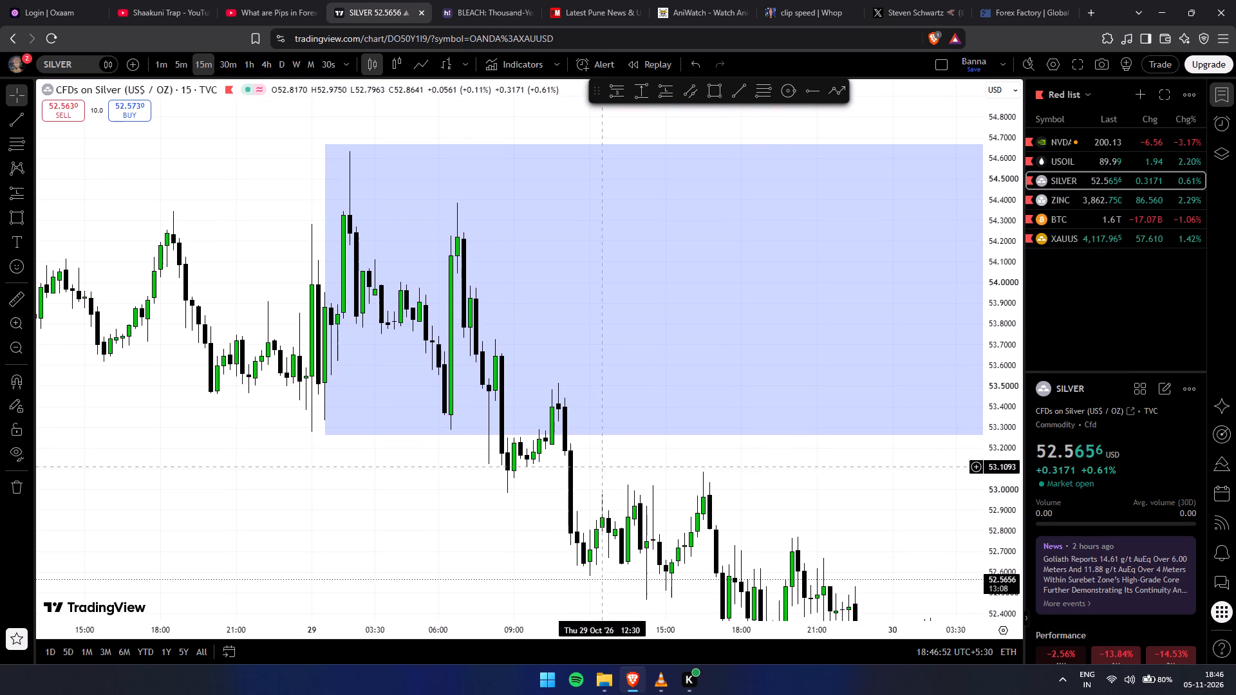
left_click_drag(365, 478, 247, 498)
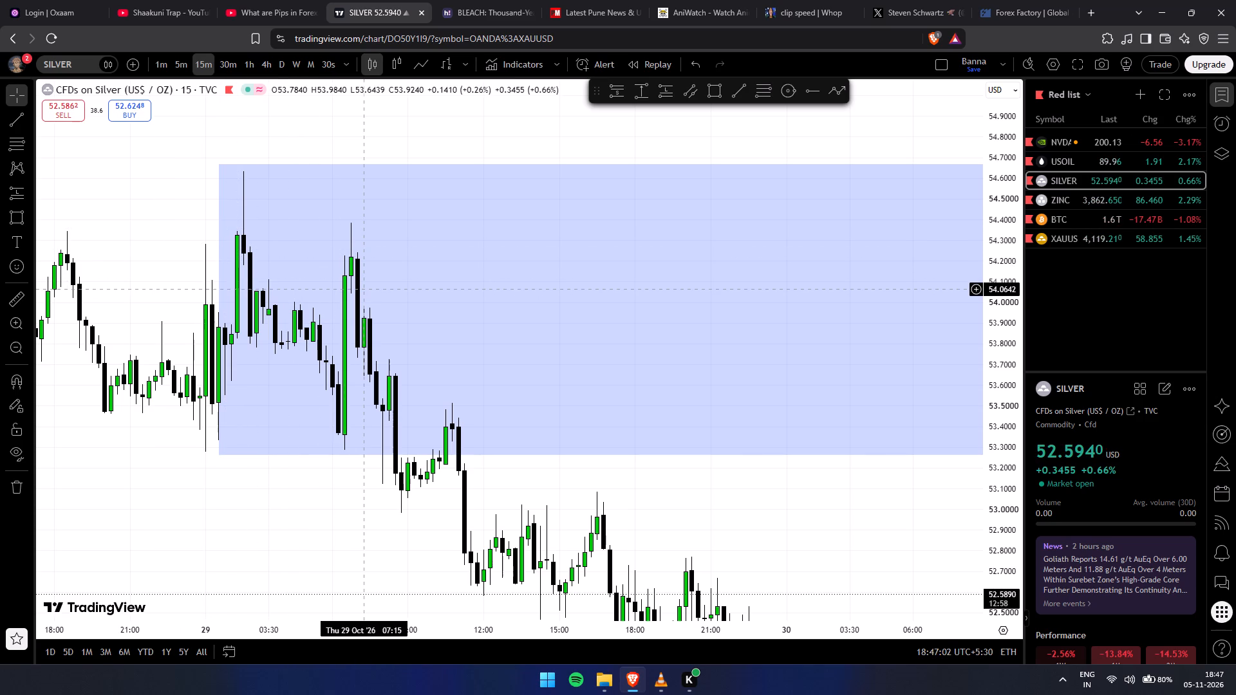
Narrow the POI 1 DAY zone to start at 29 October 06:45 and span about 54.38 down to 53.98.
left_click_drag(217, 453, 350, 331)
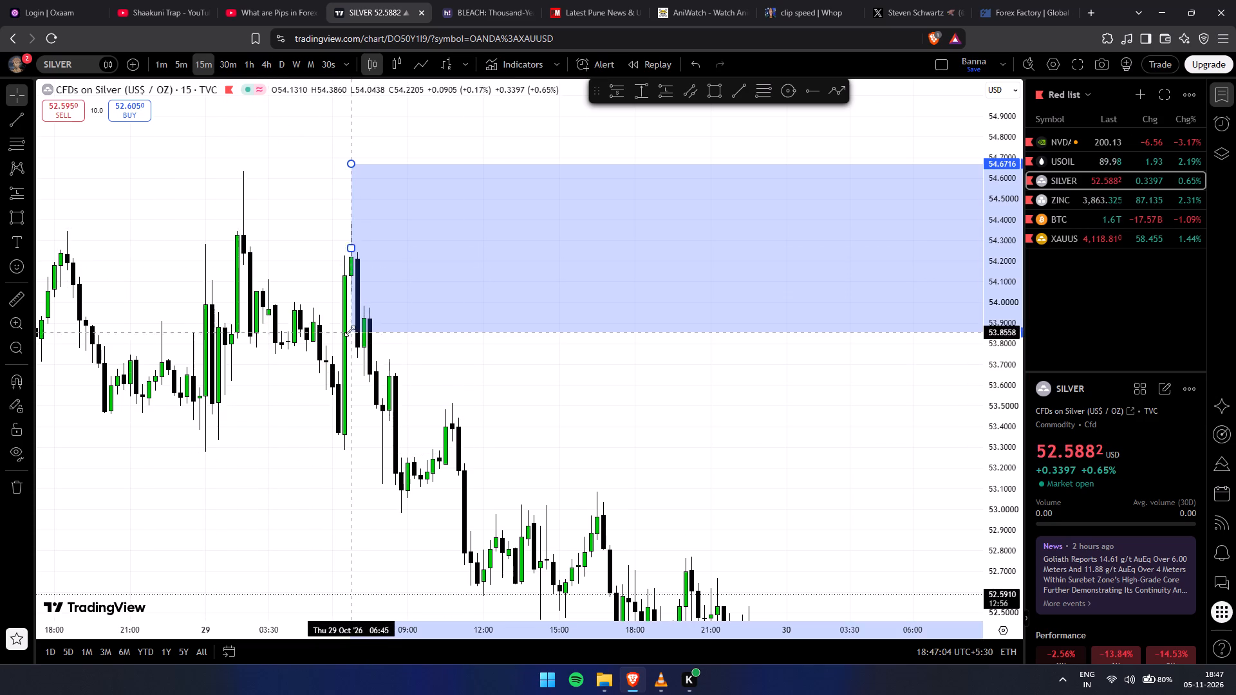
left_click_drag(350, 331, 351, 306)
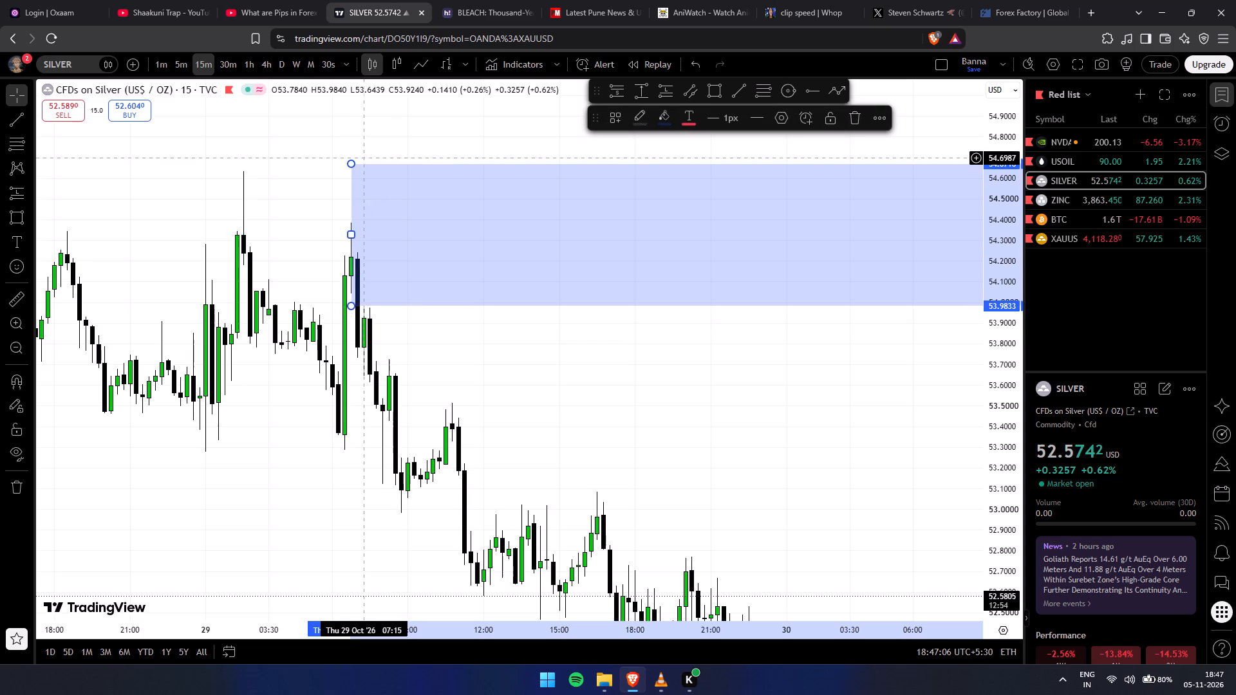
left_click_drag(352, 162, 356, 236)
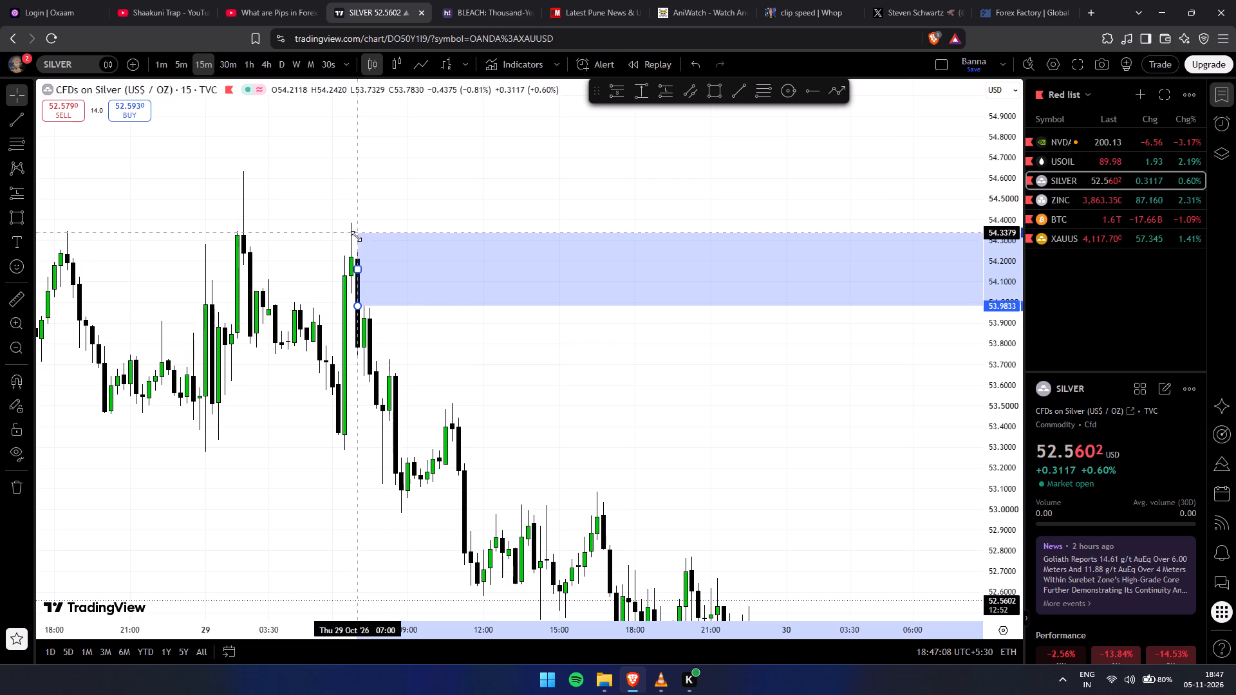
left_click_drag(356, 236, 328, 271)
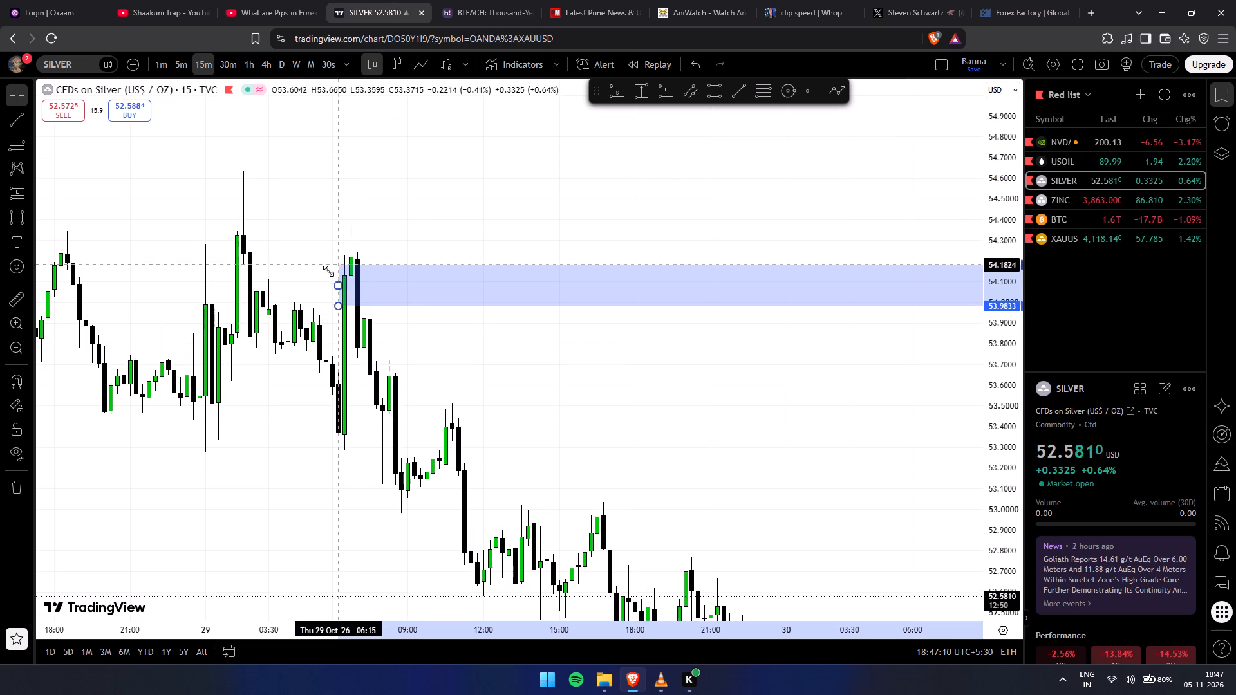
left_click_drag(328, 271, 350, 229)
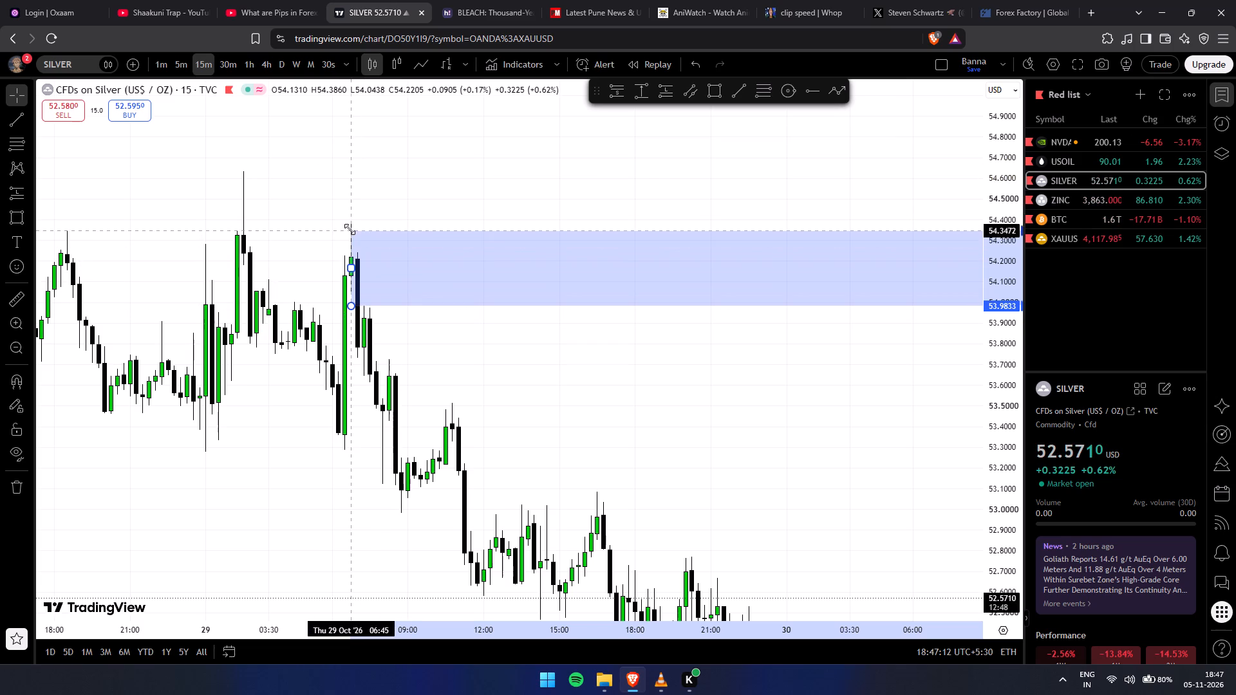
left_click_drag(350, 229, 345, 225)
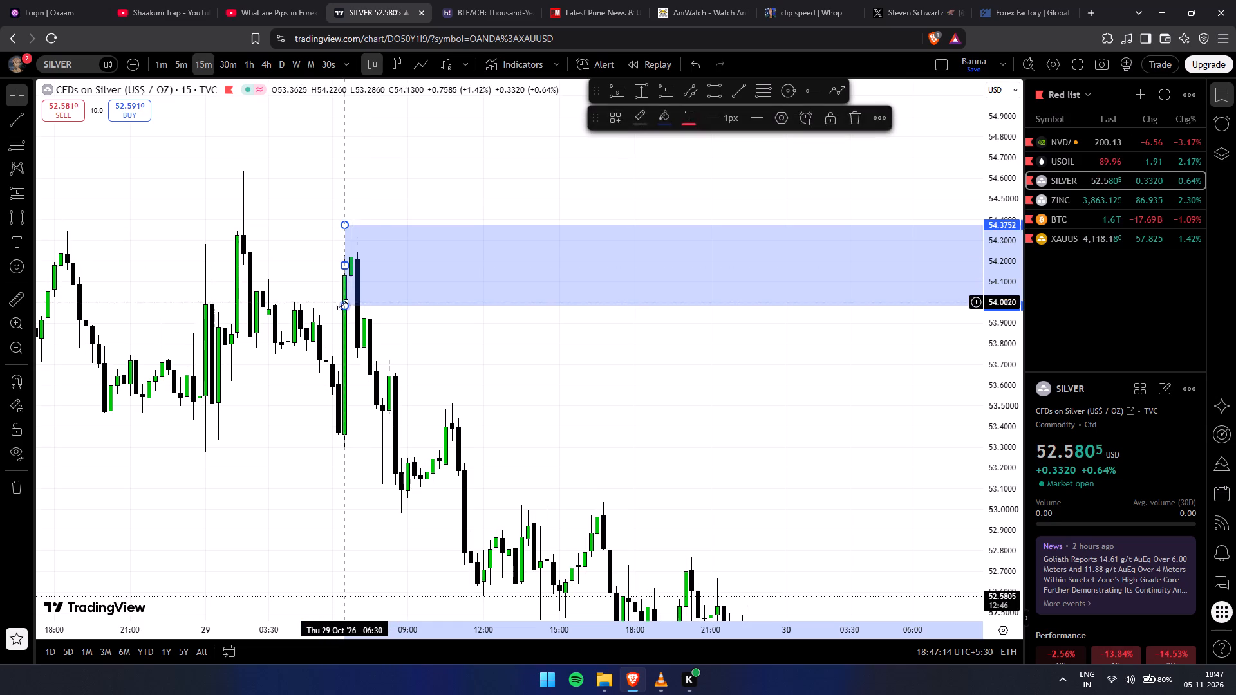
left_click_drag(342, 305, 360, 309)
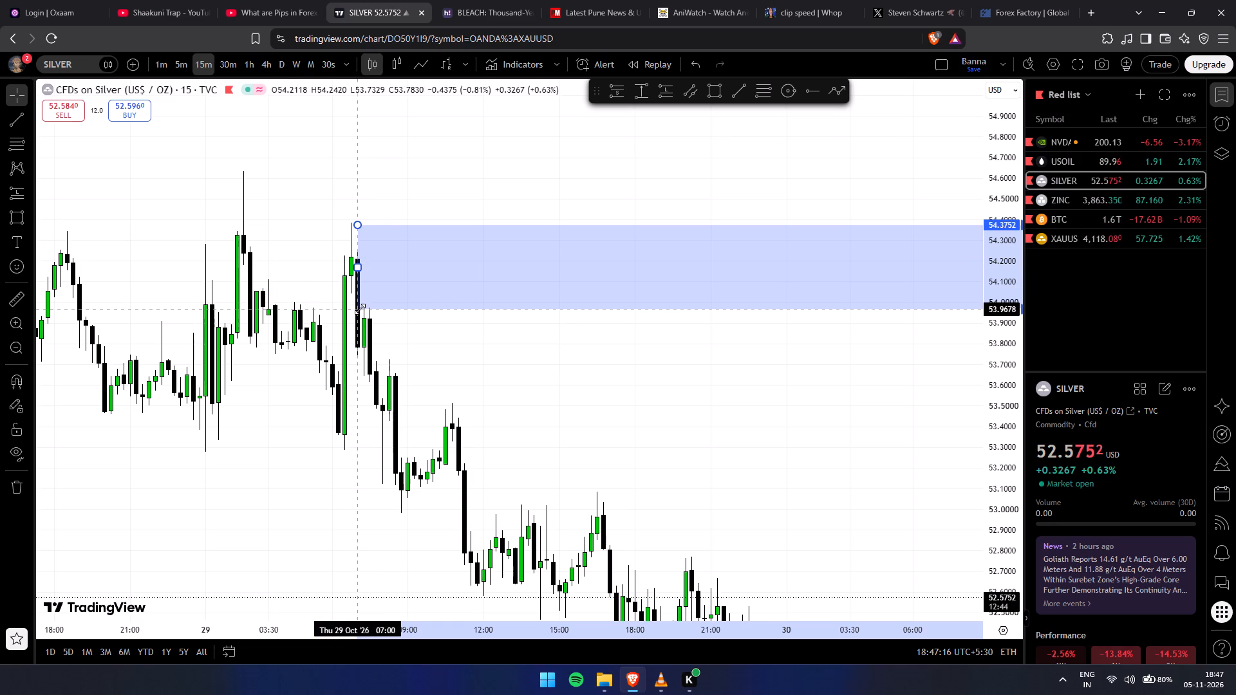
left_click_drag(360, 309, 352, 307)
left_click(289, 382)
Examine the price path from the narrowed upper zone through the decline and rebound to the 15-minute order block.
left_click_drag(574, 427, 424, 410)
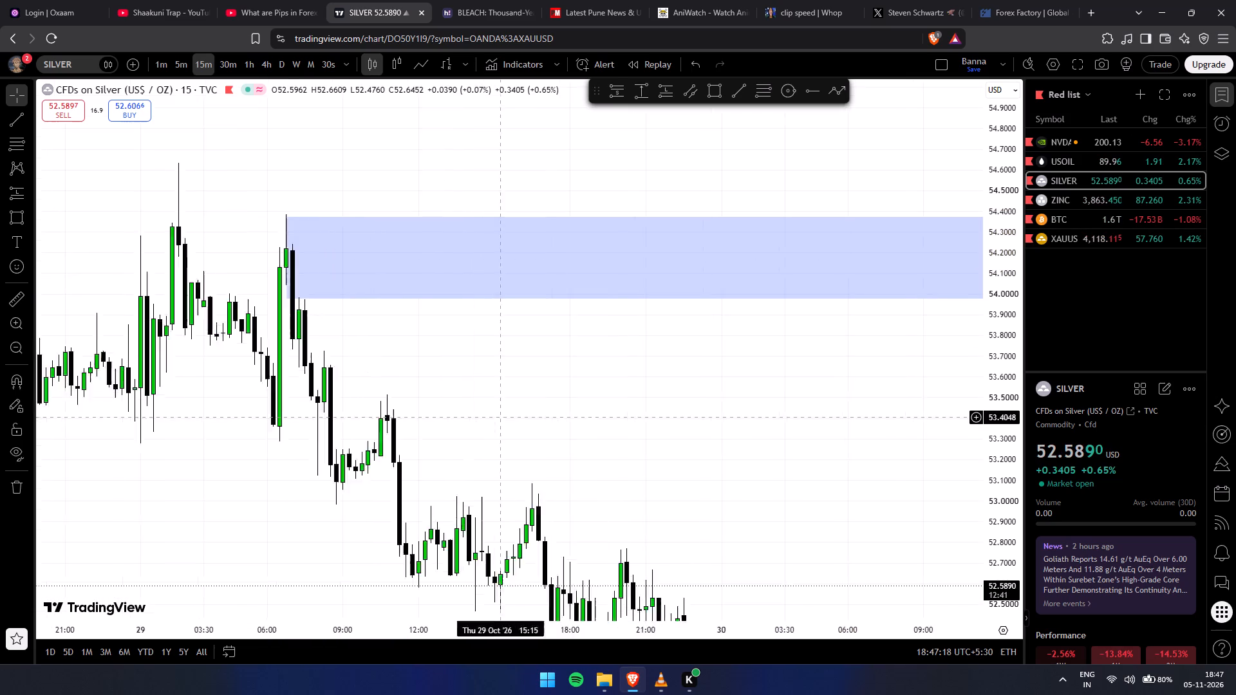
left_click_drag(424, 410, 259, 404)
left_click_drag(988, 296, 899, 544)
scroll(782, 442, "down", 6)
left_click_drag(828, 406, 423, 403)
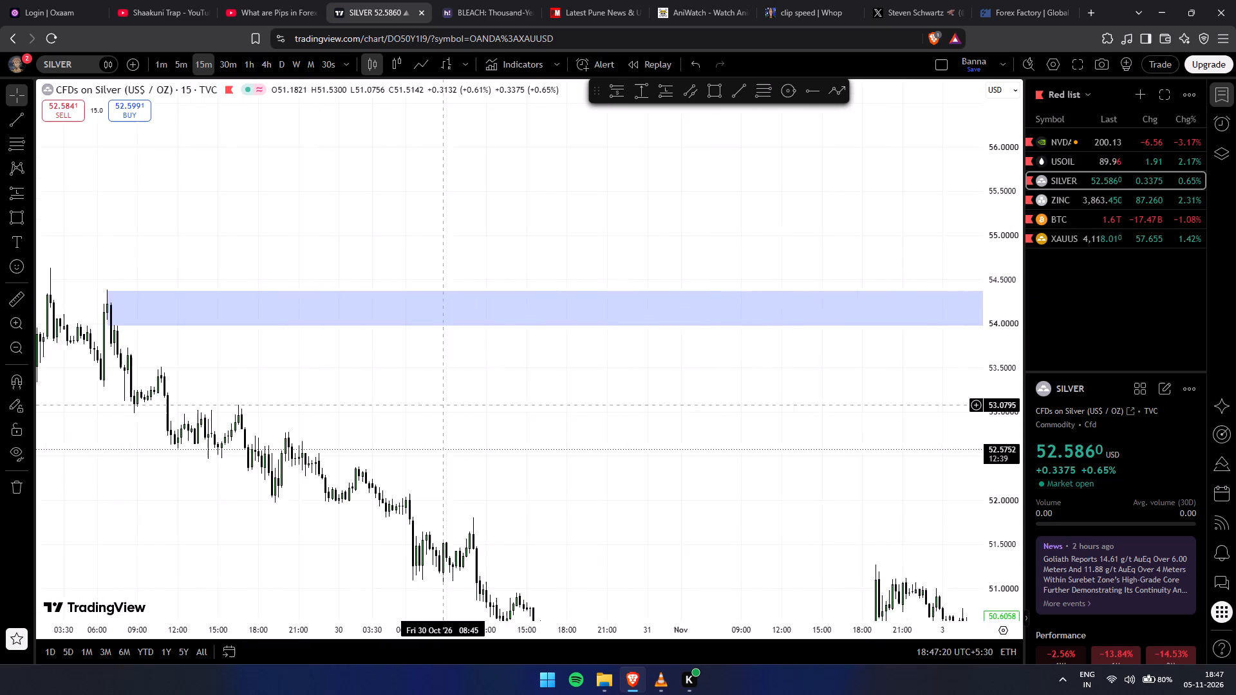
left_click_drag(423, 403, 391, 398)
left_click_drag(791, 430, 487, 347)
scroll(678, 308, "down", 6)
left_click_drag(834, 402, 398, 407)
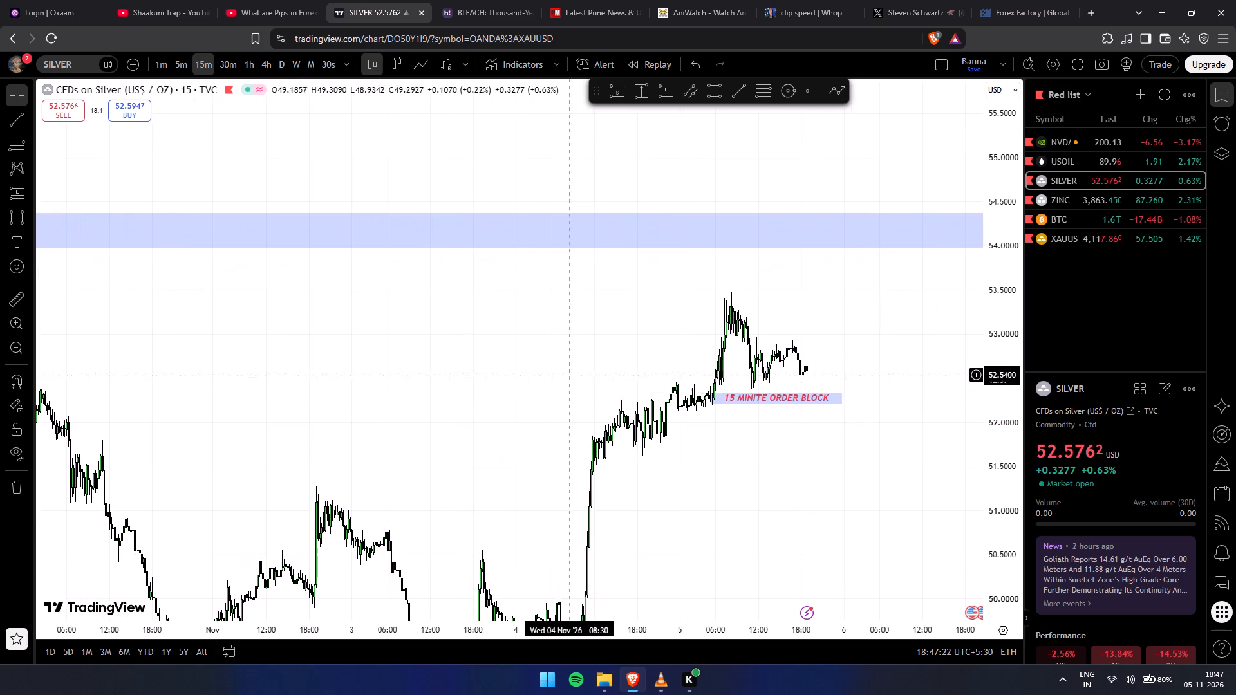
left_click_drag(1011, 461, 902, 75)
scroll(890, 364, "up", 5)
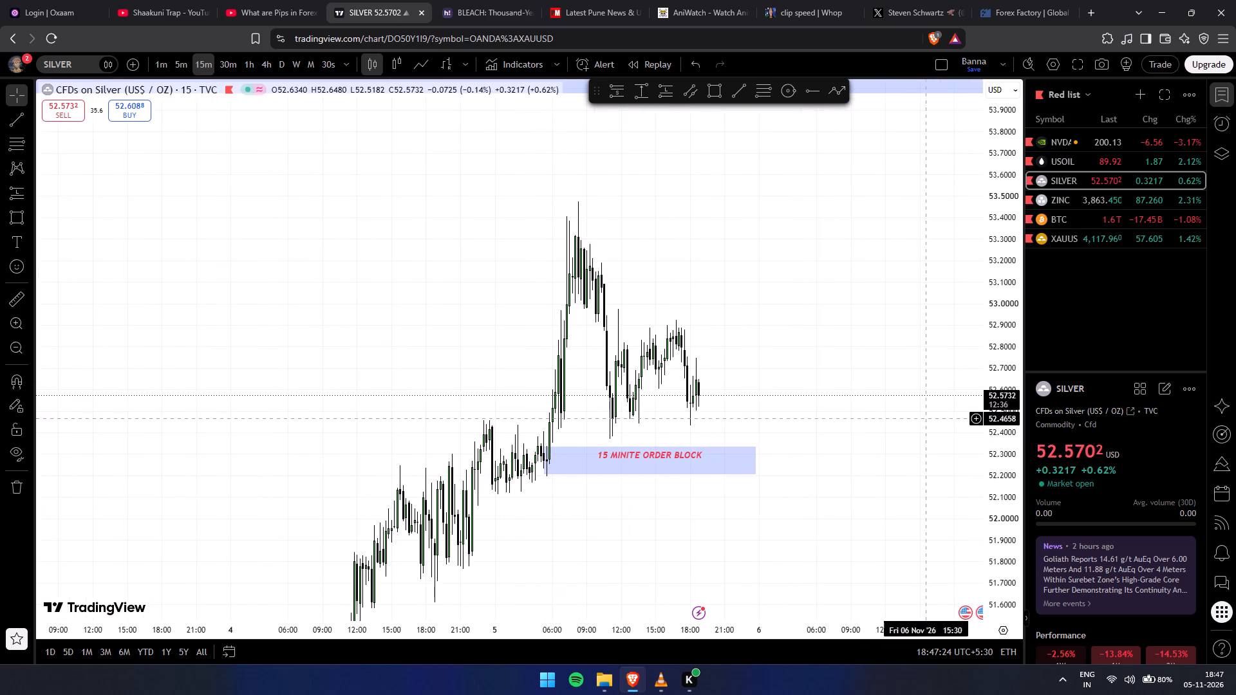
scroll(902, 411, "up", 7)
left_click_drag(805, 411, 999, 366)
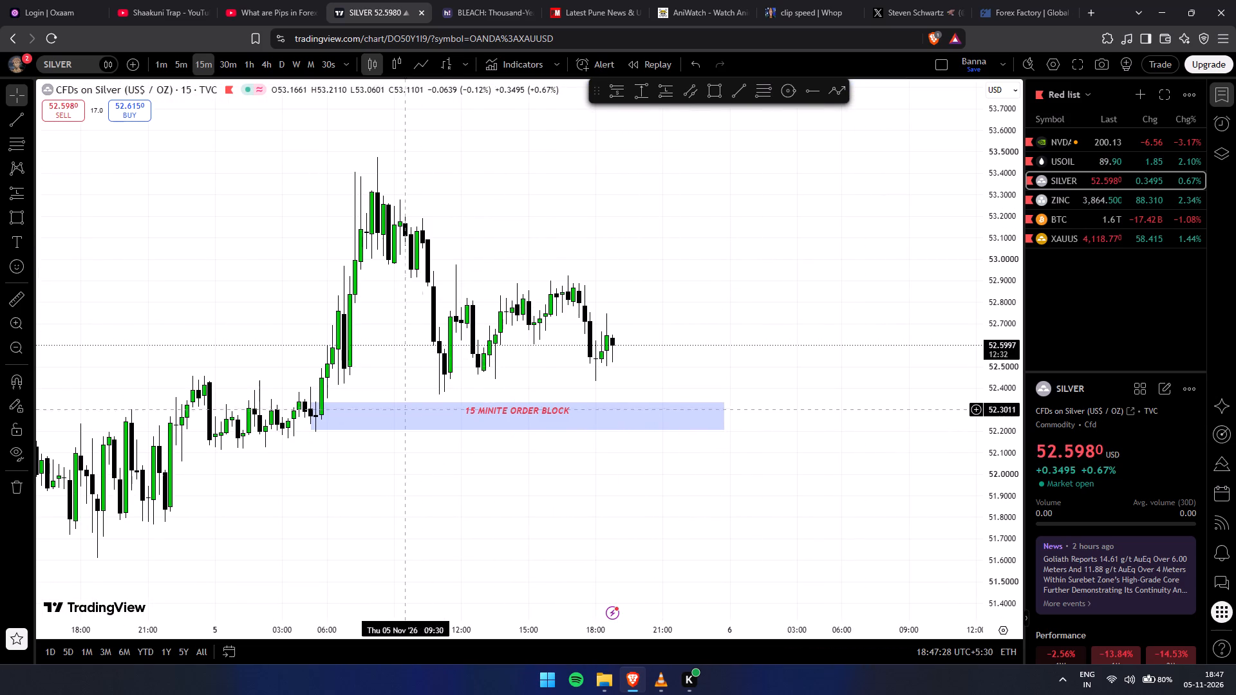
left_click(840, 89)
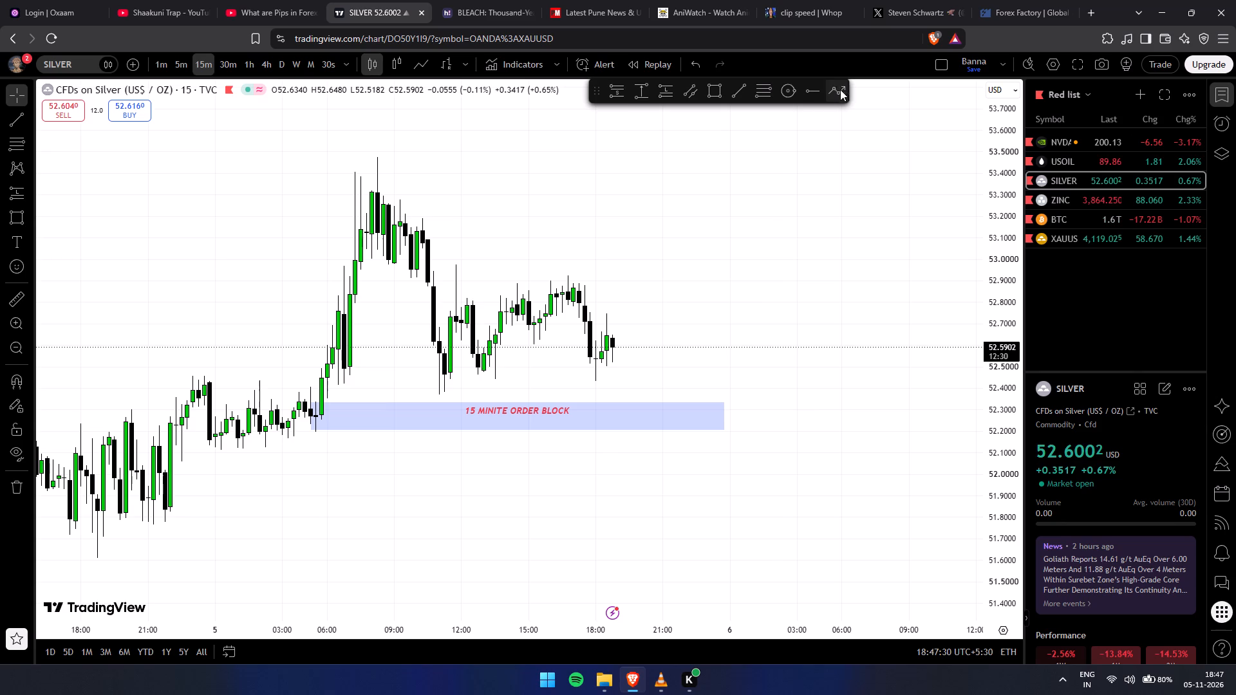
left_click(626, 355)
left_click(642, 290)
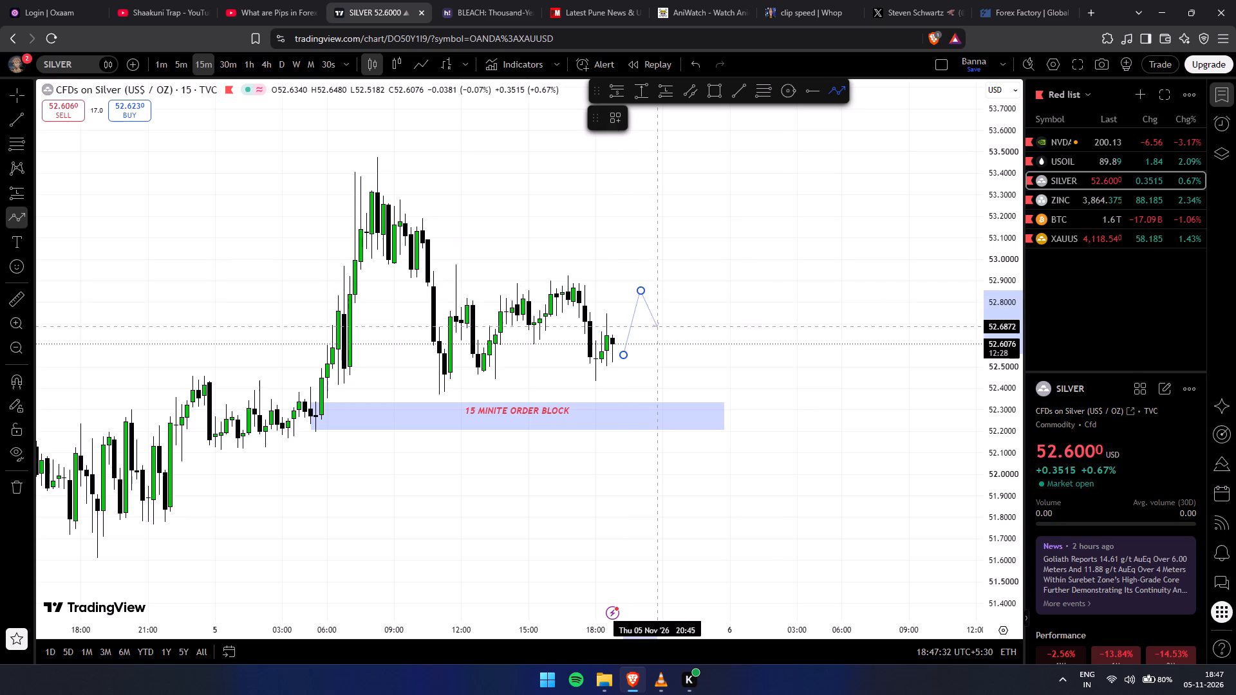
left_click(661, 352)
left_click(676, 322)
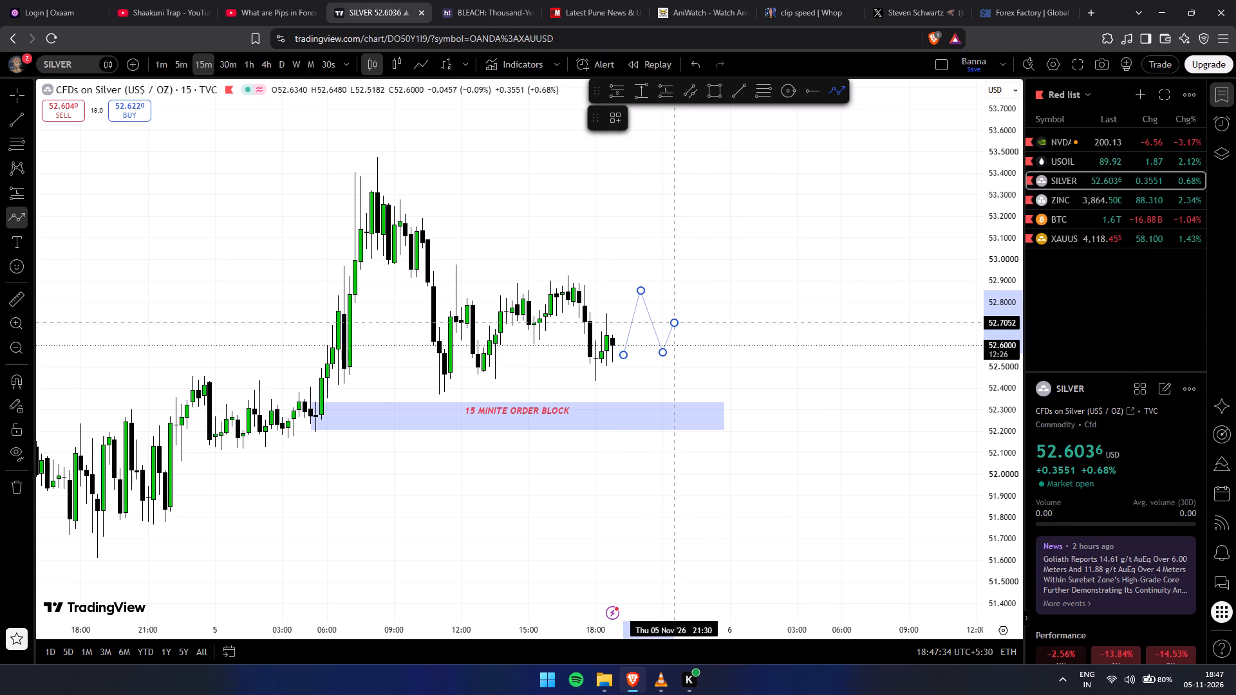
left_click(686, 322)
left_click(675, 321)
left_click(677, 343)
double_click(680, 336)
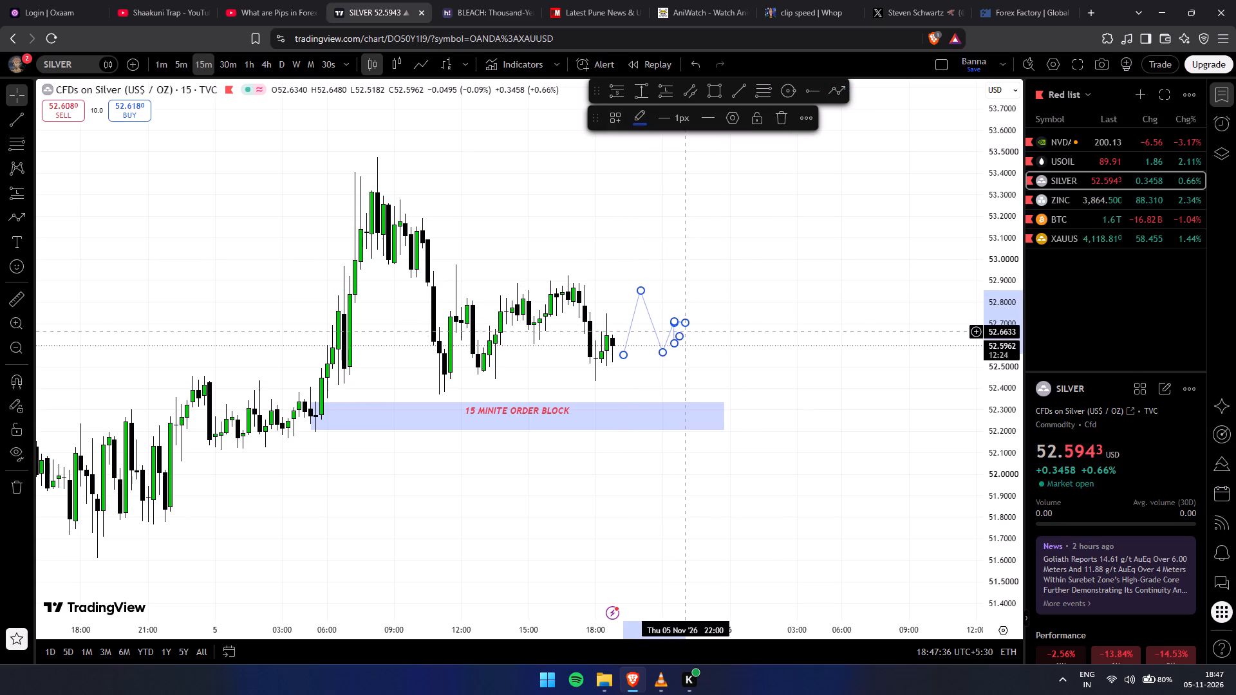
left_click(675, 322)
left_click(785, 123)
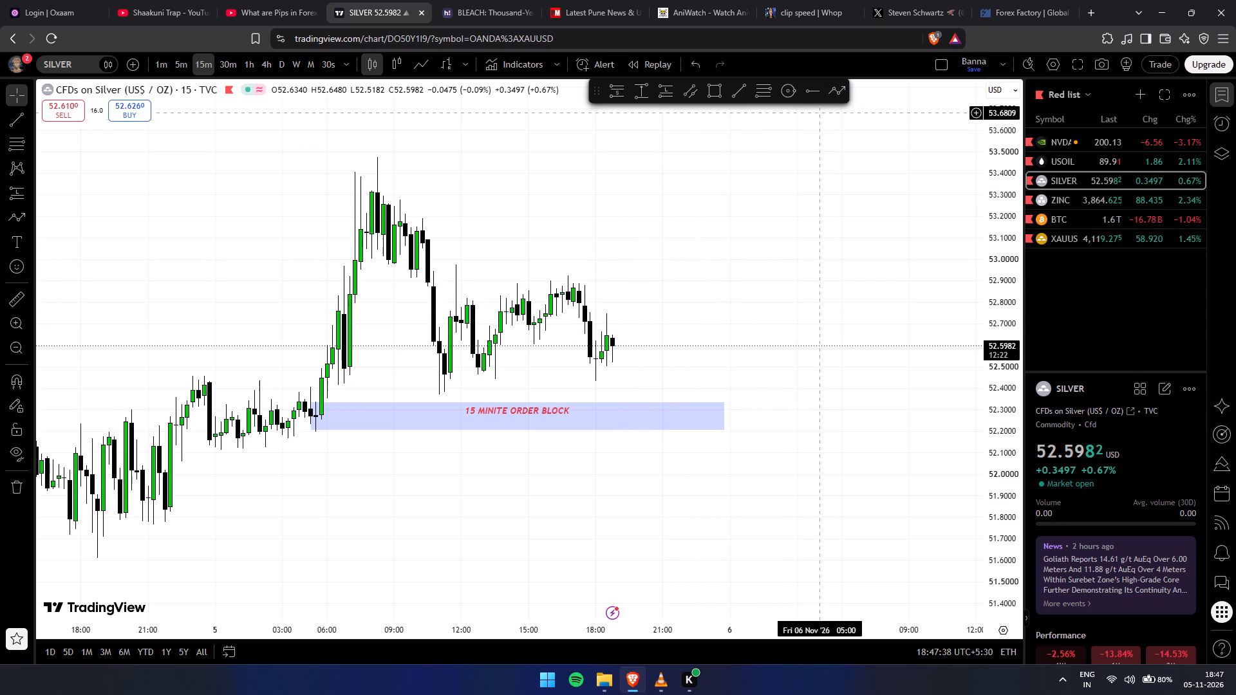
Draw a projected price path from the current candle into the 15-minute order block, up to about 53.02, back to 52.77, ending near 53.60.
left_click(838, 89)
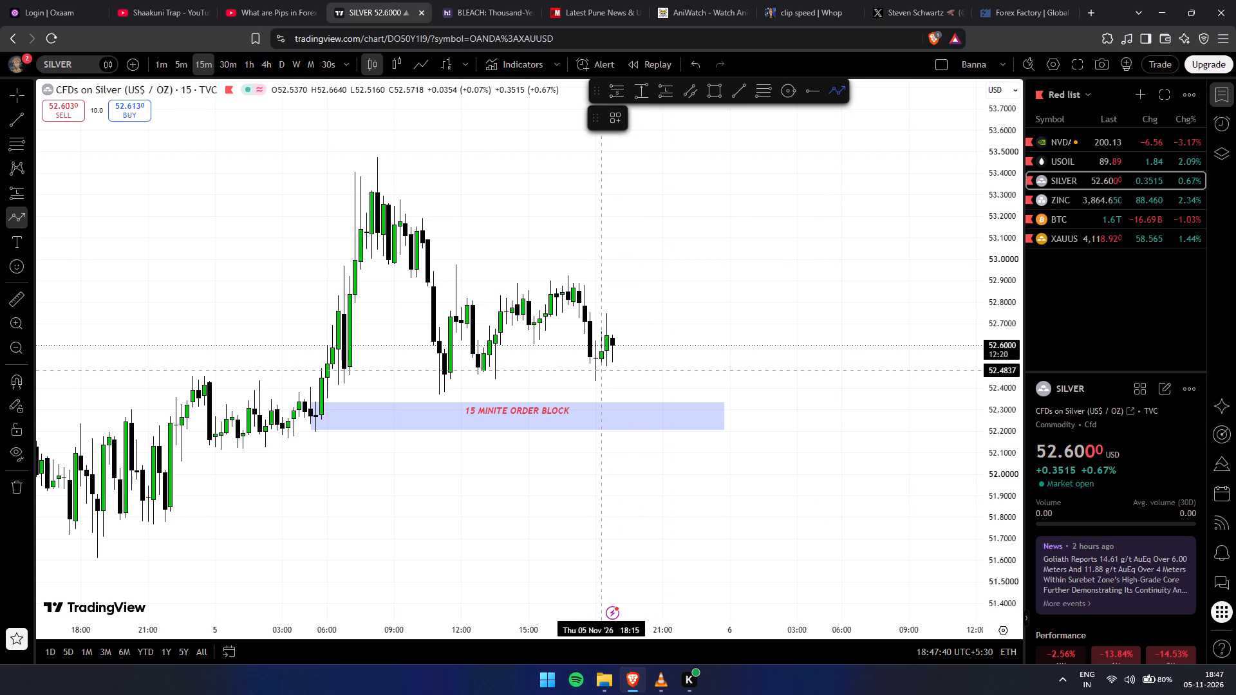
left_click(617, 353)
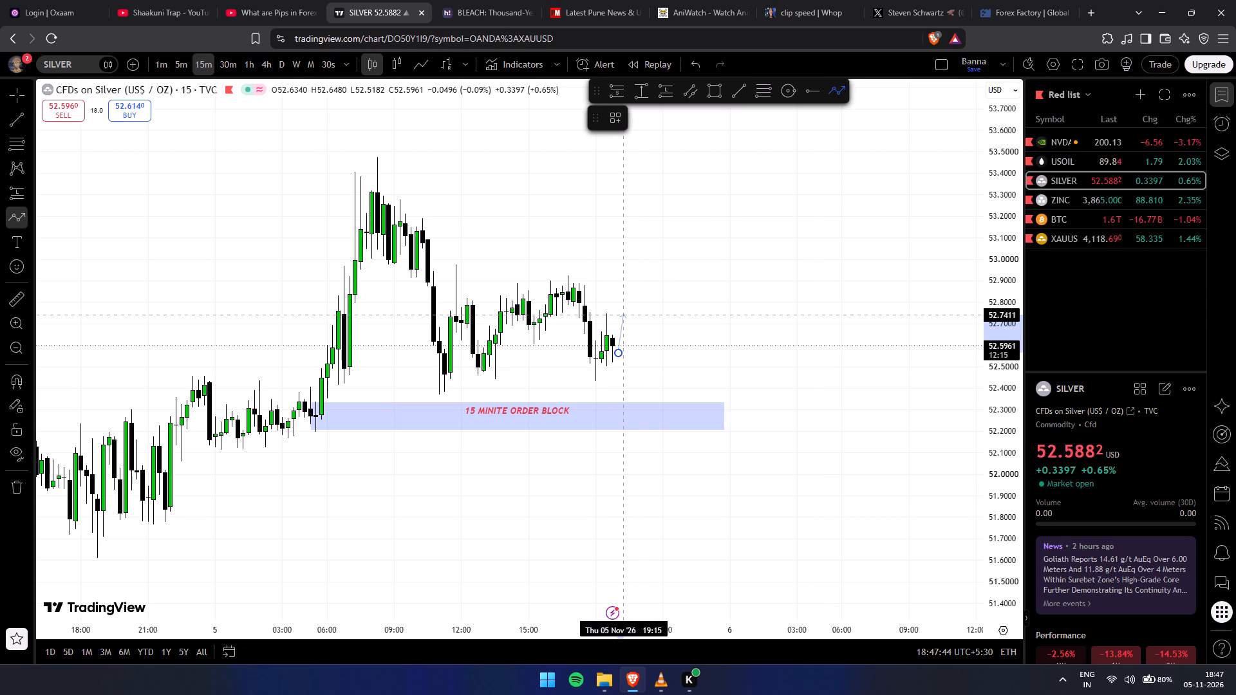
left_click(637, 417)
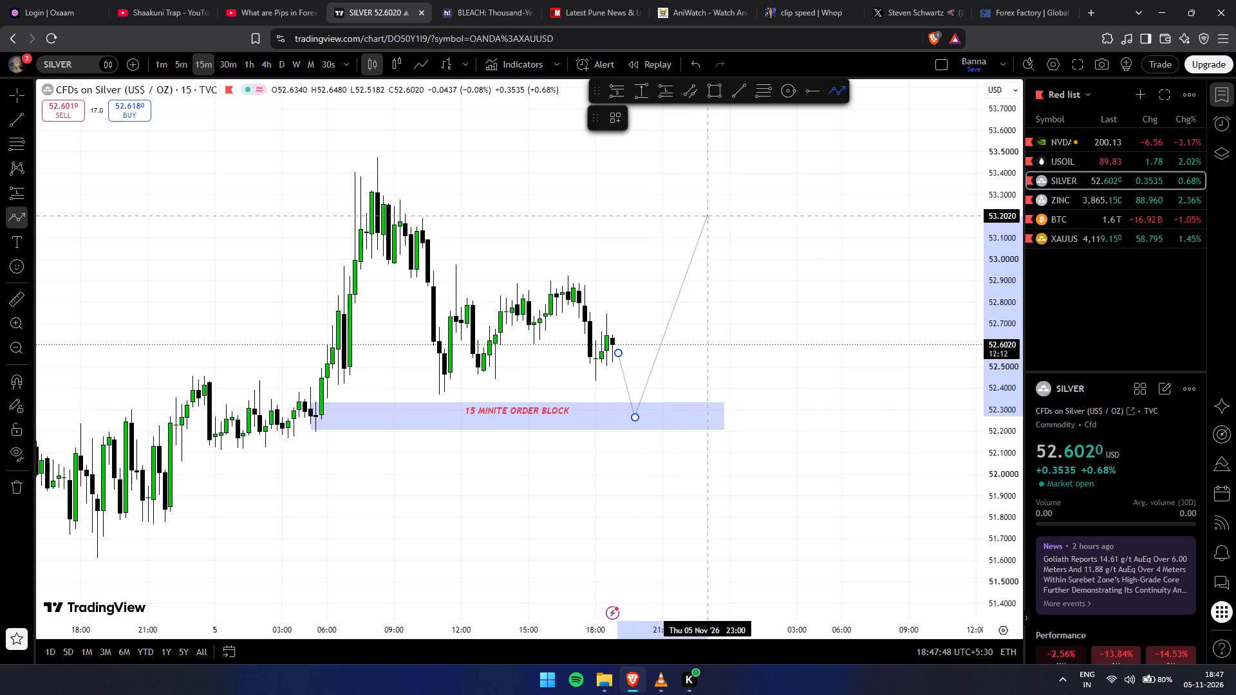
left_click(694, 255)
left_click(715, 308)
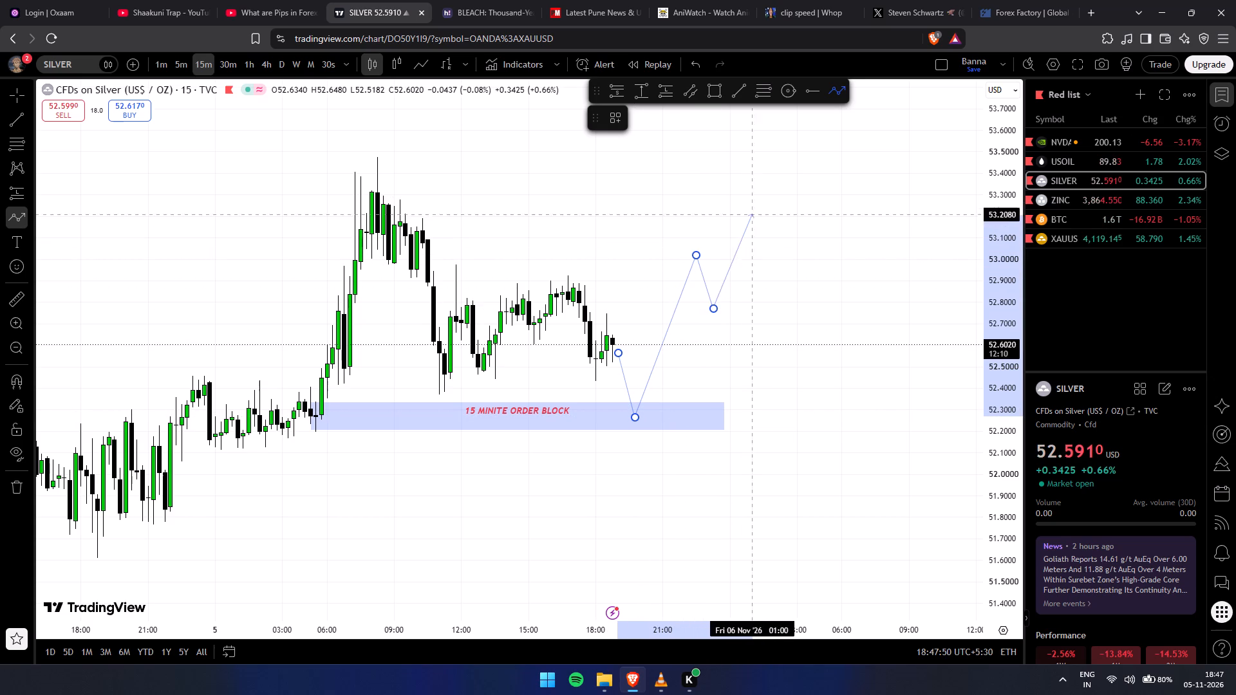
double_click(785, 132)
left_click(823, 172)
Extend the end of the projected path to the lower edge of the upper POI zone at about 53.96.
left_click_drag(824, 183, 766, 424)
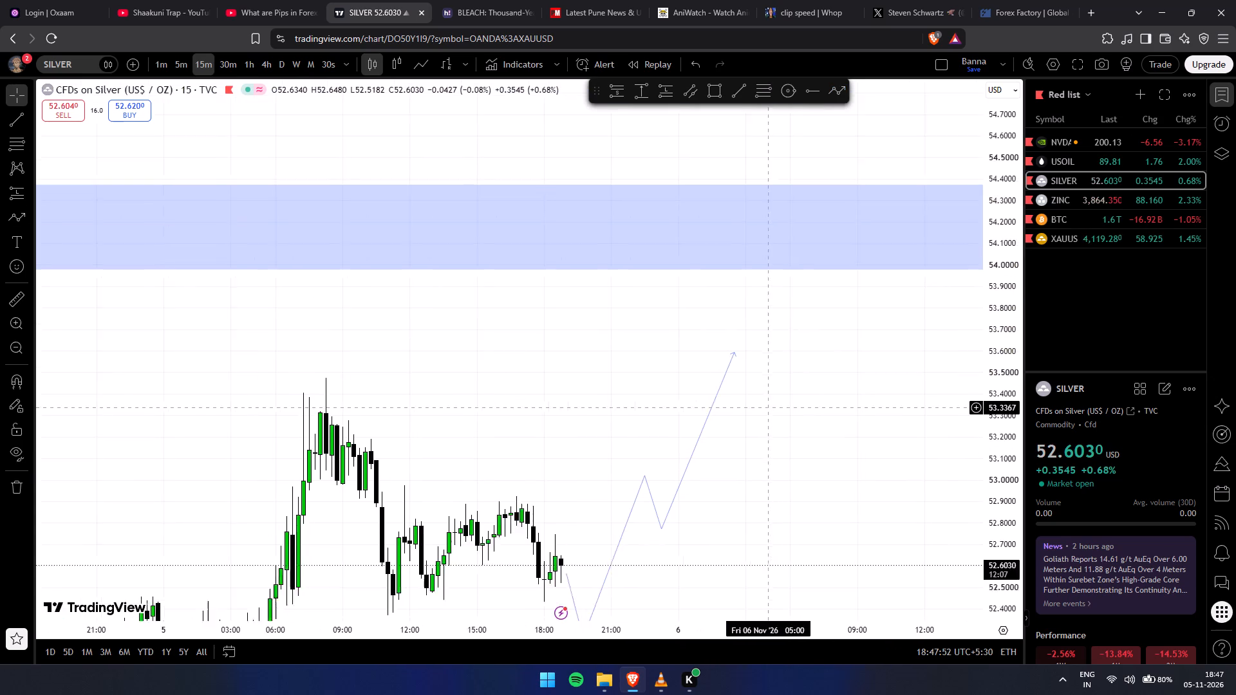
left_click_drag(766, 424, 758, 447)
left_click_drag(727, 394, 765, 306)
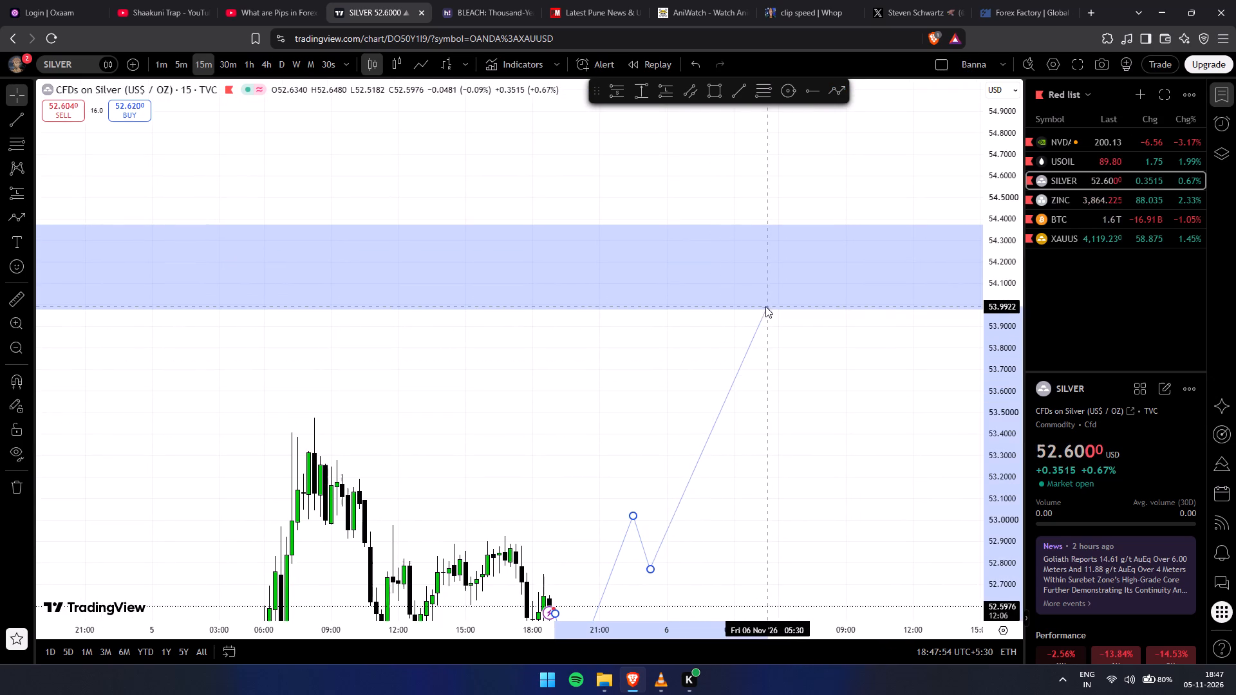
left_click_drag(765, 306, 720, 373)
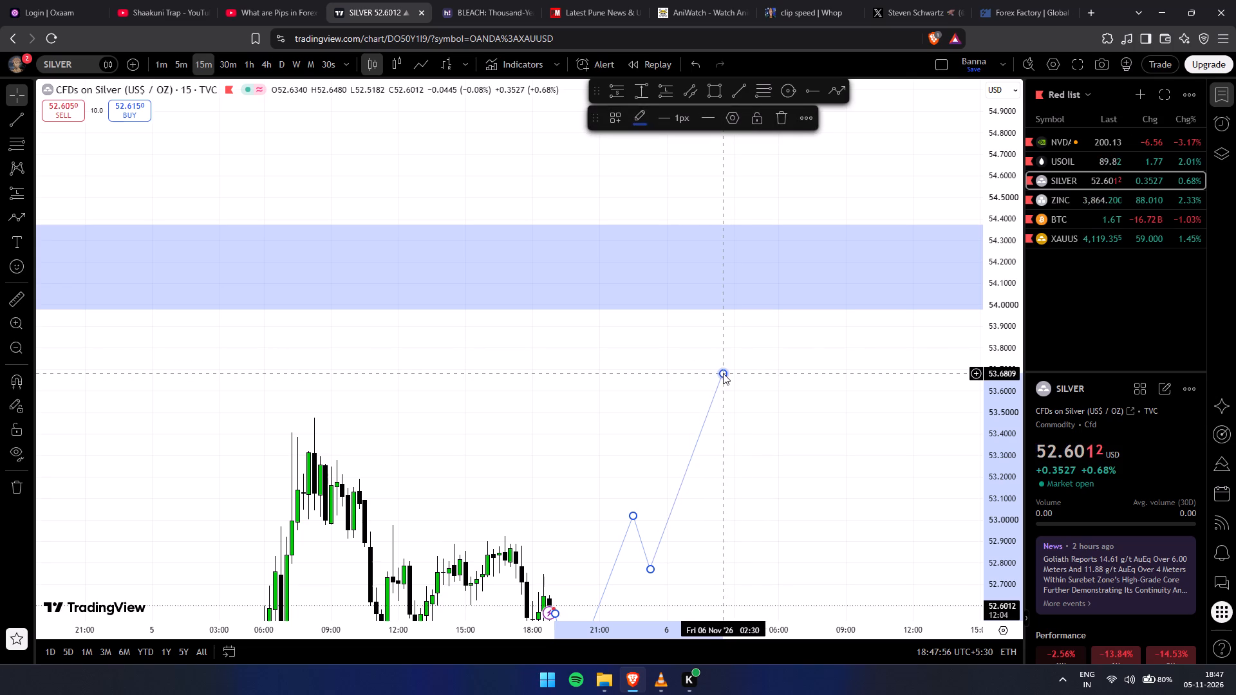
left_click_drag(723, 373, 750, 312)
left_click(791, 350)
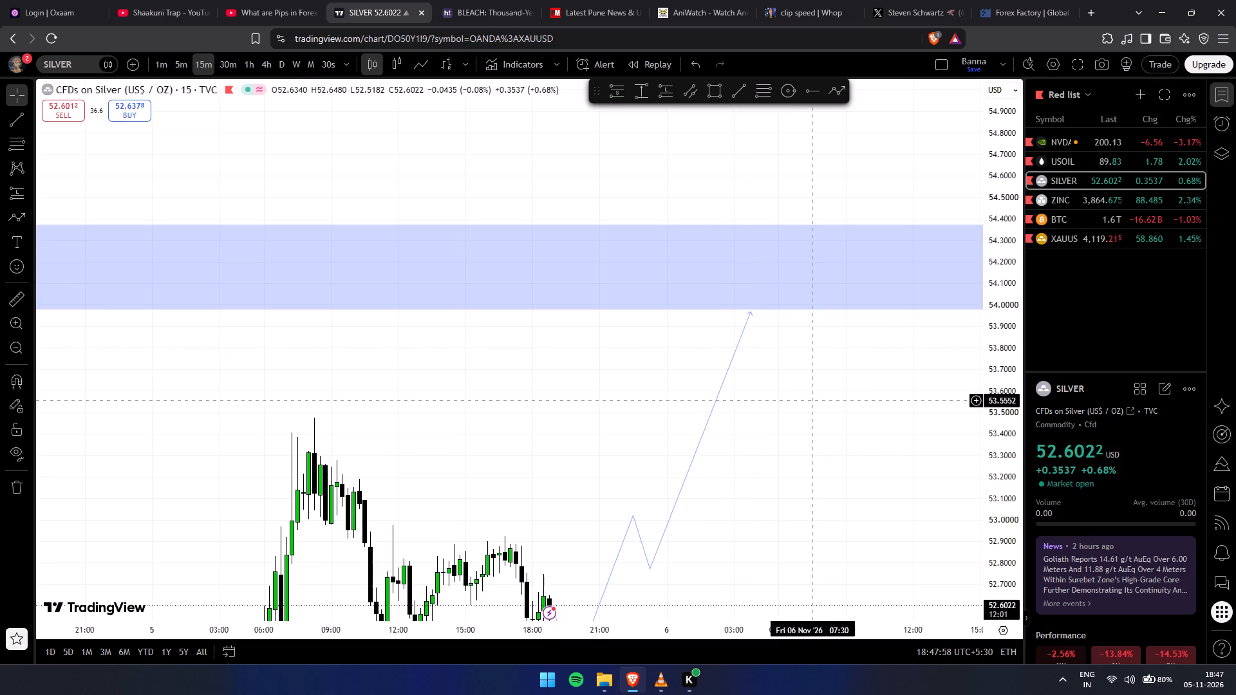
Examine the projected path in context between the 15-minute order block and the upper POI zone.
scroll(814, 400, "down", 5)
left_click_drag(1001, 299, 937, 590)
scroll(853, 521, "down", 6)
left_click_drag(868, 517, 817, 494)
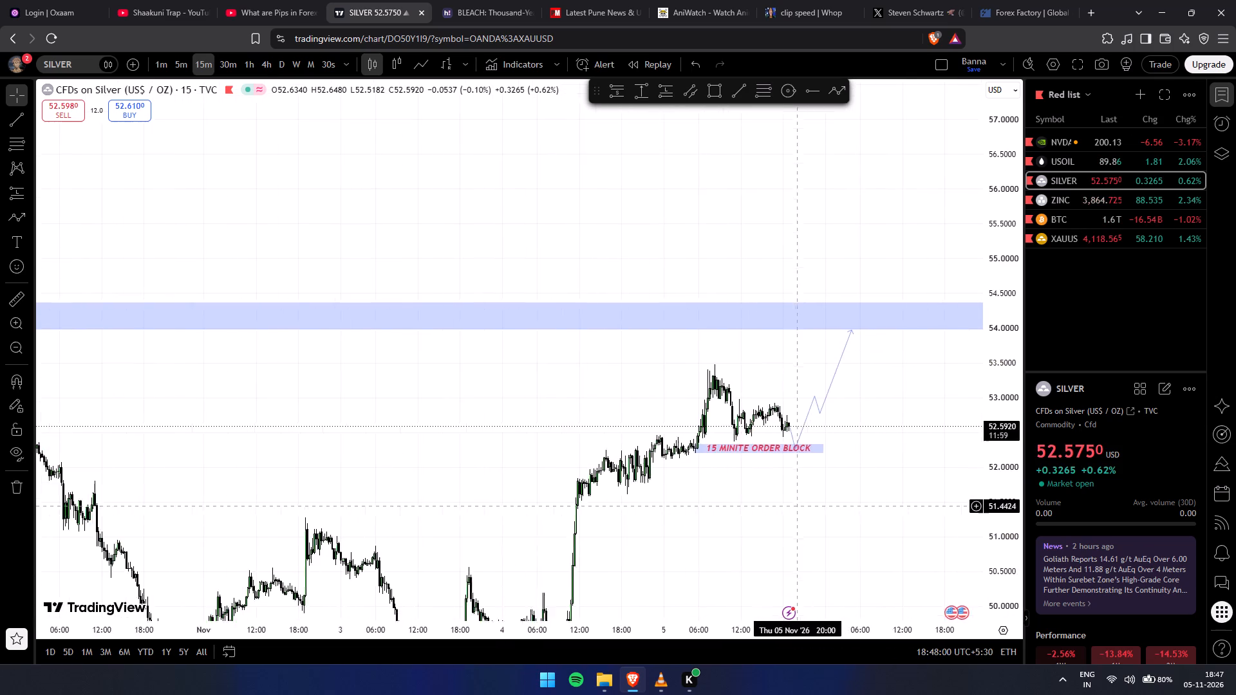
left_click_drag(817, 494, 767, 472)
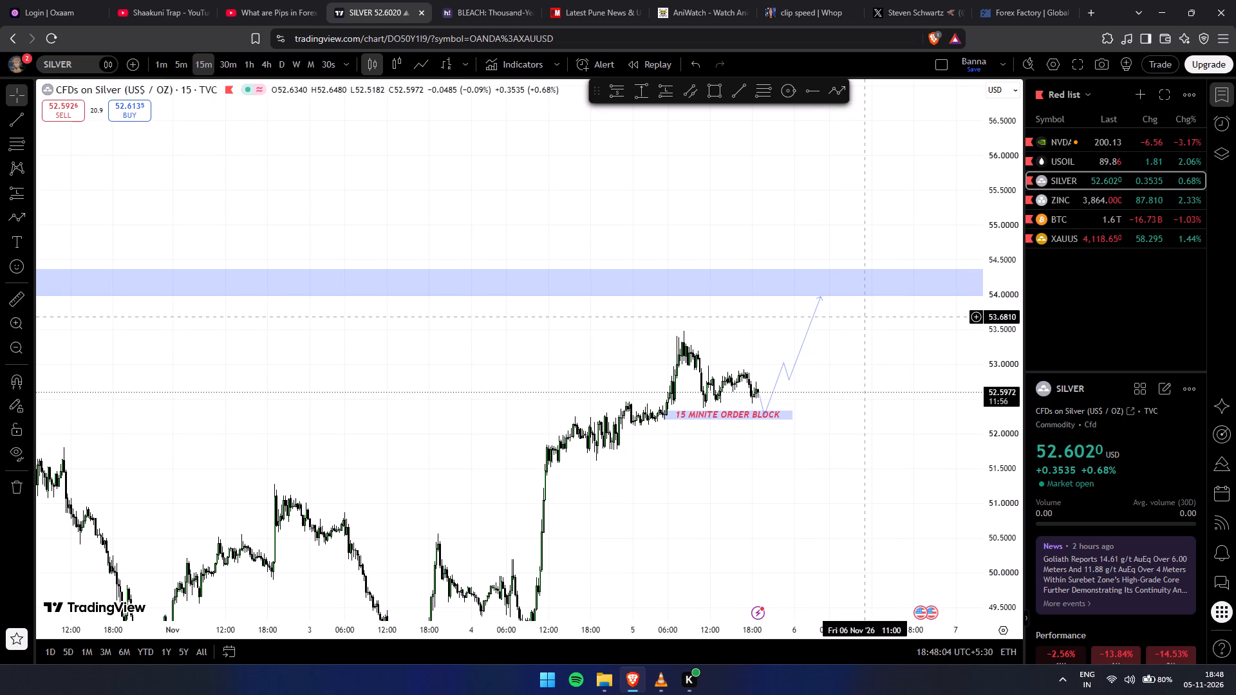
left_click_drag(993, 457, 957, 5)
scroll(859, 501, "up", 6)
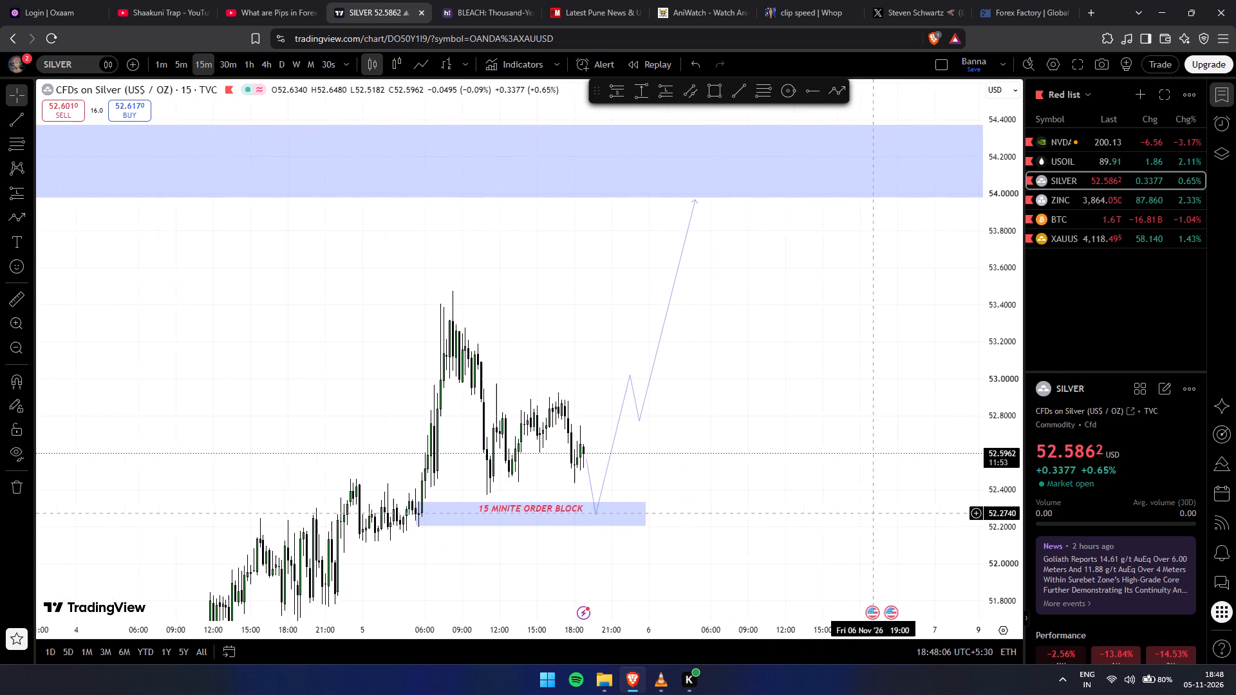
scroll(751, 488, "up", 6)
left_click_drag(600, 462, 919, 396)
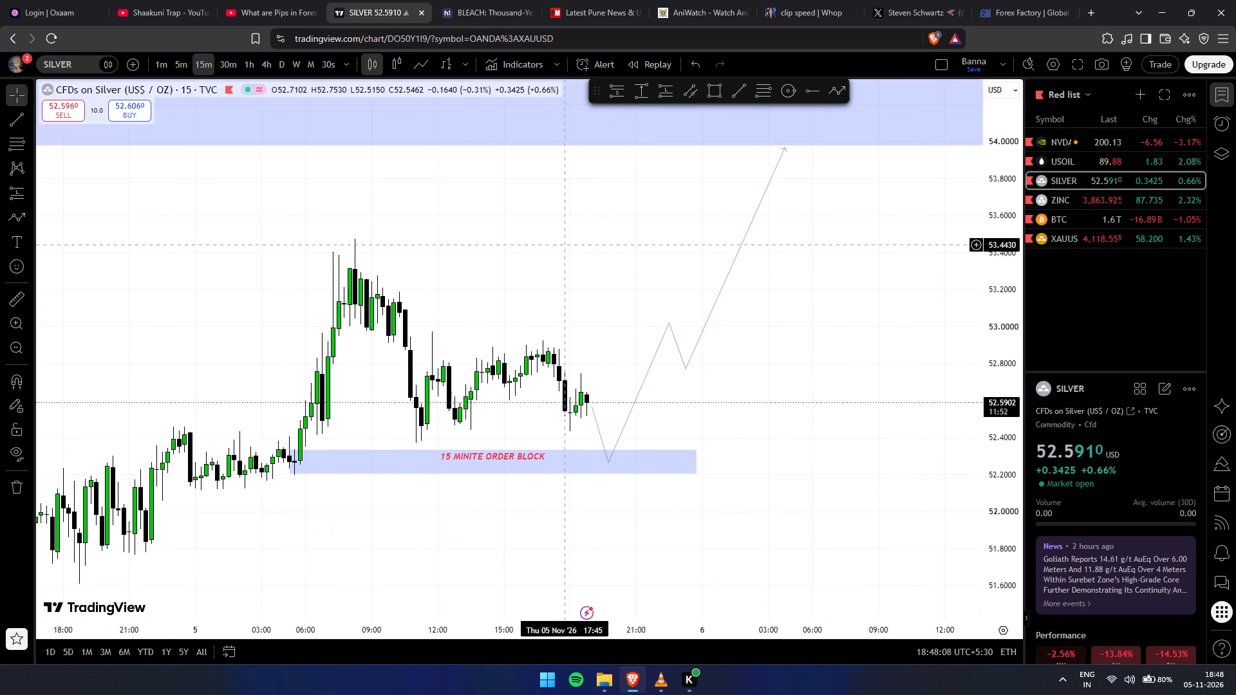
Place a long position just below the 15-minute order block with entry 52.1766, stop 52.0792 and target 54.0171.
left_click(670, 97)
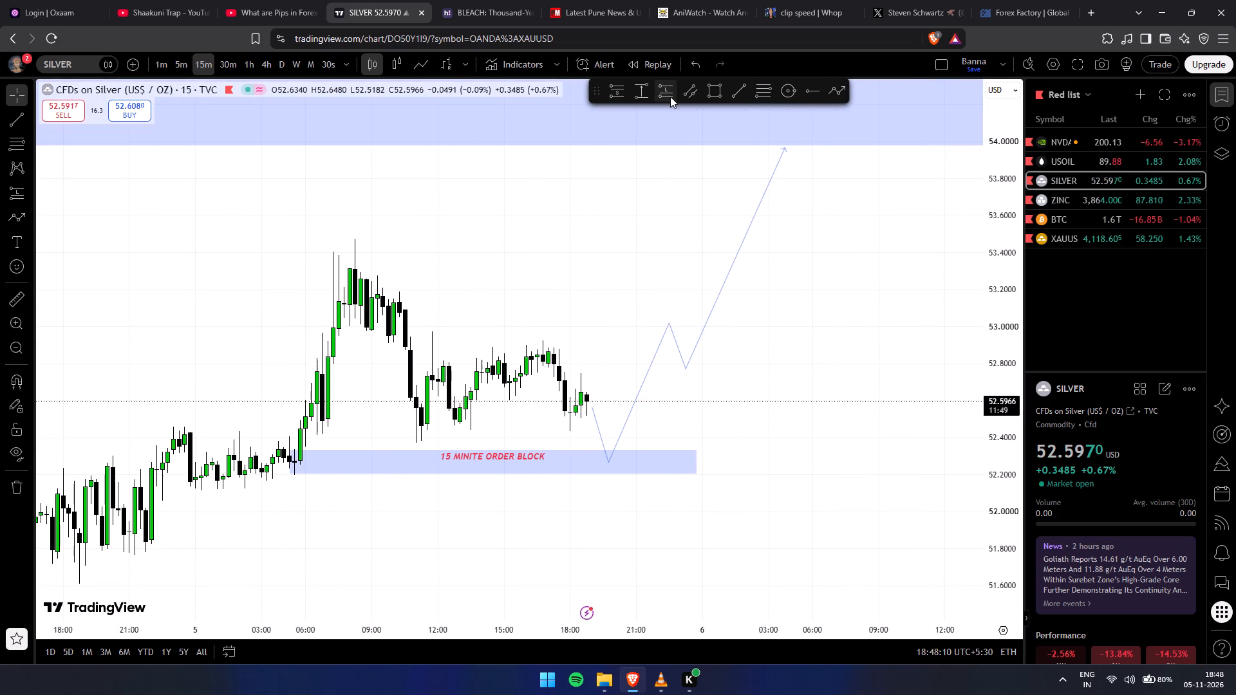
left_click(671, 479)
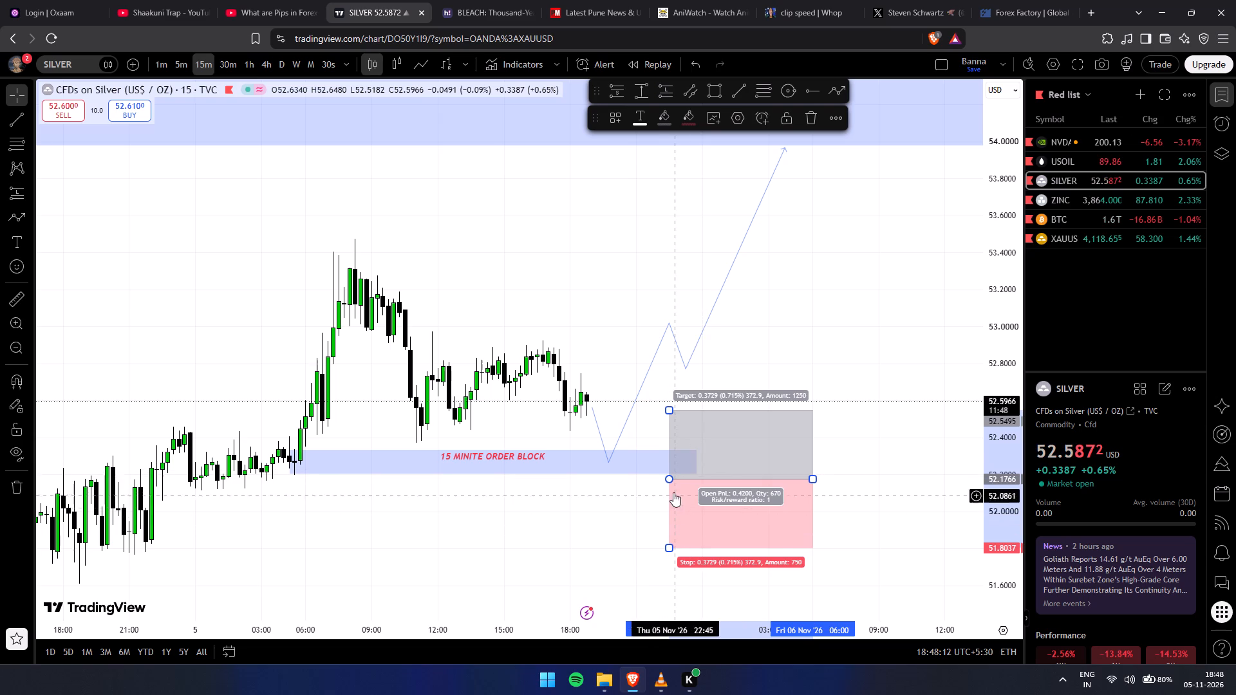
left_click_drag(669, 551, 654, 493)
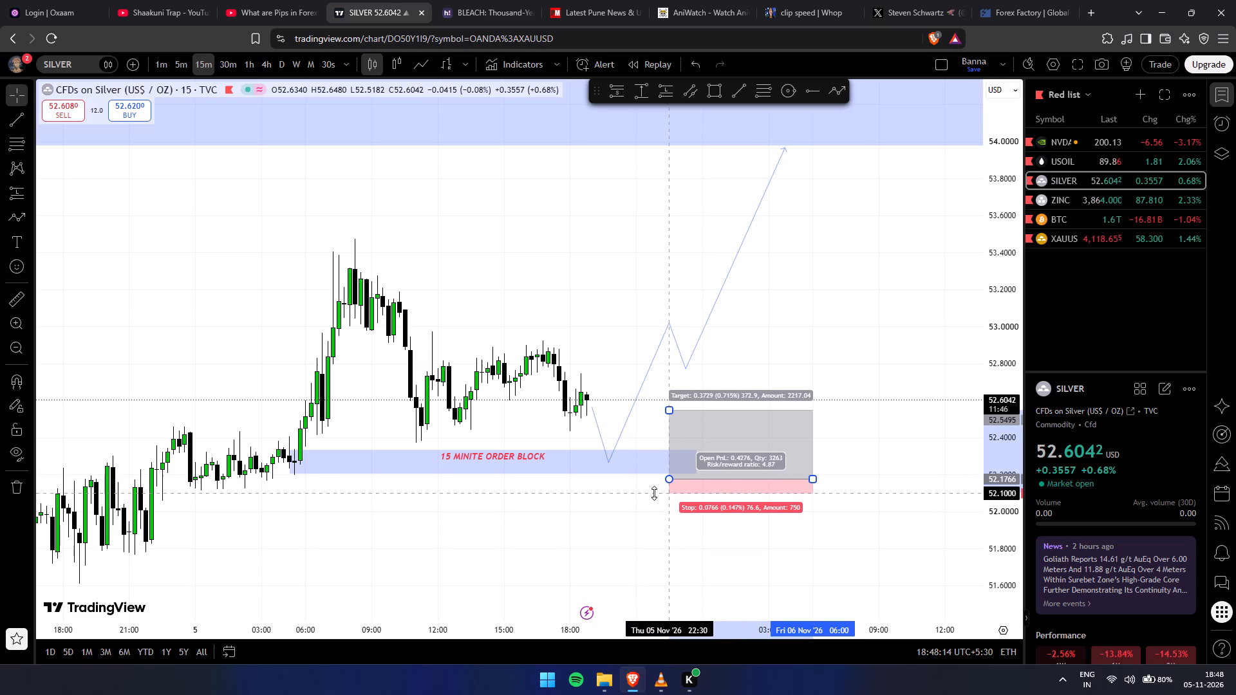
left_click_drag(654, 493, 654, 488)
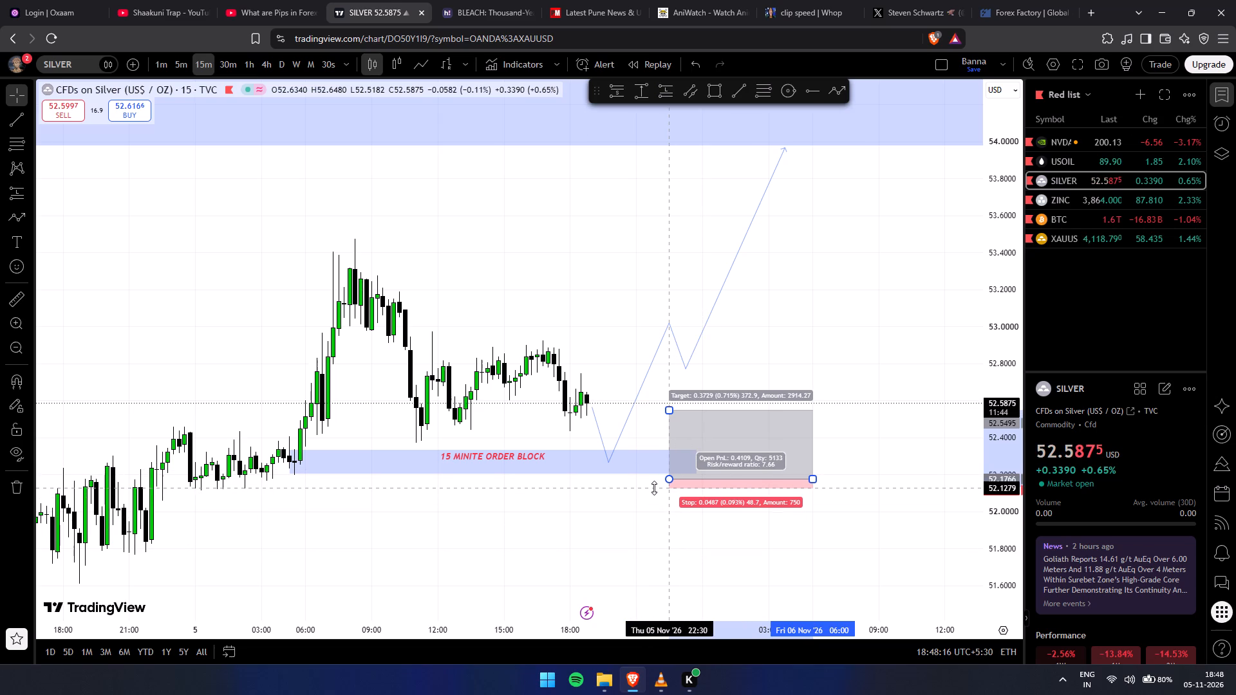
left_click_drag(654, 488, 653, 497)
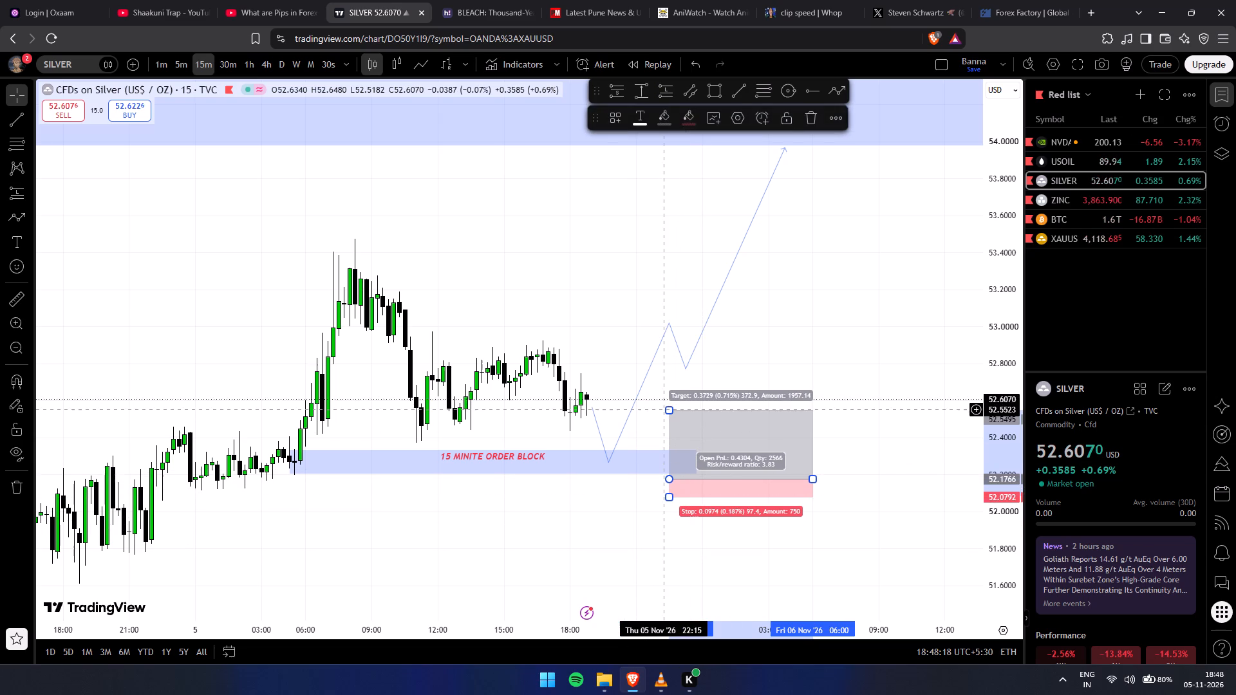
left_click_drag(666, 409, 692, 138)
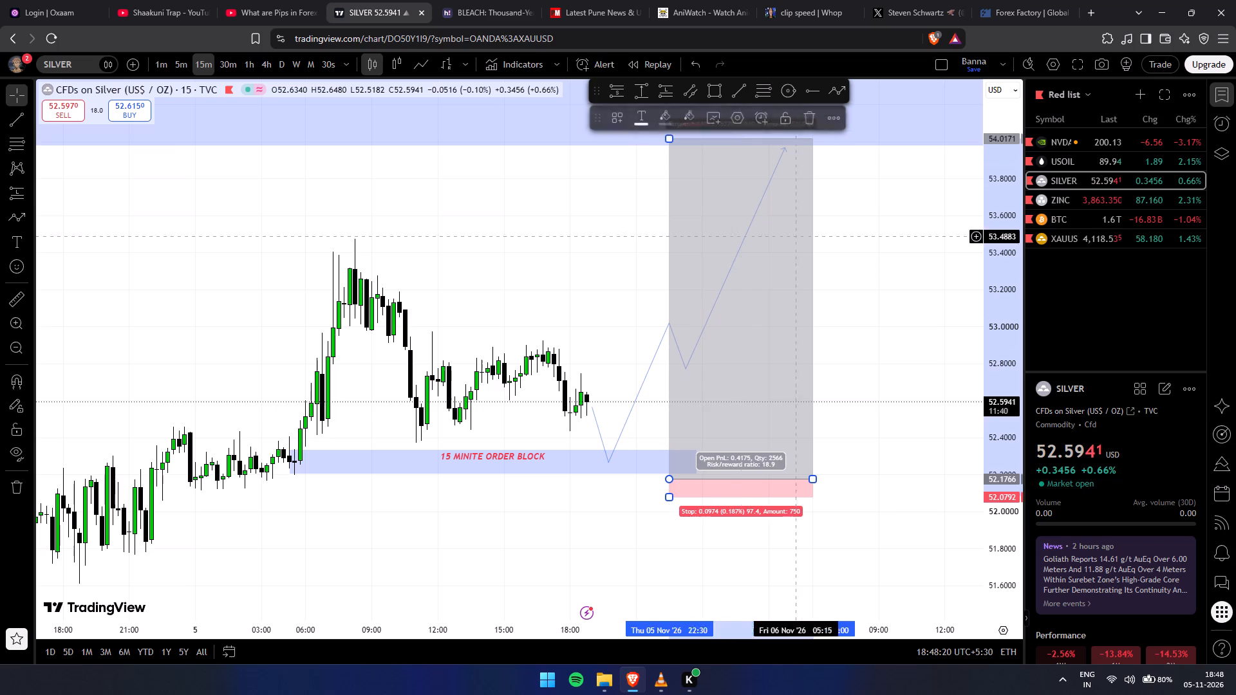
left_click(892, 395)
Move the long position's entry to 5 November 18:45 at 52.2705 inside the order block, and its stop to about 52.02.
scroll(890, 492, "up", 2)
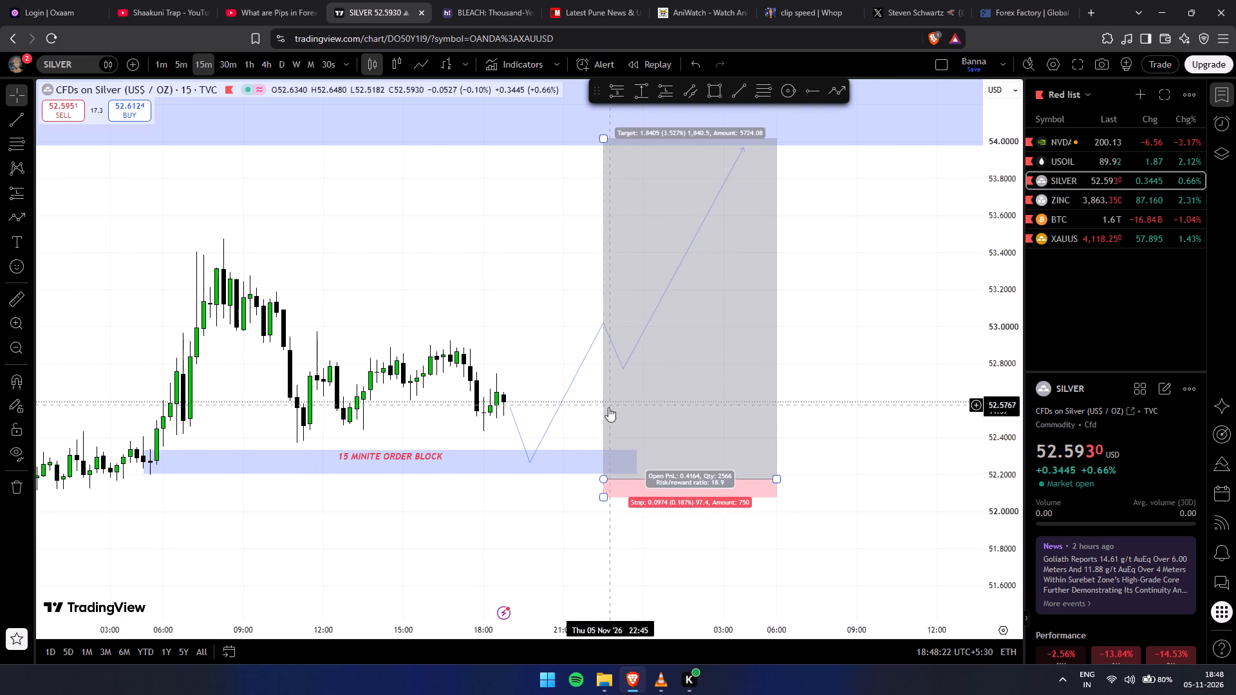
left_click_drag(604, 480, 523, 476)
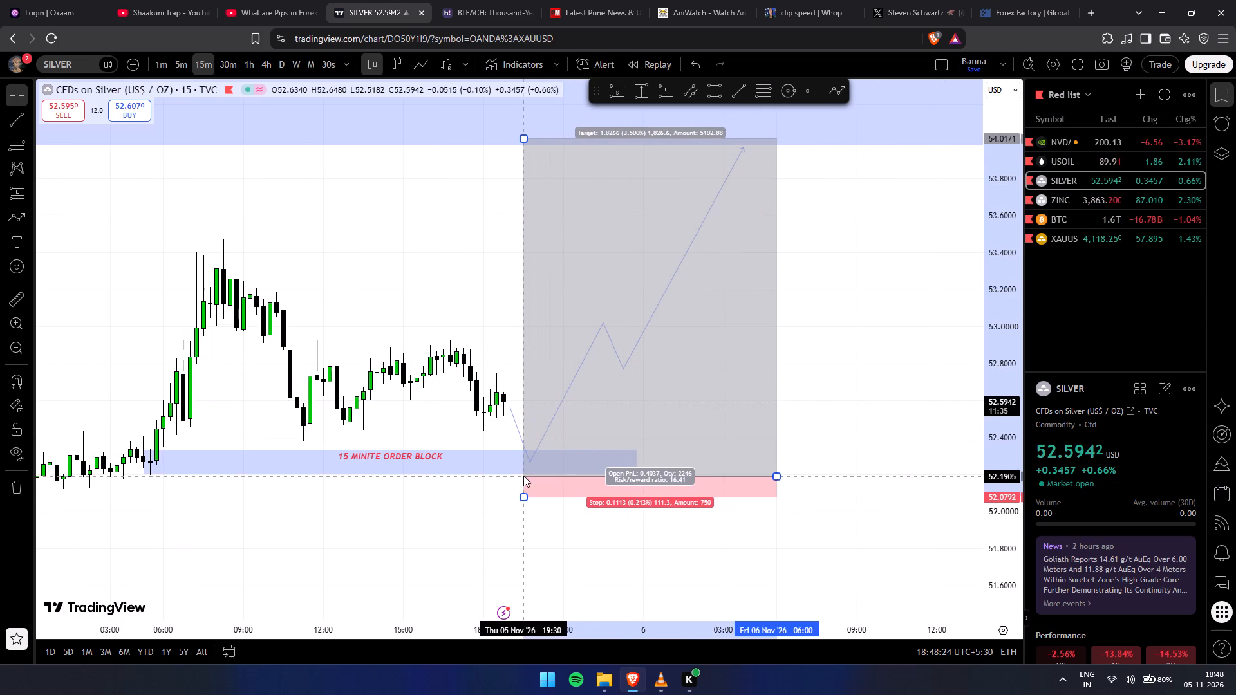
left_click_drag(523, 476, 503, 472)
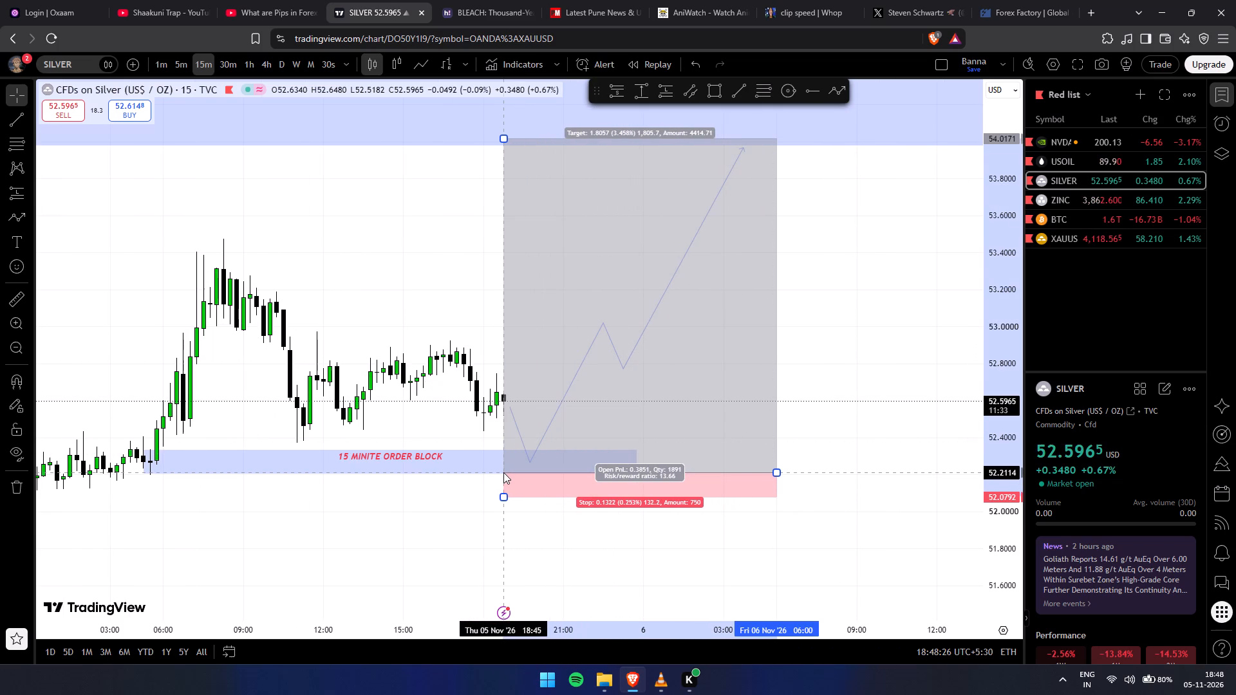
left_click_drag(503, 472, 503, 461)
left_click_drag(469, 507, 507, 484)
left_click_drag(537, 480, 536, 483)
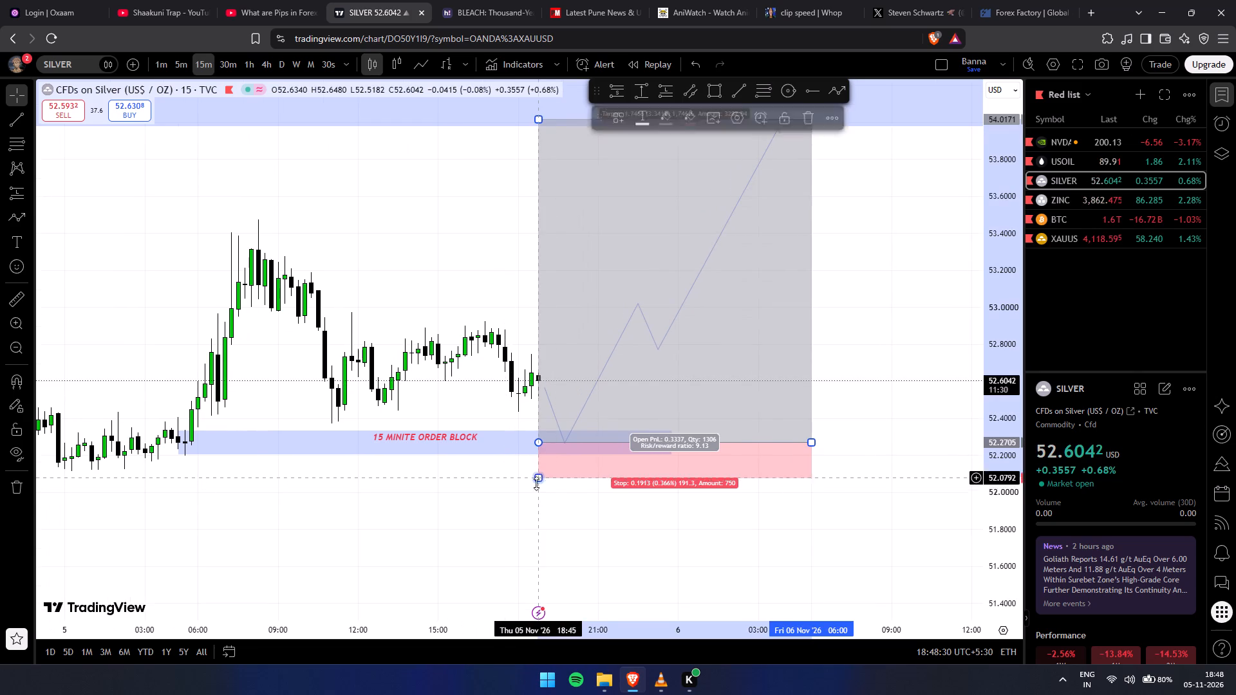
left_click_drag(536, 483, 534, 488)
left_click(530, 527)
Examine the long setup against the 15-minute order block, the upper POI zone and the preceding price action.
left_click_drag(536, 547, 547, 579)
left_click_drag(939, 368, 908, 460)
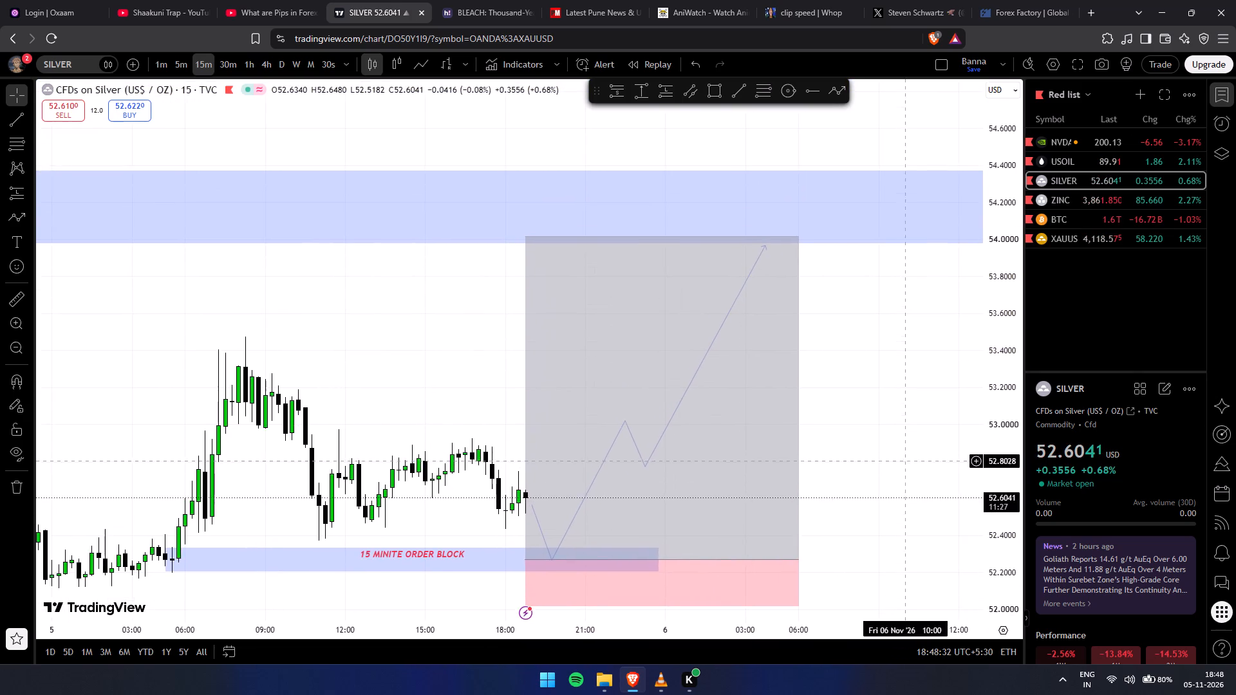
scroll(900, 425, "down", 4)
left_click_drag(936, 390, 734, 384)
scroll(906, 344, "down", 1)
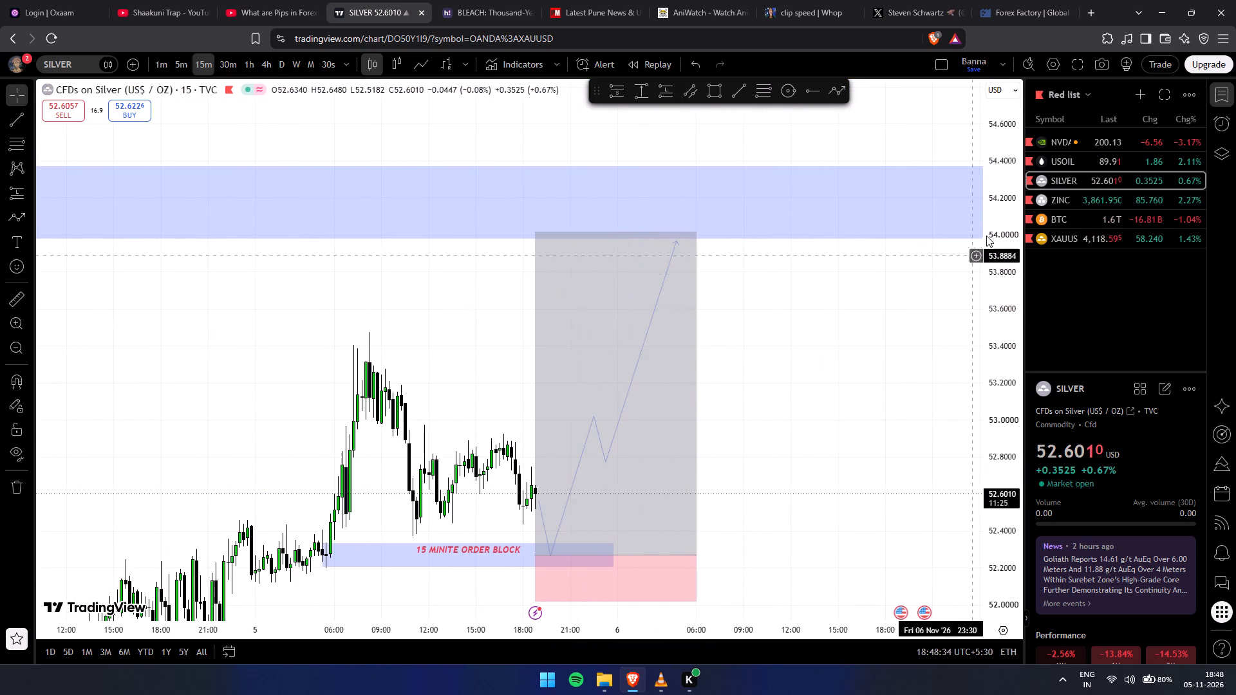
left_click_drag(1006, 225, 988, 414)
scroll(891, 398, "down", 5)
left_click_drag(877, 358, 971, 380)
left_click_drag(993, 250, 1015, 342)
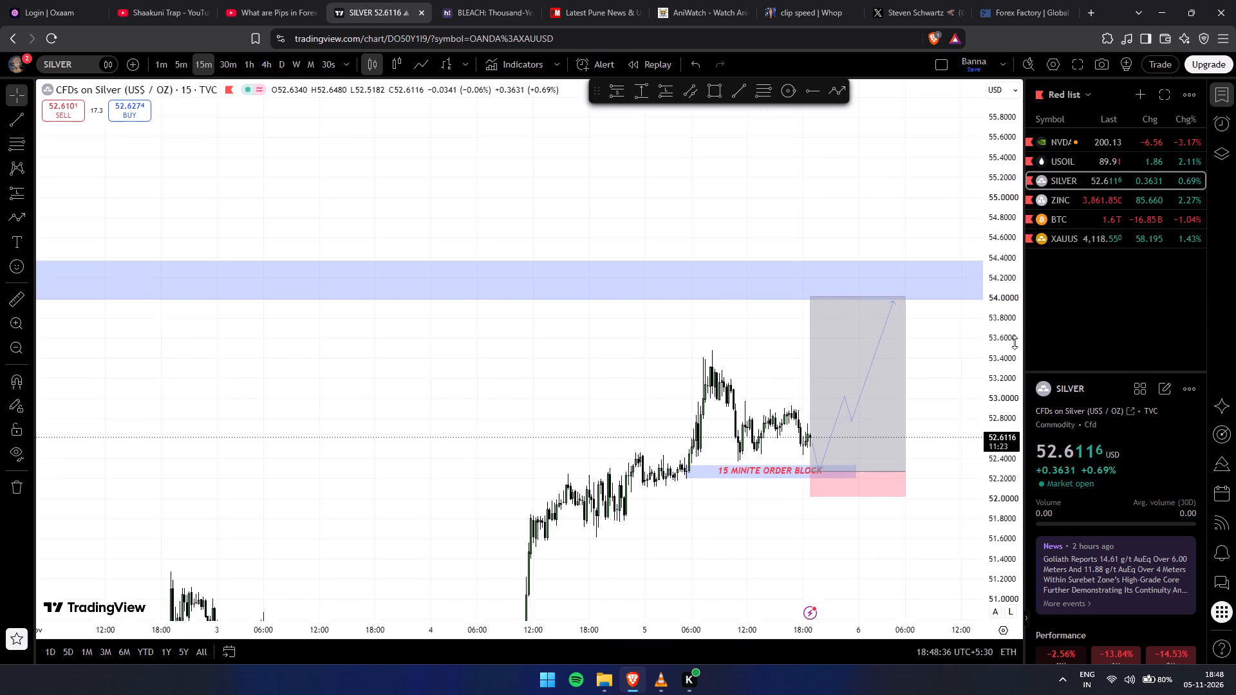
left_click_drag(1015, 342, 1014, 344)
scroll(642, 335, "down", 6)
left_click(594, 344)
left_click_drag(716, 370, 603, 322)
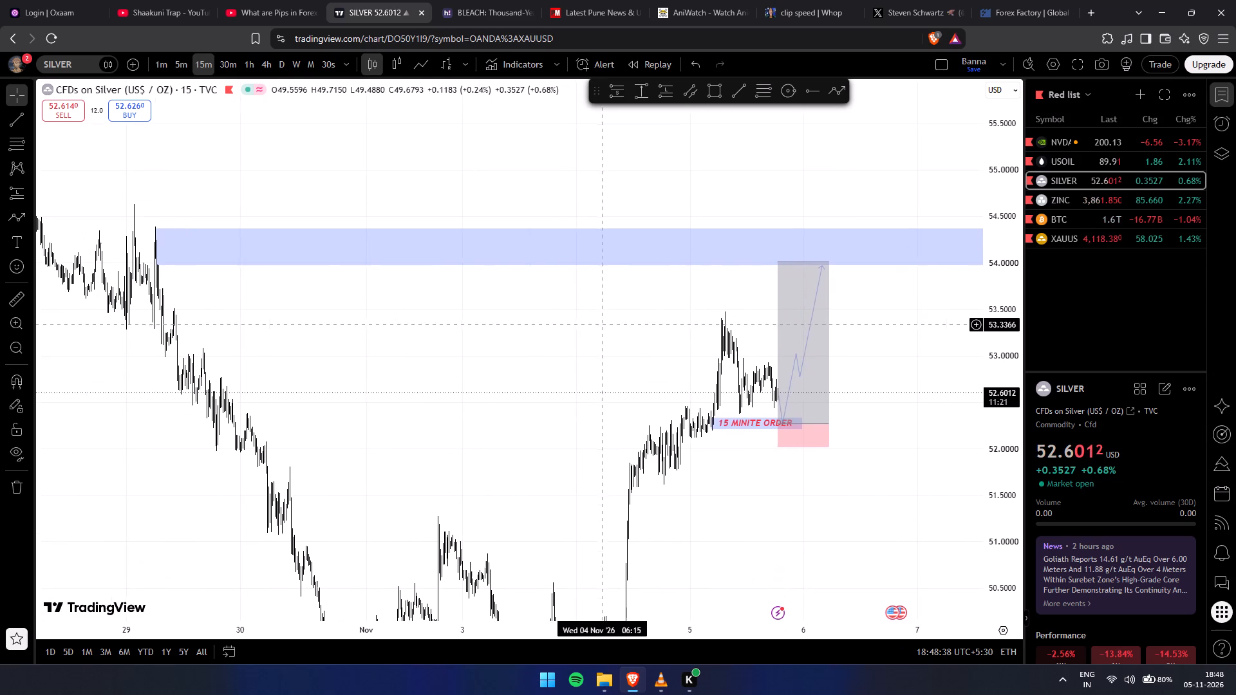
left_click_drag(953, 360, 814, 252)
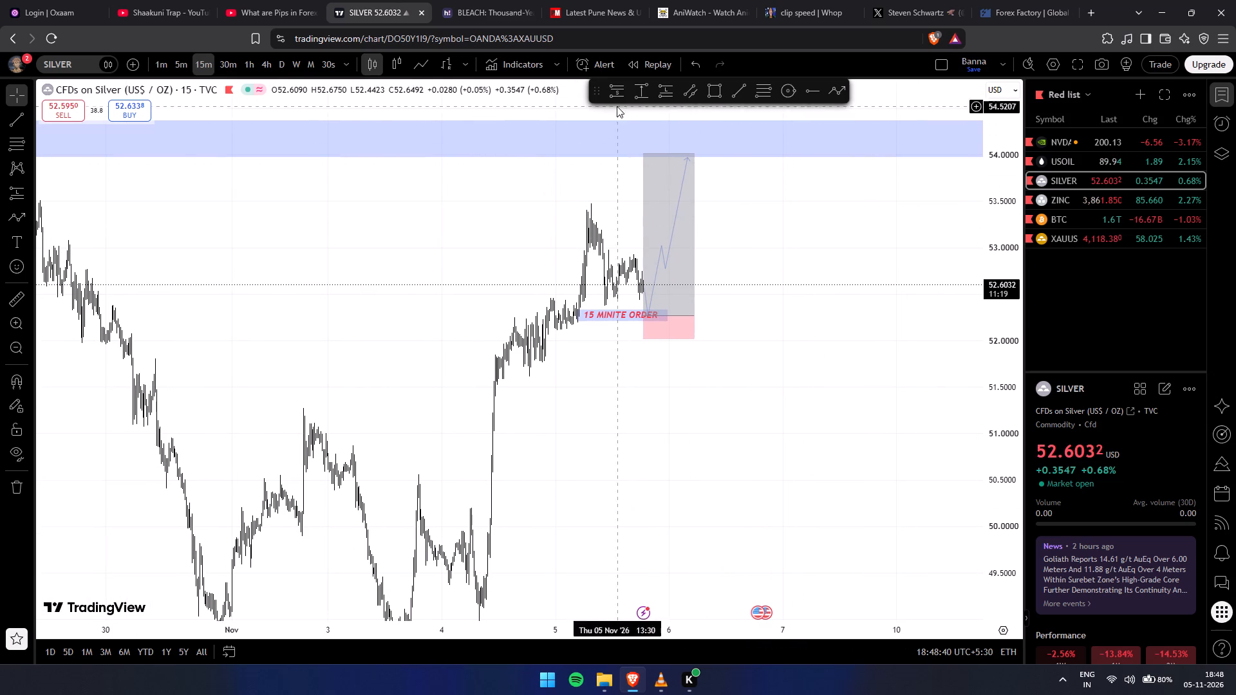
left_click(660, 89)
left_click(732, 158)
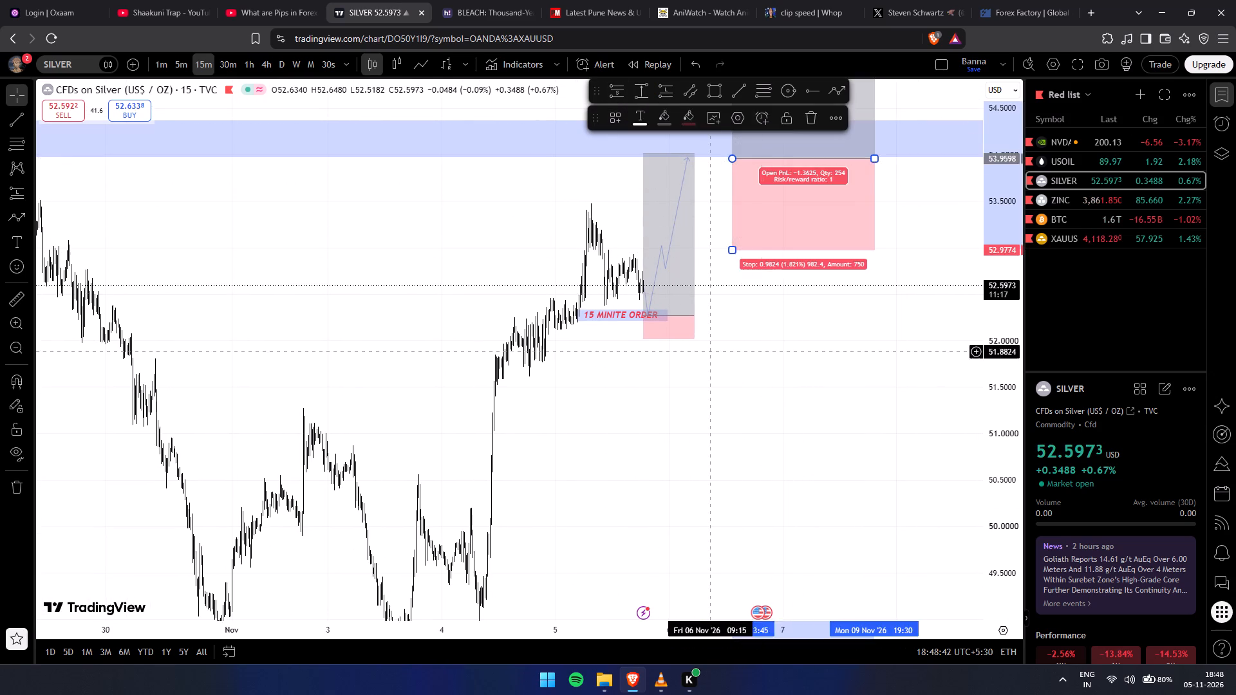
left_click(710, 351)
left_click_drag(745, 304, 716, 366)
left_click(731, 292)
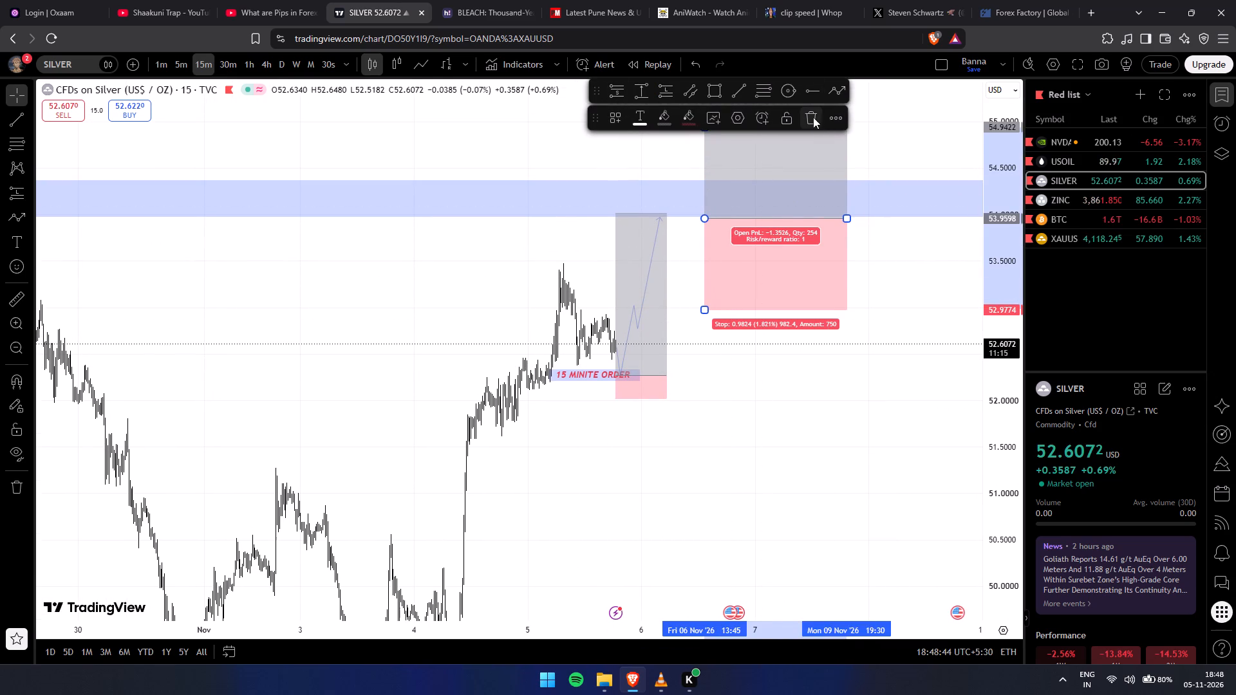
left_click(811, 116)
Place a short position at the lower edge of the upper POI zone with entry 54.0152 and stop 54.3407.
left_click(619, 91)
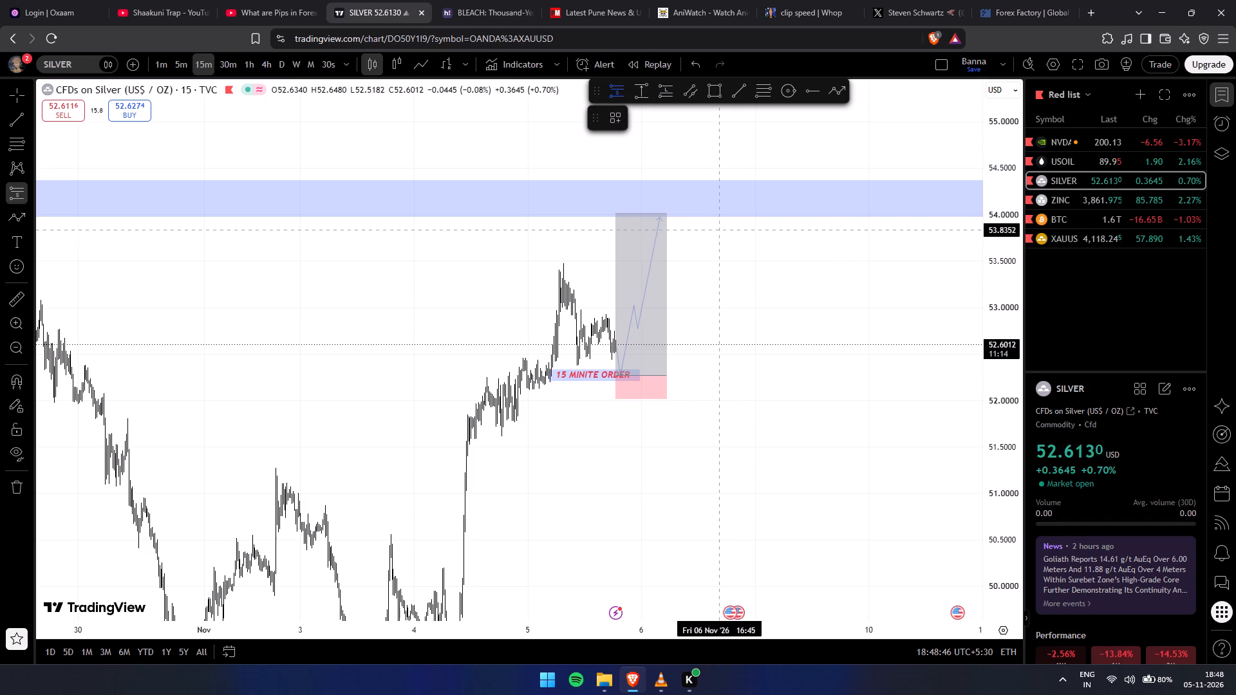
left_click(717, 213)
left_click_drag(782, 393, 769, 456)
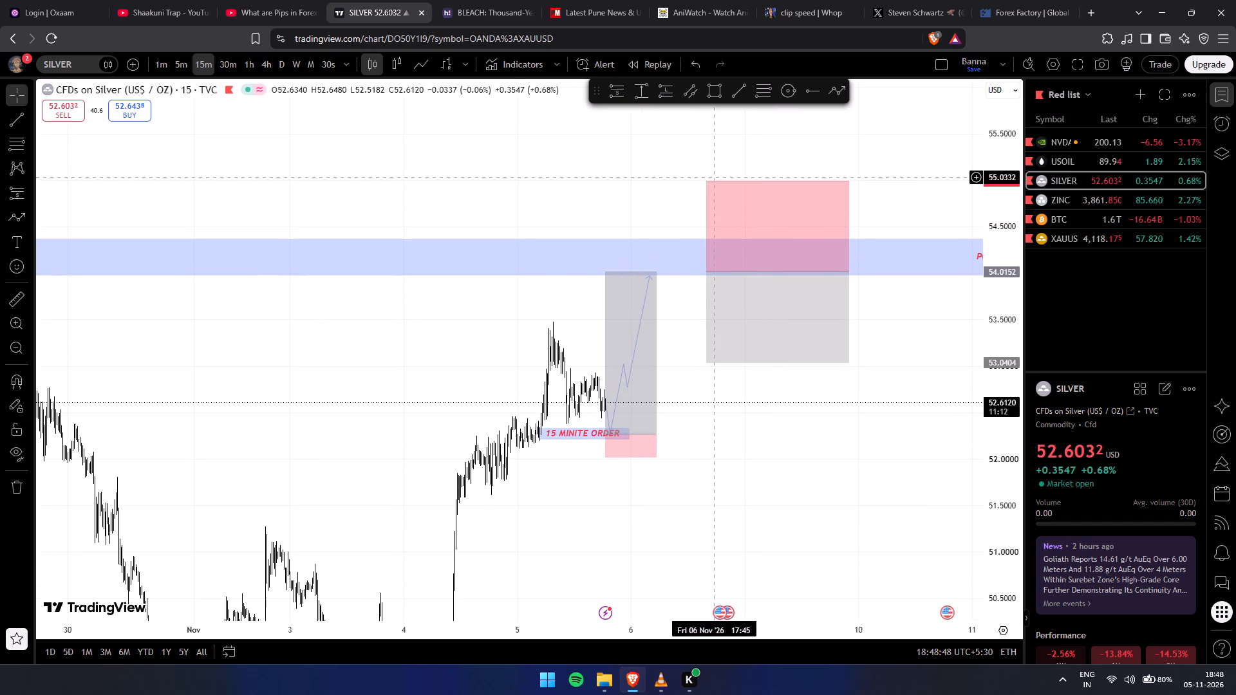
left_click_drag(710, 181, 709, 241)
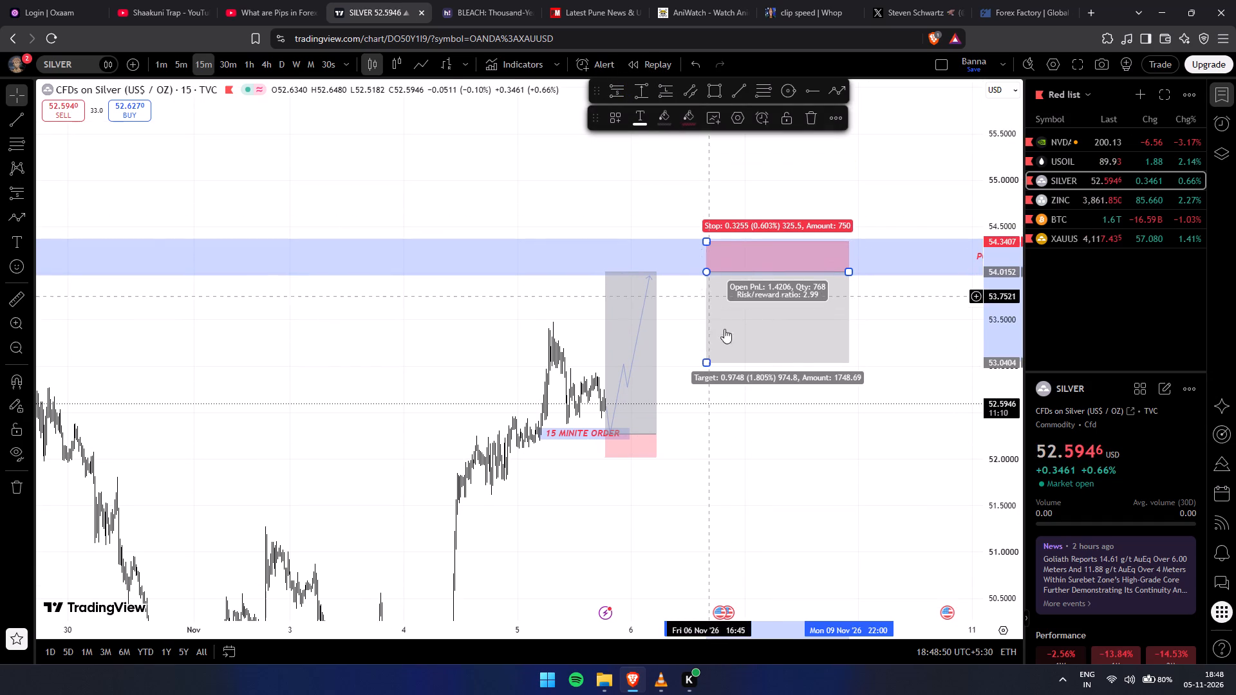
Extend the short position's target down to 48.9360, near the early November lows.
left_click_drag(707, 362, 713, 486)
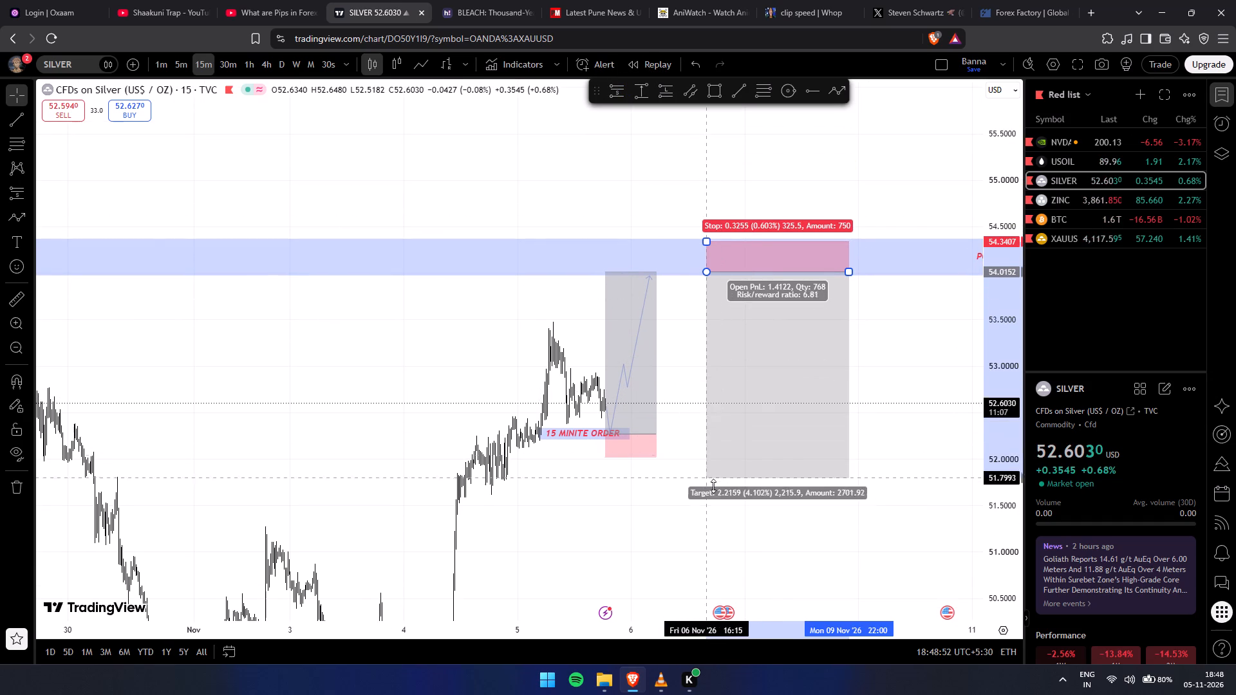
left_click_drag(713, 486, 713, 494)
left_click_drag(888, 369, 890, 288)
left_click_drag(984, 272, 969, 487)
scroll(888, 454, "down", 3)
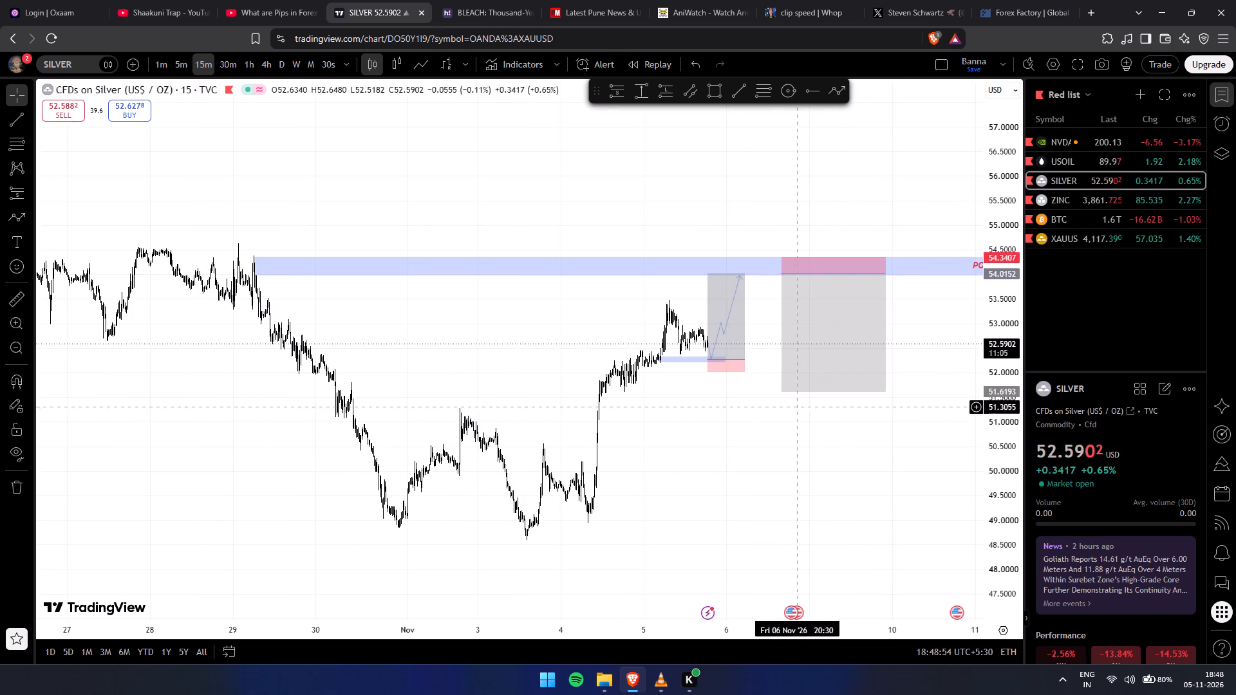
left_click(782, 385)
left_click_drag(781, 391, 785, 513)
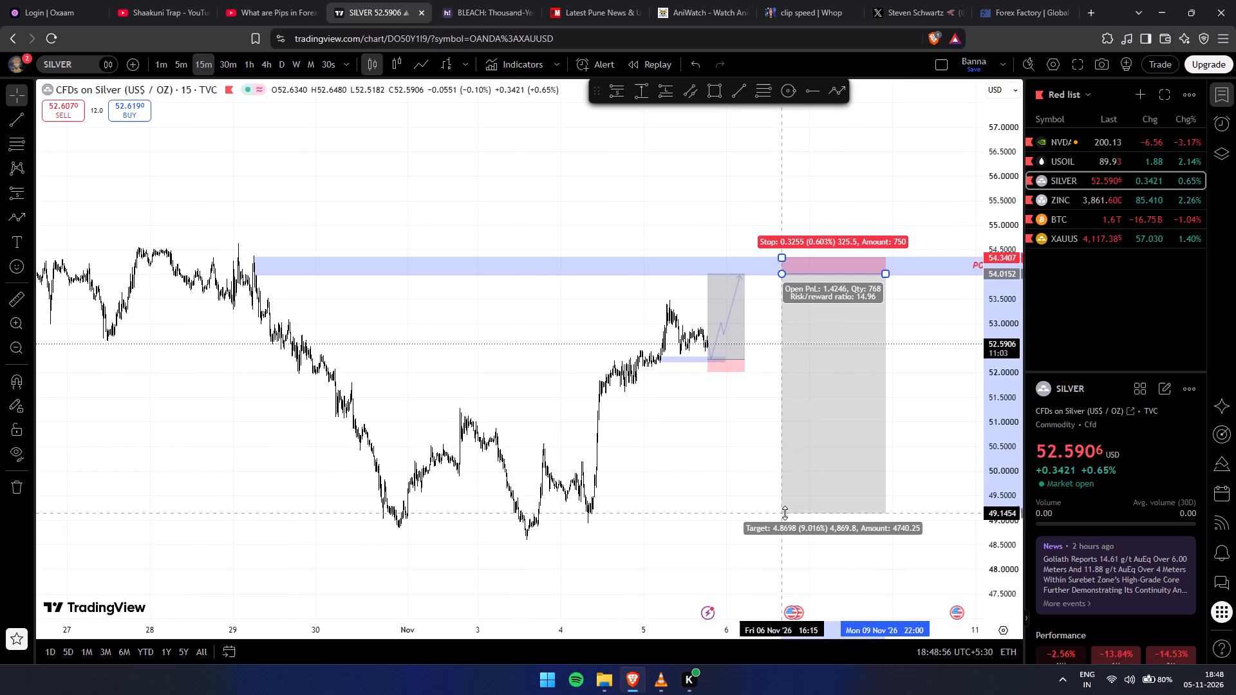
left_click_drag(785, 513, 785, 523)
left_click(776, 517)
left_click(714, 463)
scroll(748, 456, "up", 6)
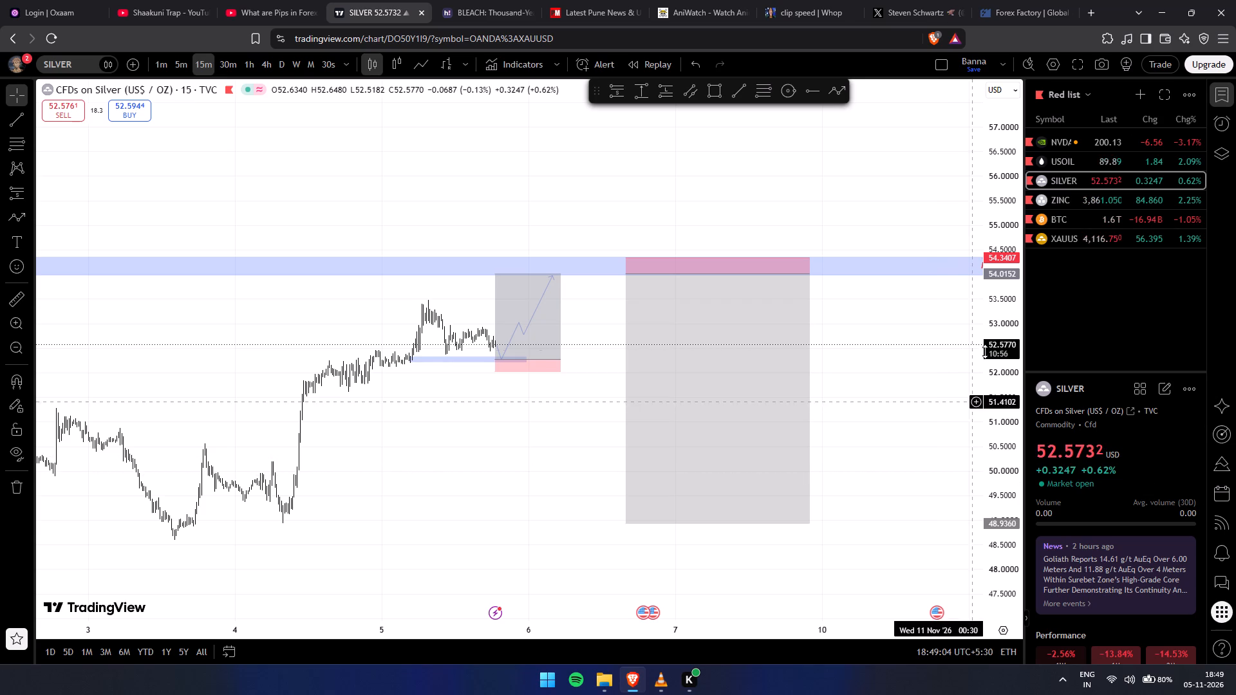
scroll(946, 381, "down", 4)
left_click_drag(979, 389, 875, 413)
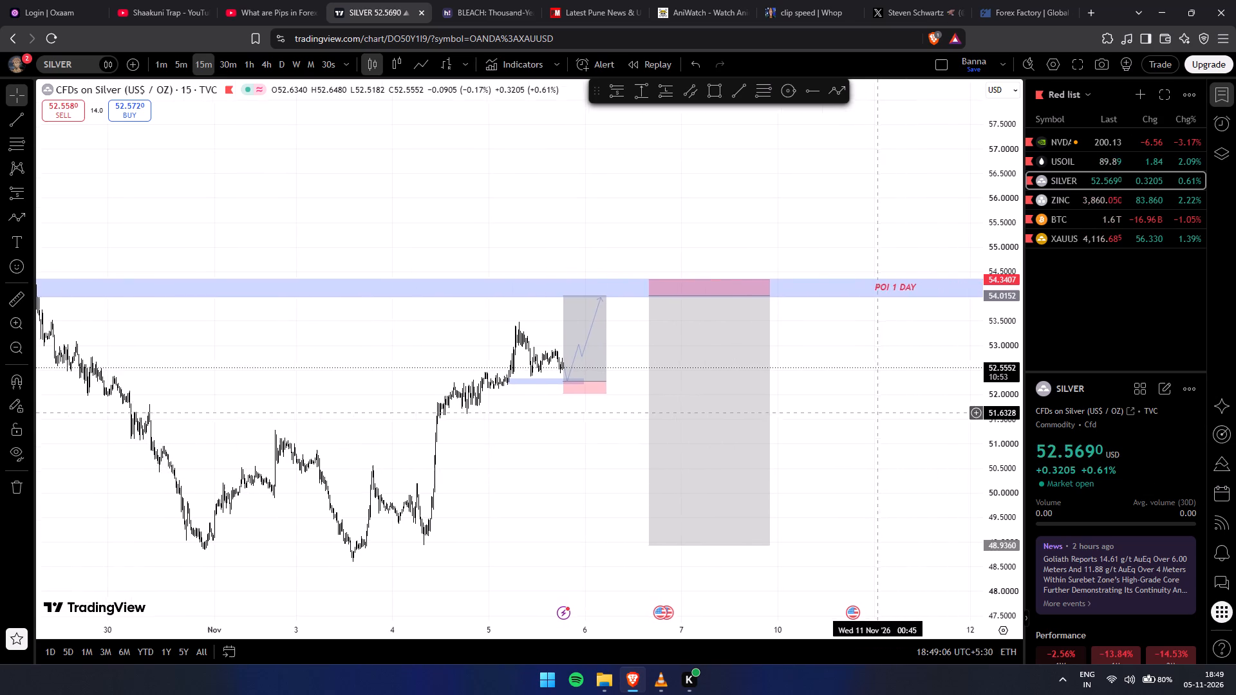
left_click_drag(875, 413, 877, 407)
Review the 15-minute charts of XAUUSD, BTC and ZINC, examining recent price action against their marked zones and levels.
left_click(1054, 240)
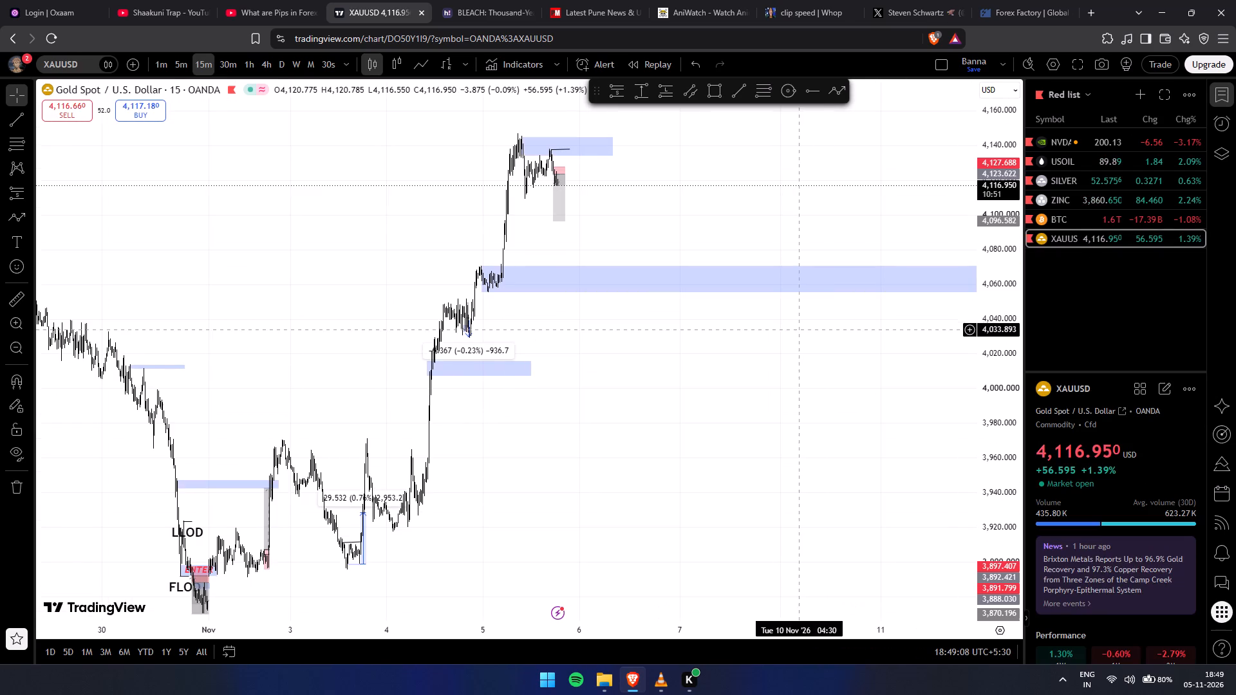
left_click_drag(993, 413, 957, 150)
scroll(684, 456, "up", 6)
left_click_drag(581, 397, 825, 669)
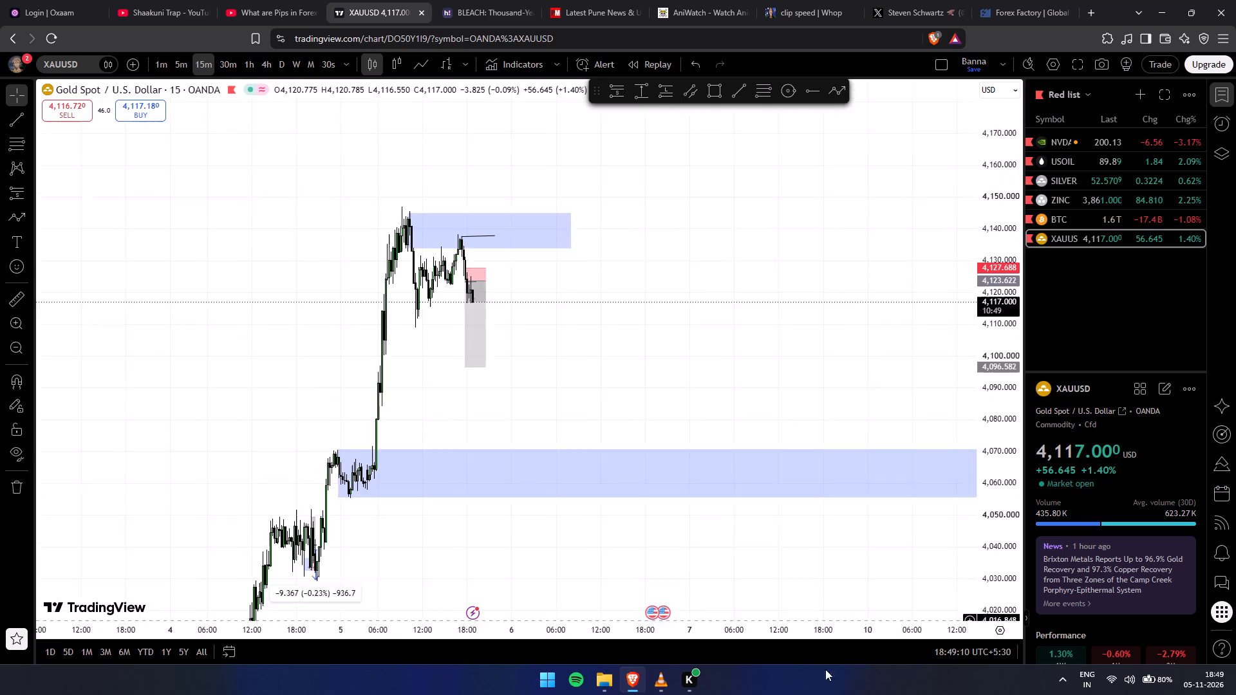
left_click_drag(825, 669, 831, 671)
scroll(629, 356, "up", 5)
left_click_drag(591, 347, 850, 366)
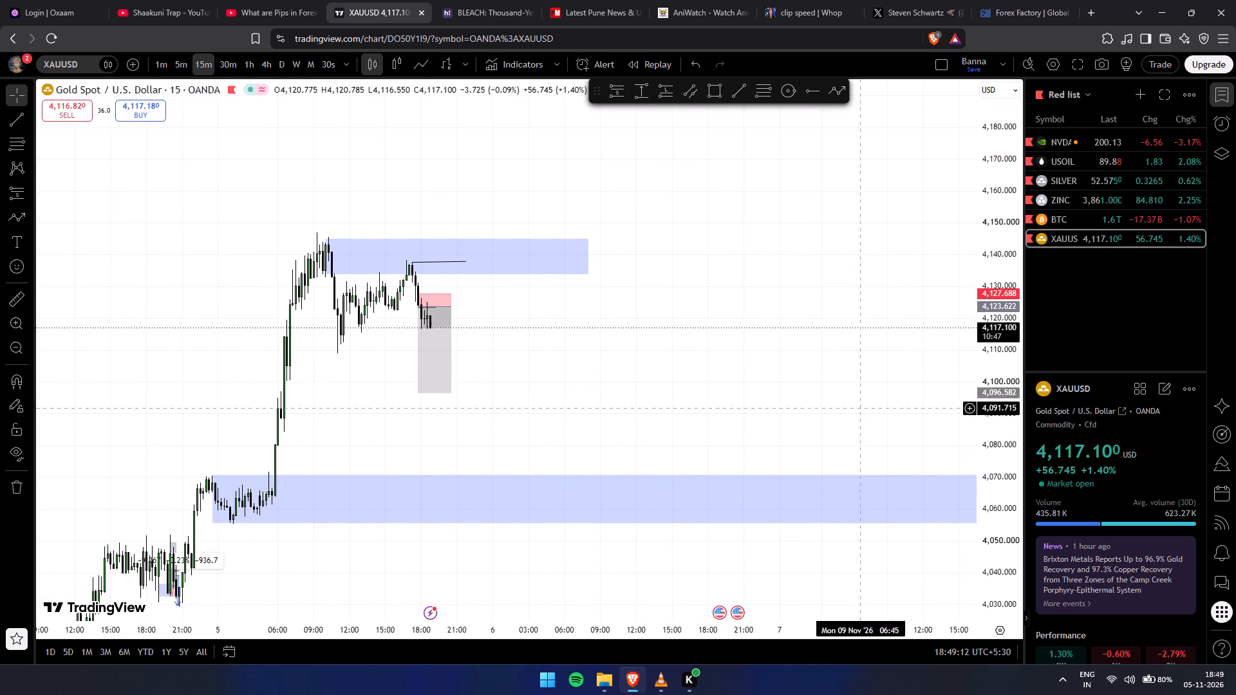
left_click(1057, 218)
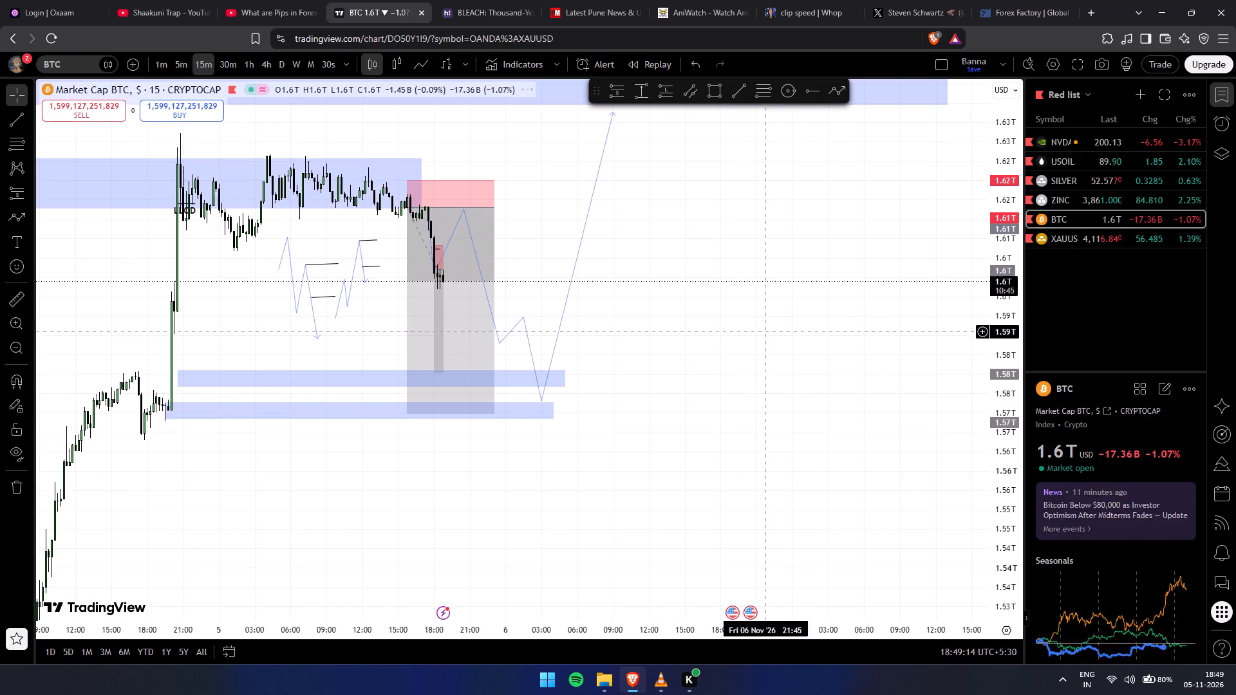
left_click_drag(997, 434, 989, 227)
scroll(619, 432, "up", 5)
left_click_drag(473, 367, 869, 391)
scroll(616, 343, "up", 7)
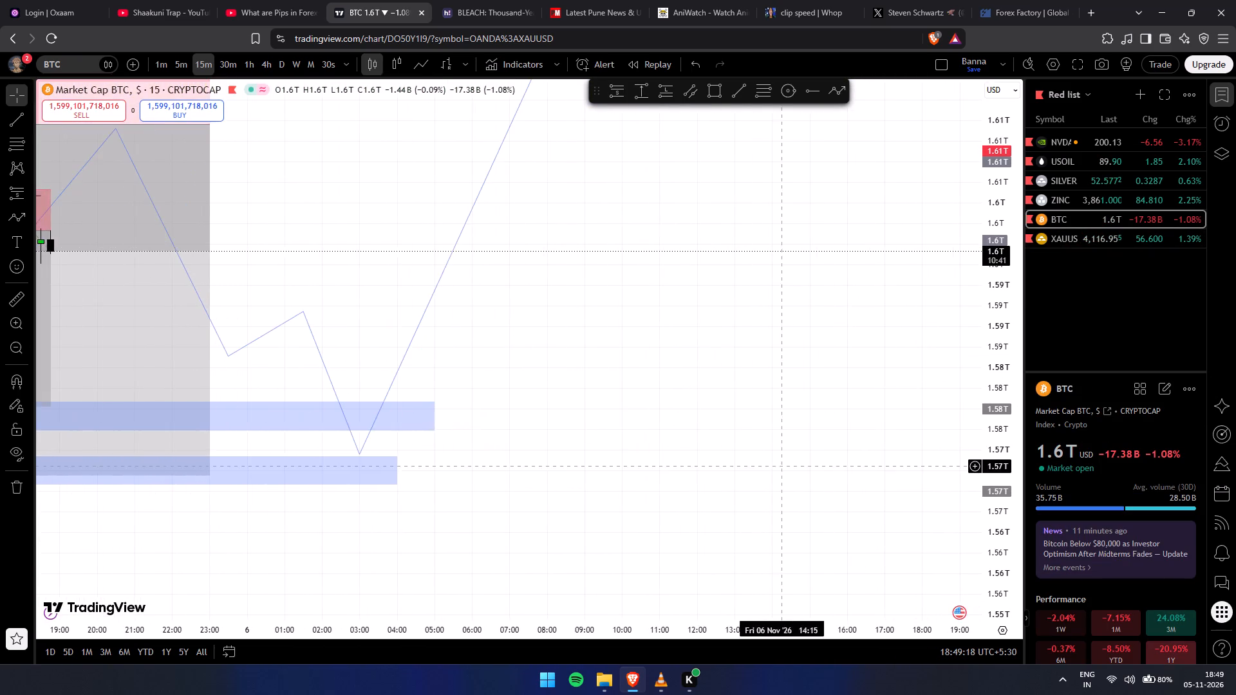
left_click_drag(568, 393, 811, 407)
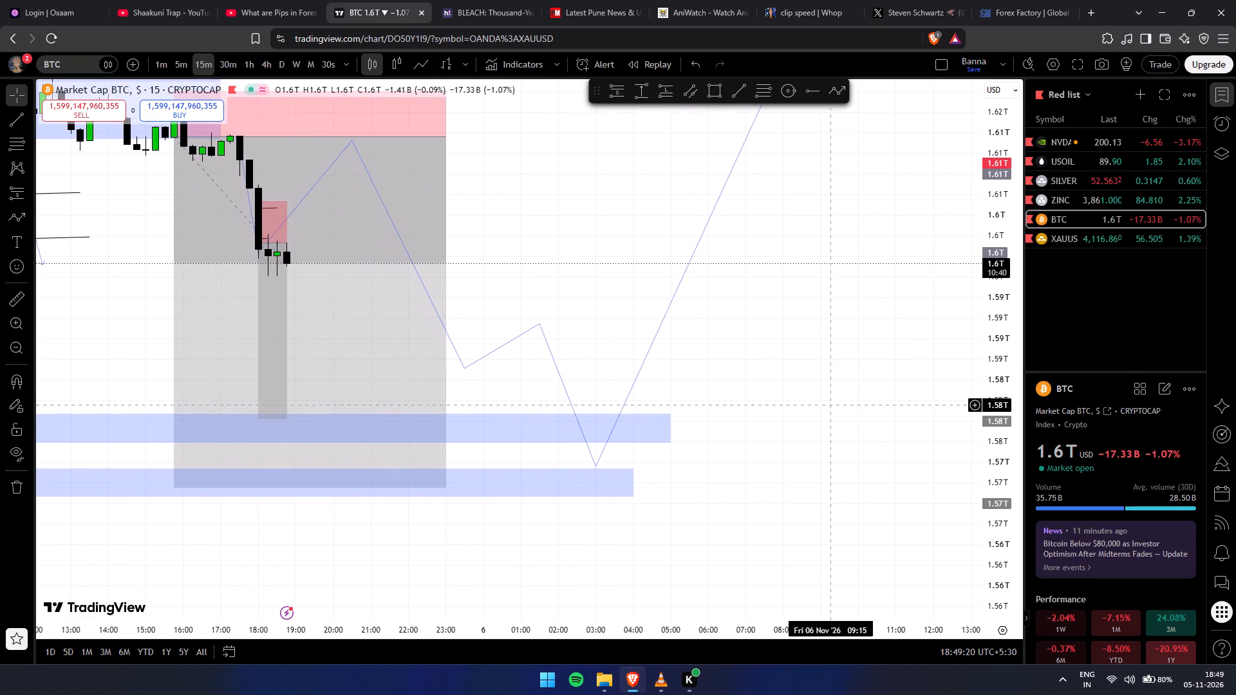
left_click(1058, 203)
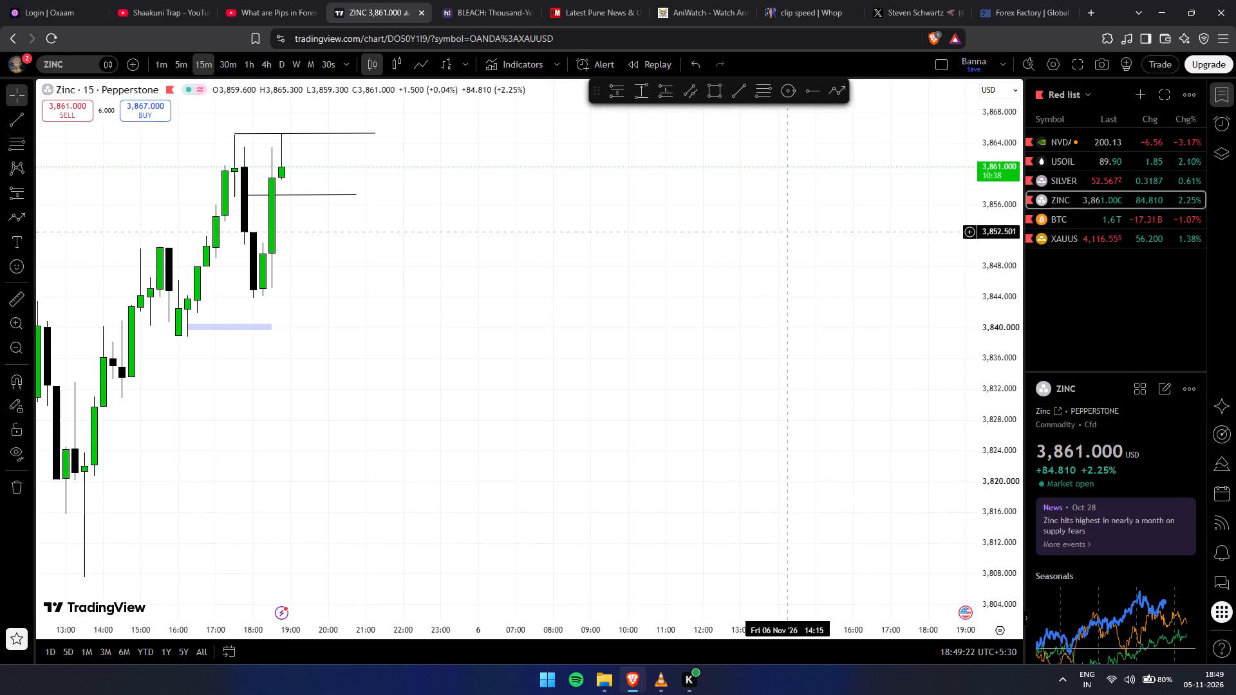
left_click_drag(744, 259, 912, 346)
scroll(911, 341, "down", 5)
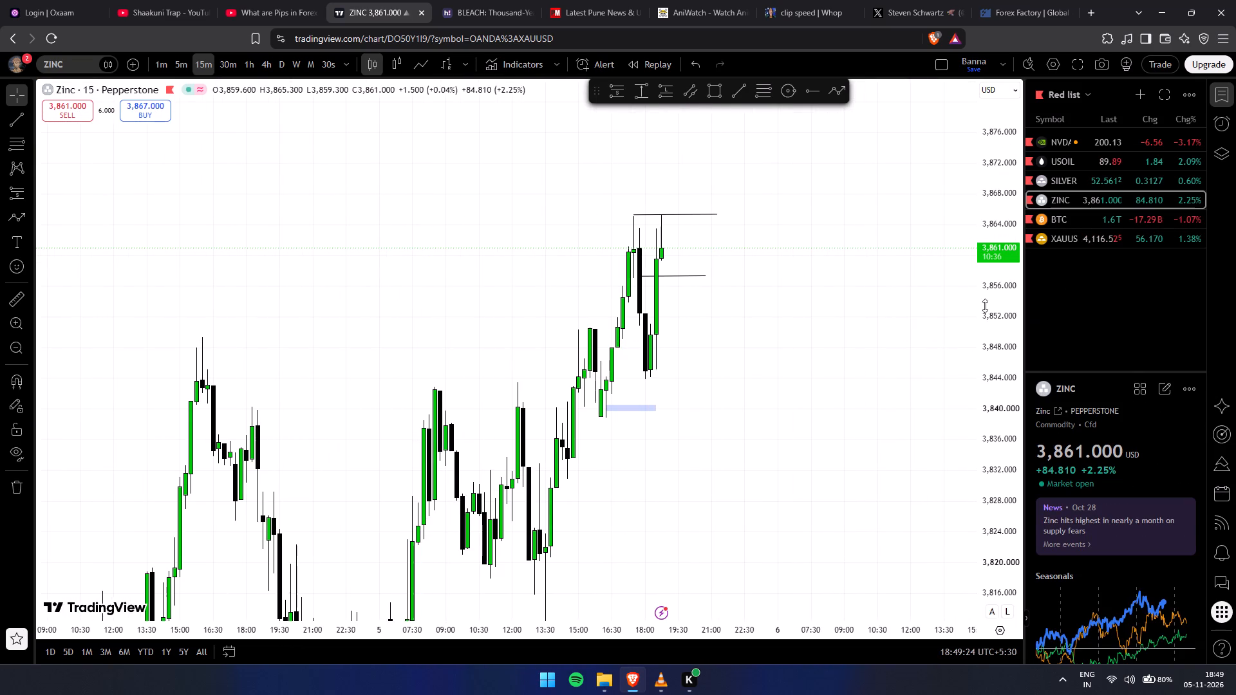
left_click_drag(906, 318, 920, 337)
Return to the SILVER chart and examine the long setup and projected path up to the daily POI zone.
left_click(1101, 175)
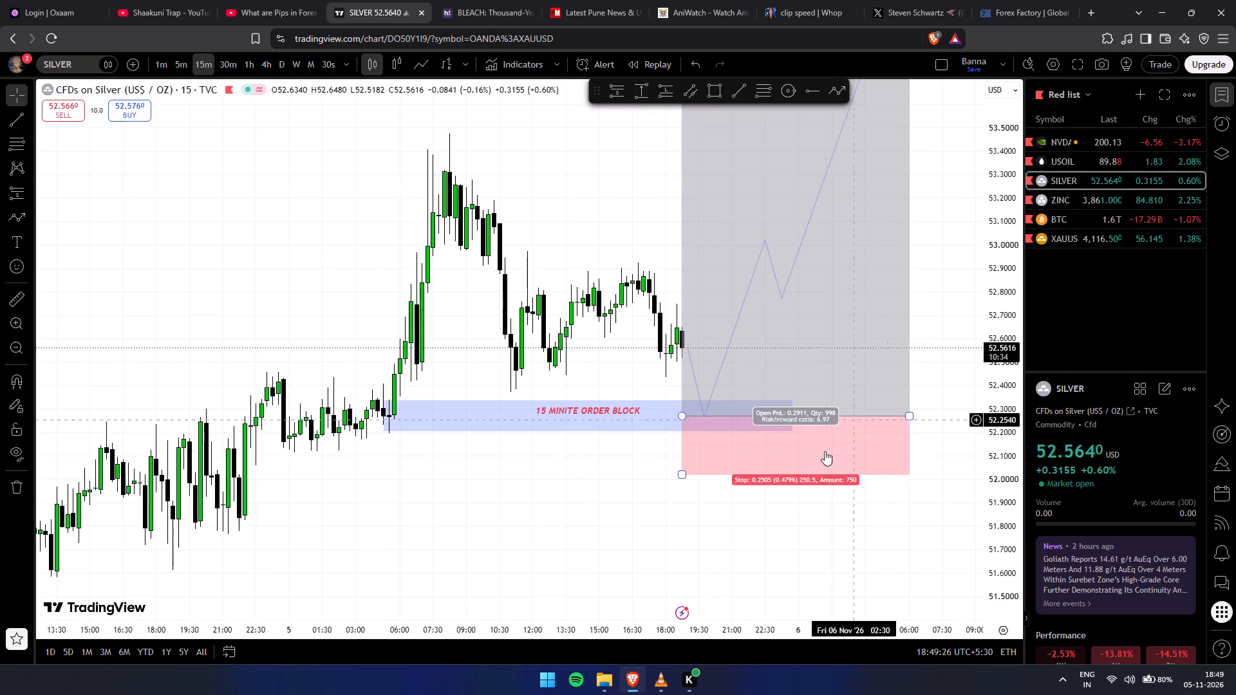
left_click_drag(655, 492, 569, 650)
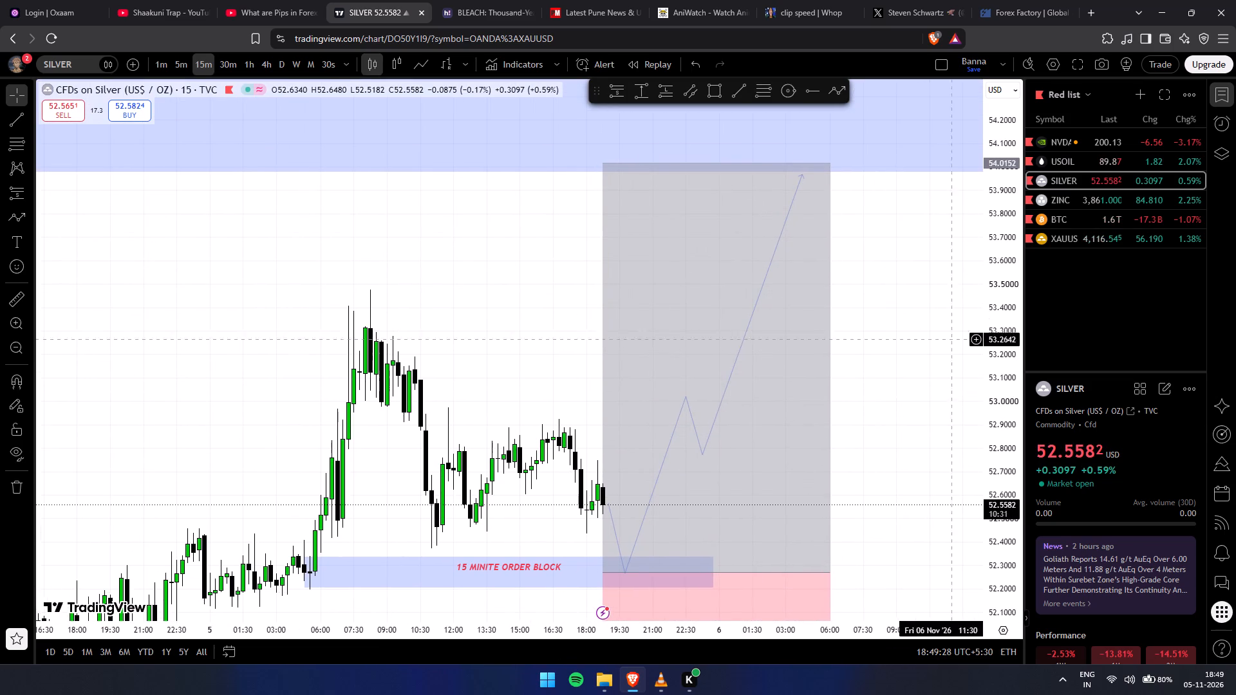
left_click_drag(922, 350, 496, 421)
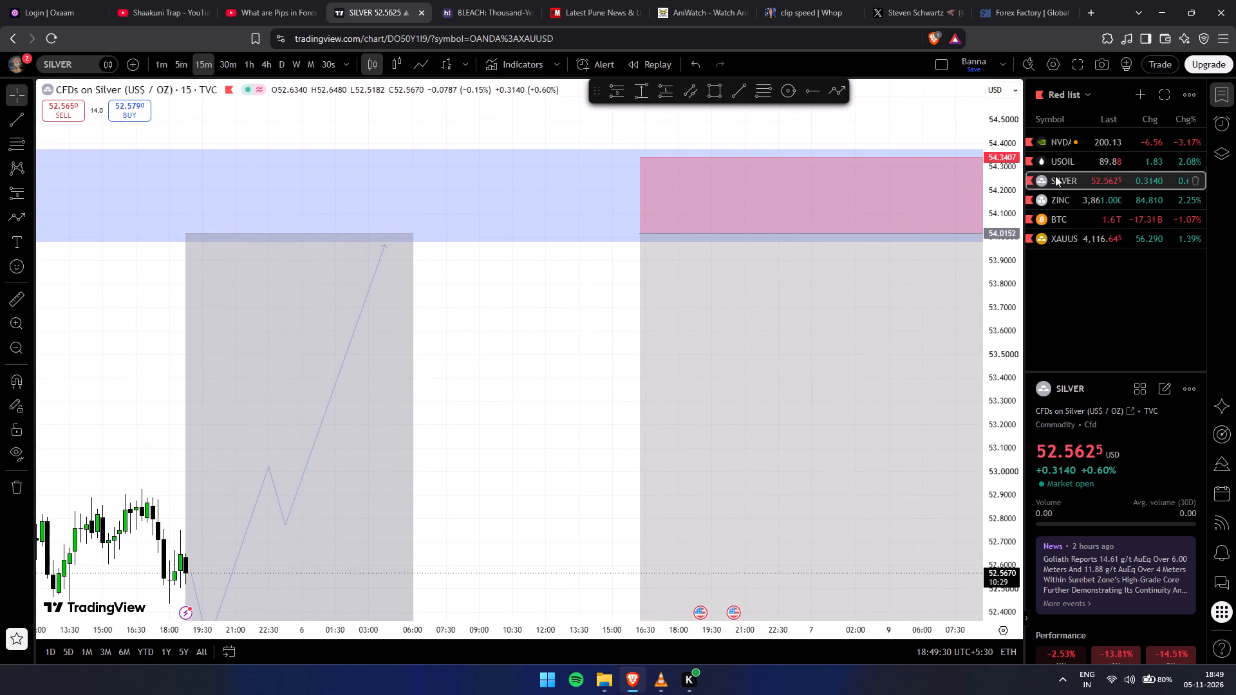
left_click_drag(440, 300, 726, 317)
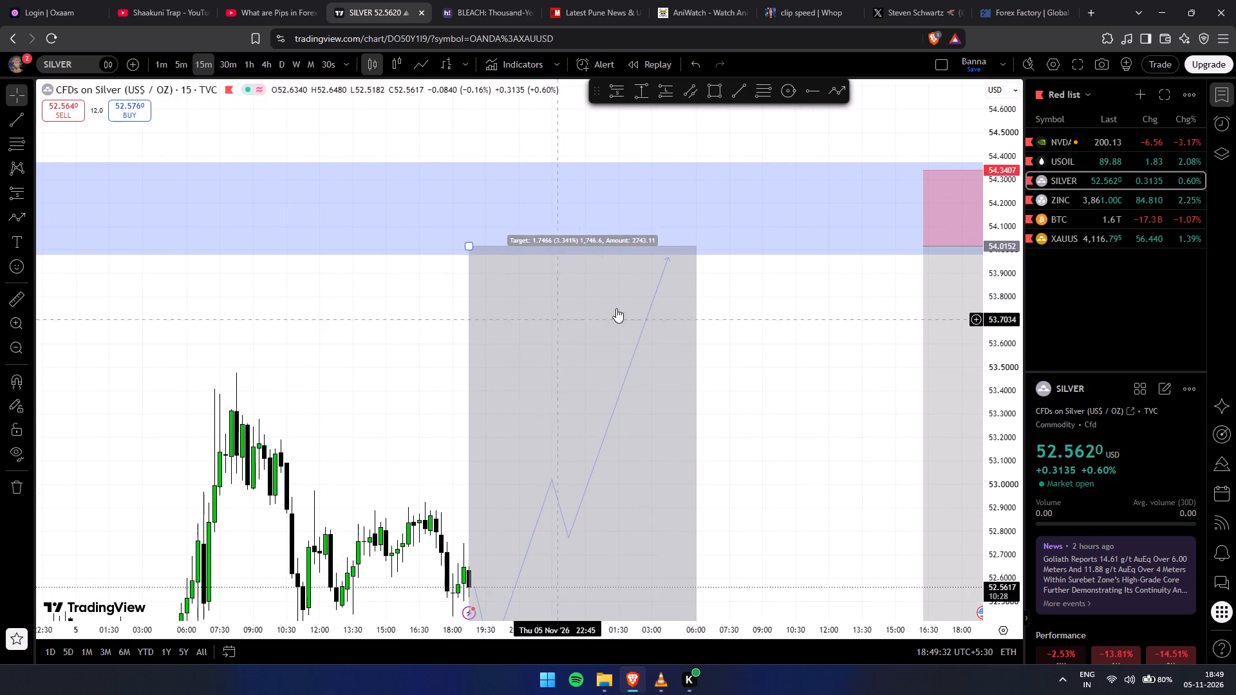
left_click_drag(832, 313, 826, 313)
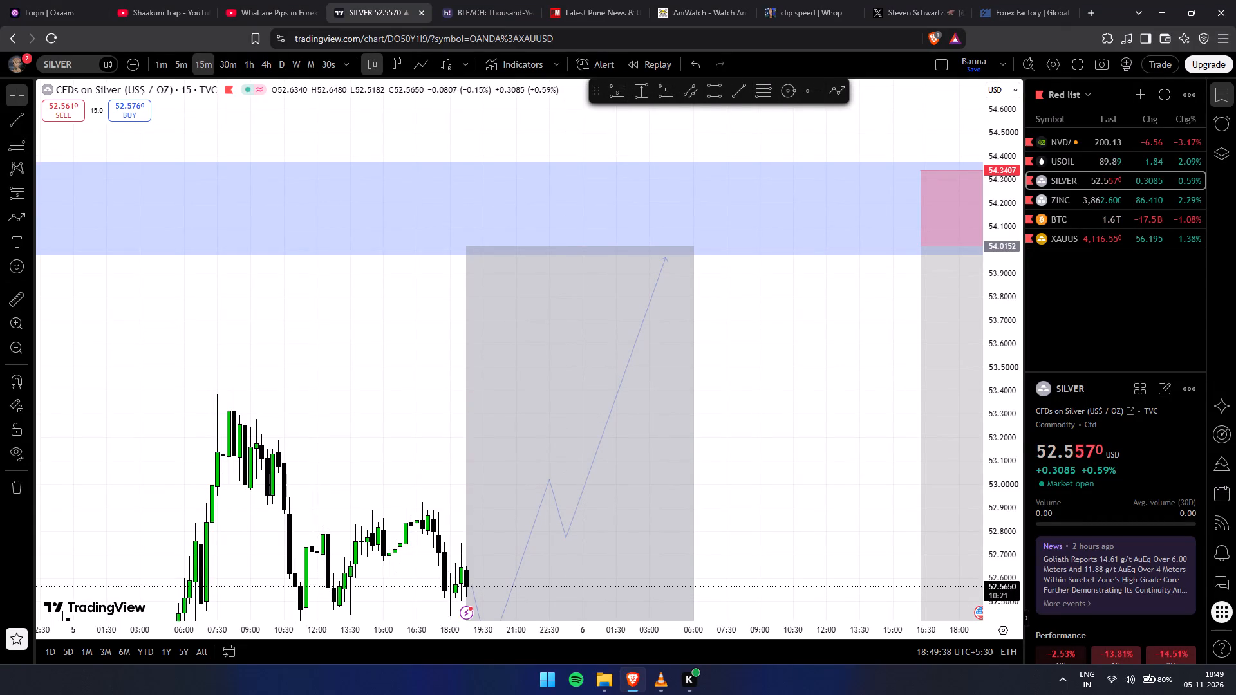
Add the Text tool to the favourite drawing tools.
left_click_drag(595, 100, 579, 106)
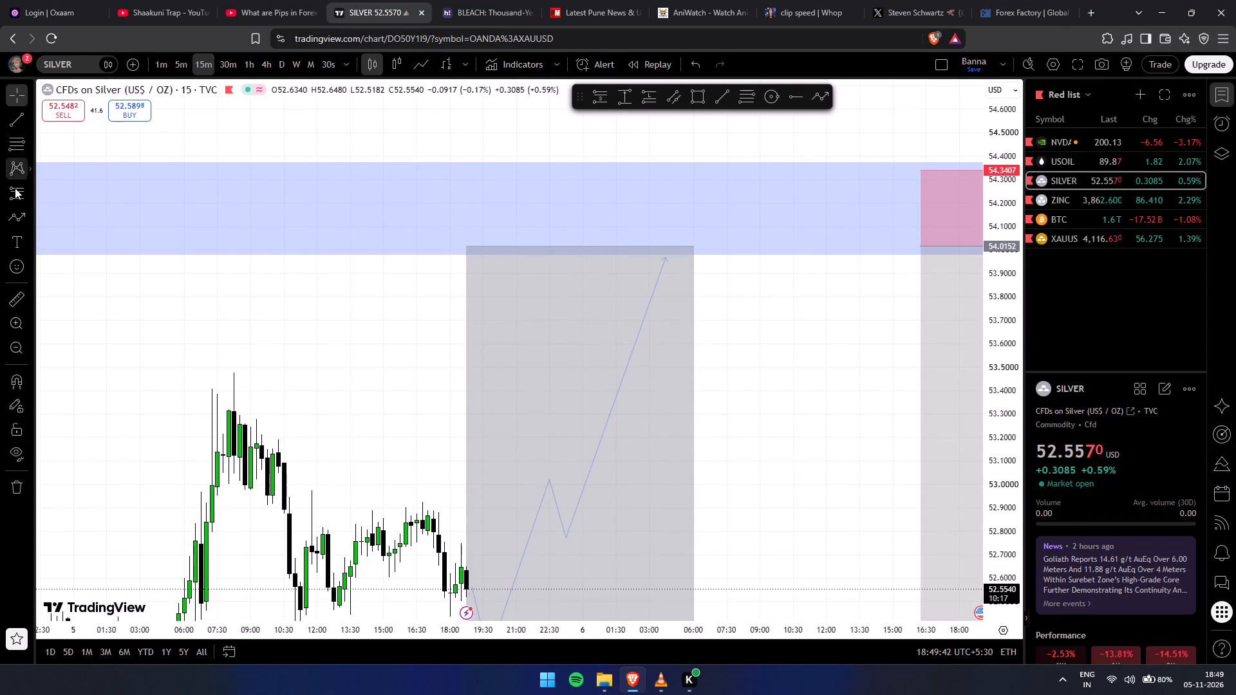
right_click(15, 235)
left_click(28, 247)
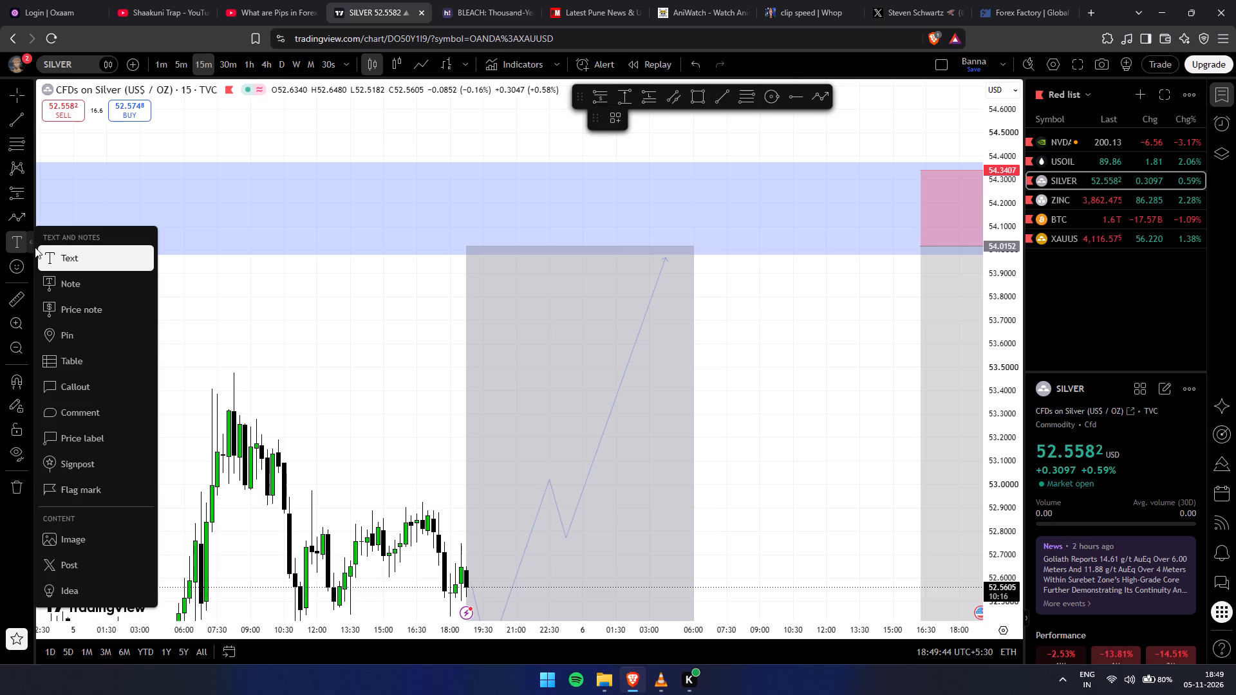
left_click(146, 253)
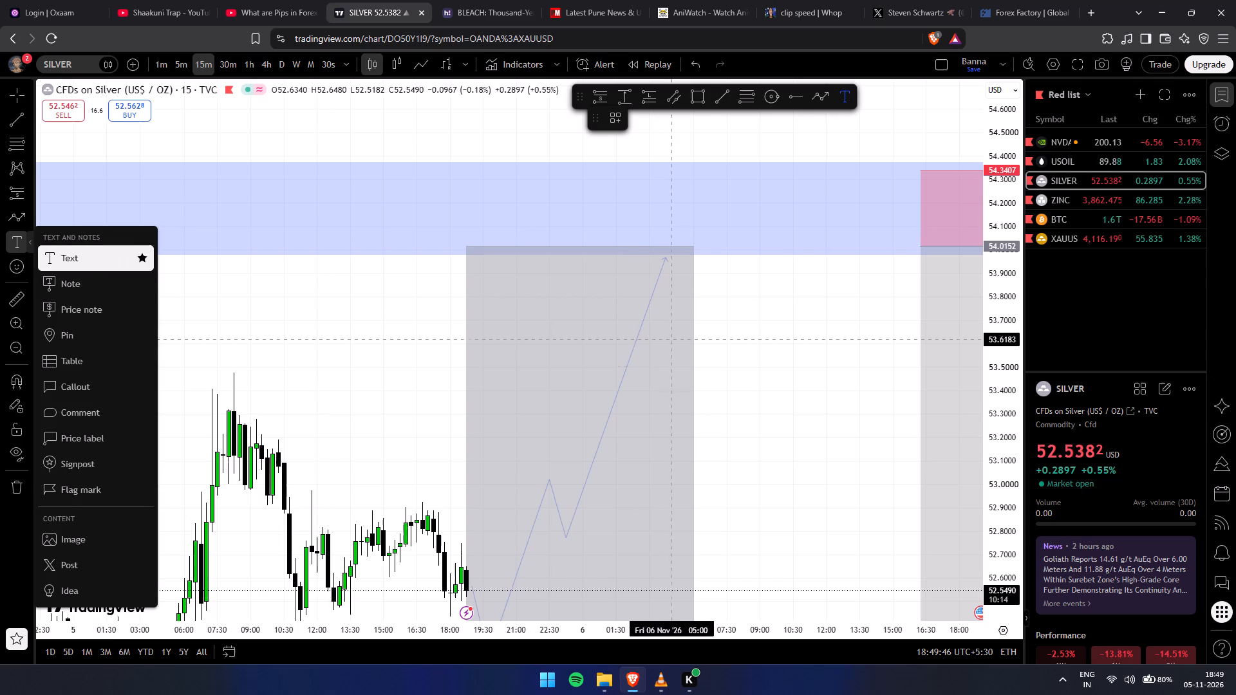
left_click(723, 375)
Place a text label above the daily POI zone at 6 November 06:00, price 54.7190.
left_click_drag(753, 392, 693, 440)
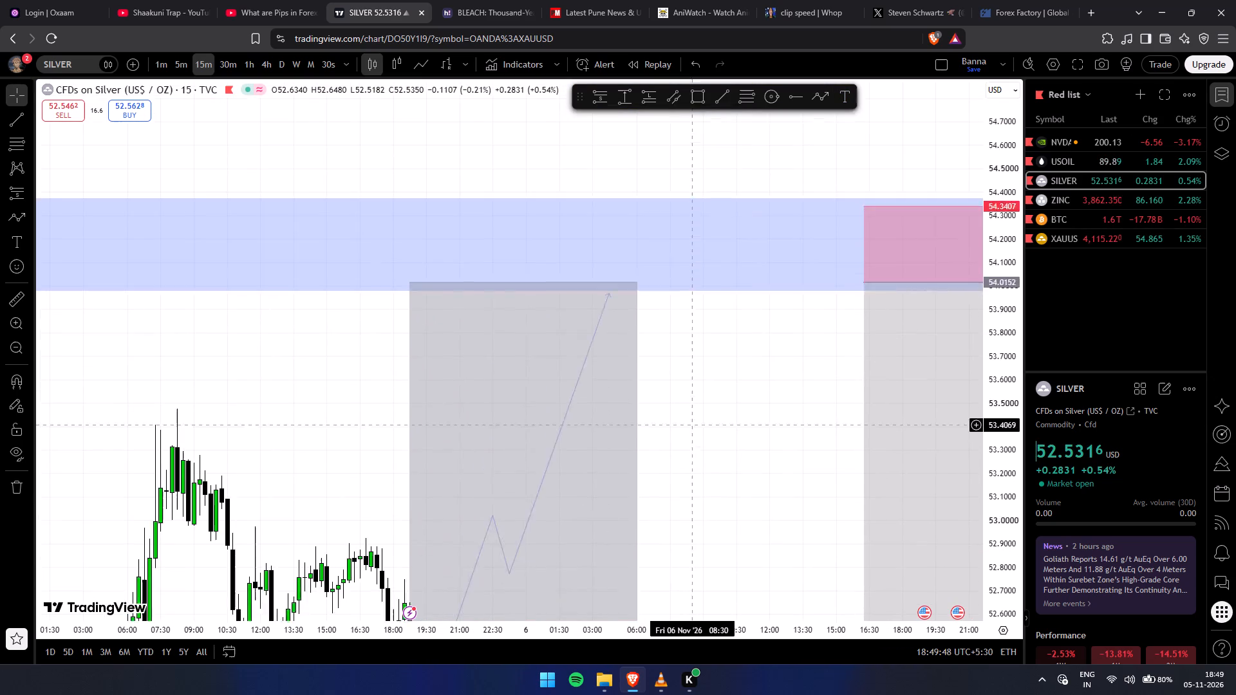
left_click_drag(693, 440, 694, 457)
left_click(844, 100)
left_click_drag(635, 149, 767, 157)
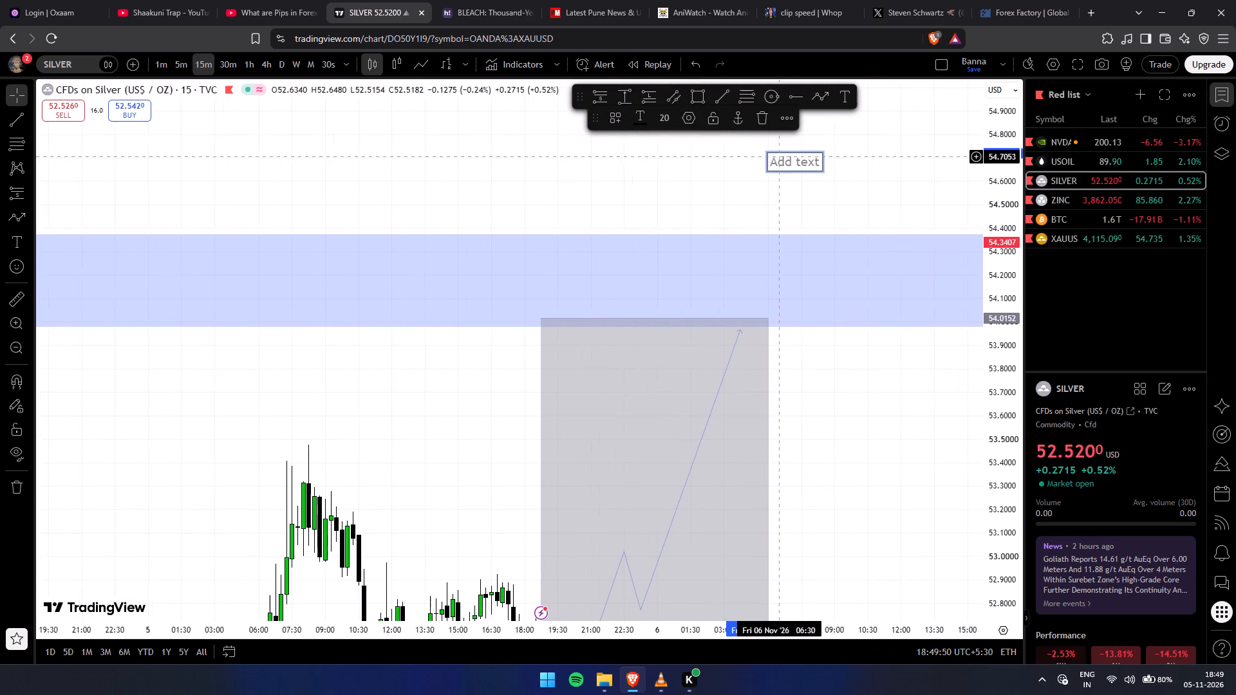
left_click_drag(767, 157, 763, 158)
left_click(765, 162)
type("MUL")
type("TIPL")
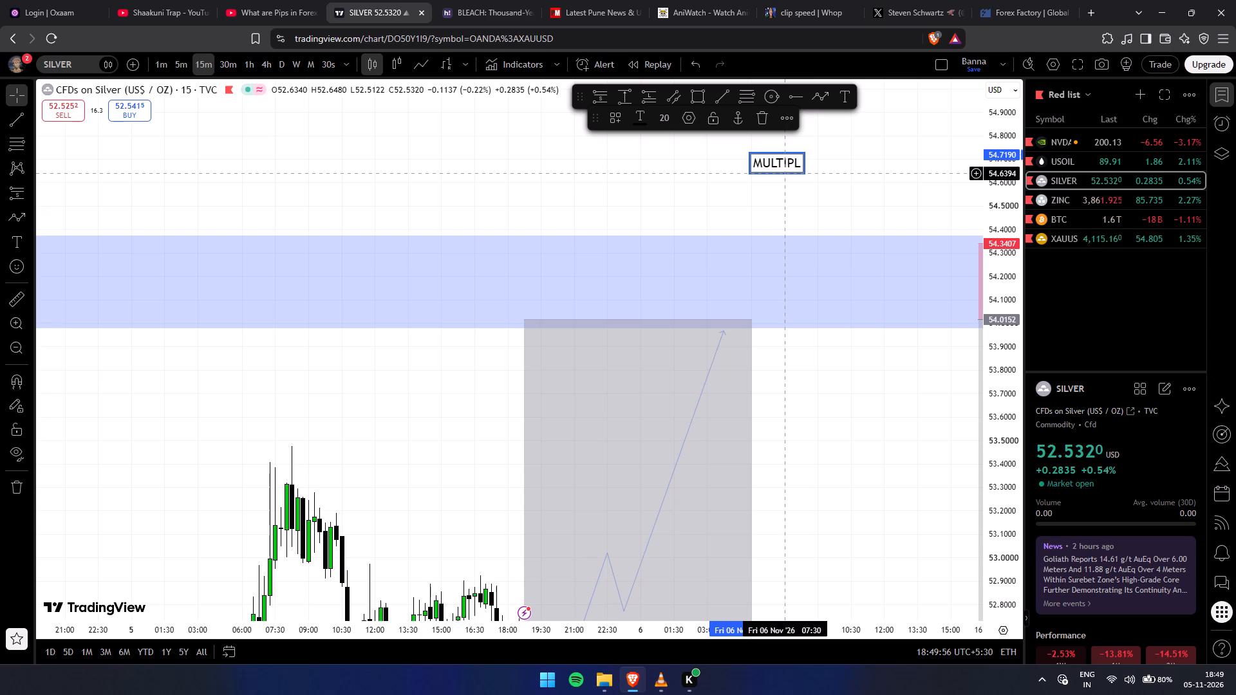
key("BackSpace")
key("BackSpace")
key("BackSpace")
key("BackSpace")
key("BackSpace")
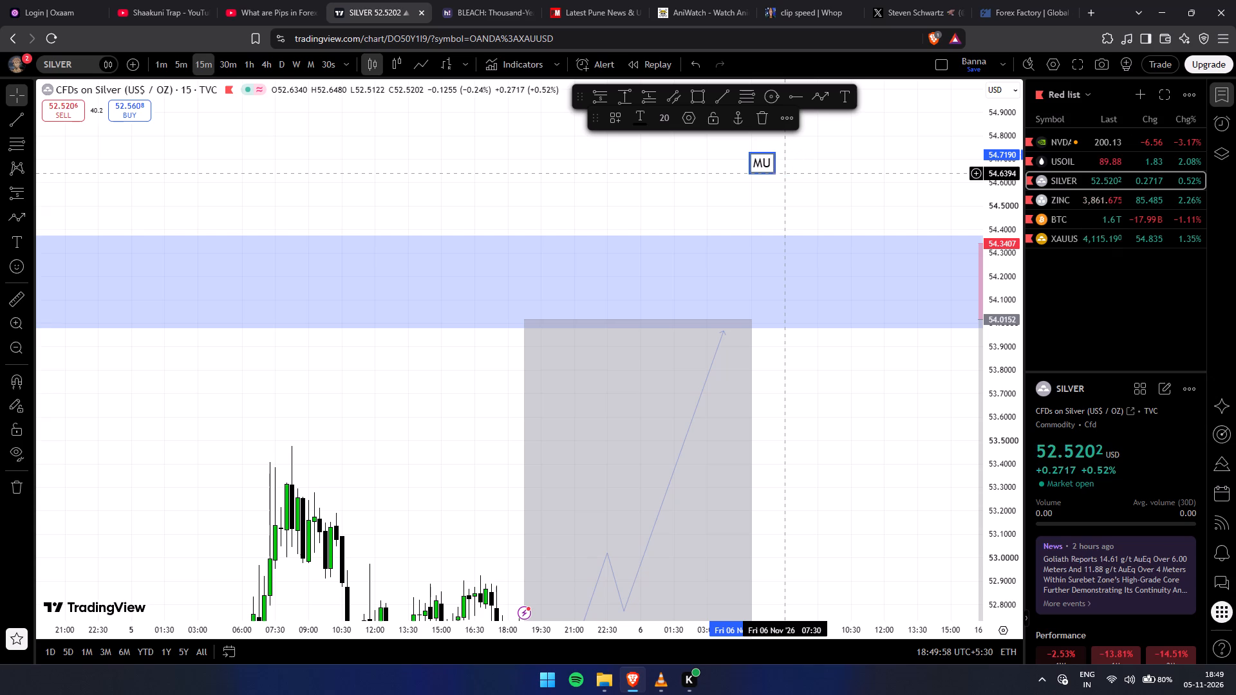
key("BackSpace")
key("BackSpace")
Enter "MULTIPLY ENTRY" as the text of the new label above the daily POI zone.
type("MUL")
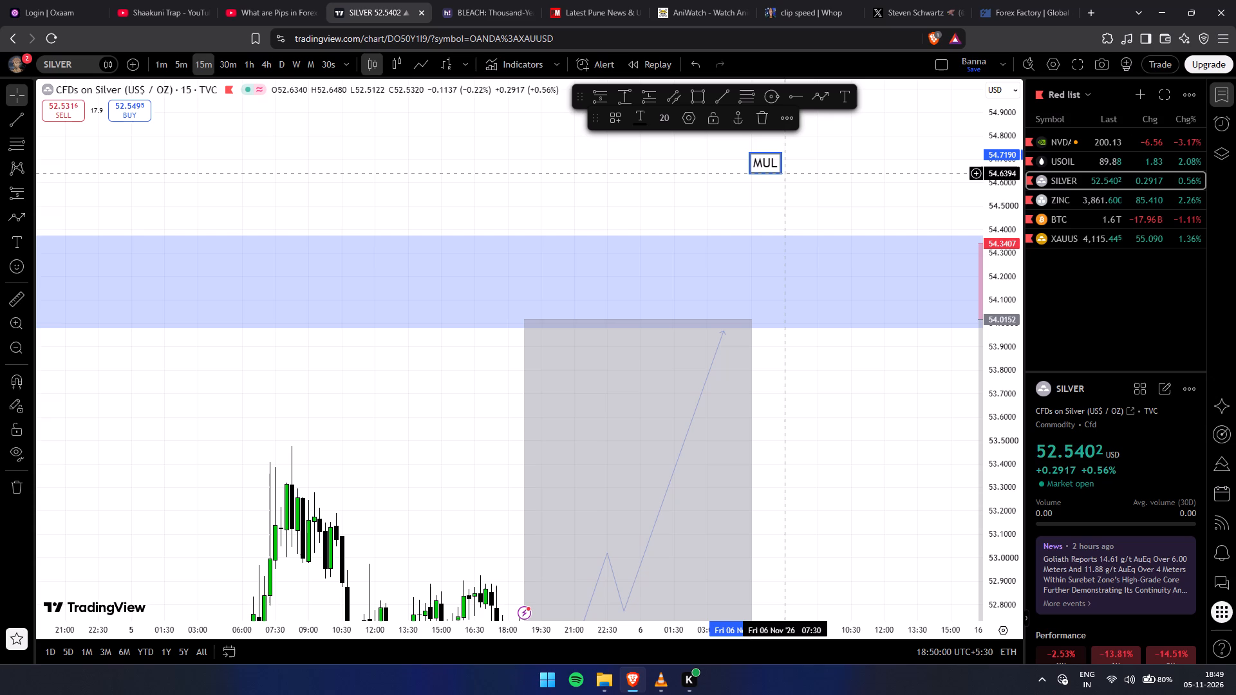
type("TIP")
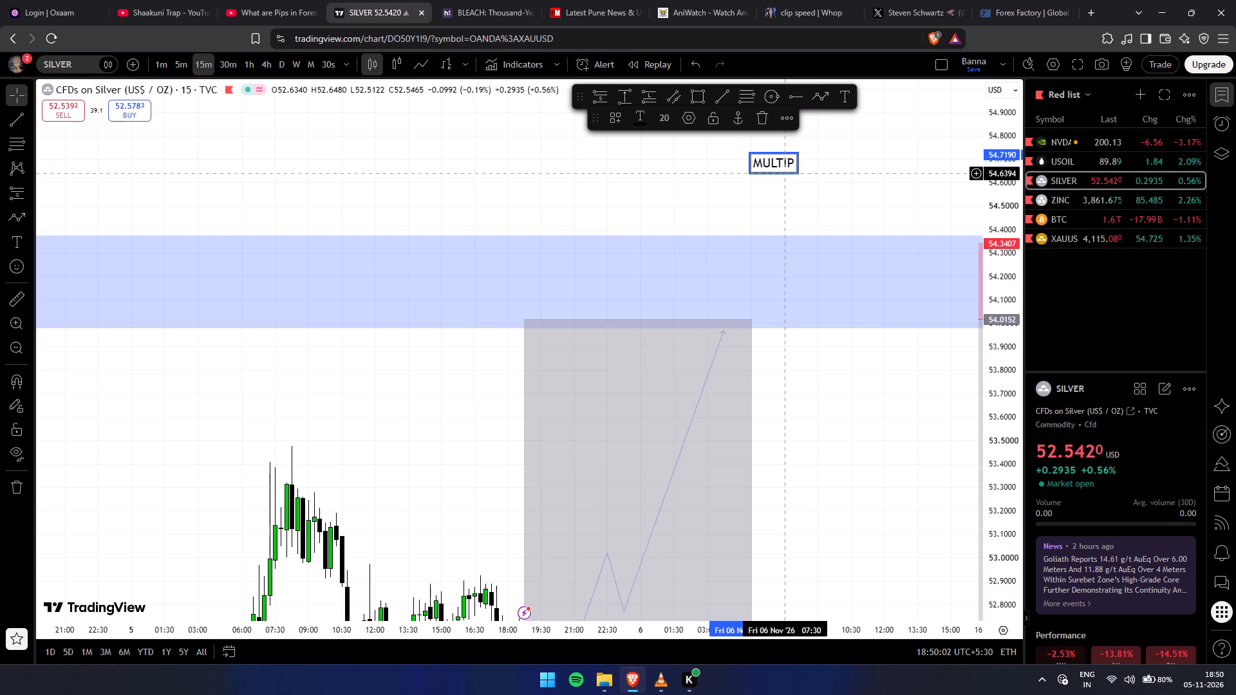
key("l")
type("Y")
key("space")
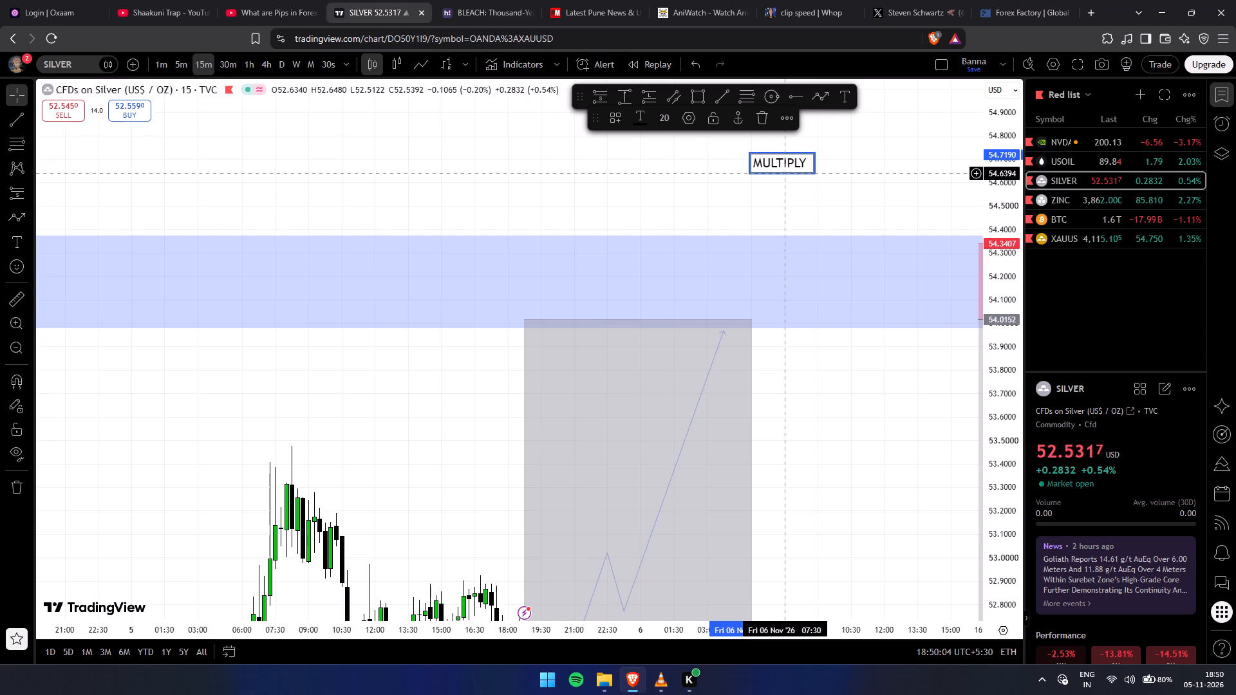
type("EN")
type("TRY")
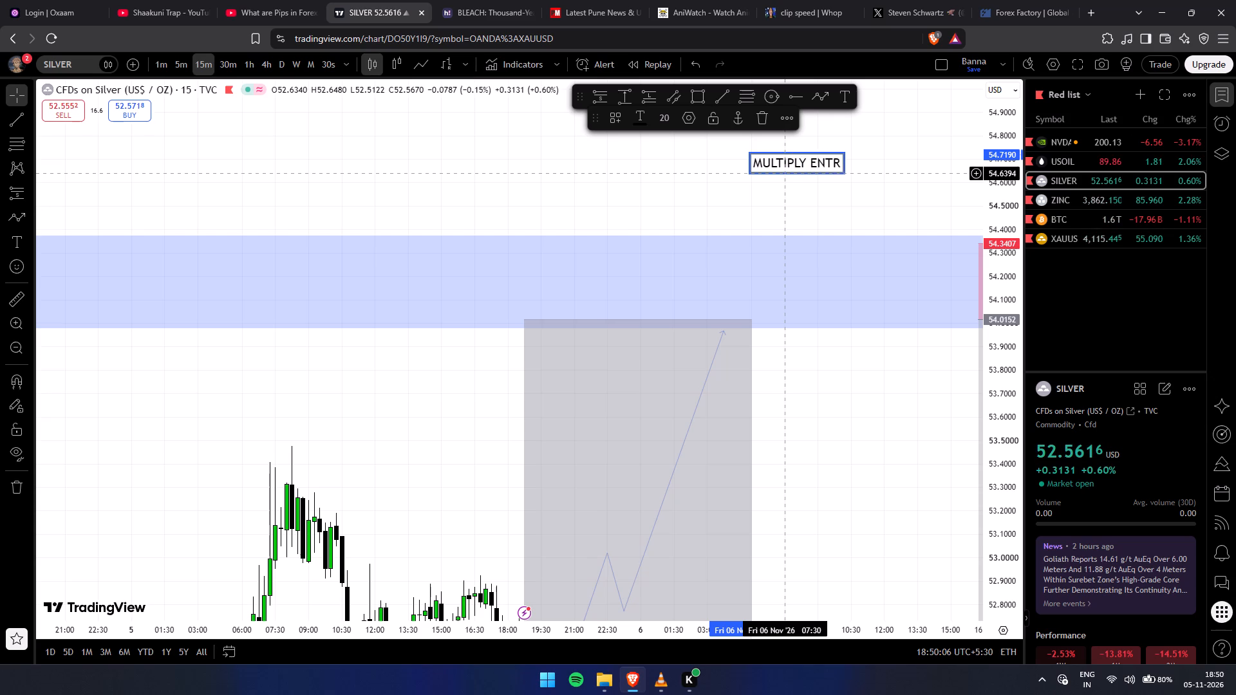
key("space")
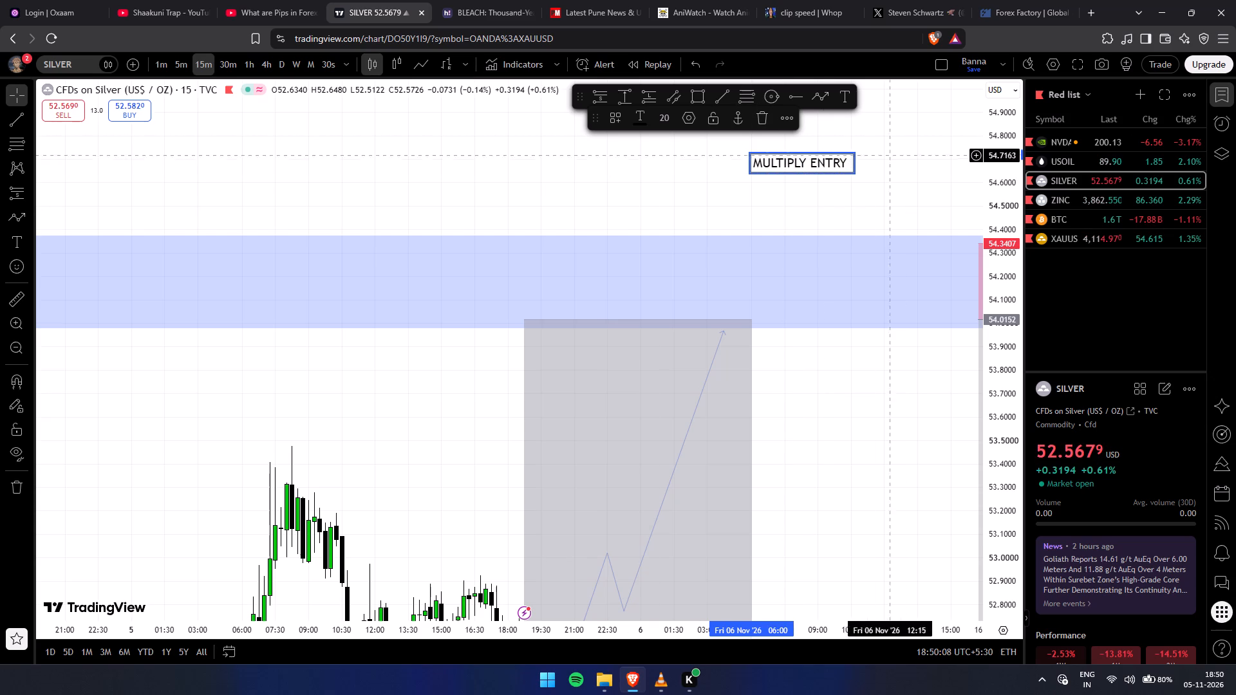
left_click(837, 188)
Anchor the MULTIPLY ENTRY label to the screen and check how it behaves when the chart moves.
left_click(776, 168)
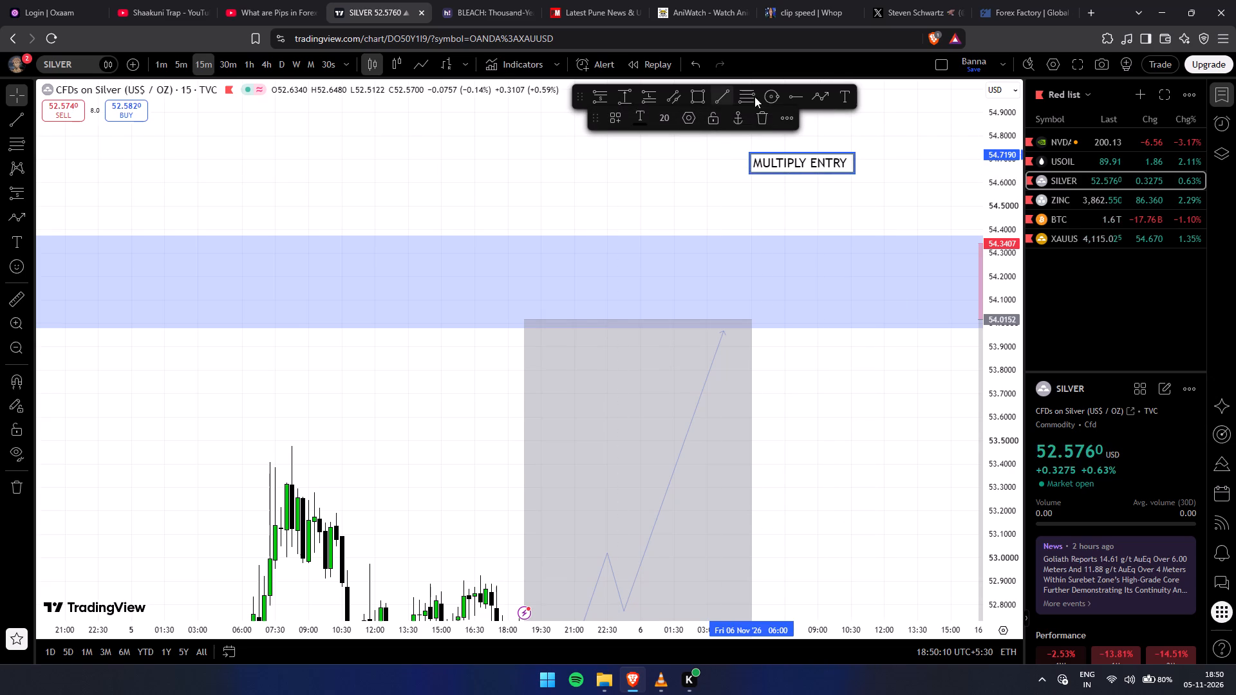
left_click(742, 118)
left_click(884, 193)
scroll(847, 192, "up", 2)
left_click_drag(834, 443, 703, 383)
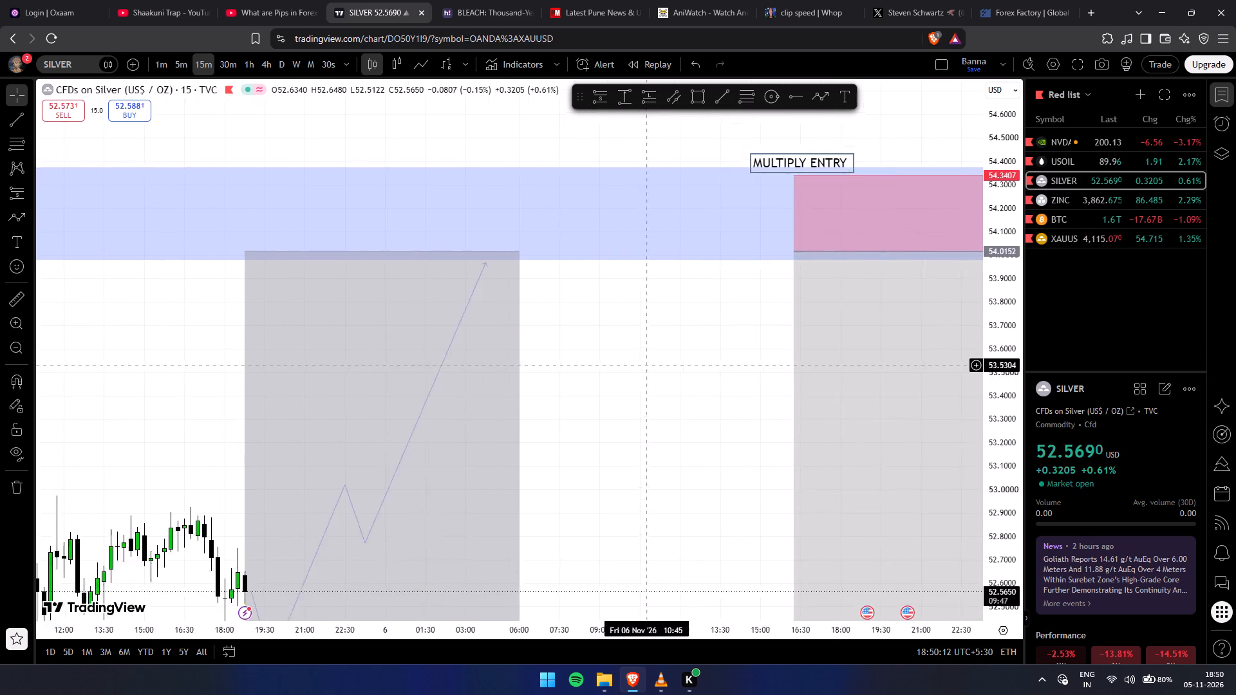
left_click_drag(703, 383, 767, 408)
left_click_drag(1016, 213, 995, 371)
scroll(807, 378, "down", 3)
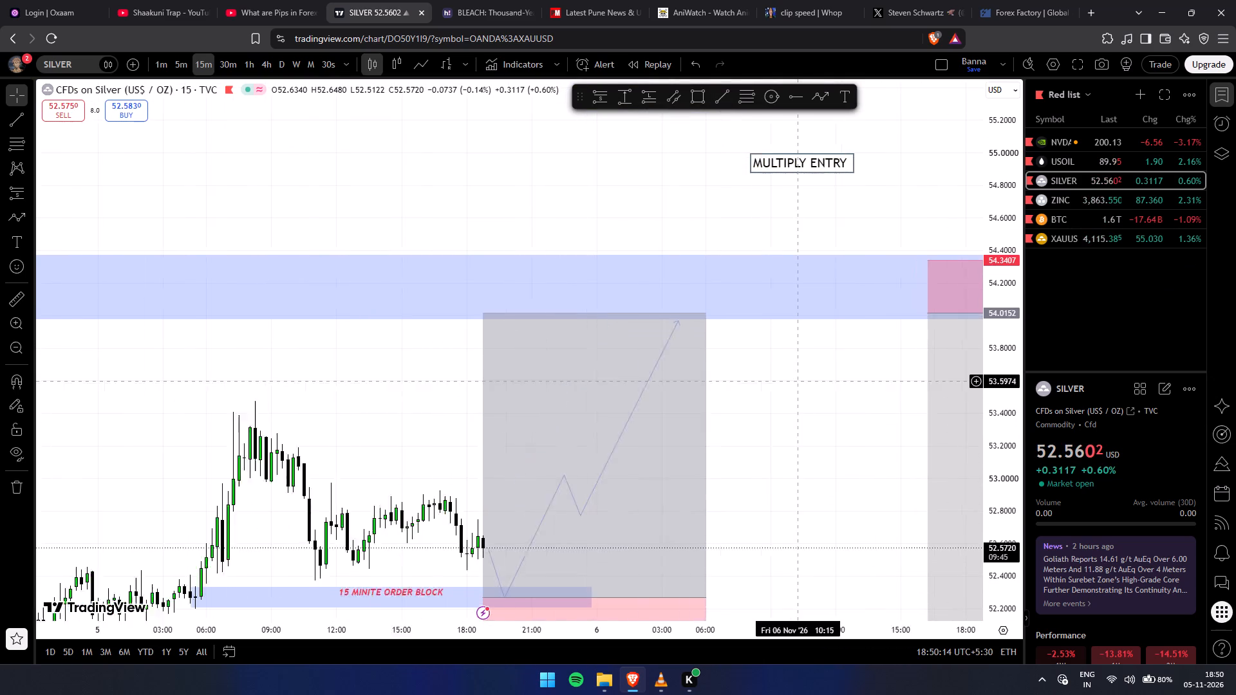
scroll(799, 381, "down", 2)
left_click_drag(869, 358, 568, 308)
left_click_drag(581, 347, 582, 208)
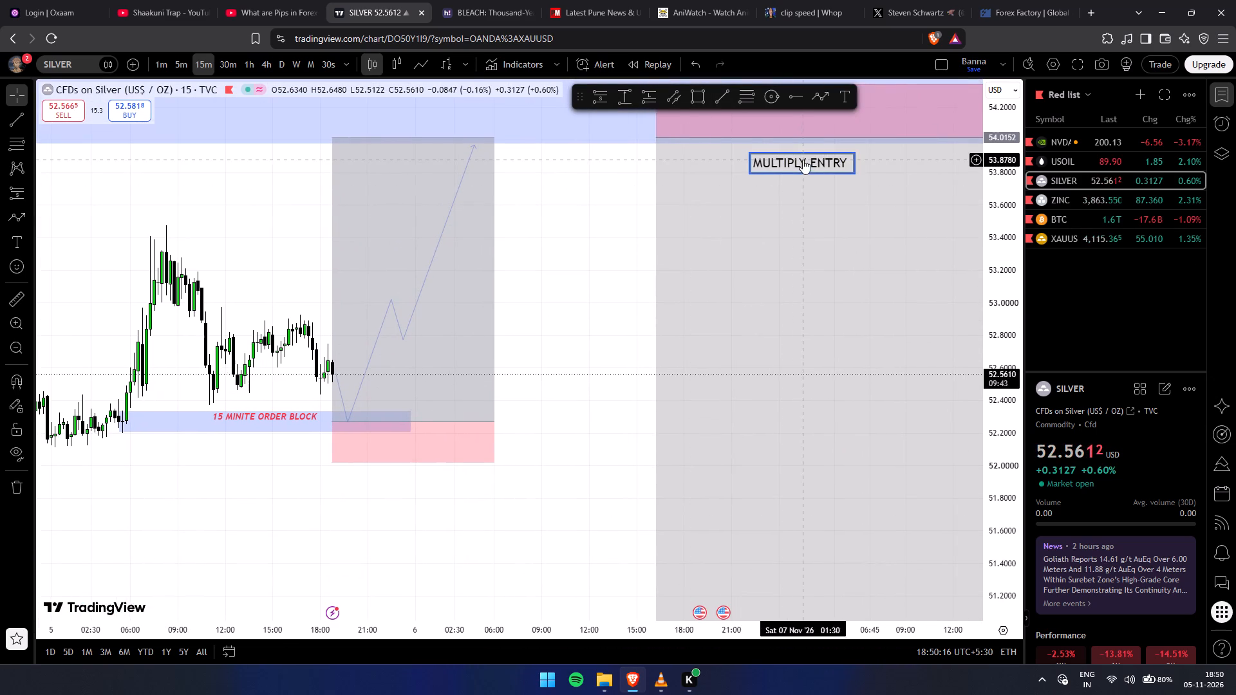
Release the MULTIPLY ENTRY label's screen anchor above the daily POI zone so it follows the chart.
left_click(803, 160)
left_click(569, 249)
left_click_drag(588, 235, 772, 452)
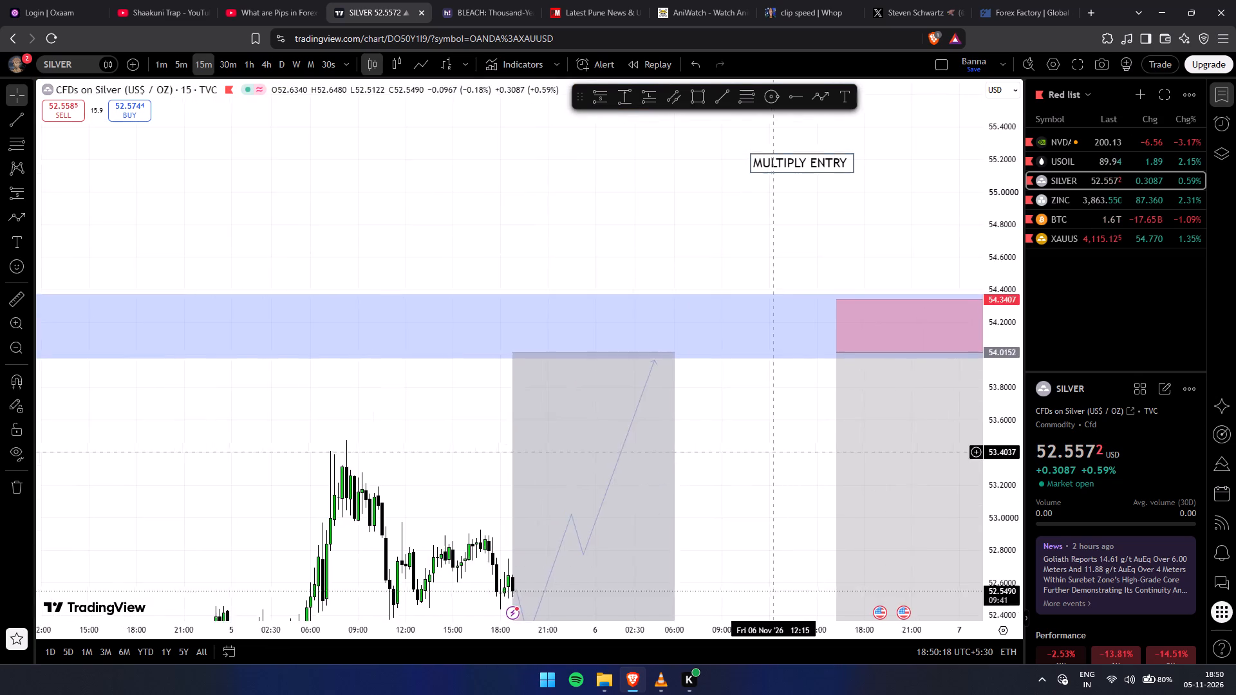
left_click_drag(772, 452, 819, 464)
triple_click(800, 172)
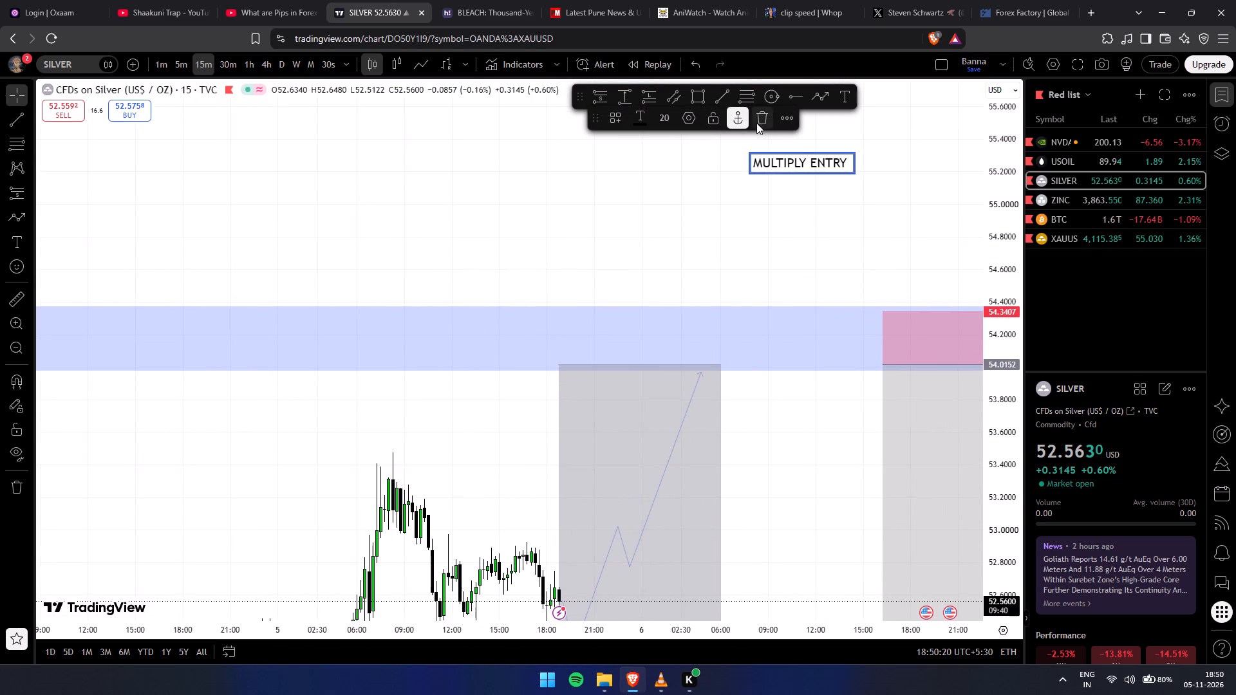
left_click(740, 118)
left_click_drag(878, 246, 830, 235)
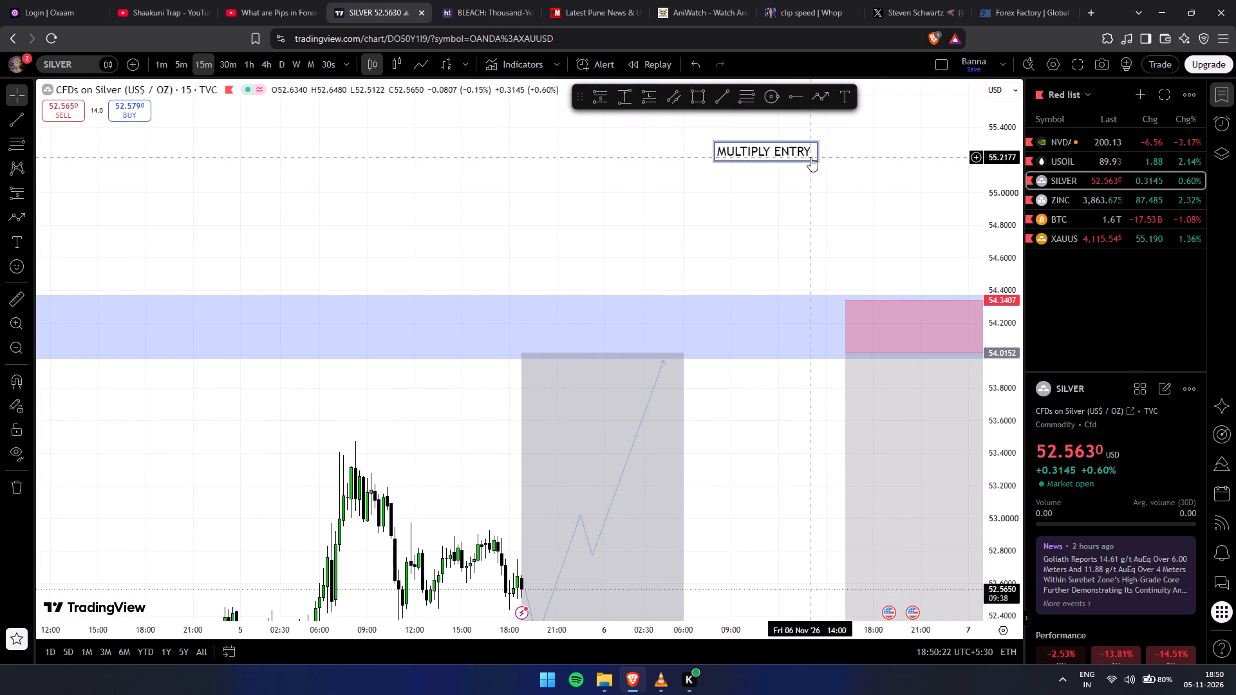
Make the MULTIPLY ENTRY label's text bold and turn on text wrap in its settings.
left_click(810, 157)
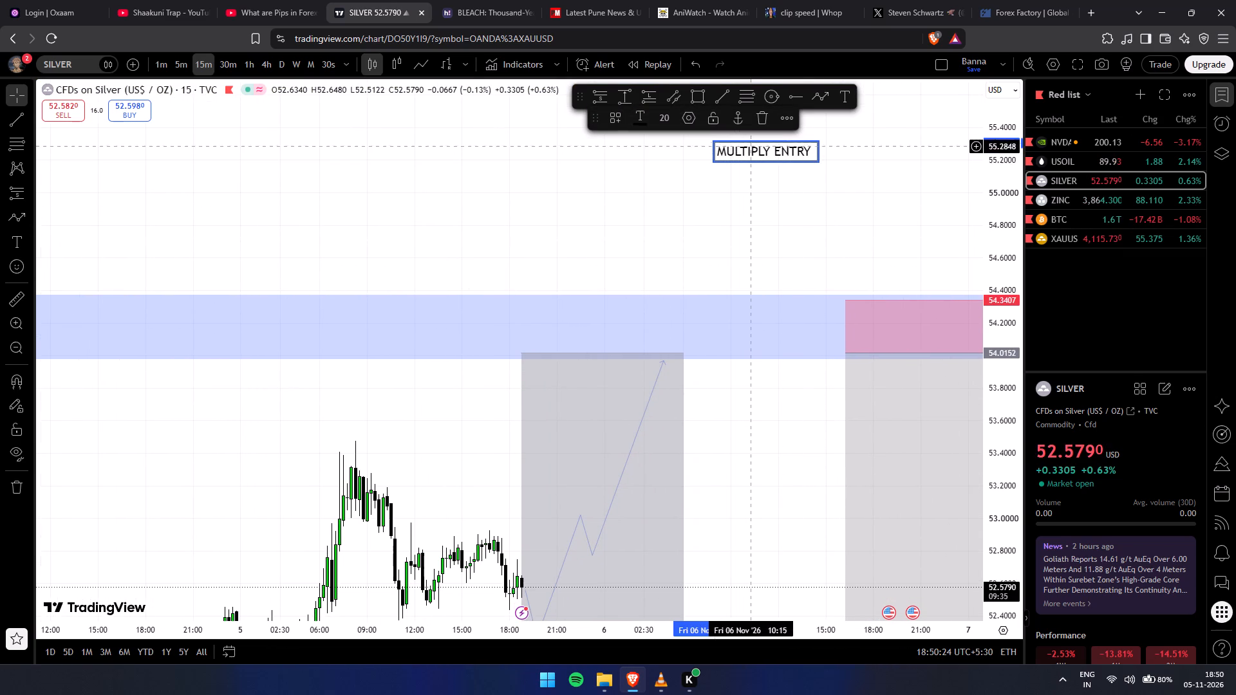
left_click(696, 120)
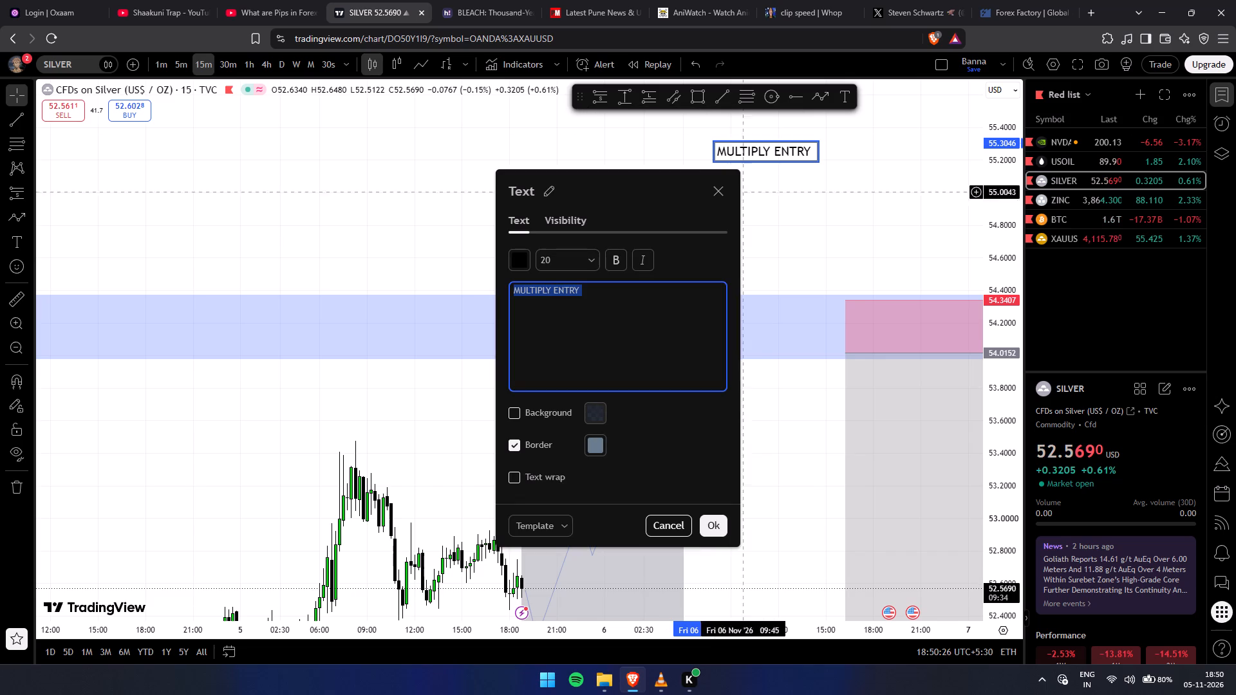
scroll(599, 393, "down", 2)
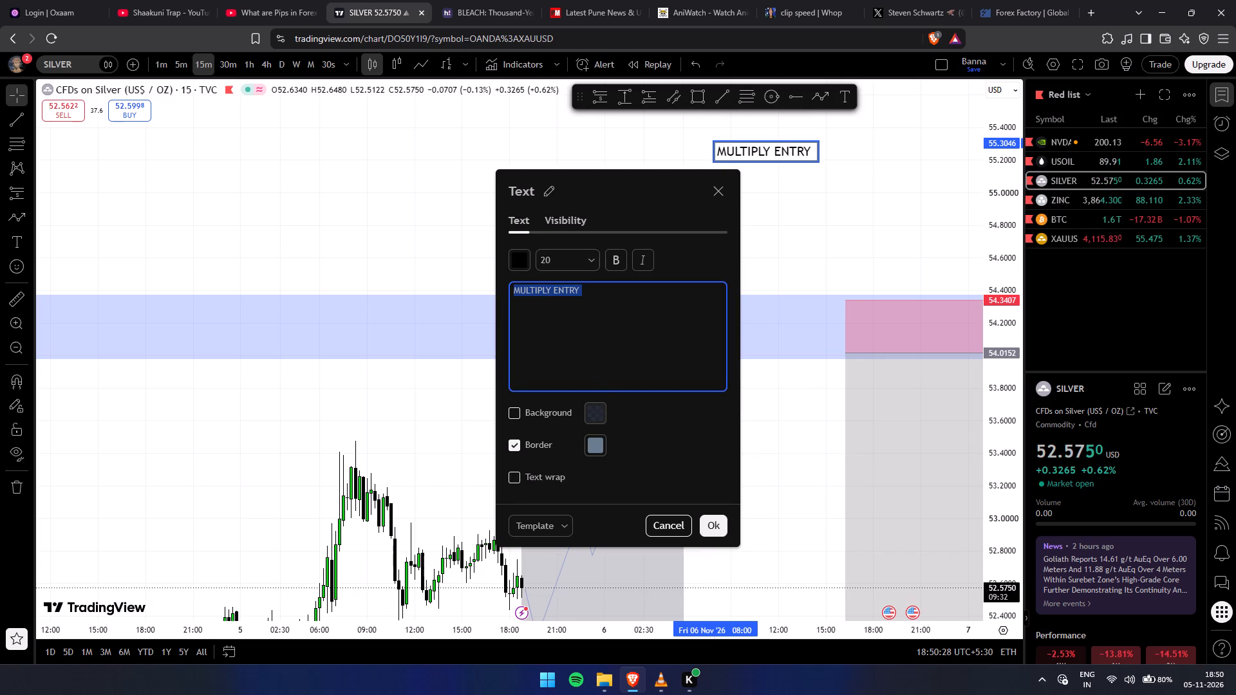
scroll(601, 385, "down", 1)
left_click(619, 255)
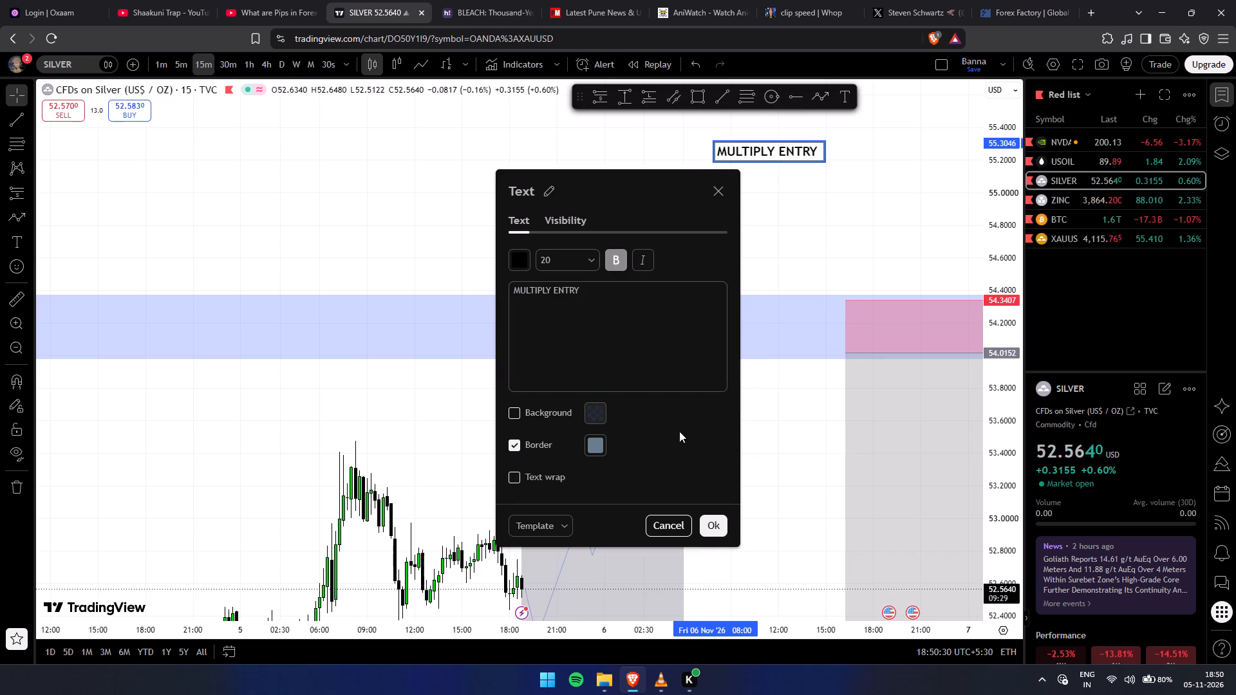
left_click(520, 479)
left_click(784, 288)
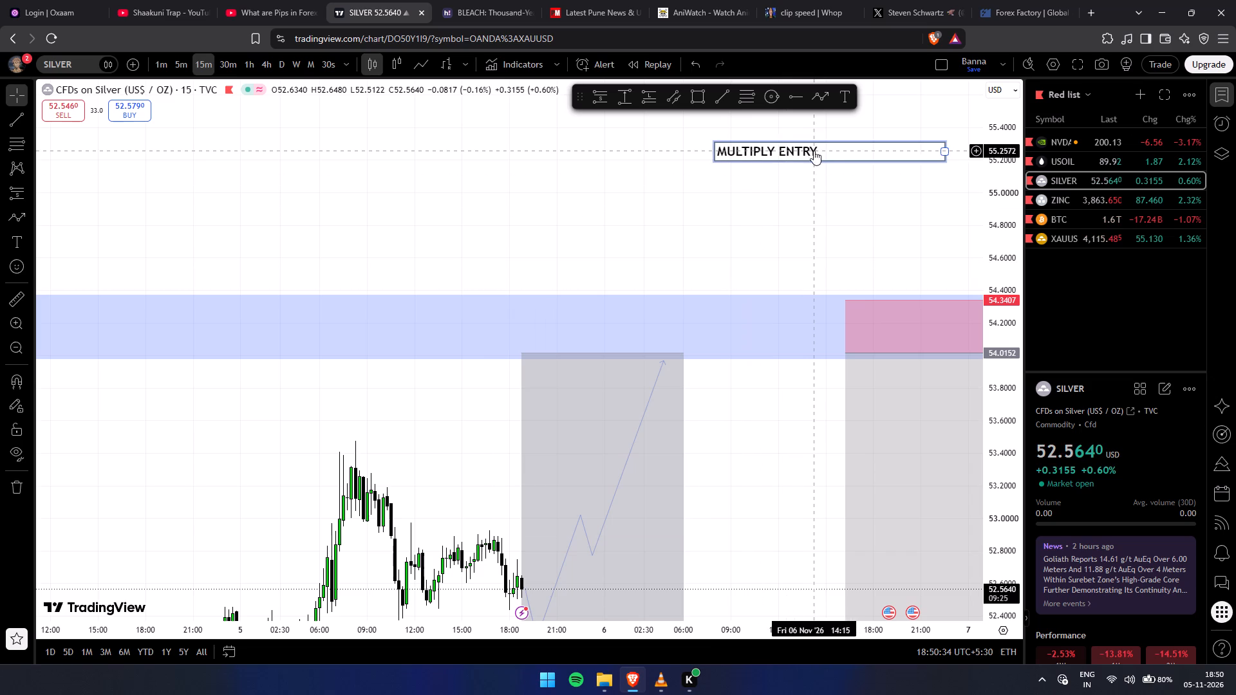
Narrow the MULTIPLY ENTRY label's wrapped text box to fit its text.
left_click(950, 149)
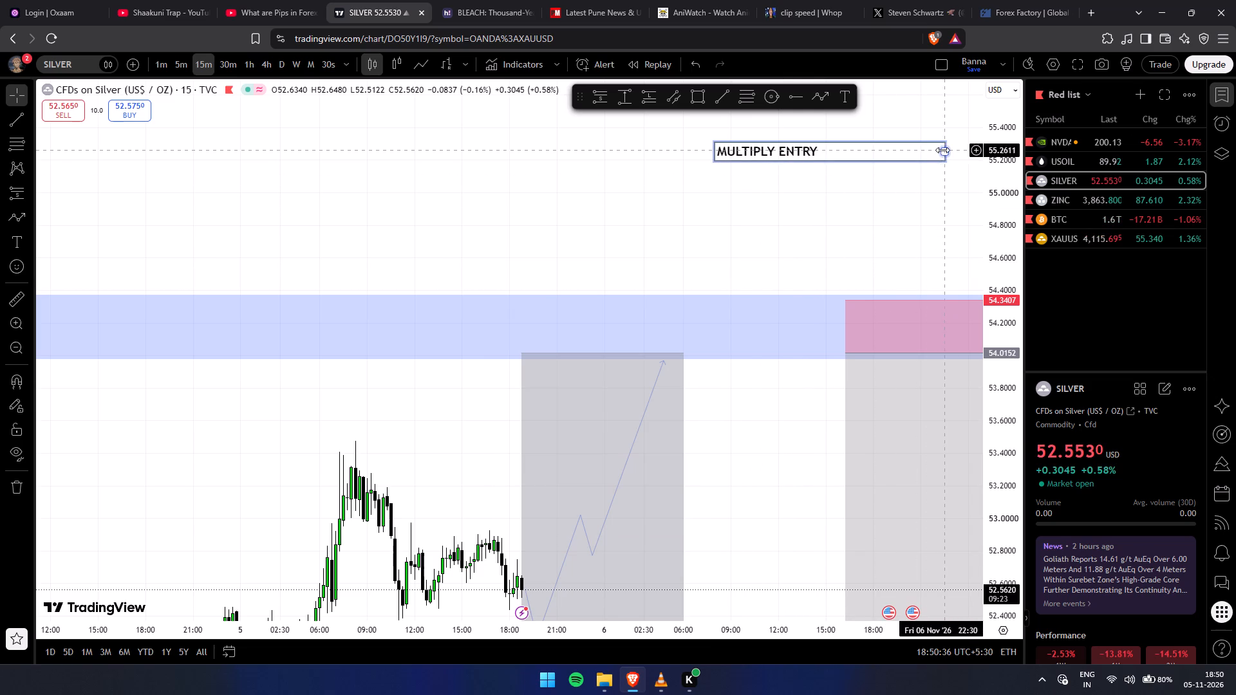
left_click_drag(942, 150, 823, 214)
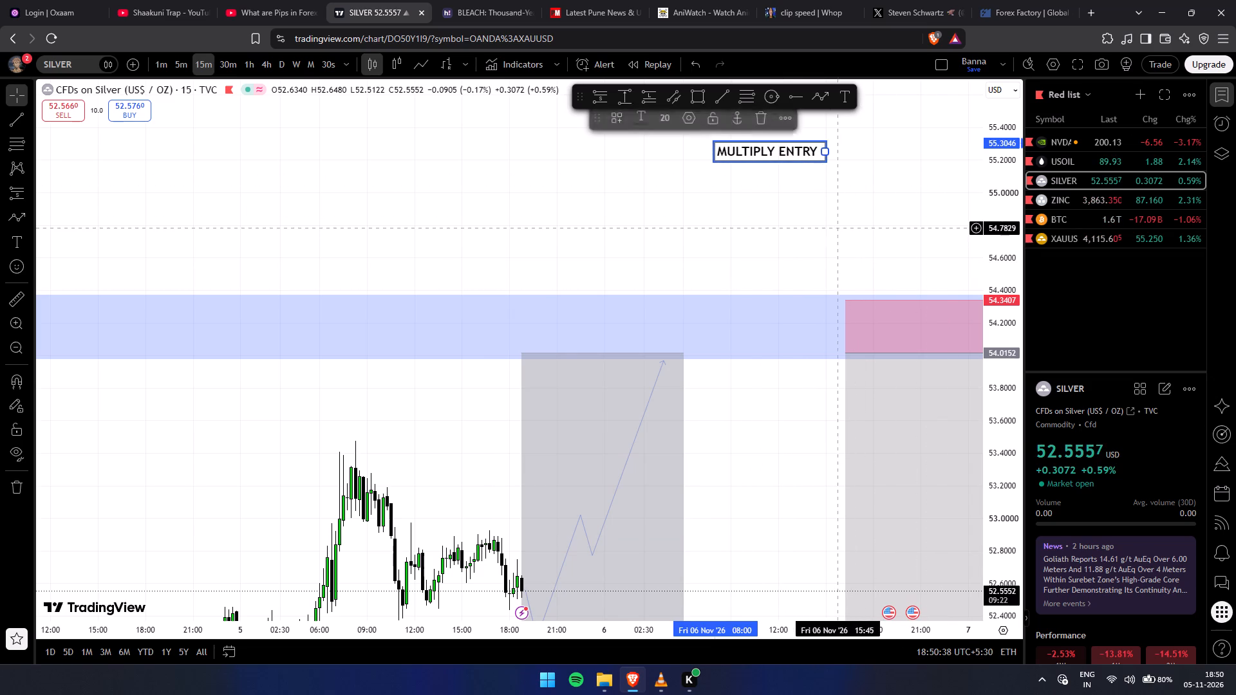
left_click(839, 233)
Move the MULTIPLY ENTRY label down to about price 55.00, above the daily POI zone.
scroll(792, 230, "down", 1)
left_click_drag(792, 152, 794, 190)
left_click(828, 250)
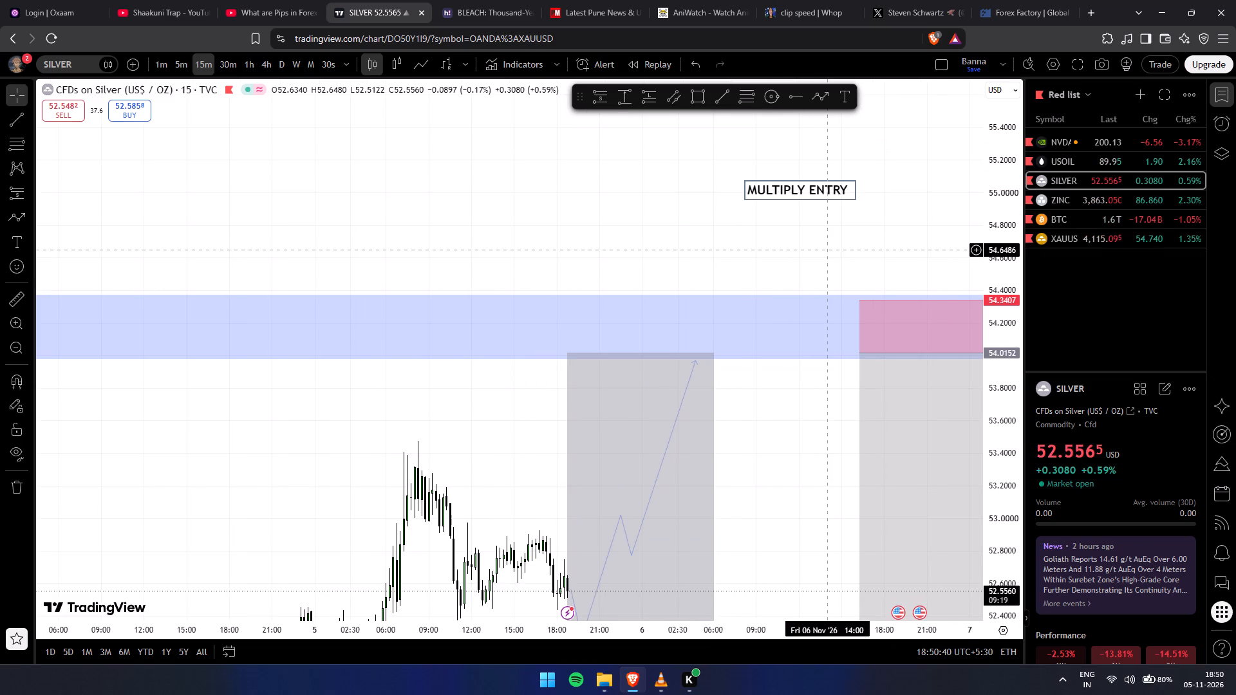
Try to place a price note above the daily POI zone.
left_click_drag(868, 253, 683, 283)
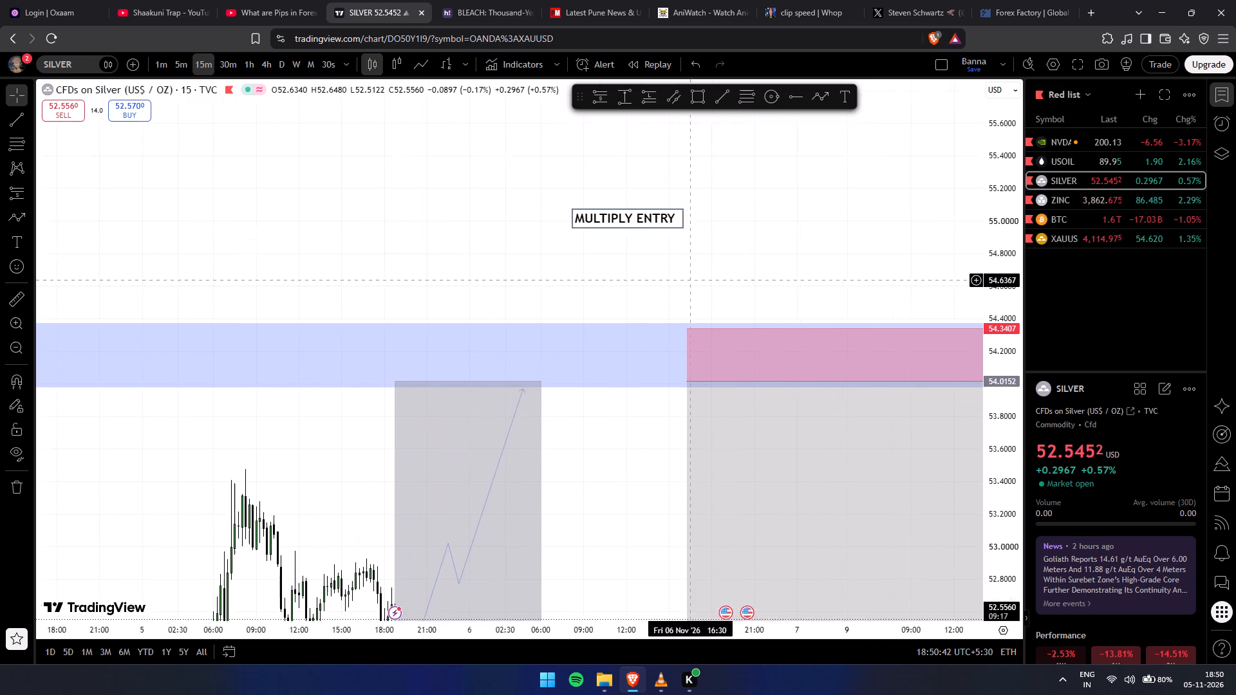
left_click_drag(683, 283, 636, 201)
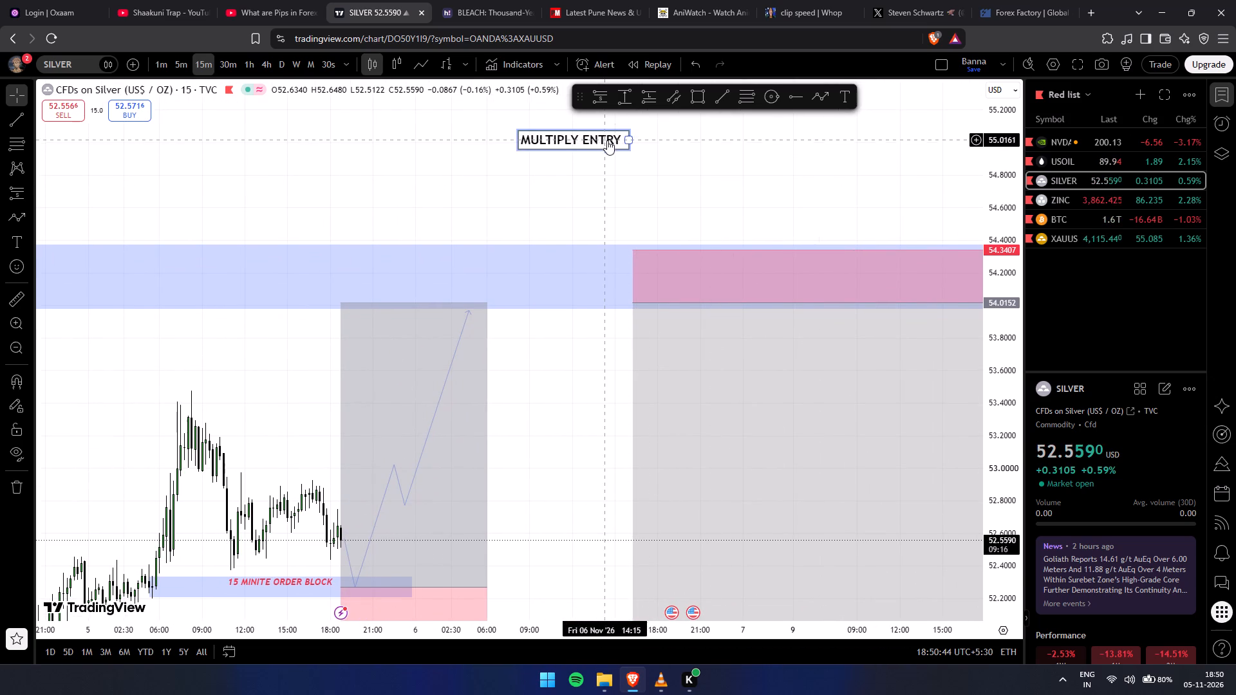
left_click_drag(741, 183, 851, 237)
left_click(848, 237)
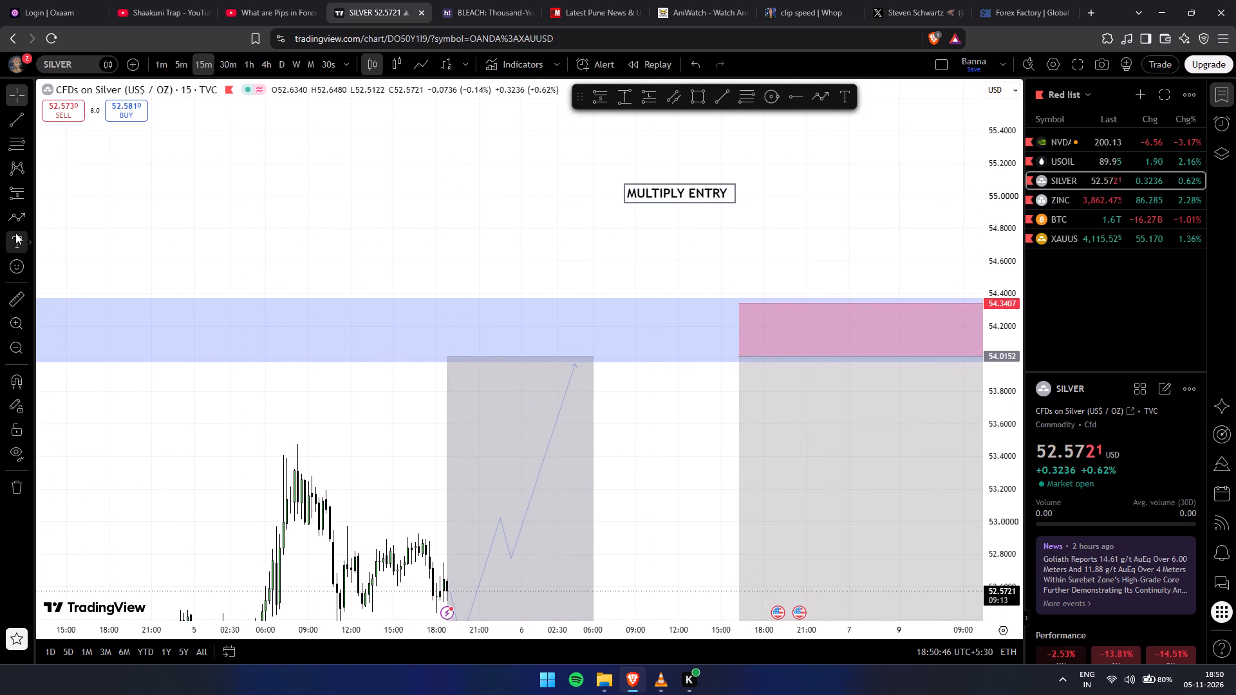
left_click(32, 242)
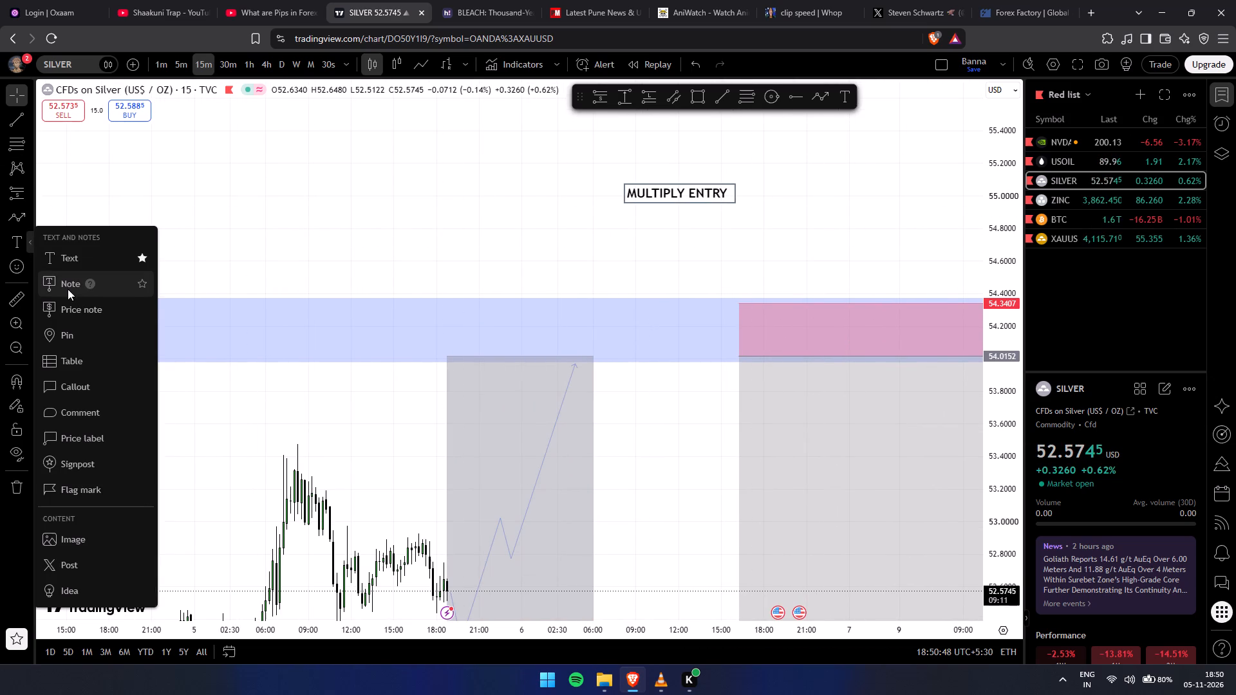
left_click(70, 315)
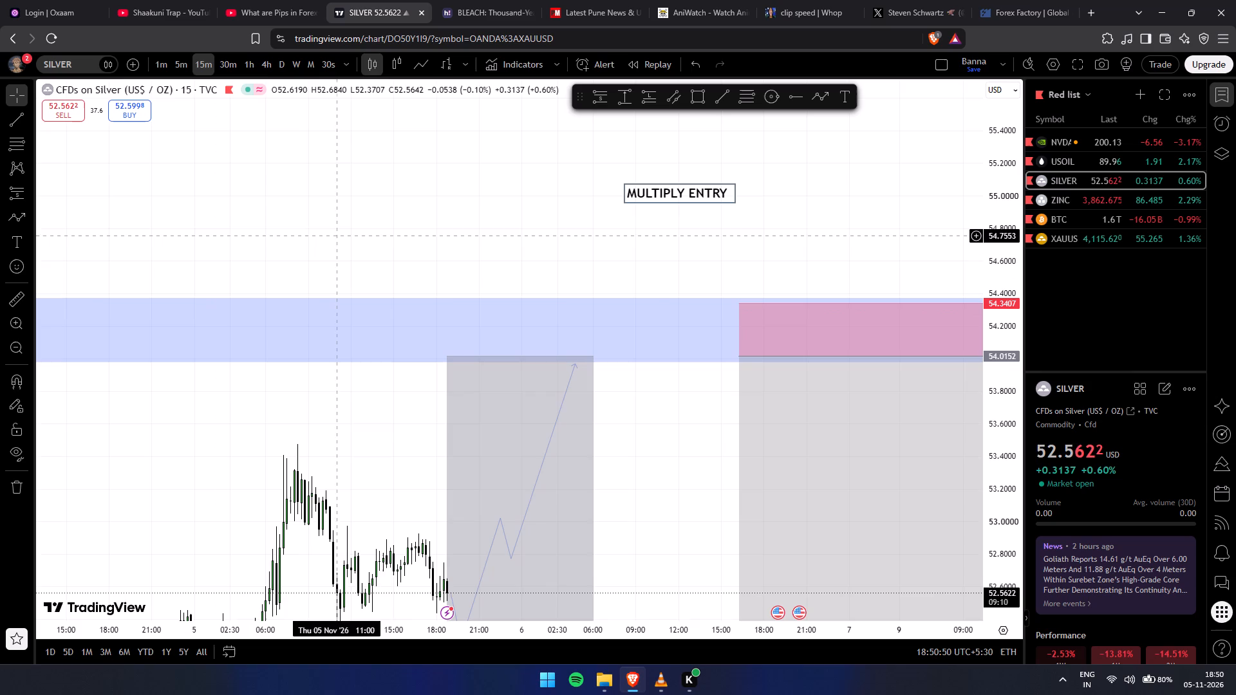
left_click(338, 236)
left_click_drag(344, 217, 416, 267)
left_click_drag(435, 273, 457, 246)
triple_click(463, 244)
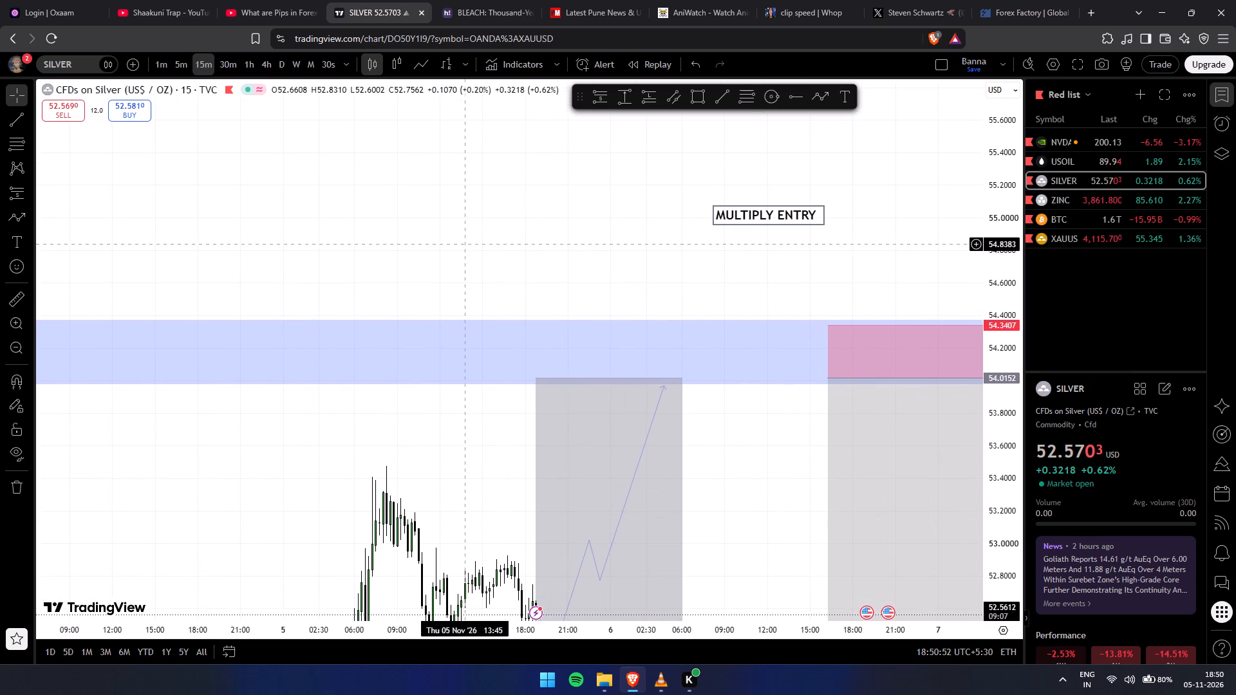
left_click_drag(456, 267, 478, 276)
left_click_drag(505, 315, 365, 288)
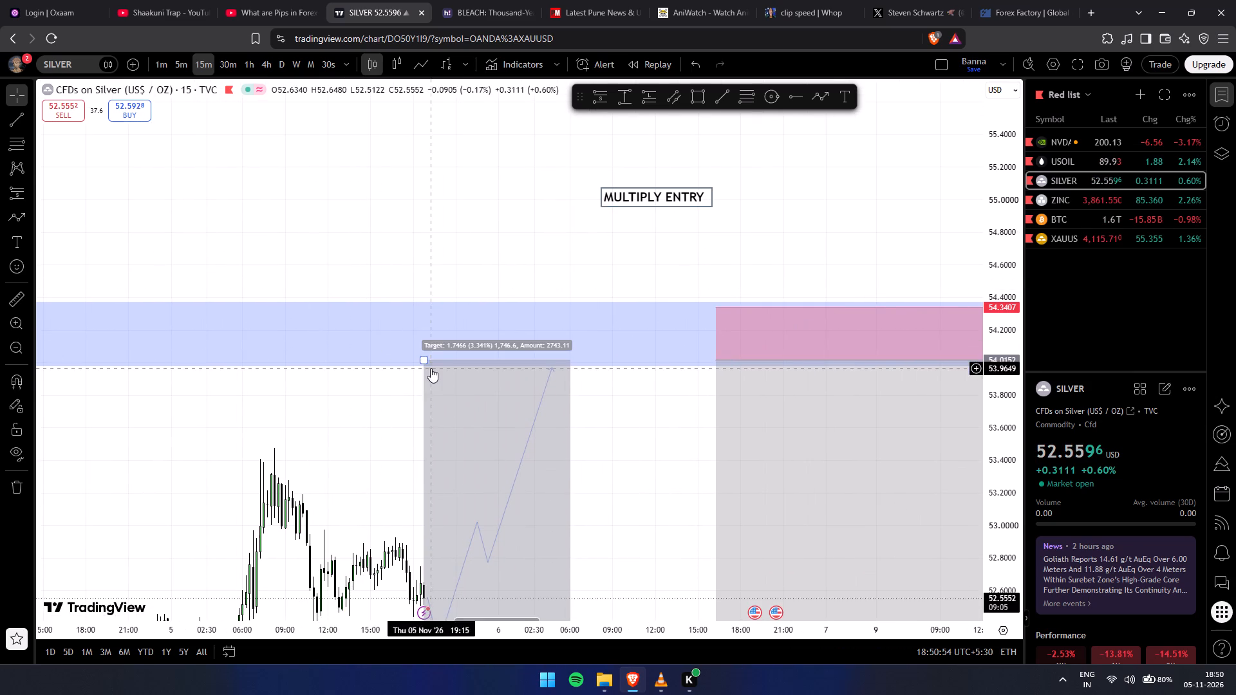
Place a price note just above the daily POI zone, anchored at price 54.4707 on 5 November 11:30.
left_click(25, 243)
left_click(31, 245)
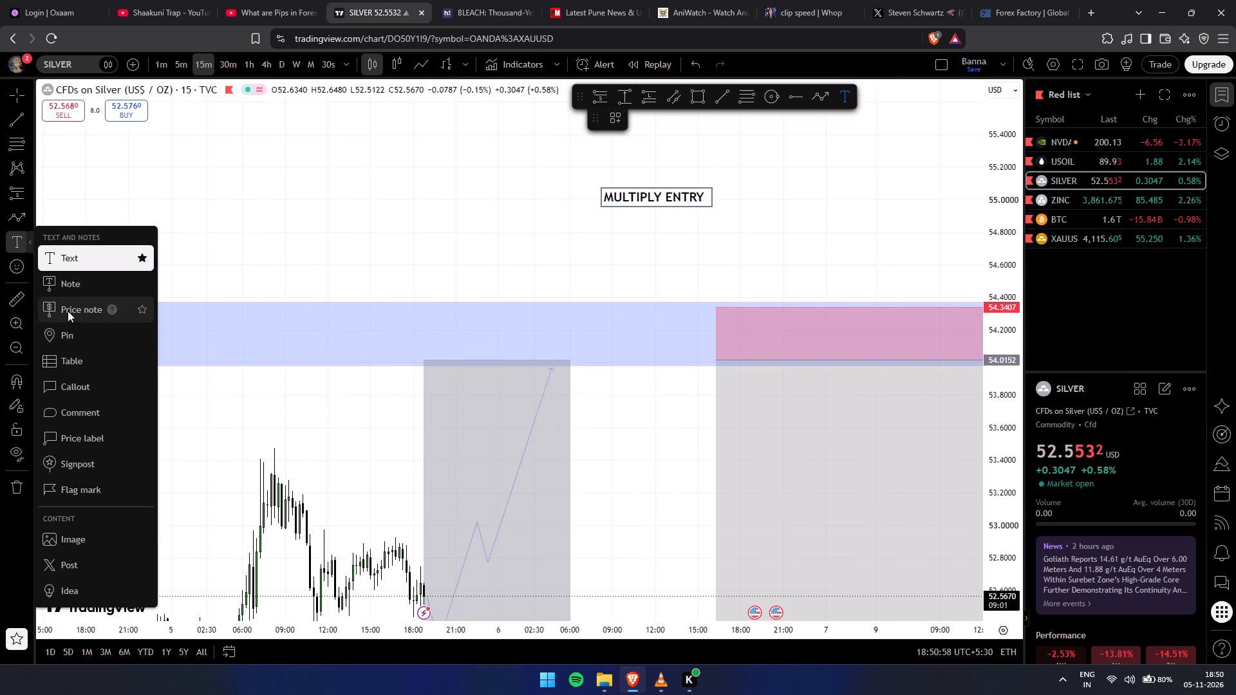
left_click(68, 311)
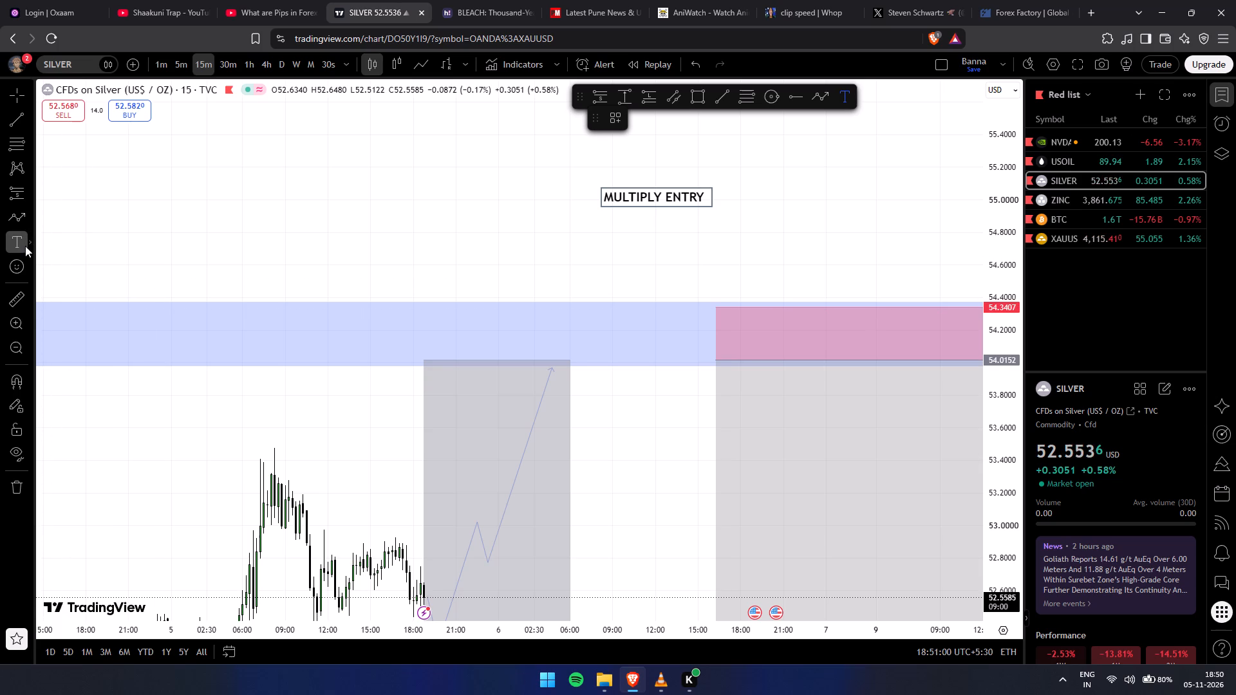
left_click(25, 246)
left_click(116, 306)
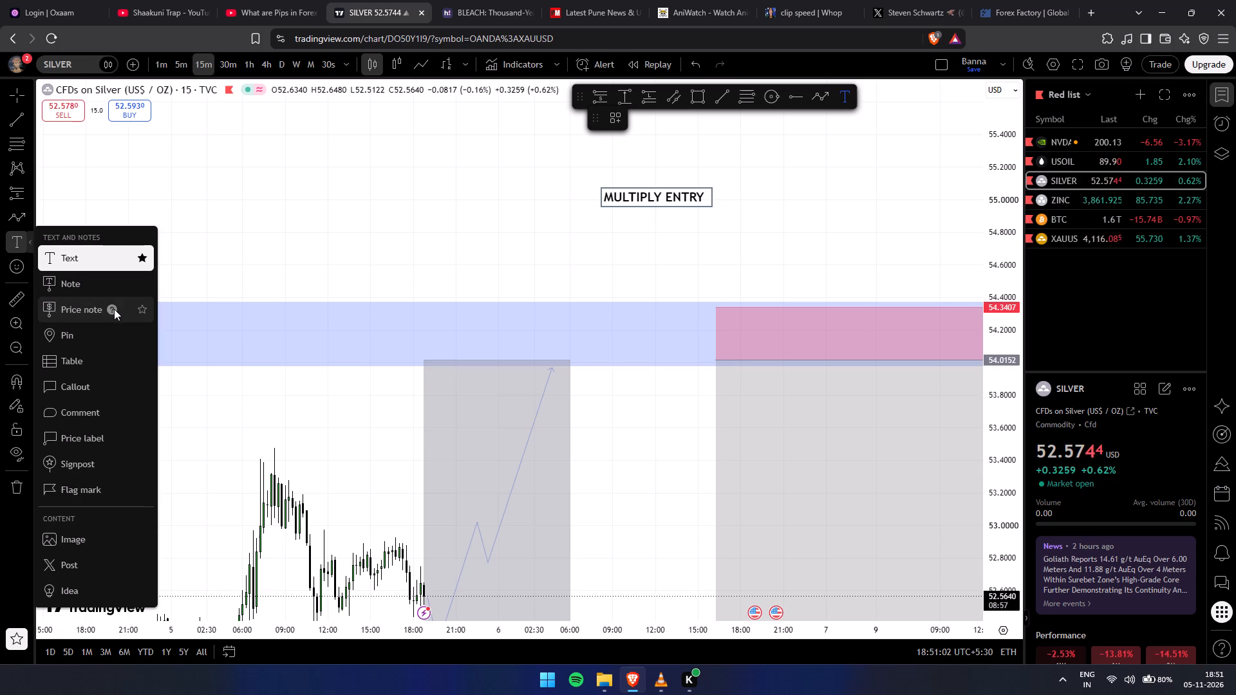
left_click(112, 311)
left_click(112, 311)
triple_click(112, 311)
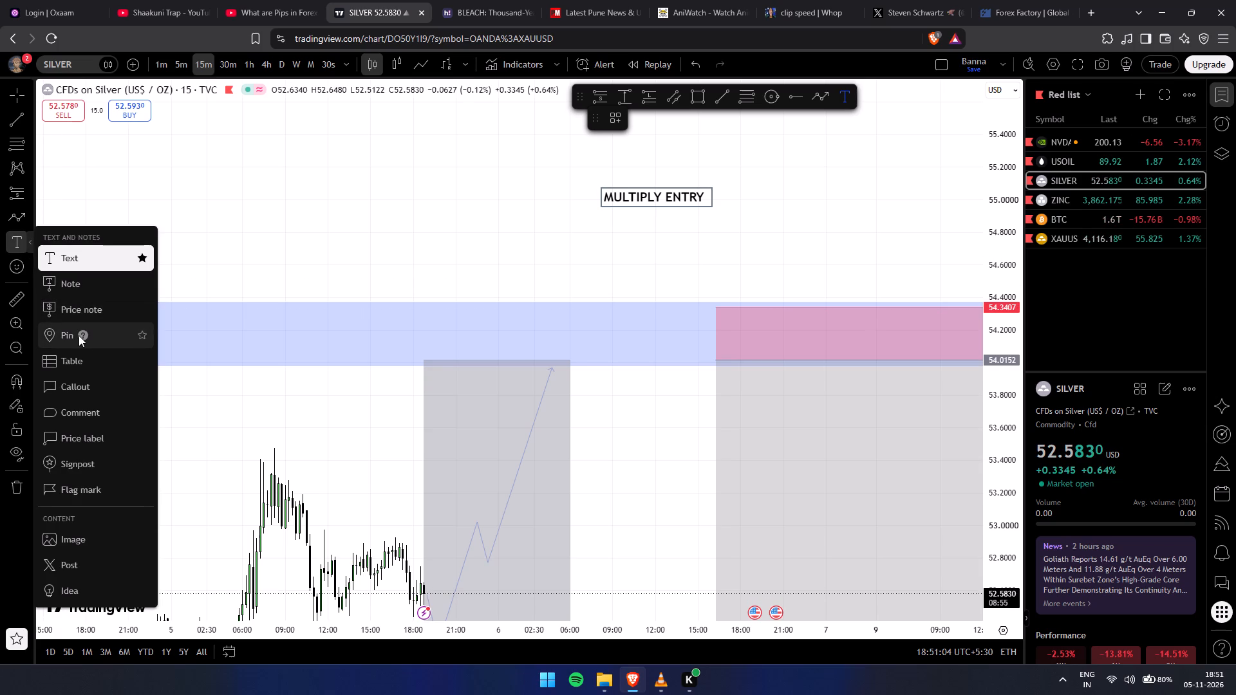
left_click(54, 335)
left_click(198, 278)
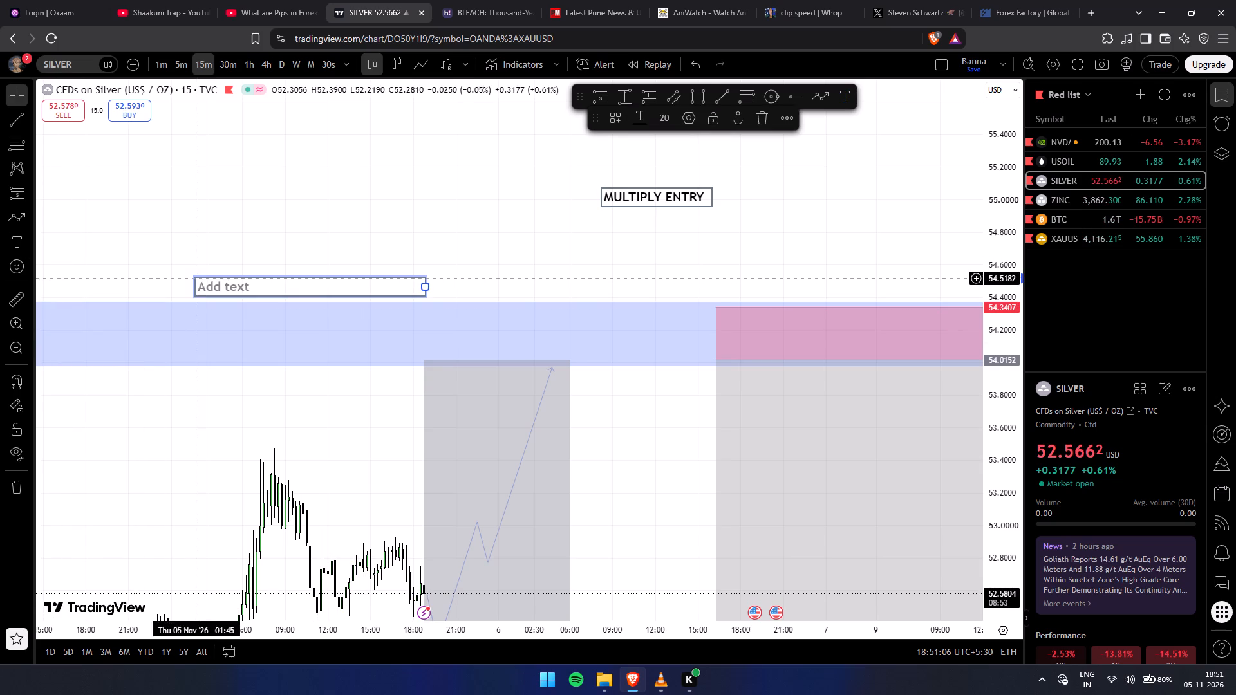
left_click(321, 286)
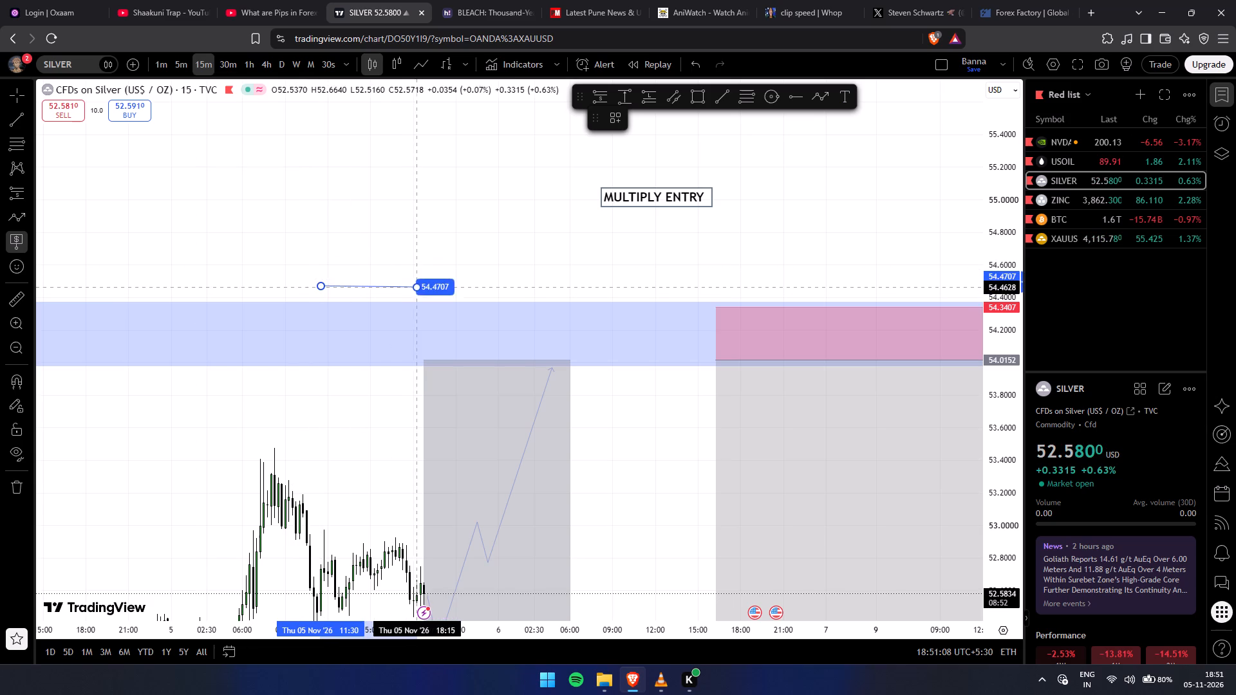
left_click(454, 284)
left_click(528, 286)
left_click(608, 266)
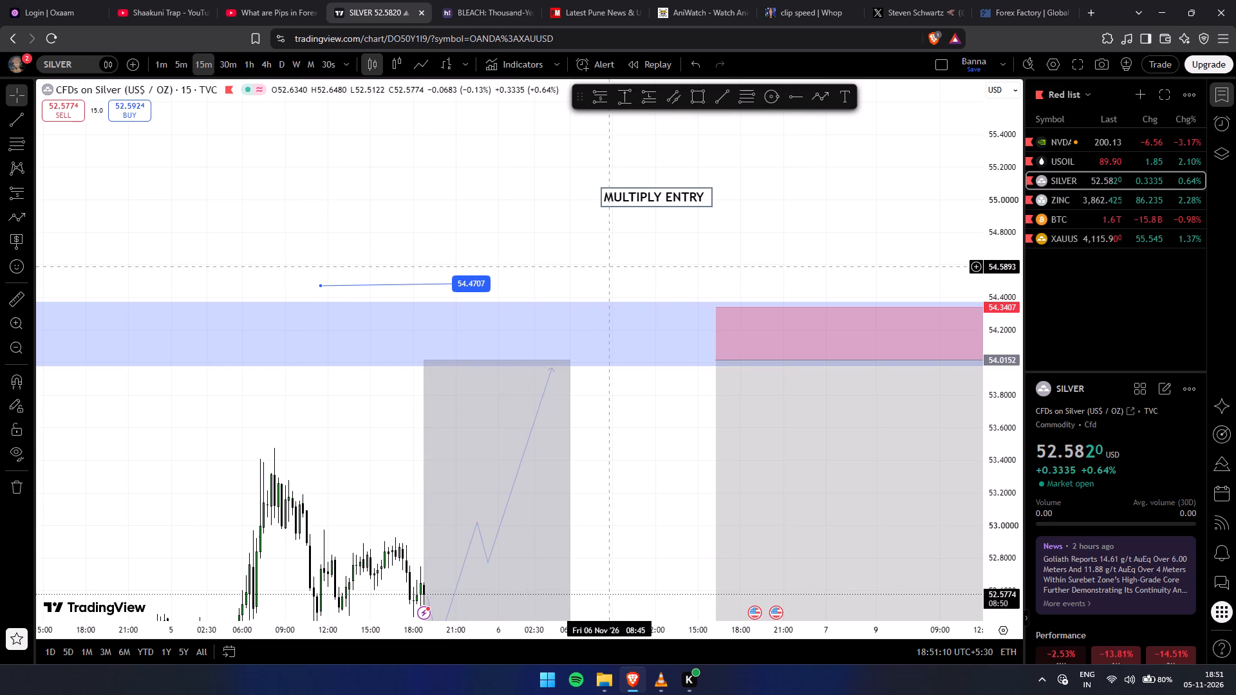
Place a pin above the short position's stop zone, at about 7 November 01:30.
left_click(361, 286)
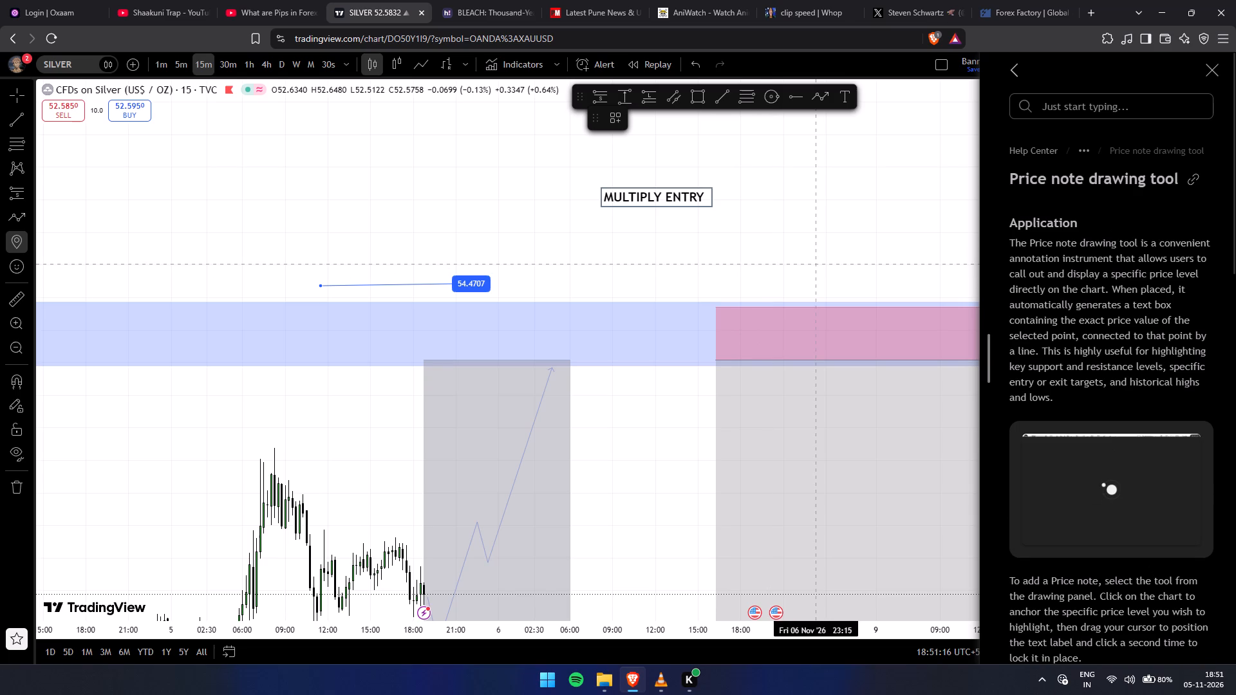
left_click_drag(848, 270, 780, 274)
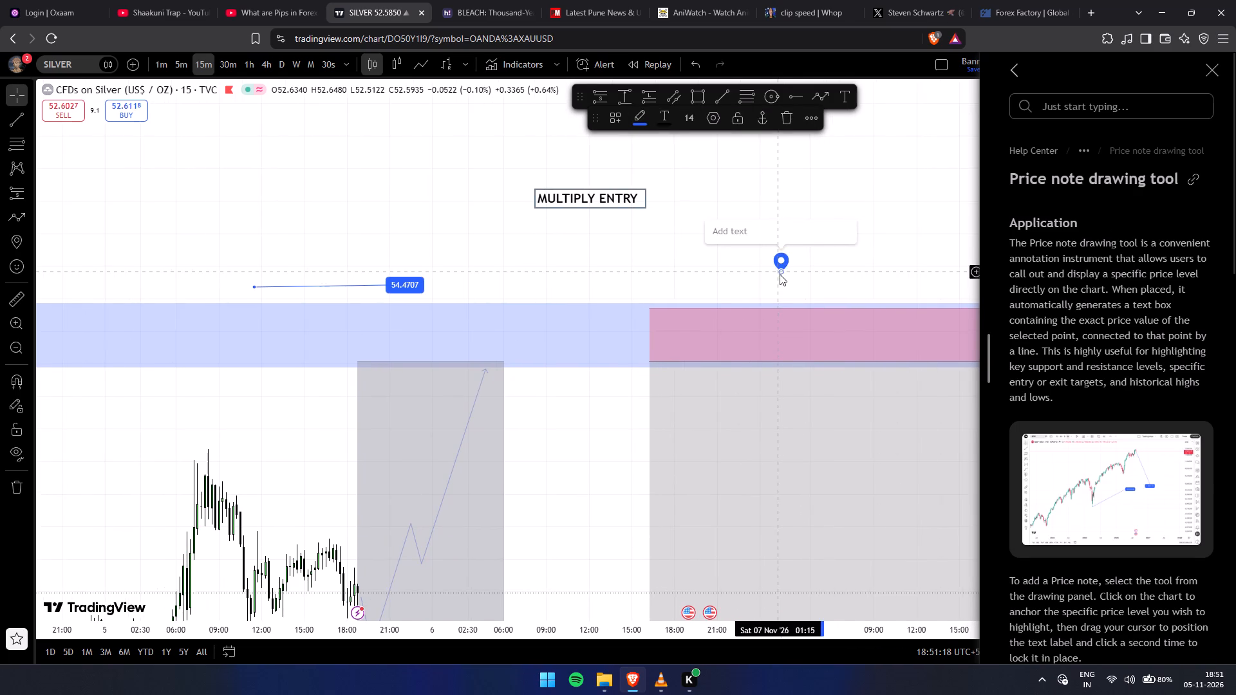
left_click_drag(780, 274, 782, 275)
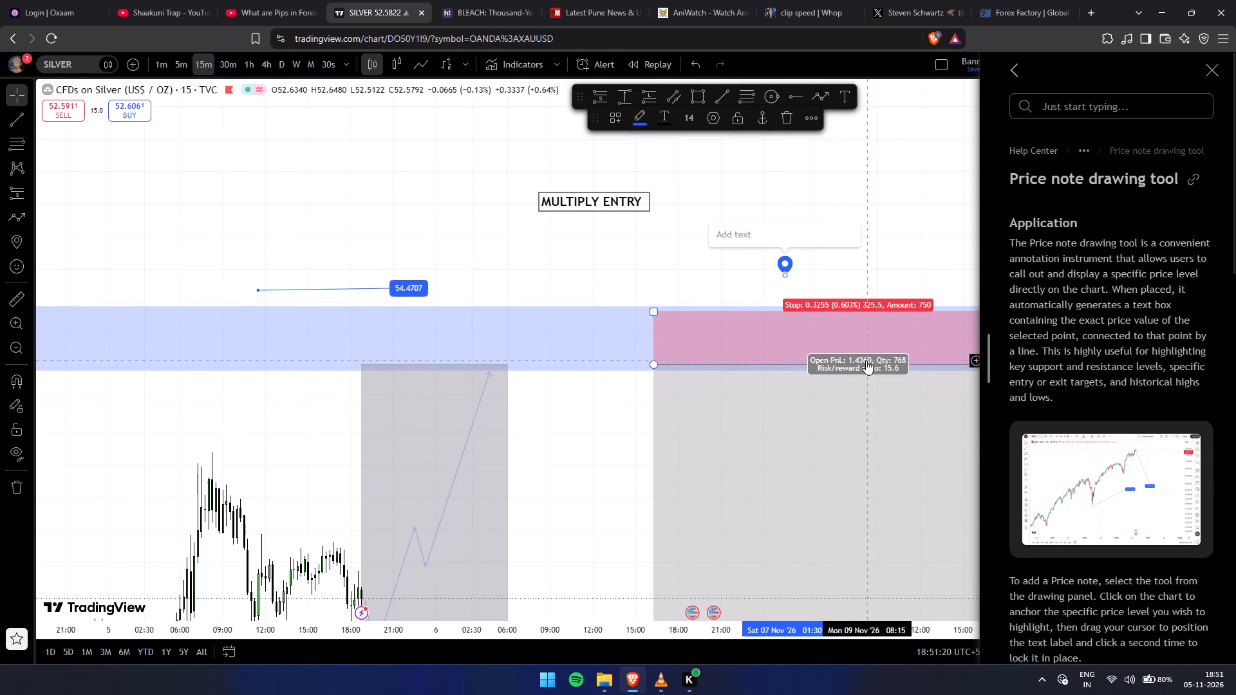
Examine the Price note help article and its enlarged example image, and close the help.
left_click(1071, 458)
scroll(756, 396, "up", 3)
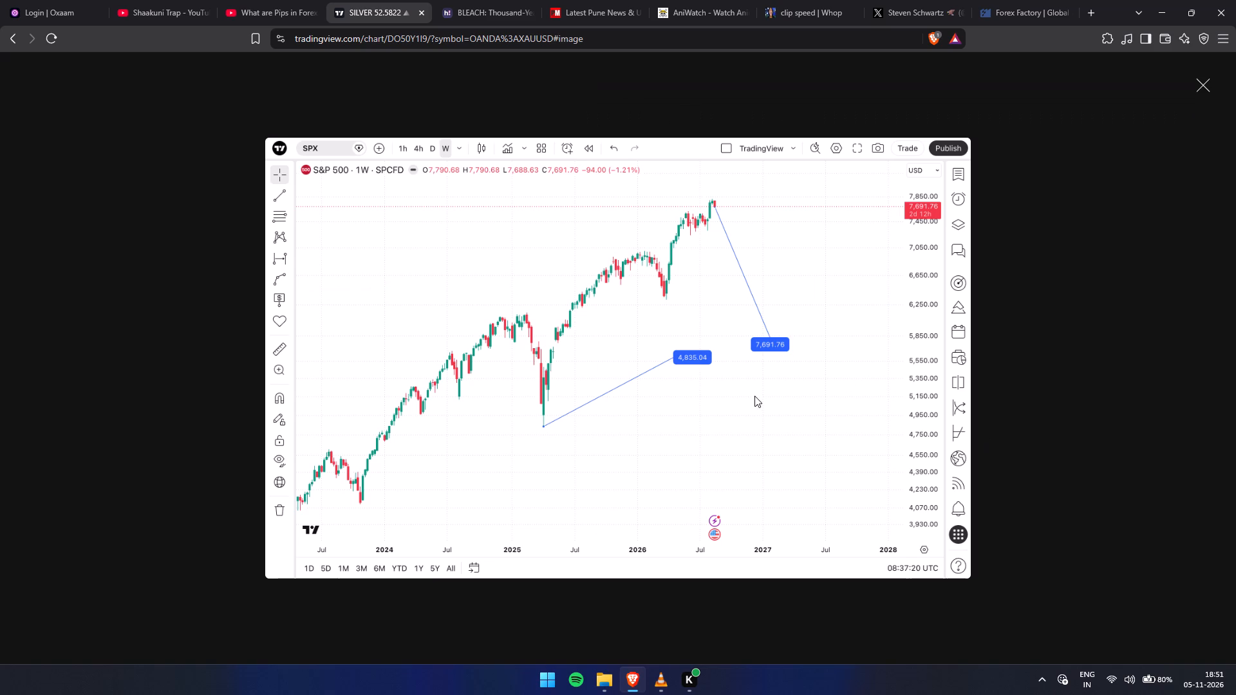
scroll(754, 396, "up", 2)
left_click(1208, 82)
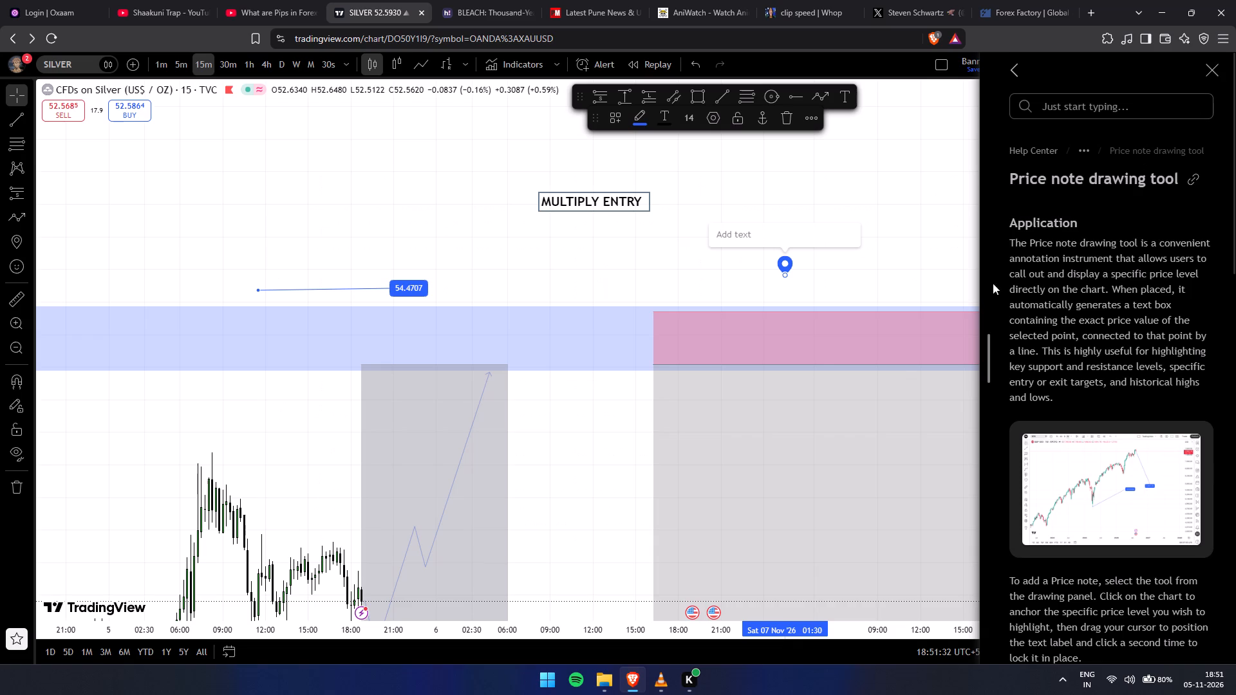
scroll(1040, 277, "down", 2)
scroll(1022, 237, "up", 3)
left_click_drag(1009, 239, 1143, 250)
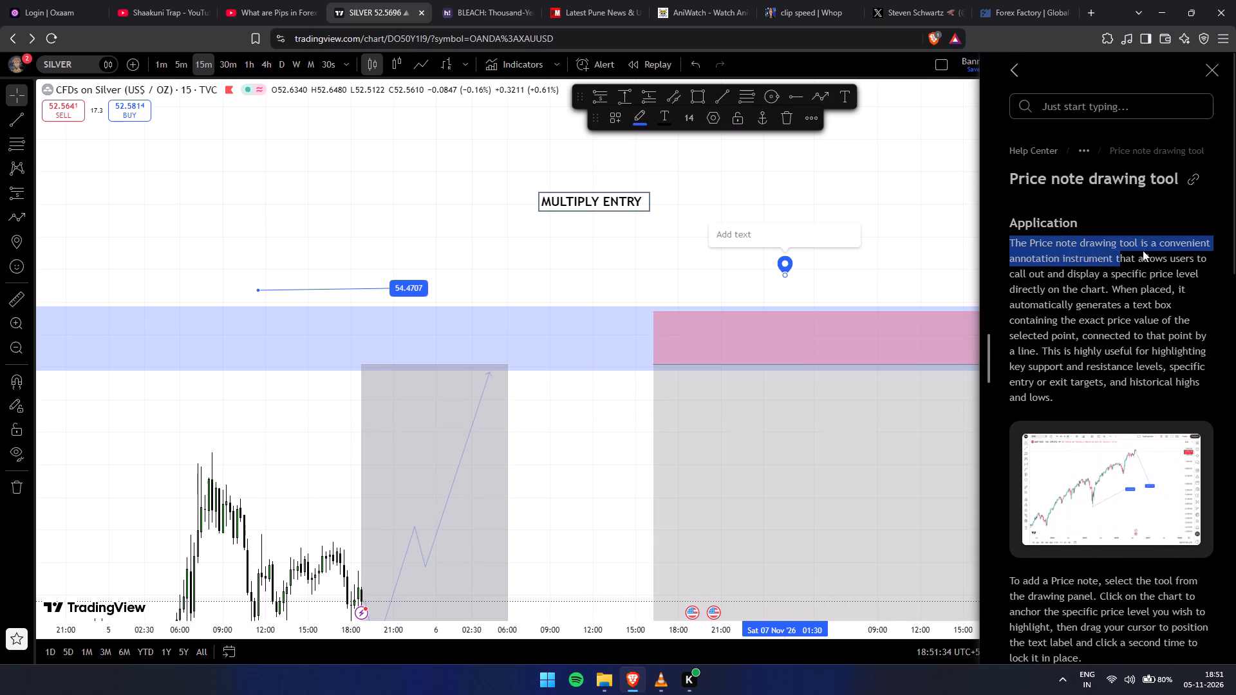
left_click_drag(1143, 250, 1165, 248)
left_click(1052, 327)
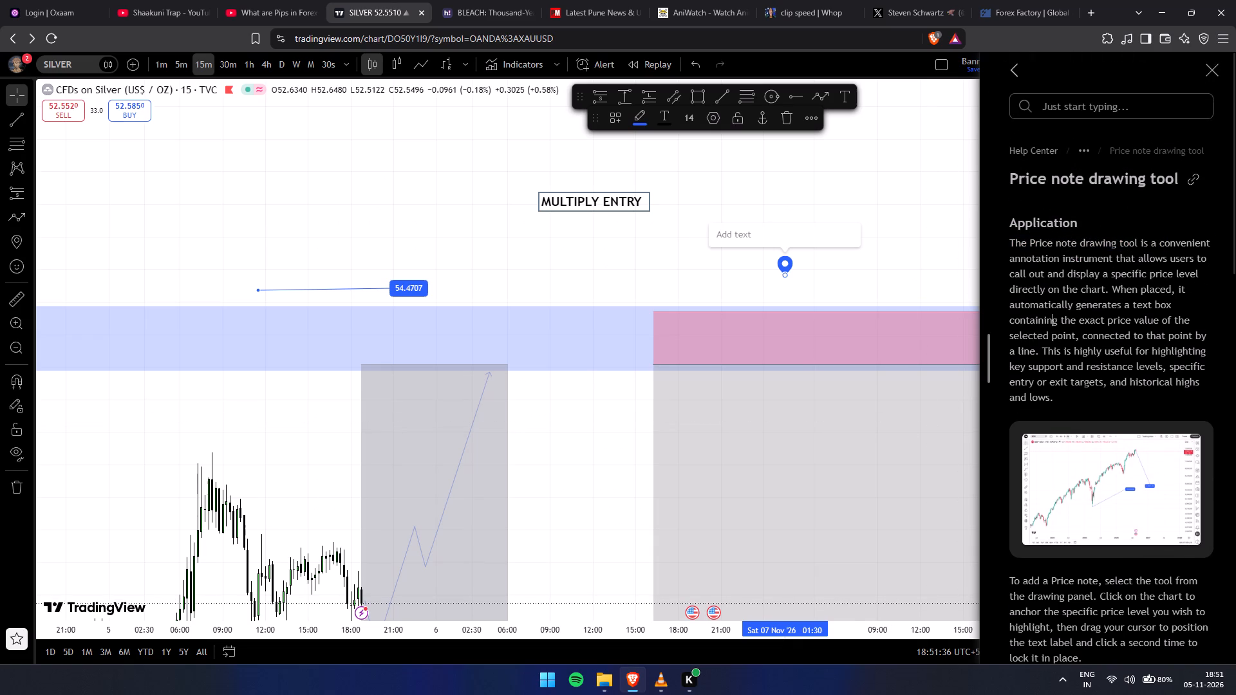
left_click_drag(1007, 255, 1123, 257)
left_click(1129, 308)
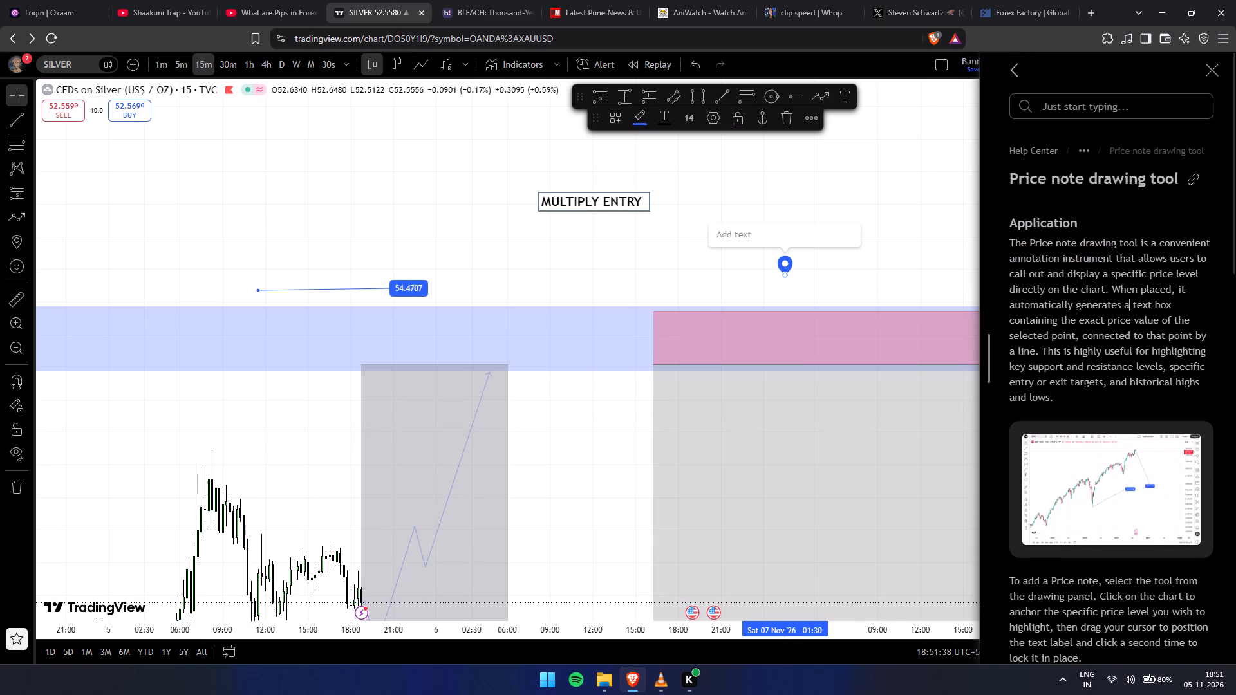
scroll(1028, 322, "down", 3)
scroll(1043, 313, "up", 4)
scroll(1043, 313, "down", 7)
left_click(919, 210)
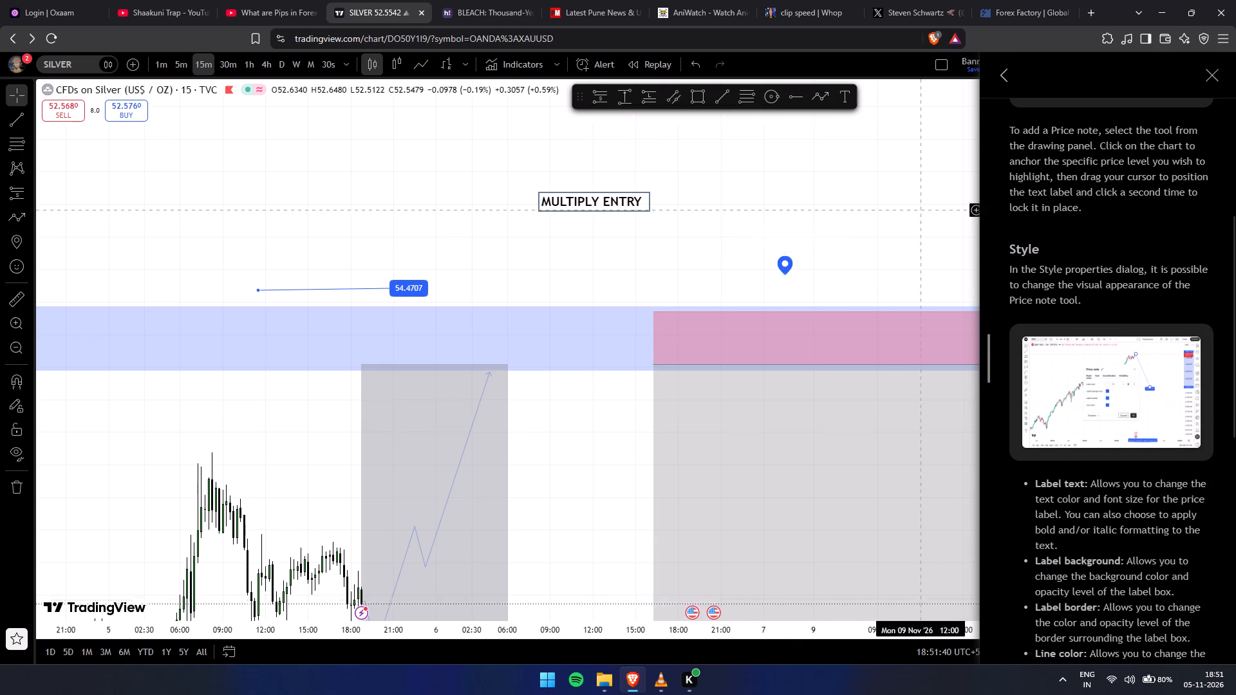
left_click(1224, 80)
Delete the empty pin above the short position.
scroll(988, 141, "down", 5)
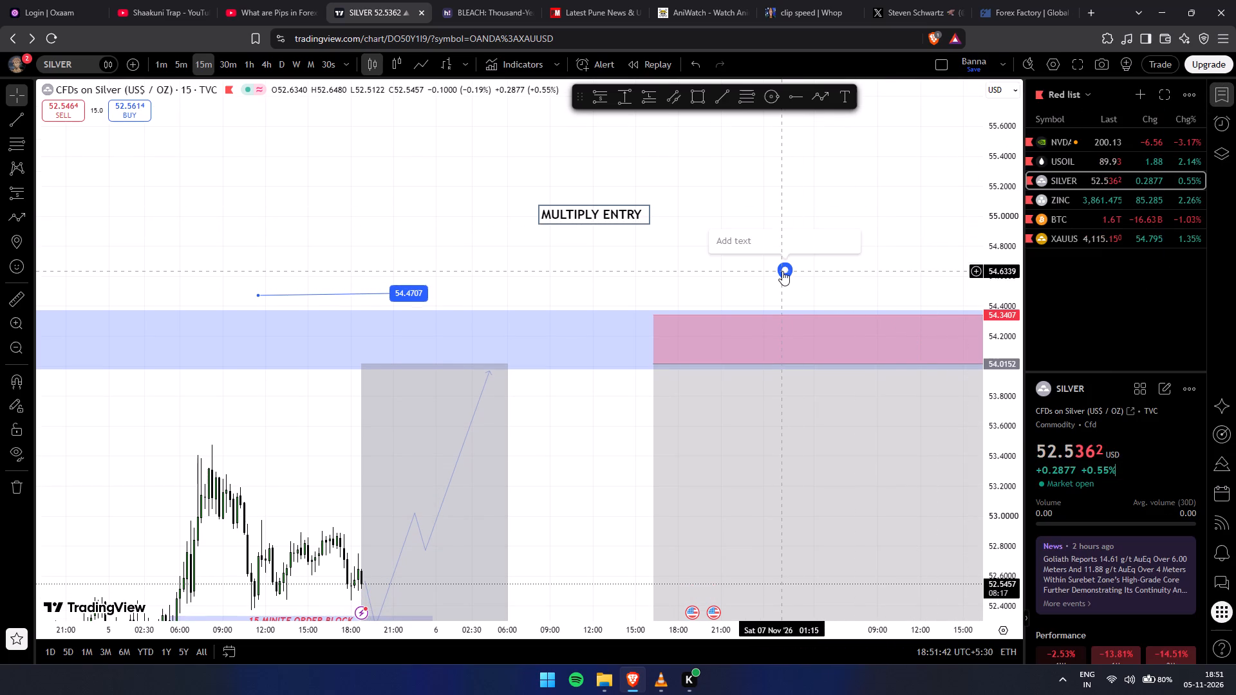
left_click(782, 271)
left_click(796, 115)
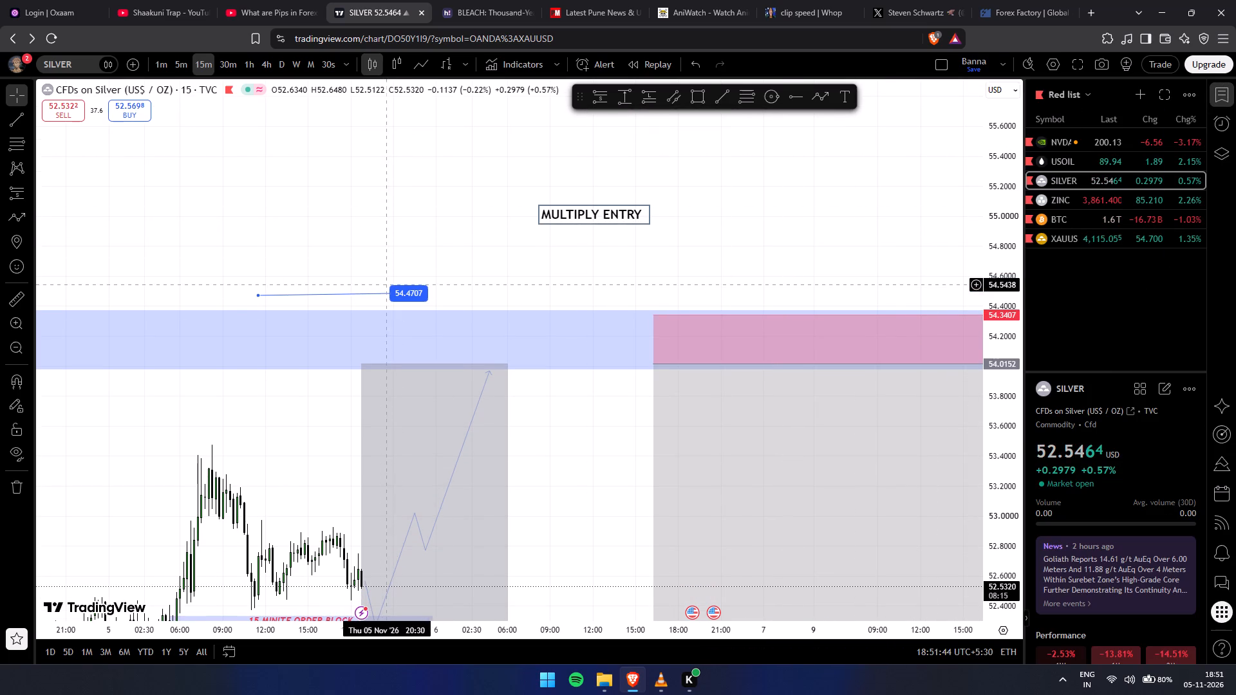
Delete the 54.4707 price note above the daily POI zone.
left_click(388, 284)
left_click(404, 293)
left_click(751, 118)
Review the SILVER chart across the daily POI zone, the 15-minute order block and the long and short positions.
scroll(844, 185, "down", 5)
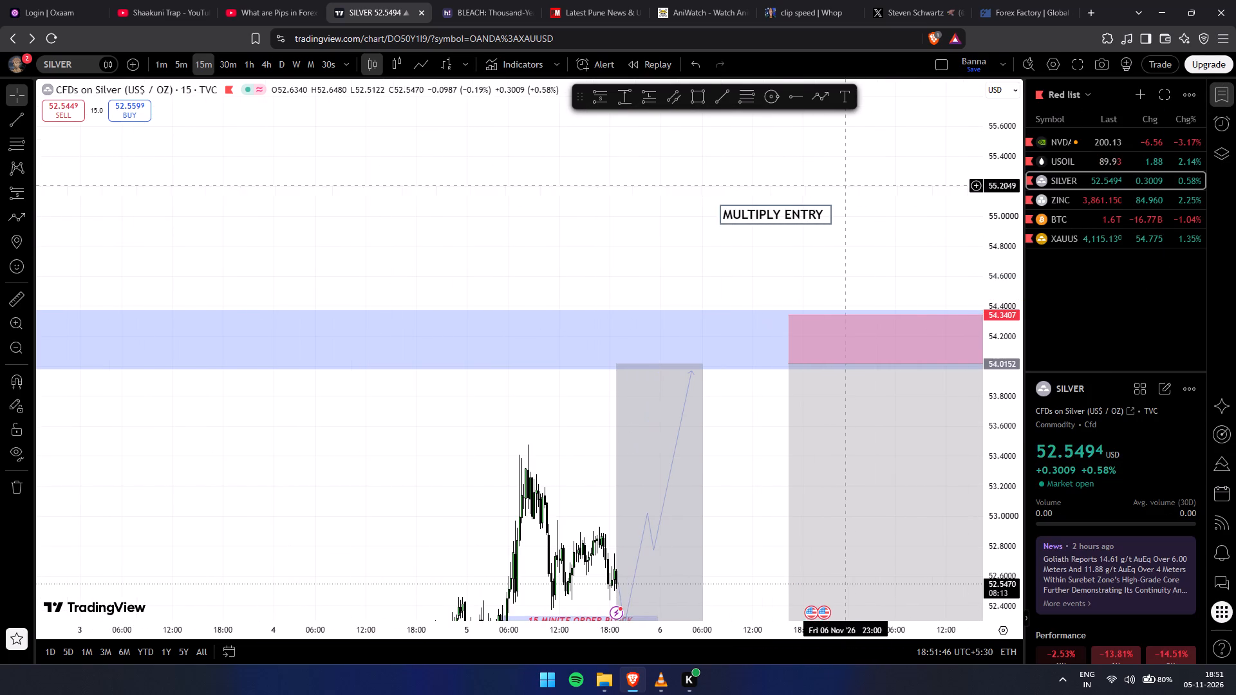
left_click_drag(992, 183, 1006, 269)
scroll(802, 194, "down", 5)
left_click_drag(711, 230, 543, 127)
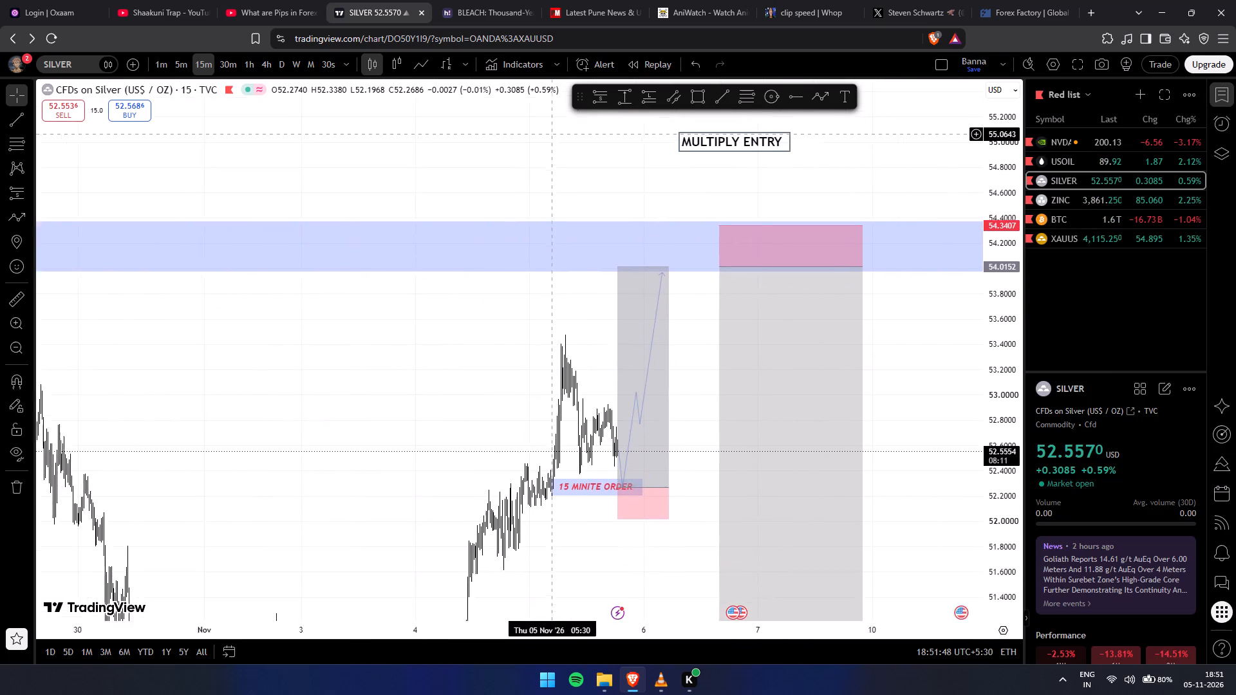
left_click_drag(543, 127, 483, 102)
left_click_drag(897, 409, 834, 315)
left_click_drag(989, 265, 942, 523)
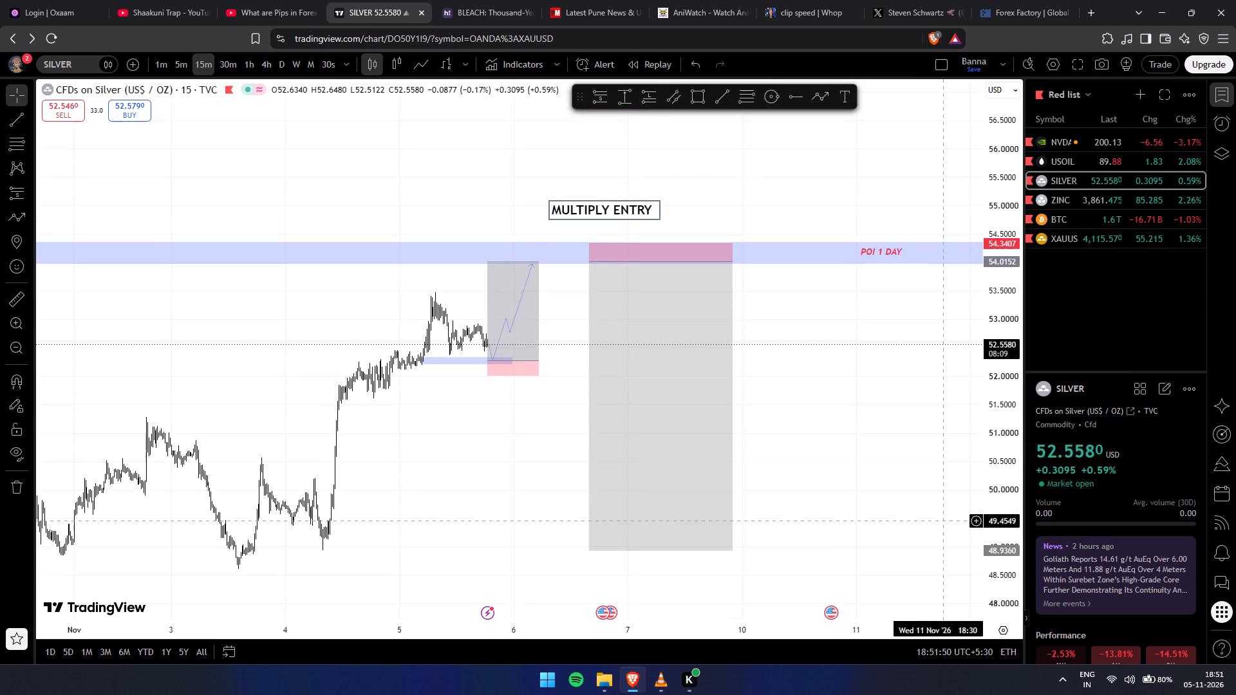
left_click_drag(942, 523, 933, 525)
scroll(843, 434, "down", 4)
left_click_drag(847, 427, 747, 364)
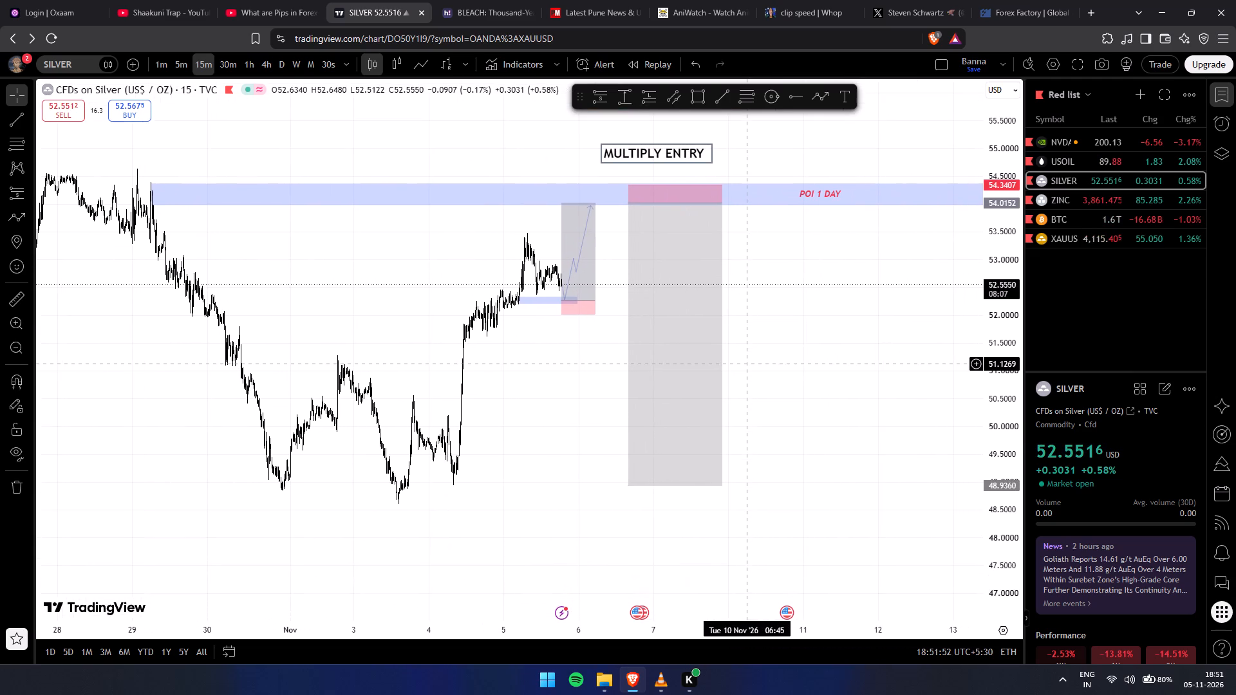
left_click_drag(747, 364, 746, 360)
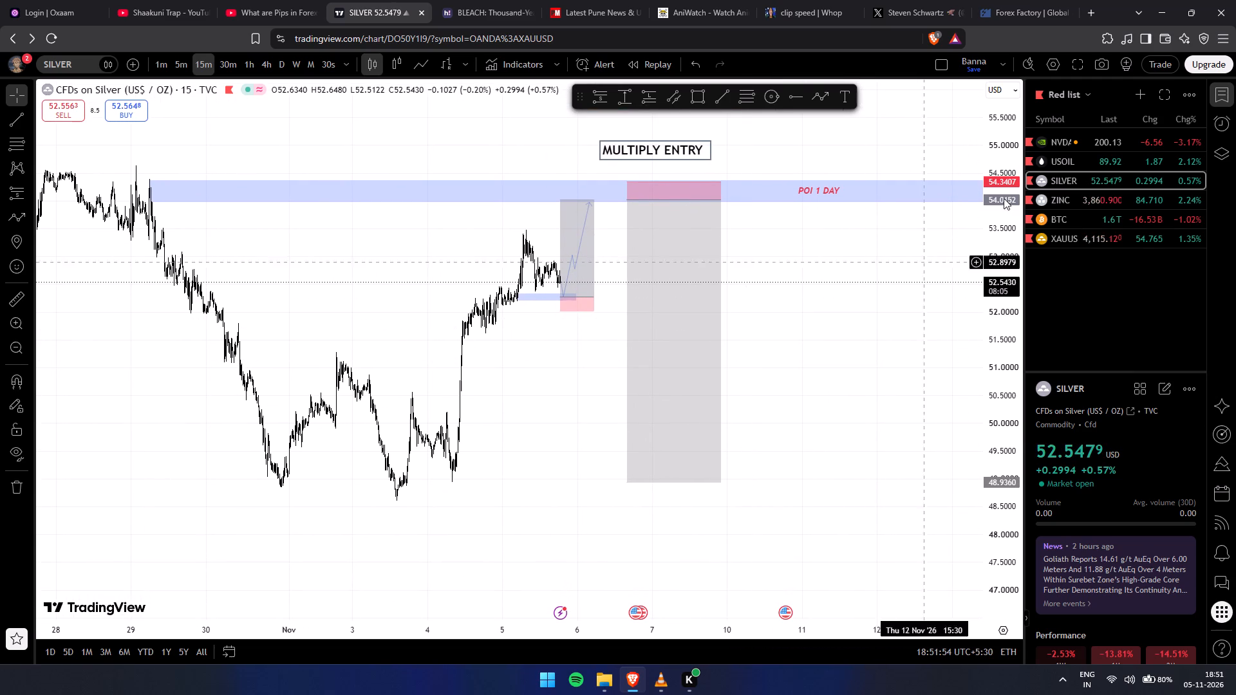
Open the USOIL chart and examine its marked supply zone, long position and recent price action.
left_click(1066, 152)
scroll(720, 407, "up", 4)
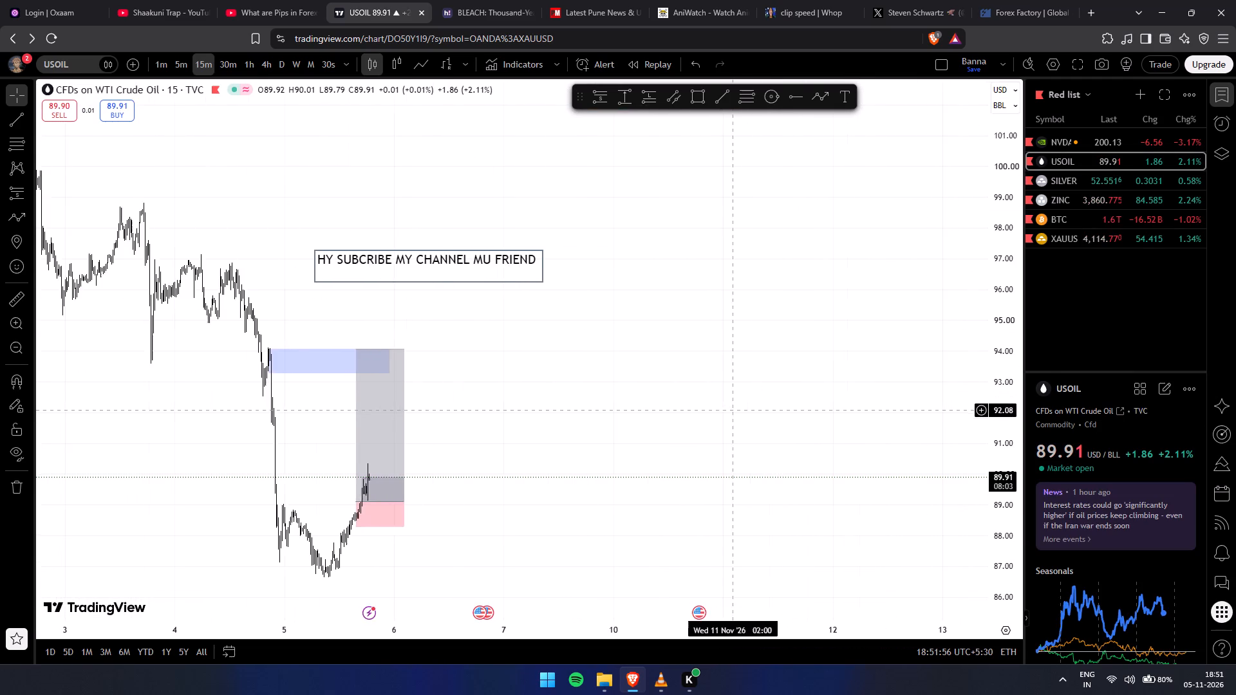
left_click_drag(671, 439, 987, 418)
left_click_drag(1004, 493, 950, 322)
scroll(908, 377, "up", 6)
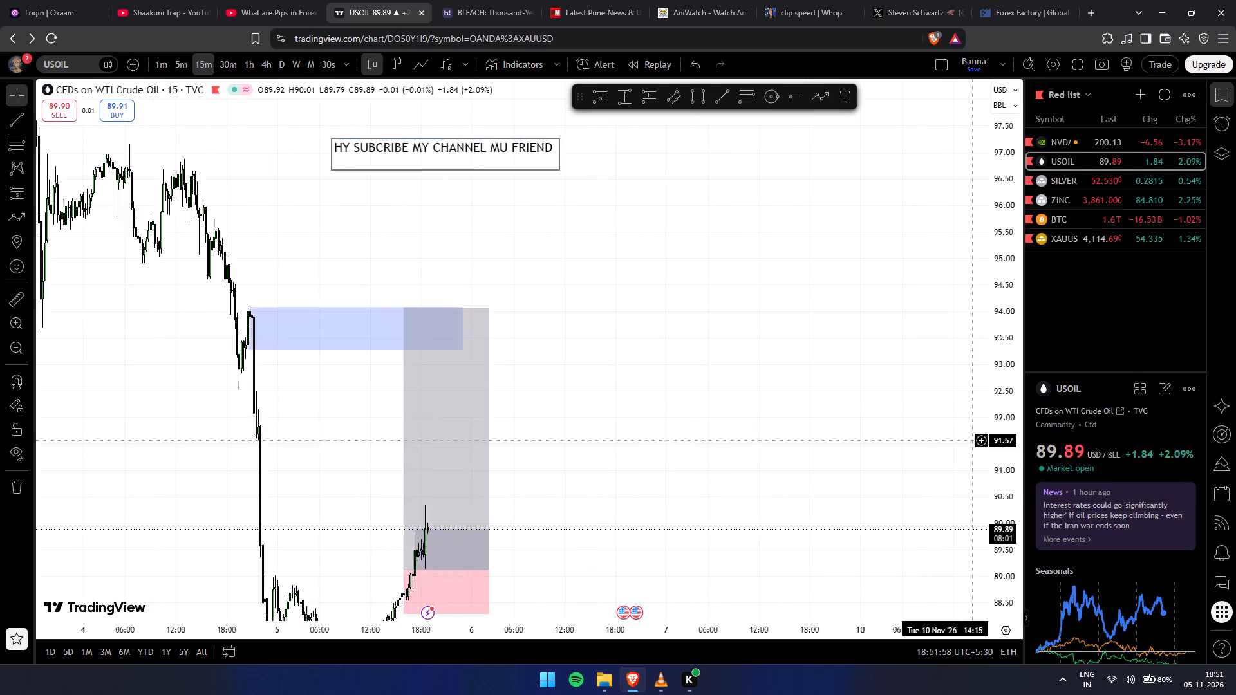
scroll(973, 441, "up", 1)
left_click_drag(791, 452, 1015, 315)
scroll(879, 356, "up", 6)
left_click_drag(669, 375, 971, 358)
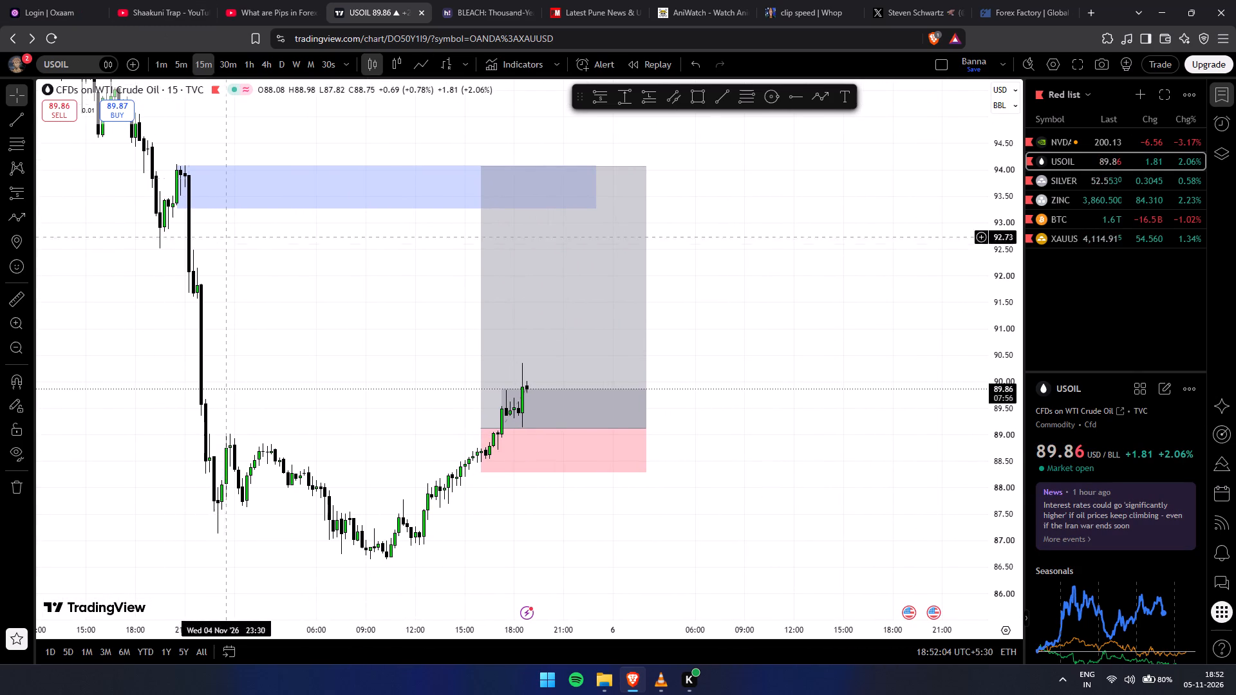
left_click_drag(268, 294, 386, 322)
Look through the watchlist charts of XAUUSD, BTC, ZINC, SILVER and USOIL, returning to XAUUSD.
left_click(1067, 245)
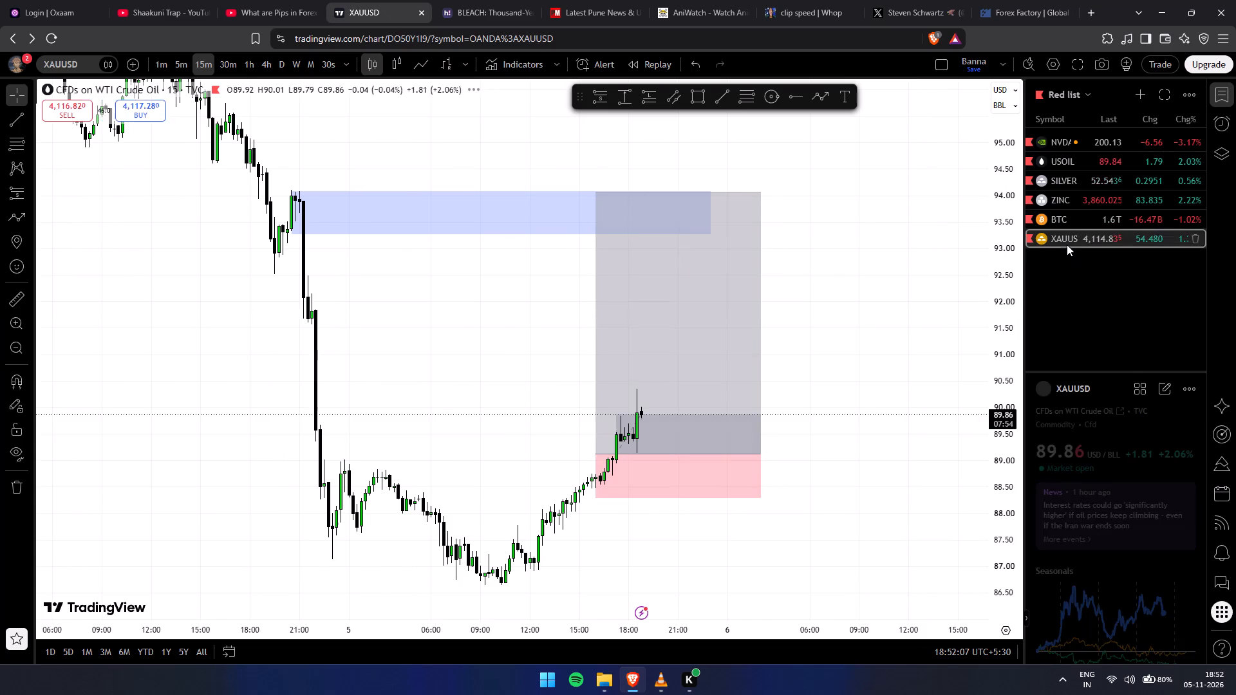
left_click(1072, 218)
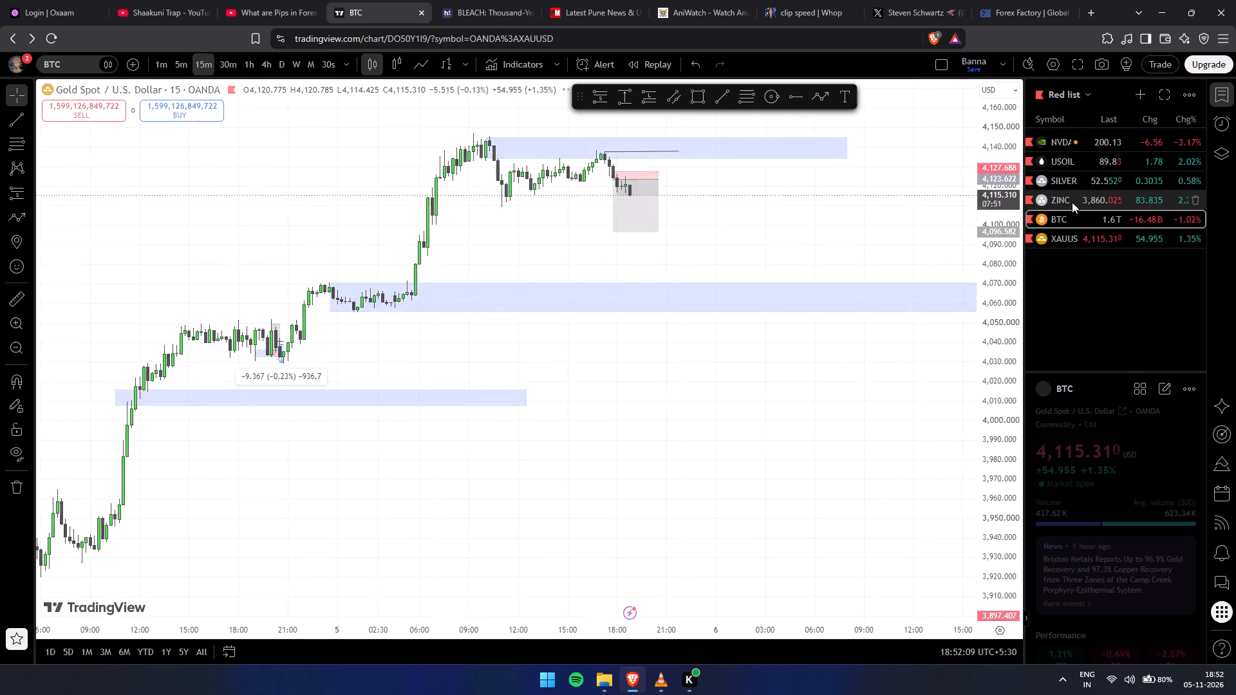
left_click(1072, 198)
left_click(1068, 184)
left_click(1070, 163)
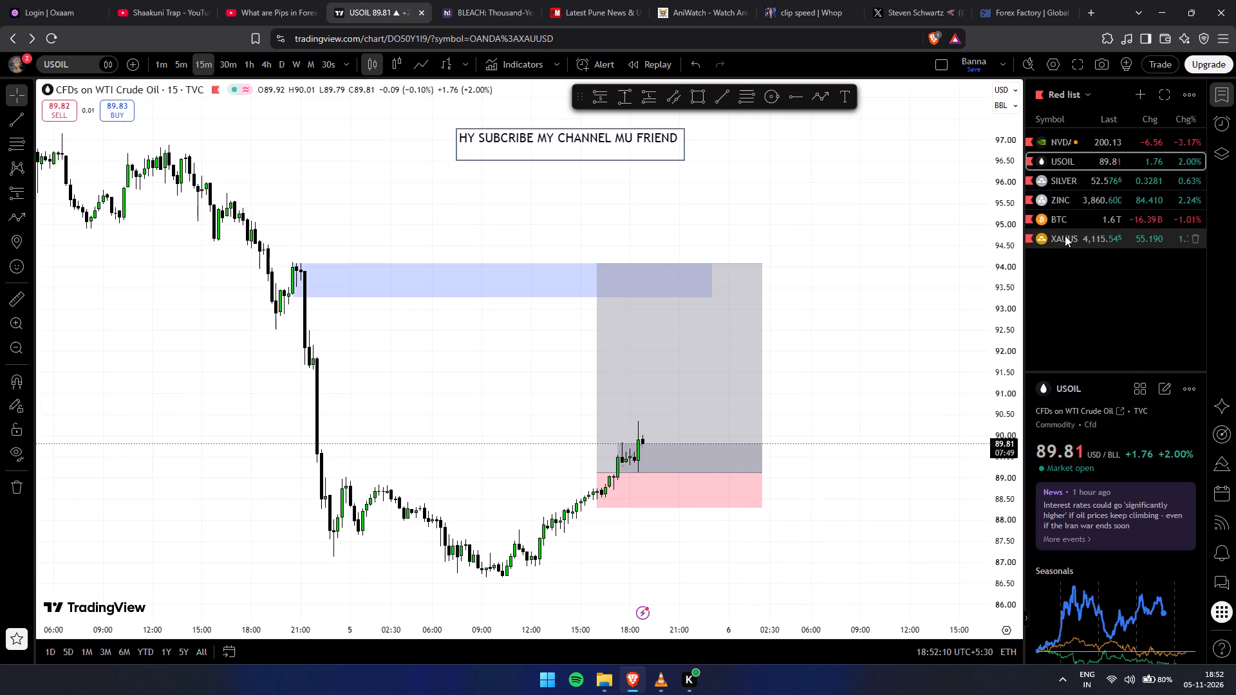
left_click(1065, 236)
left_click(1072, 216)
left_click(1091, 282)
left_click(1085, 255)
left_click(1080, 236)
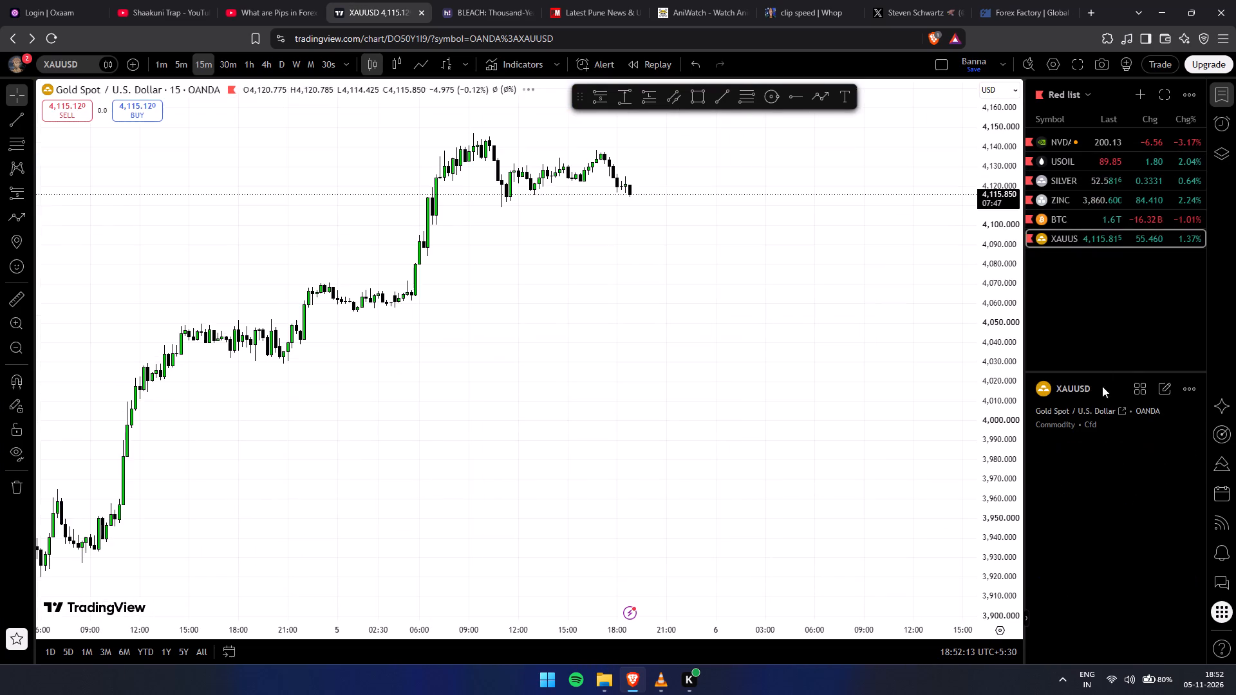
left_click_drag(830, 221, 887, 264)
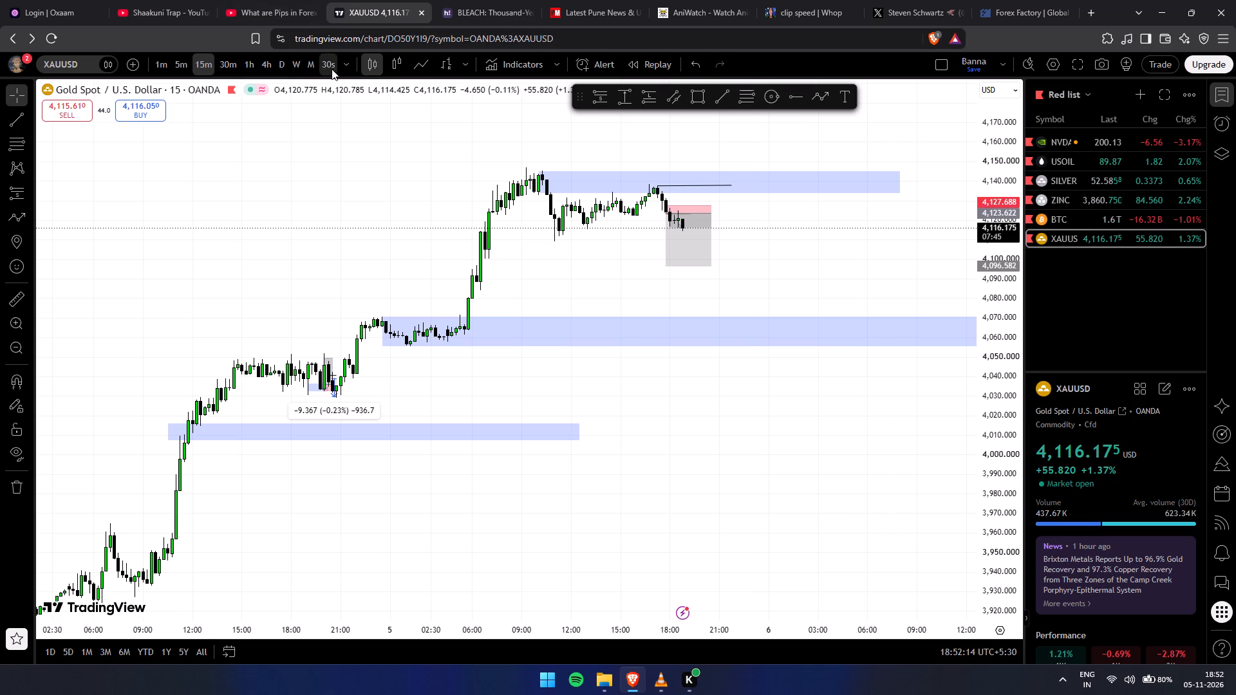
Search for ETH among the futures symbols that can be added to the Red list, and look through the listings.
left_click(1140, 100)
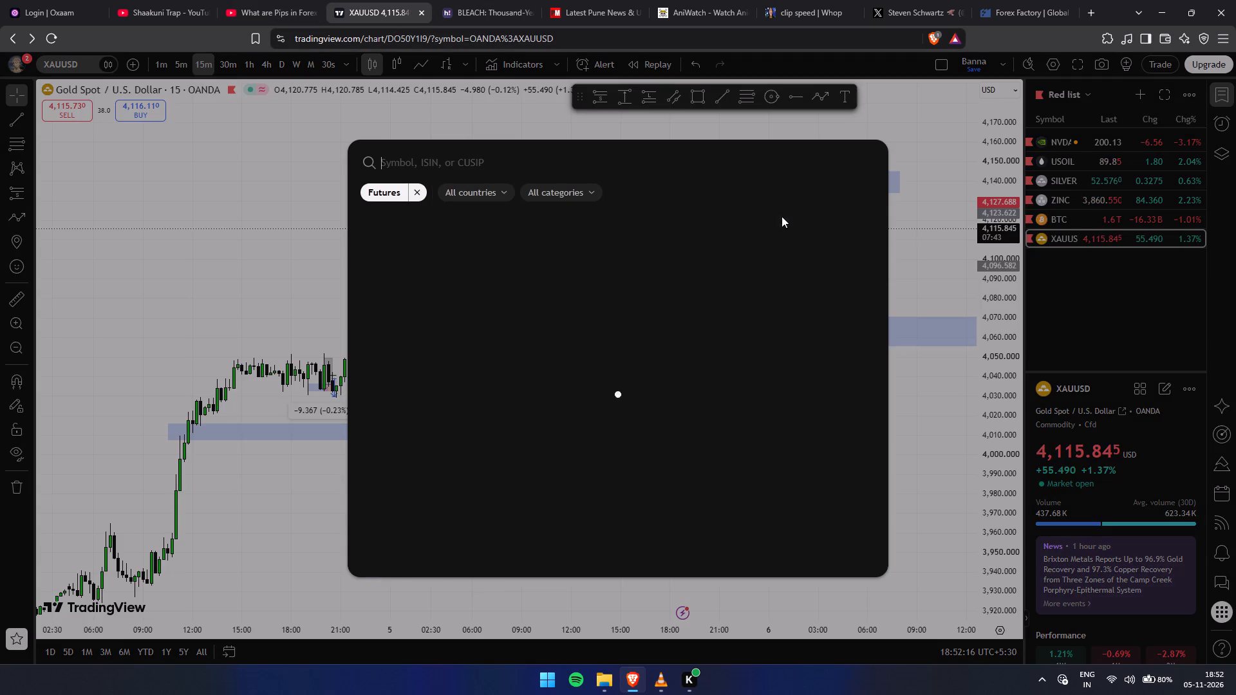
type("TH")
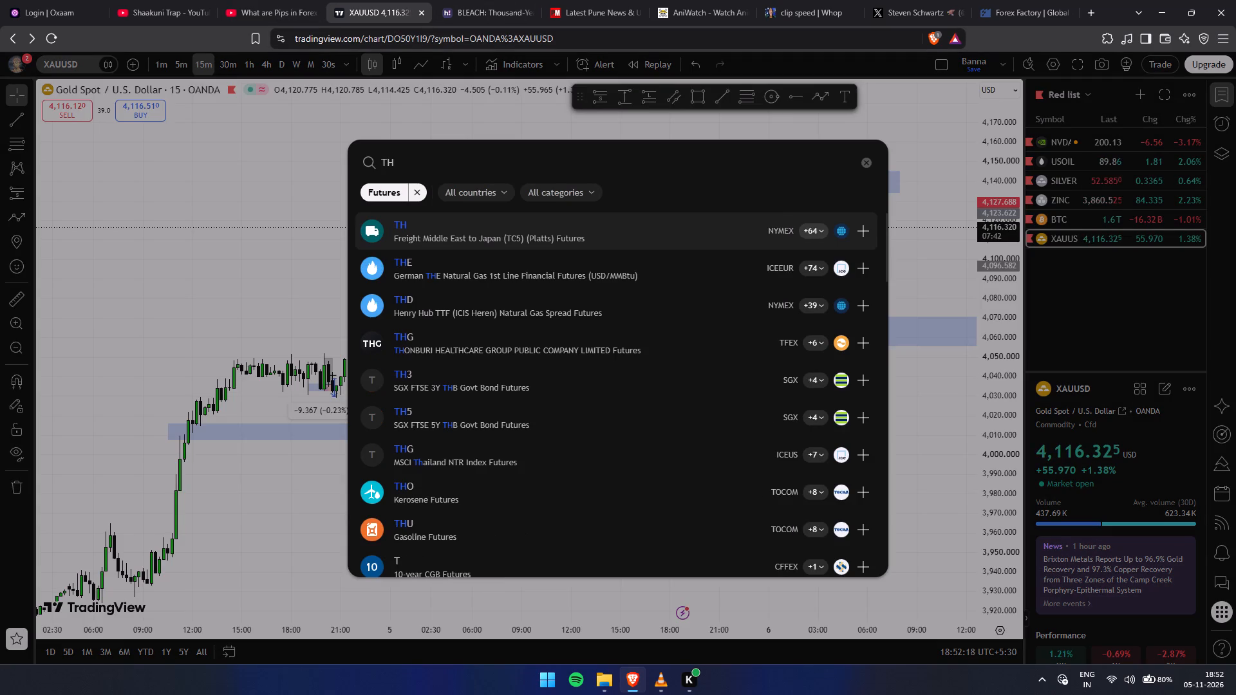
key("BackSpace")
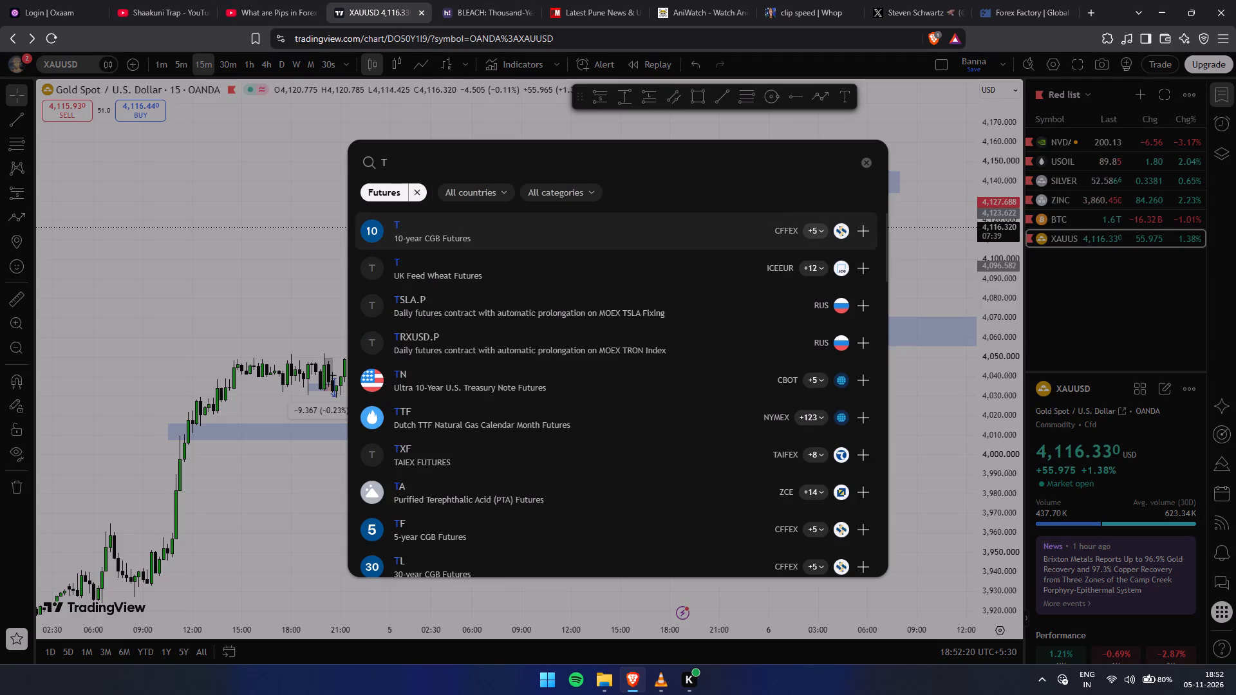
key("BackSpace")
type("ETH")
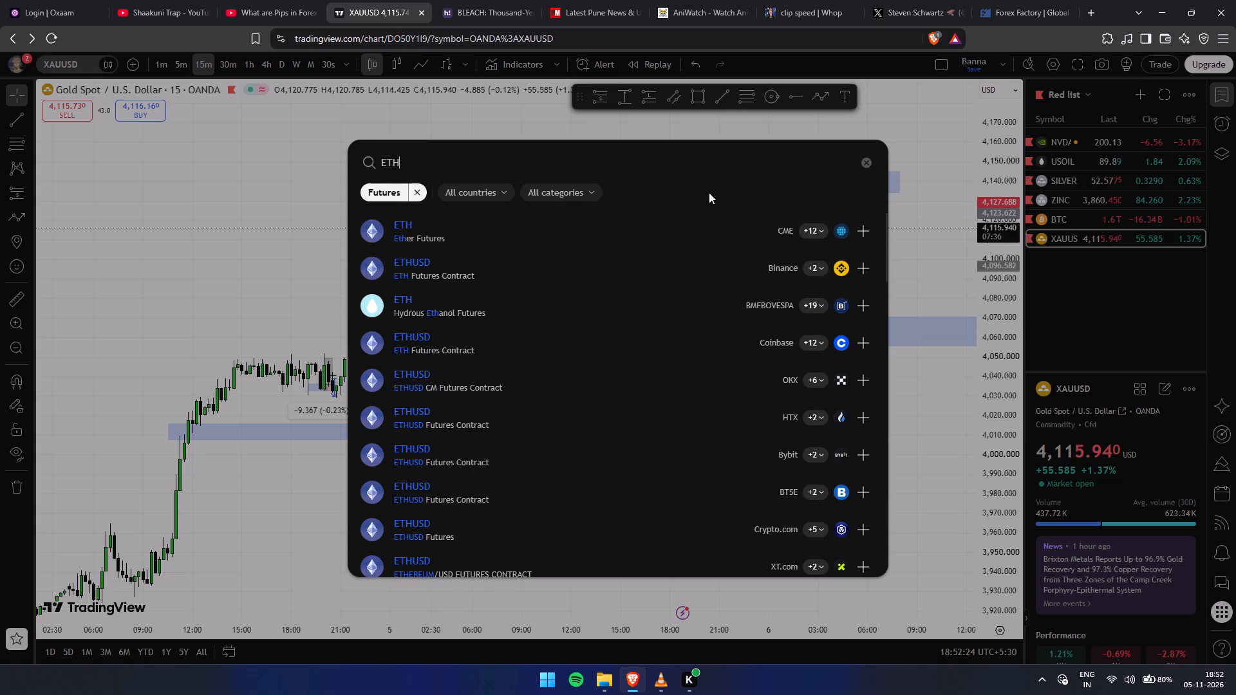
scroll(758, 358, "down", 1)
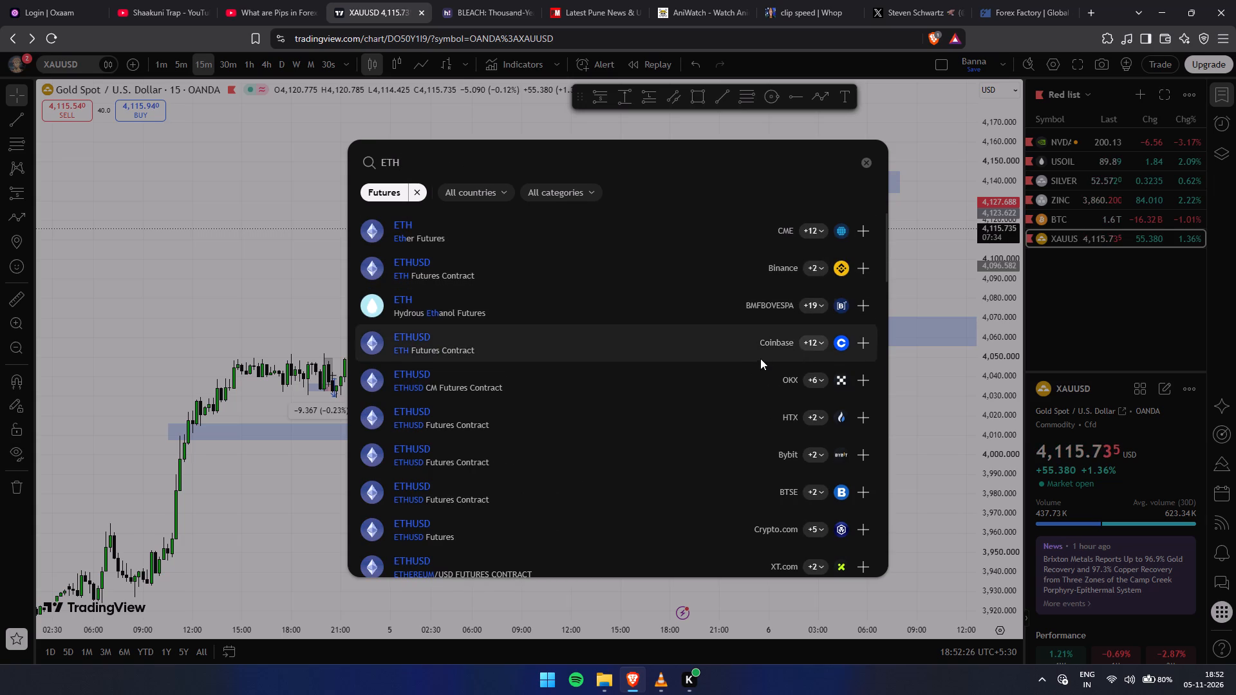
scroll(761, 358, "down", 4)
scroll(762, 355, "up", 2)
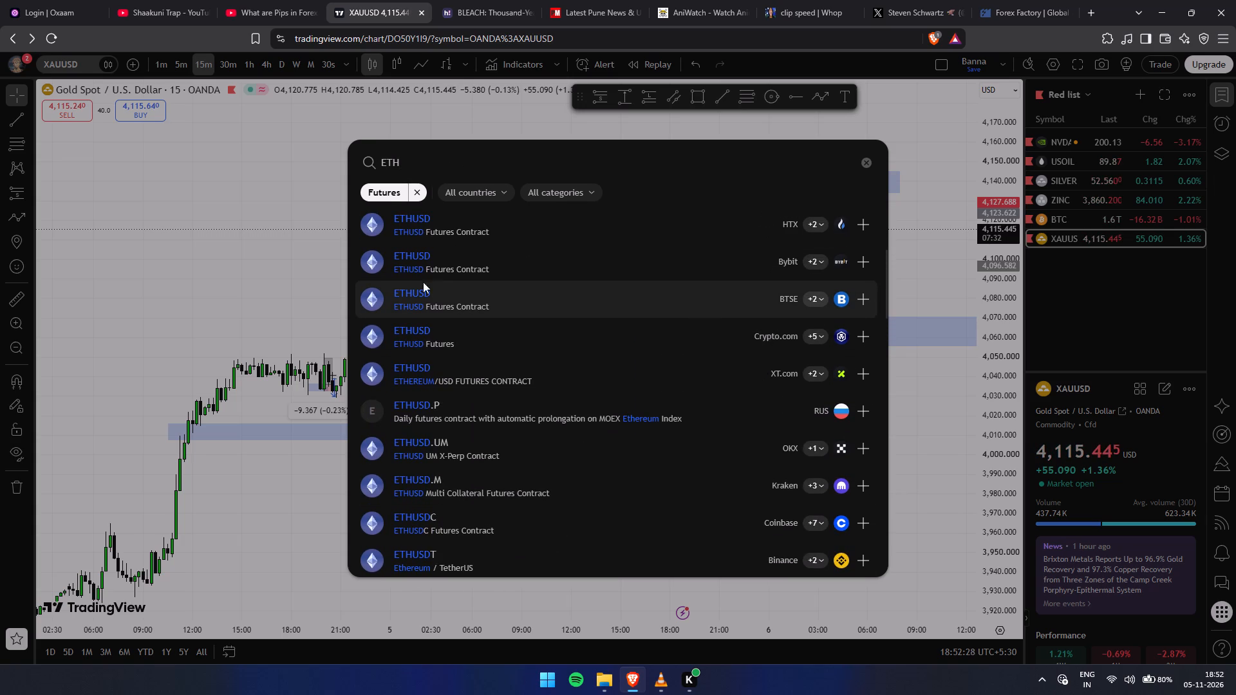
scroll(538, 279, "down", 2)
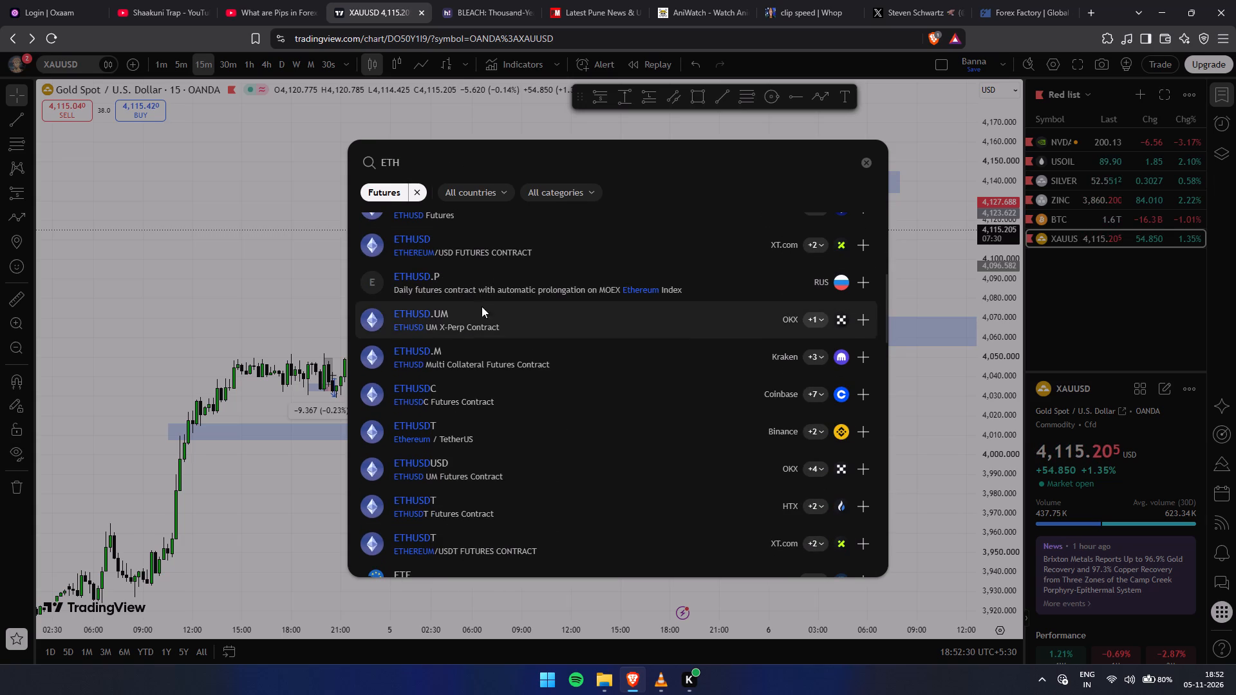
scroll(469, 379, "down", 5)
scroll(483, 344, "up", 11)
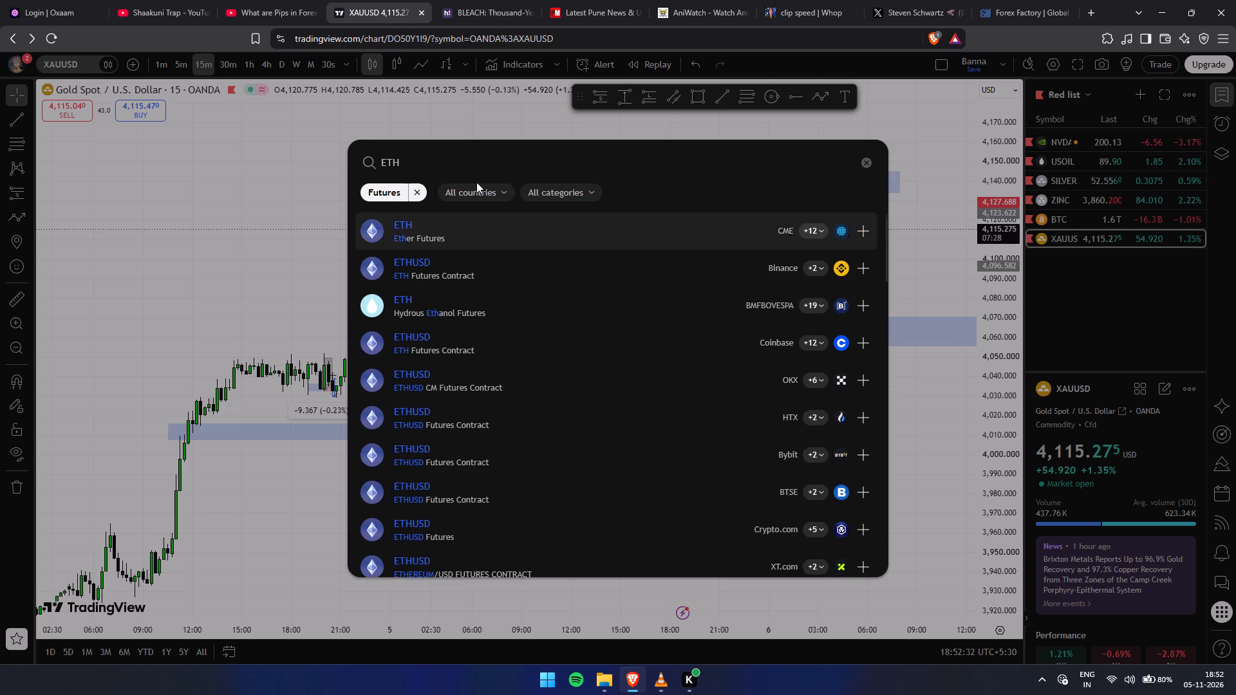
Search the futures listings for ETHUSD SPORT and add Binance's ETHUSDT (Ethereum / TetherUS) to the Red list.
type("USD")
key("space")
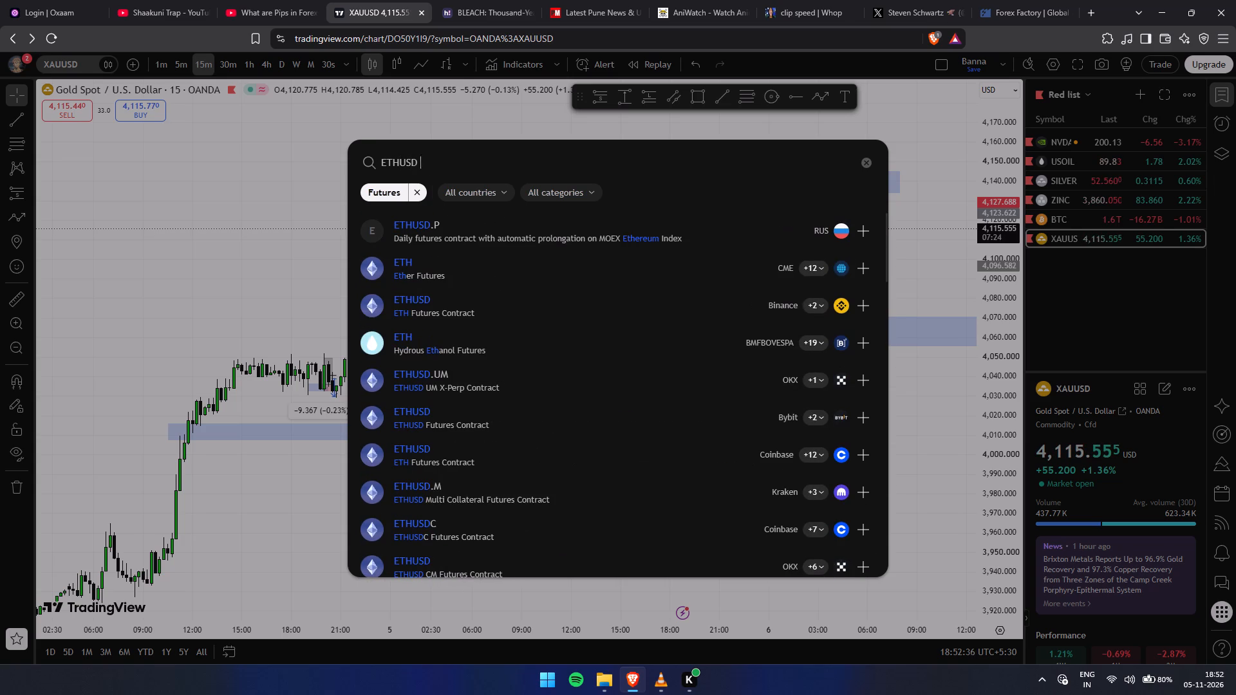
type("SP")
key("o")
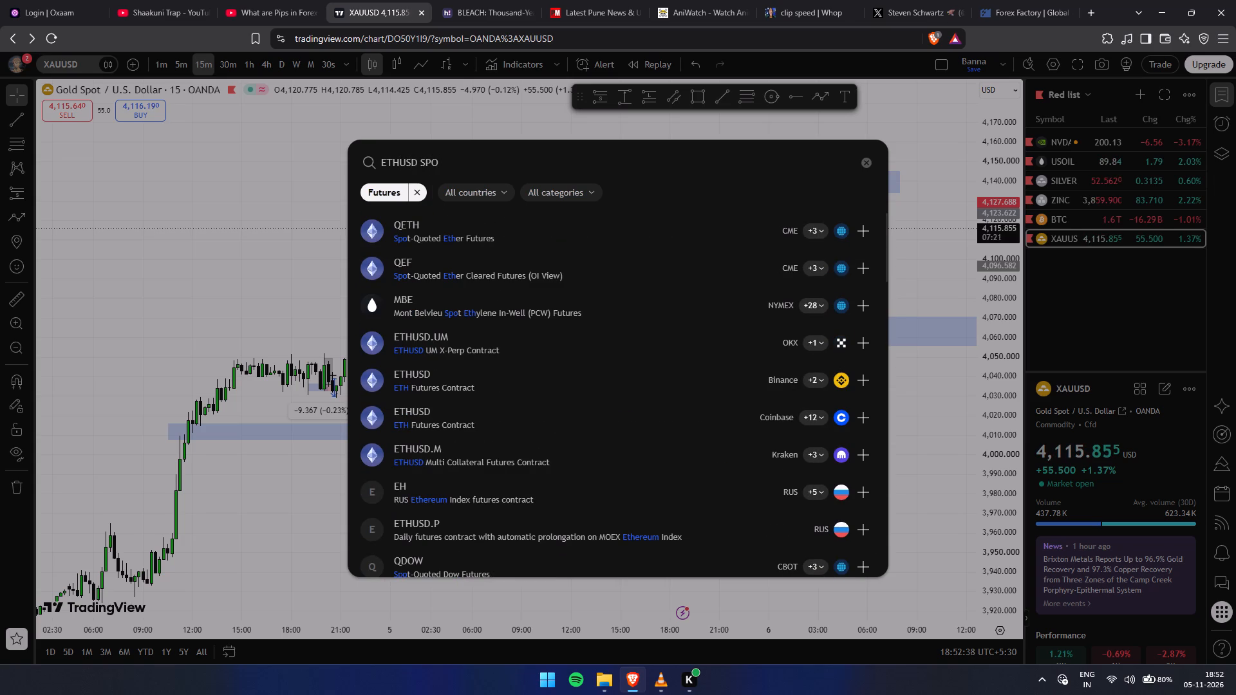
key("t")
key("BackSpace")
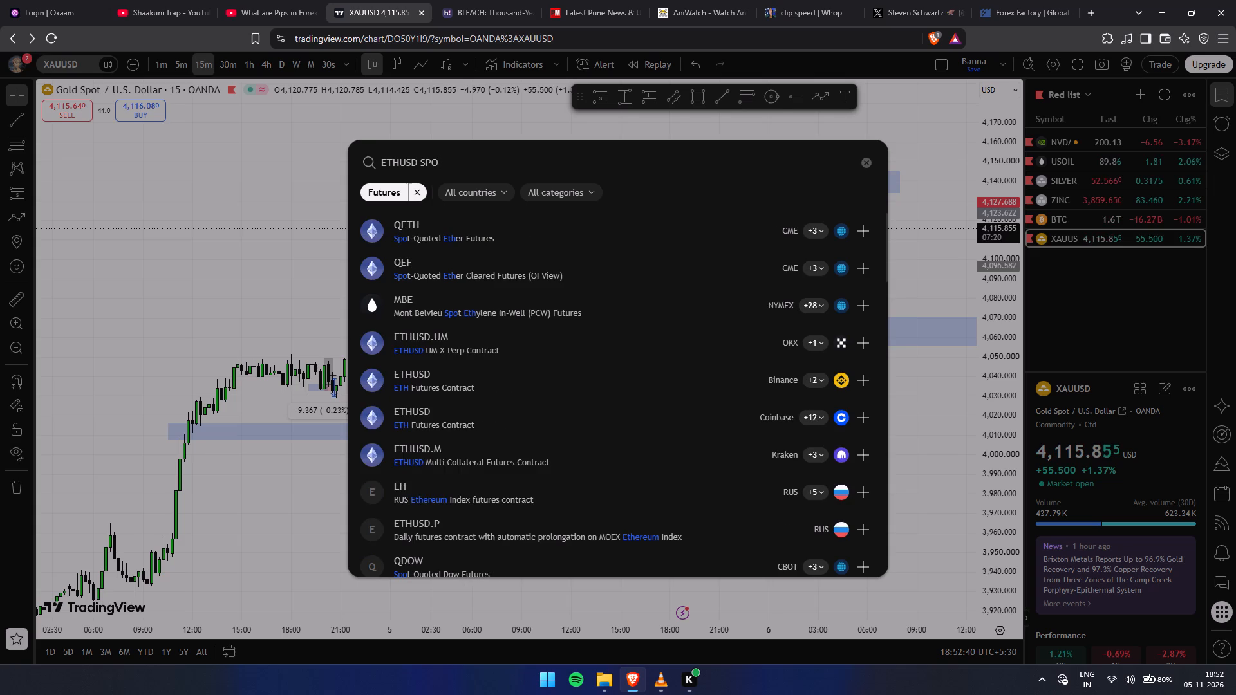
type("RT")
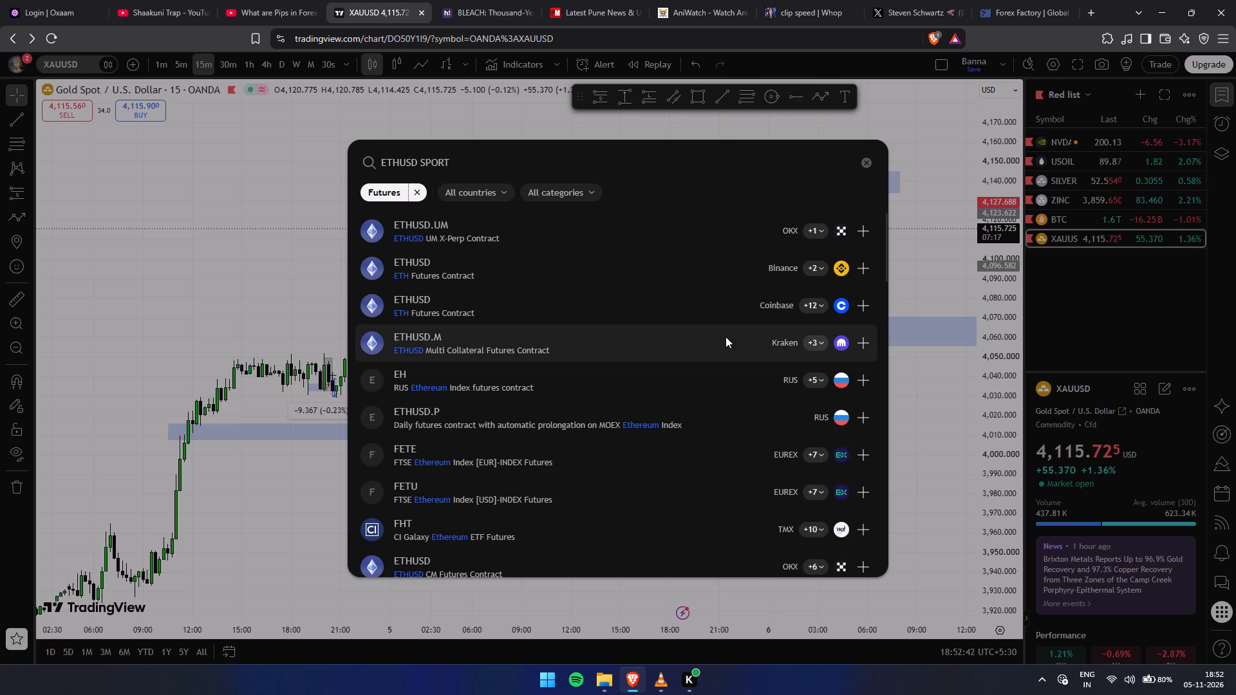
scroll(722, 341, "up", 3)
scroll(478, 320, "down", 1)
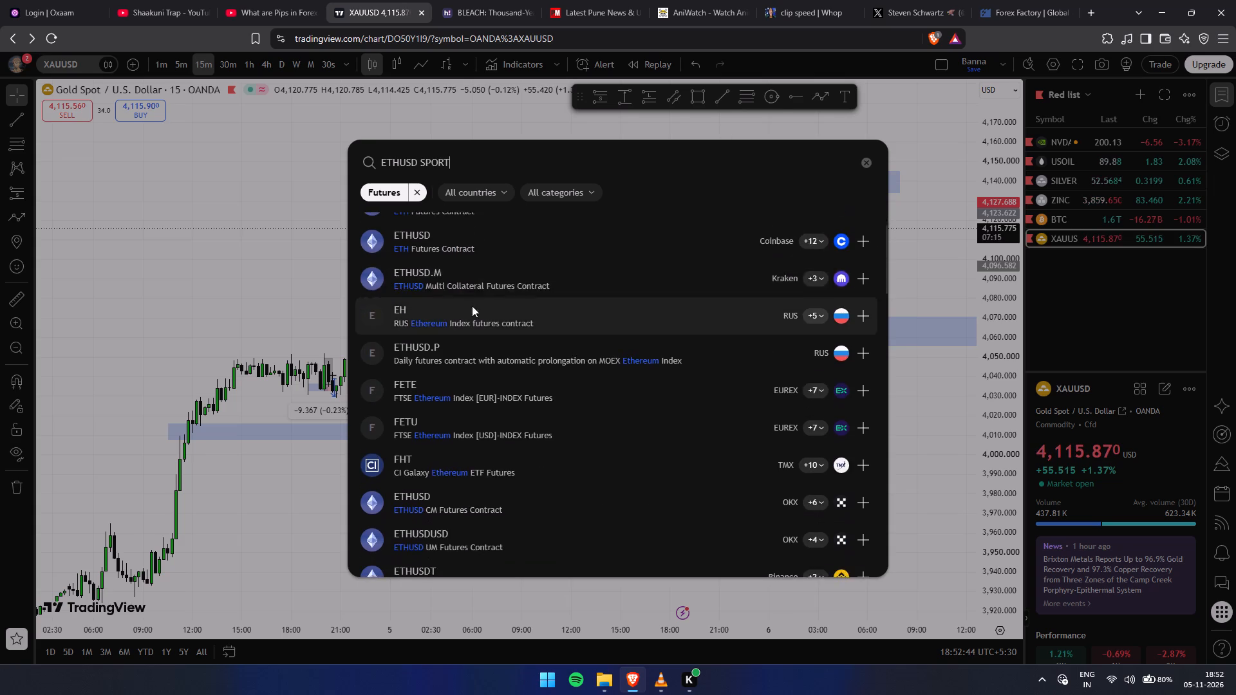
scroll(472, 297, "up", 5)
scroll(483, 370, "down", 3)
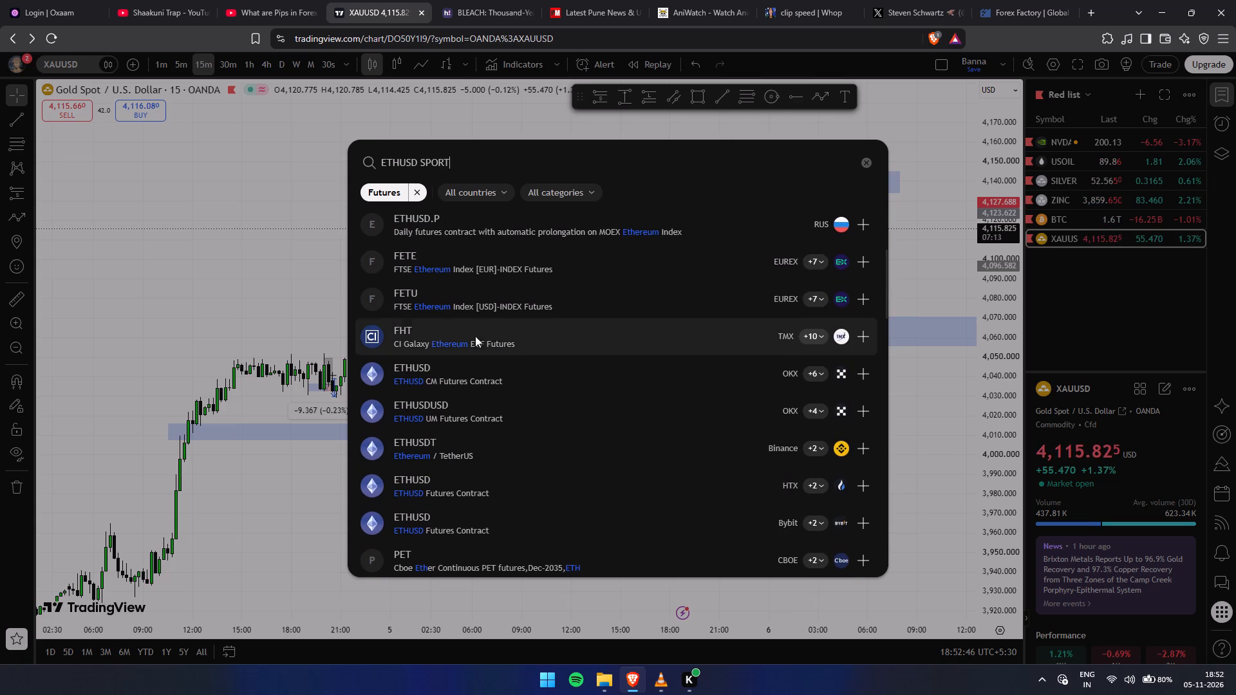
scroll(536, 375, "down", 2)
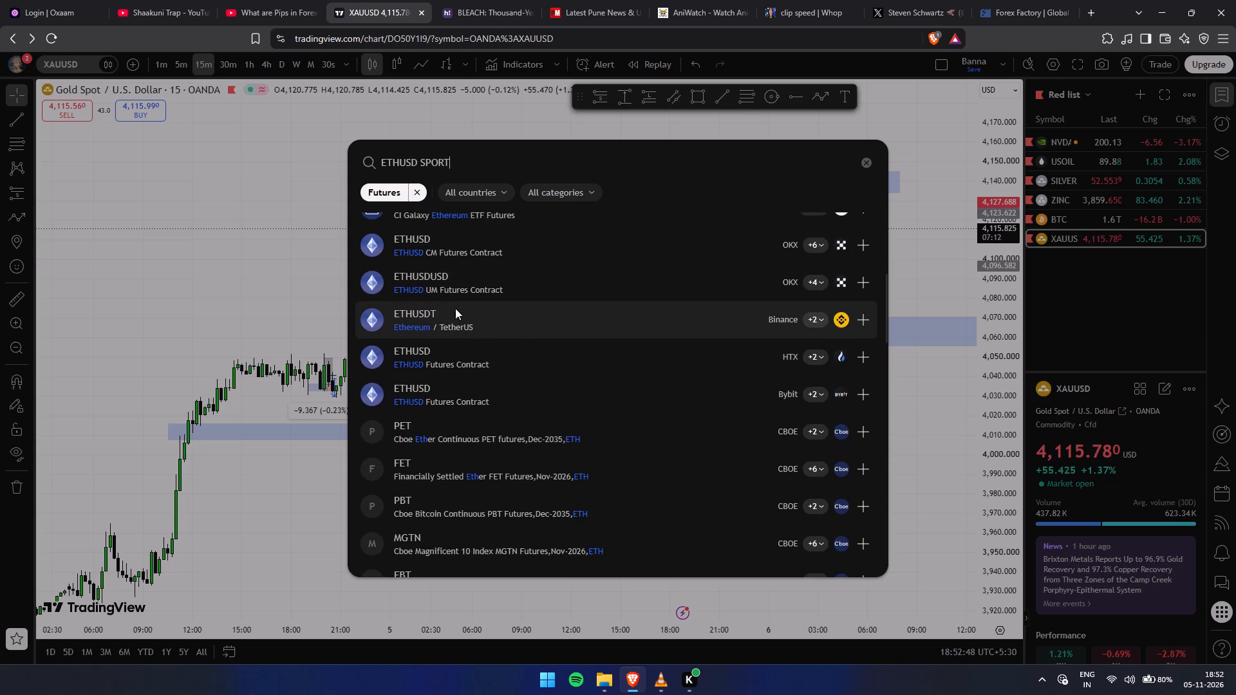
scroll(479, 371, "down", 1)
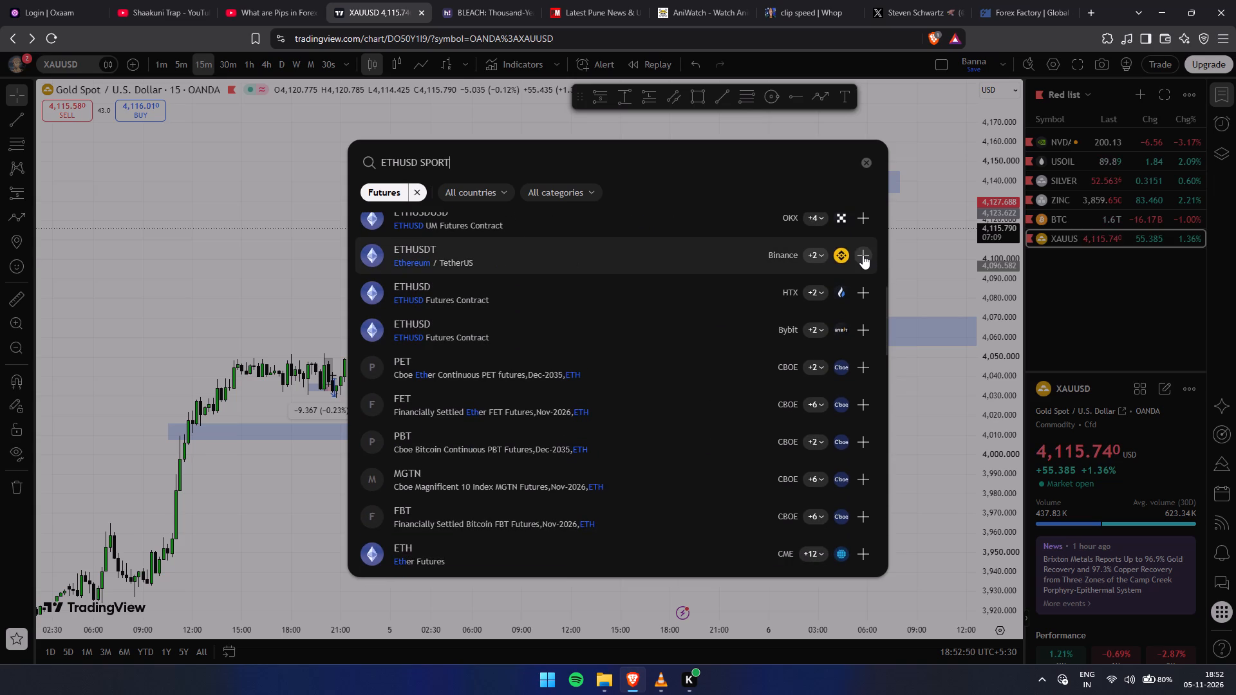
left_click(861, 254)
left_click(926, 310)
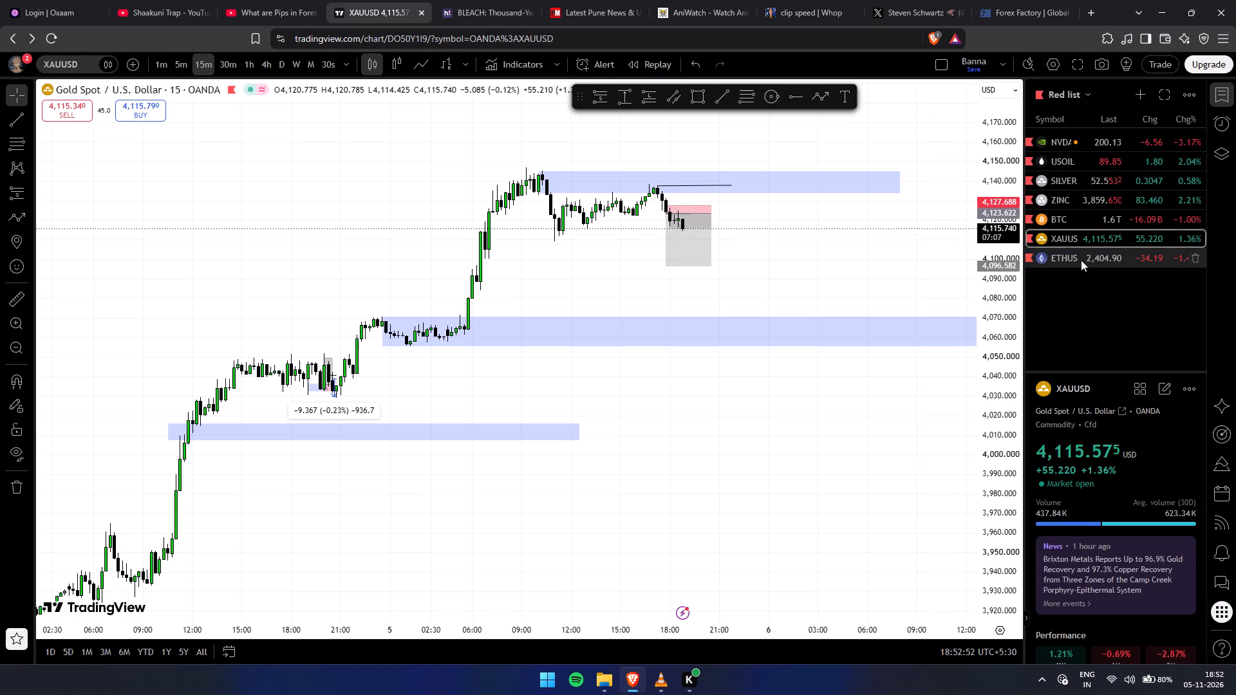
Open the ETHUSDT chart from the Red list and look over its 15-minute price action since the end of October.
left_click(1081, 260)
left_click_drag(783, 427, 831, 464)
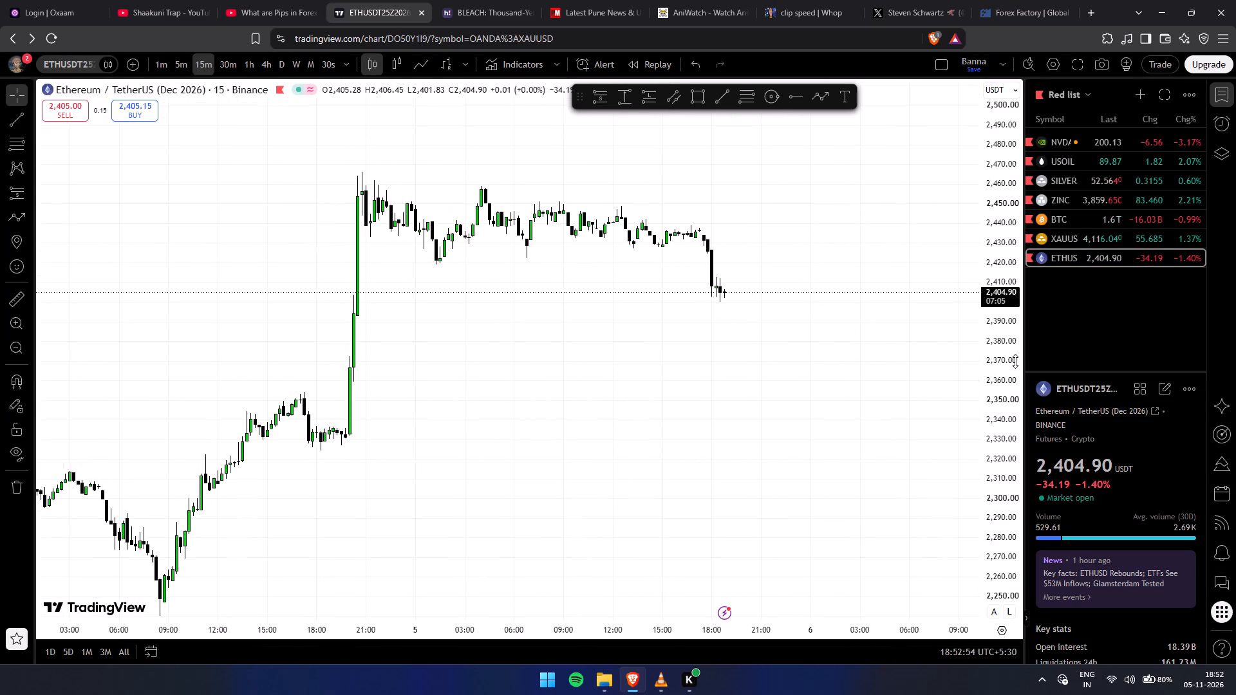
left_click_drag(999, 371, 1000, 218)
scroll(810, 331, "down", 13)
left_click_drag(817, 328, 574, 478)
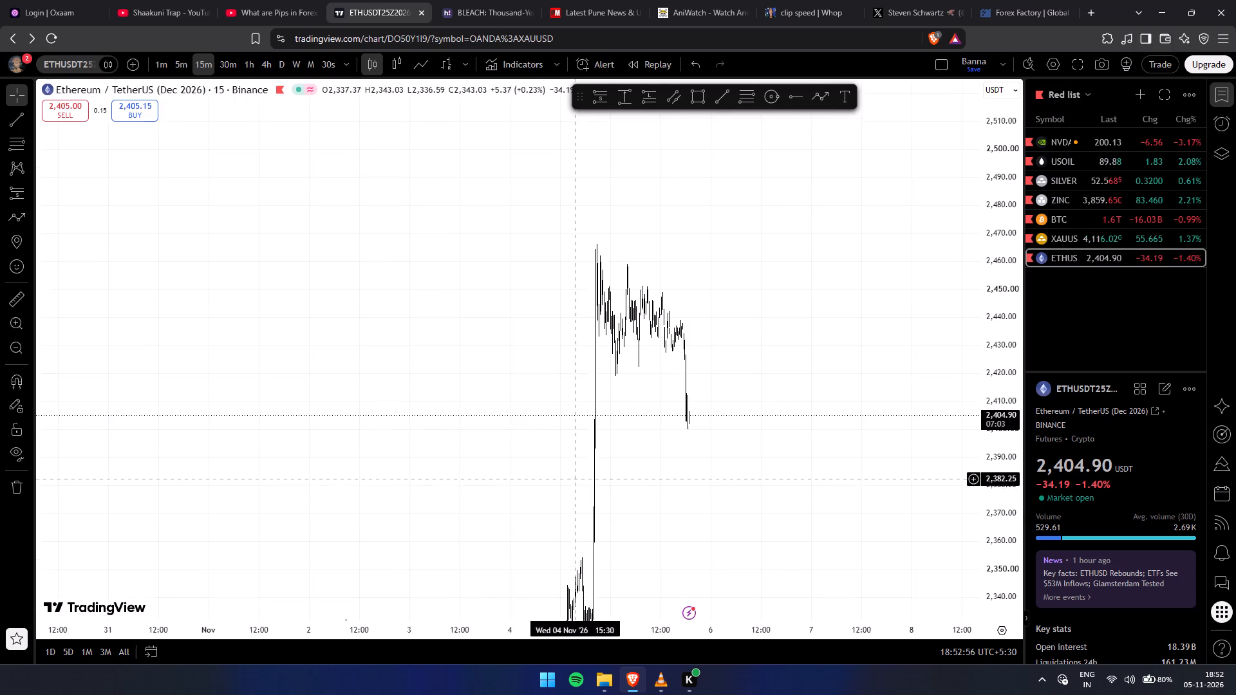
left_click_drag(587, 250, 603, 245)
left_click_drag(893, 456, 833, 399)
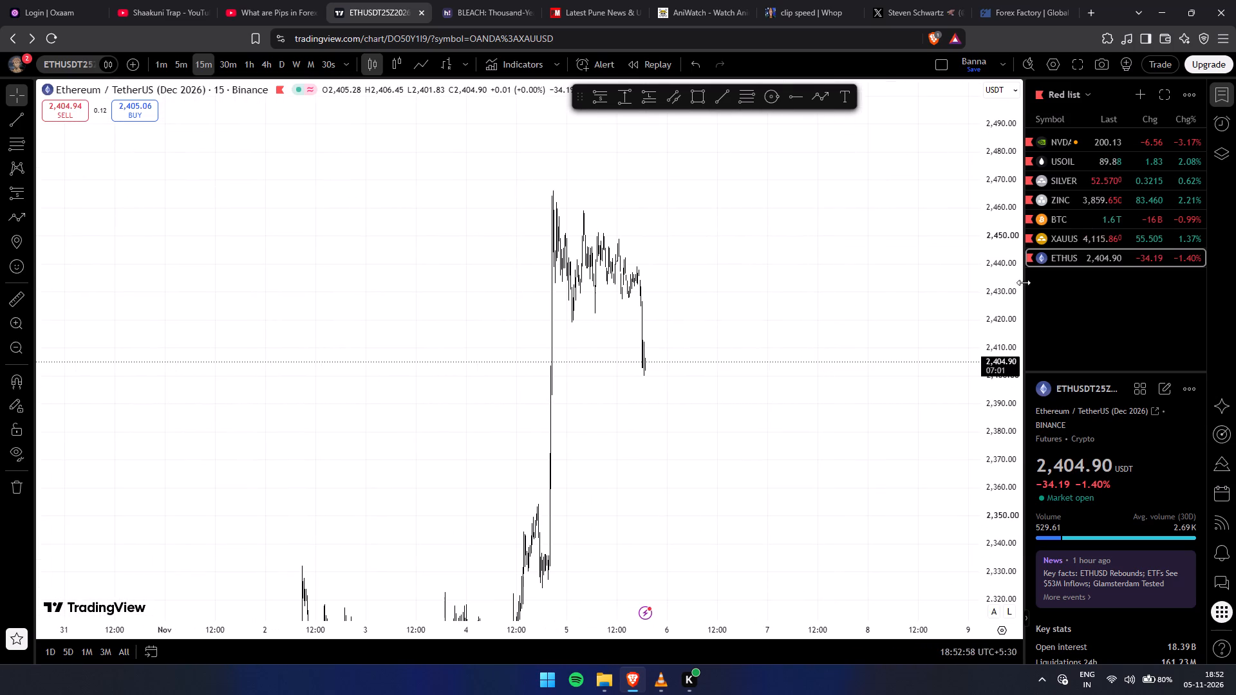
left_click_drag(995, 264, 1007, 497)
Reorder the Red list as NVDA, ETHUSDT, BTC, SILVER, ZINC, USOIL and XAUUSD.
left_click_drag(1064, 218, 1067, 239)
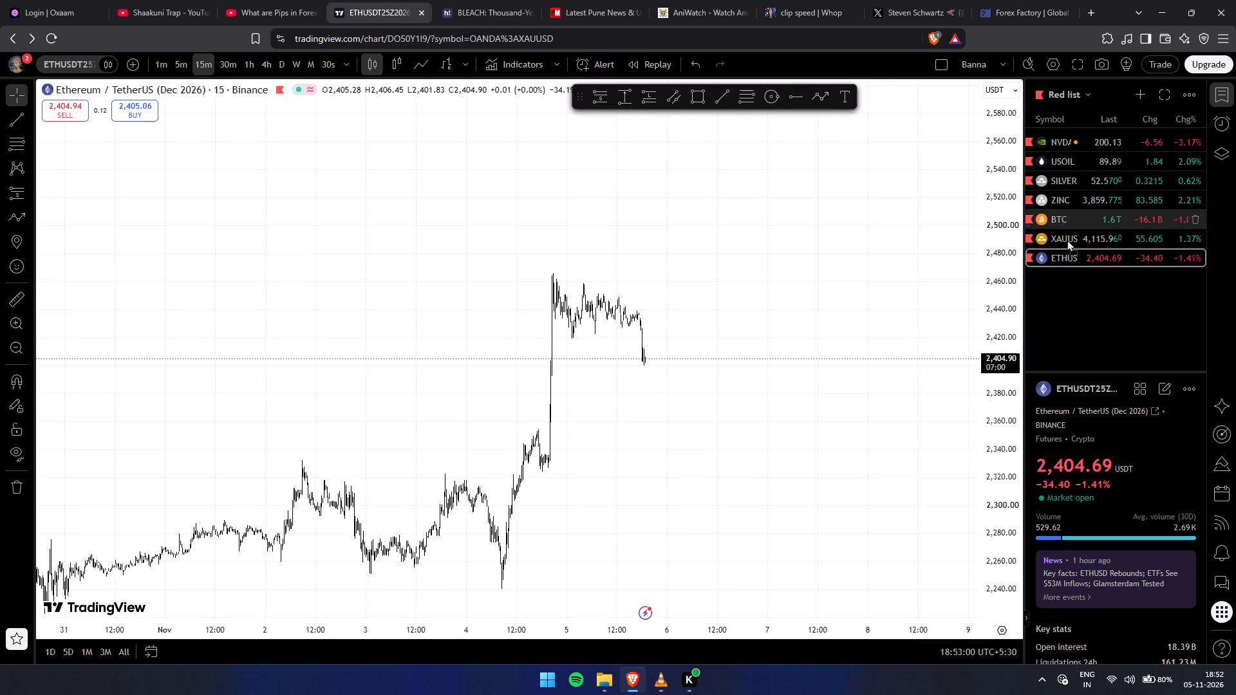
left_click_drag(1067, 239, 1072, 286)
left_click(1085, 304)
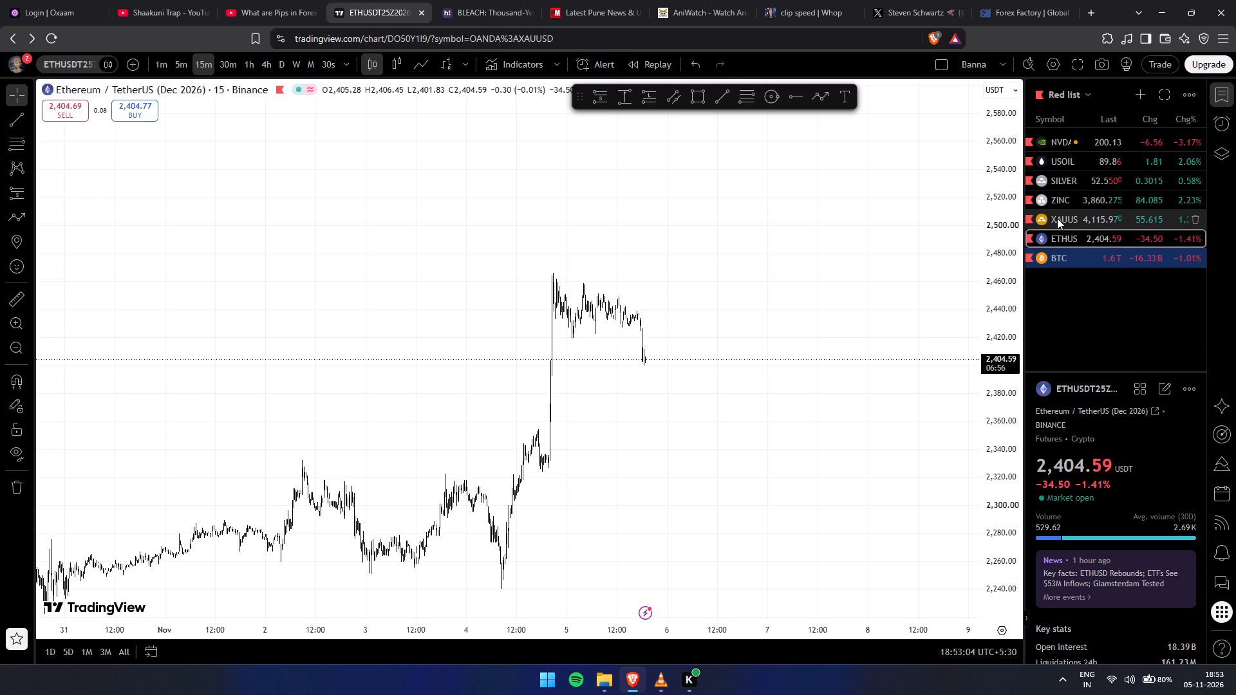
left_click_drag(1057, 218, 1041, 312)
left_click(1091, 316)
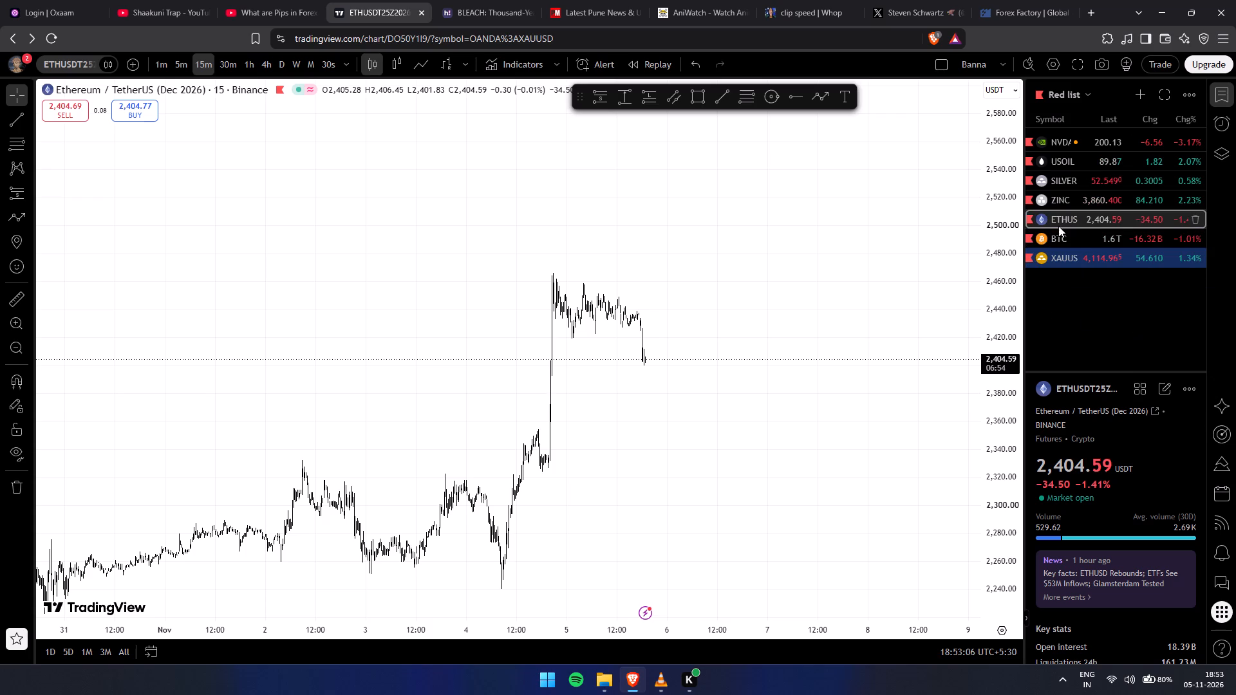
left_click_drag(1058, 169, 1063, 342)
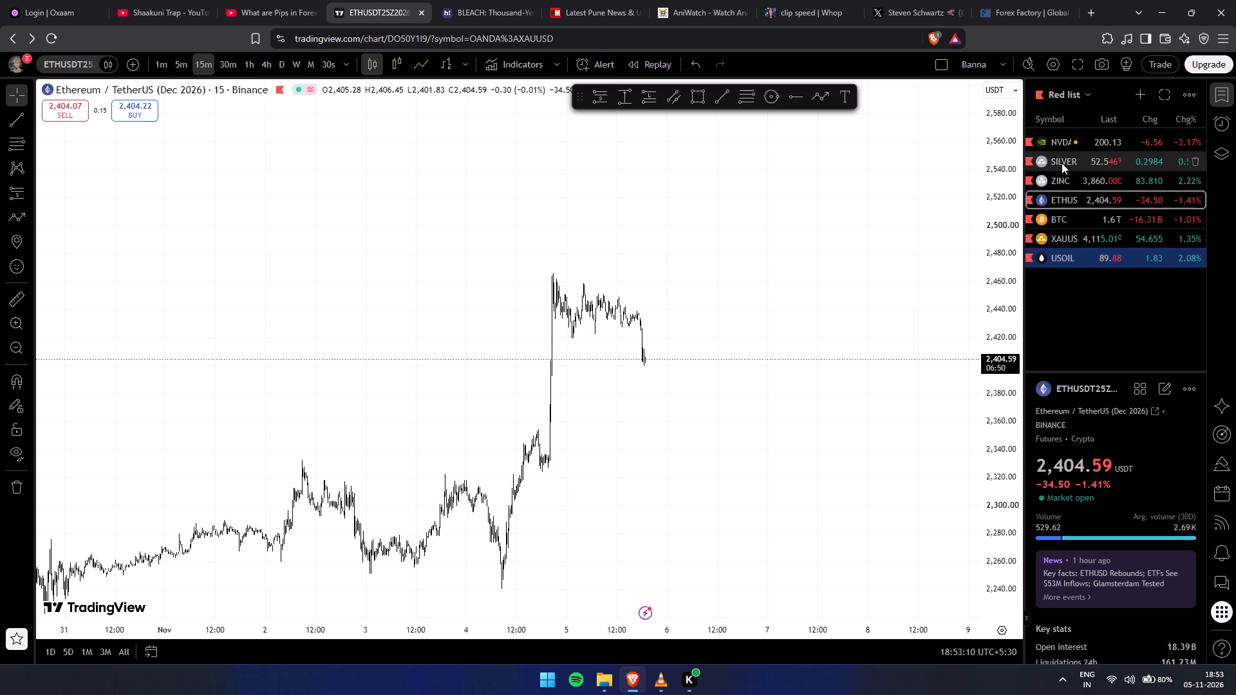
left_click_drag(1050, 165, 1067, 293)
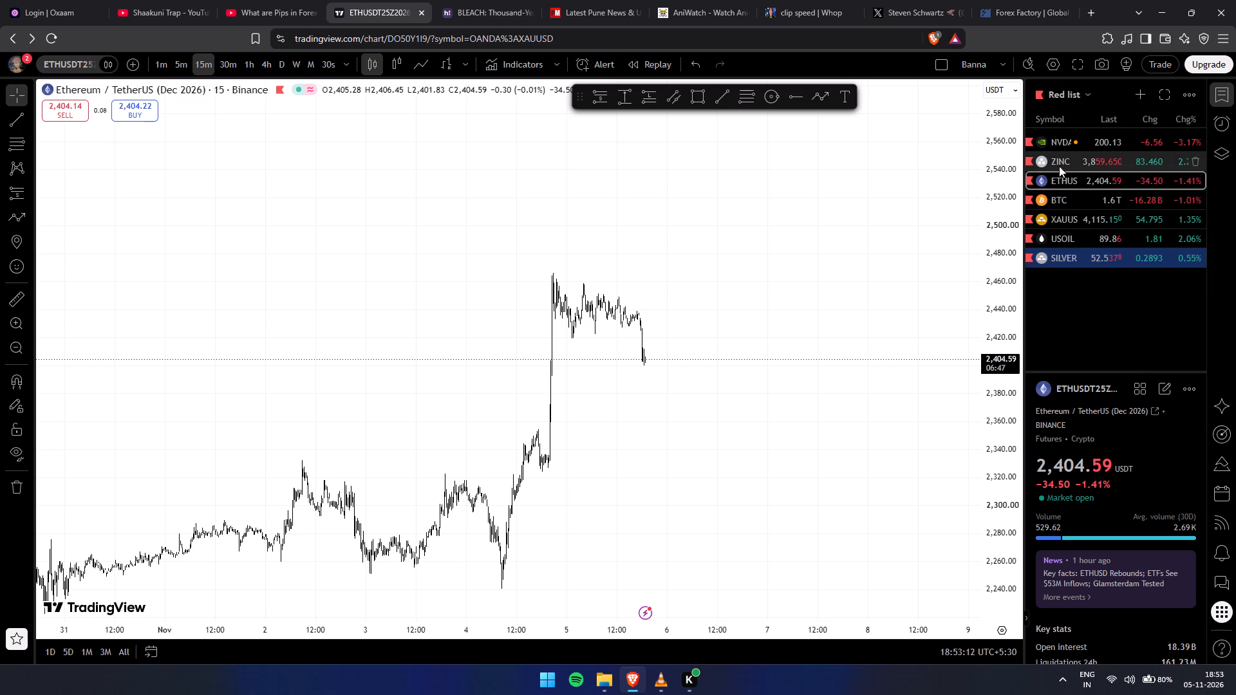
left_click_drag(1059, 163, 1085, 355)
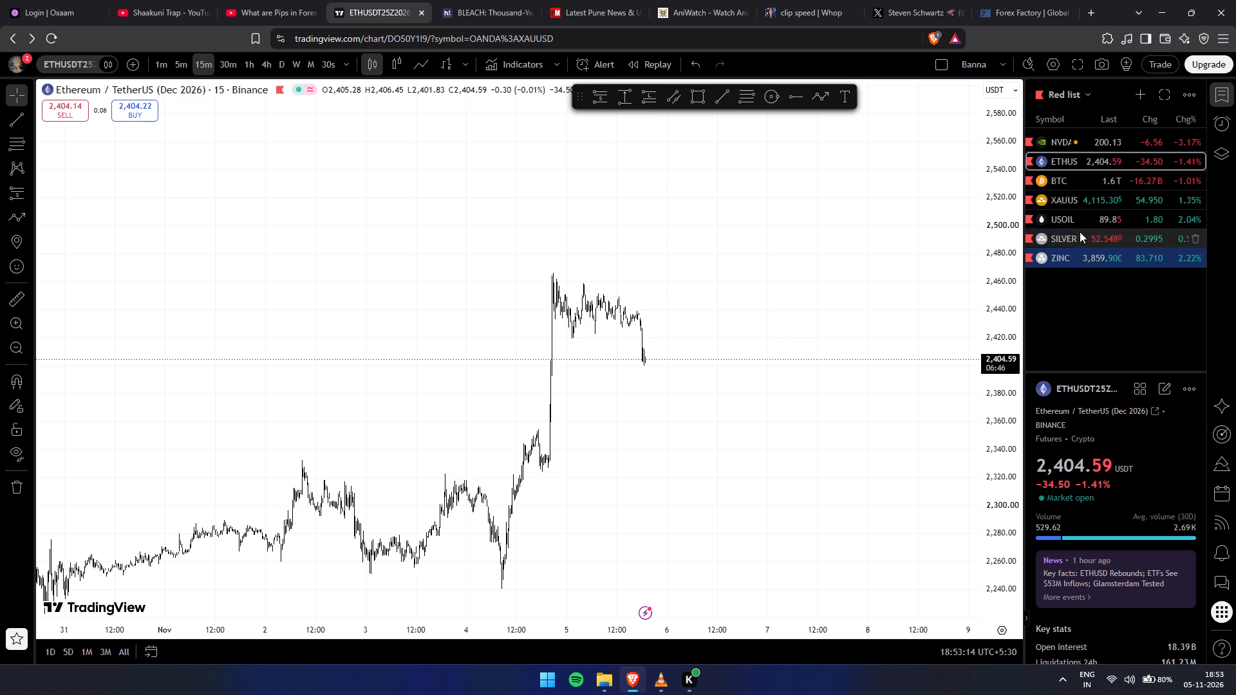
left_click_drag(1072, 196, 1080, 325)
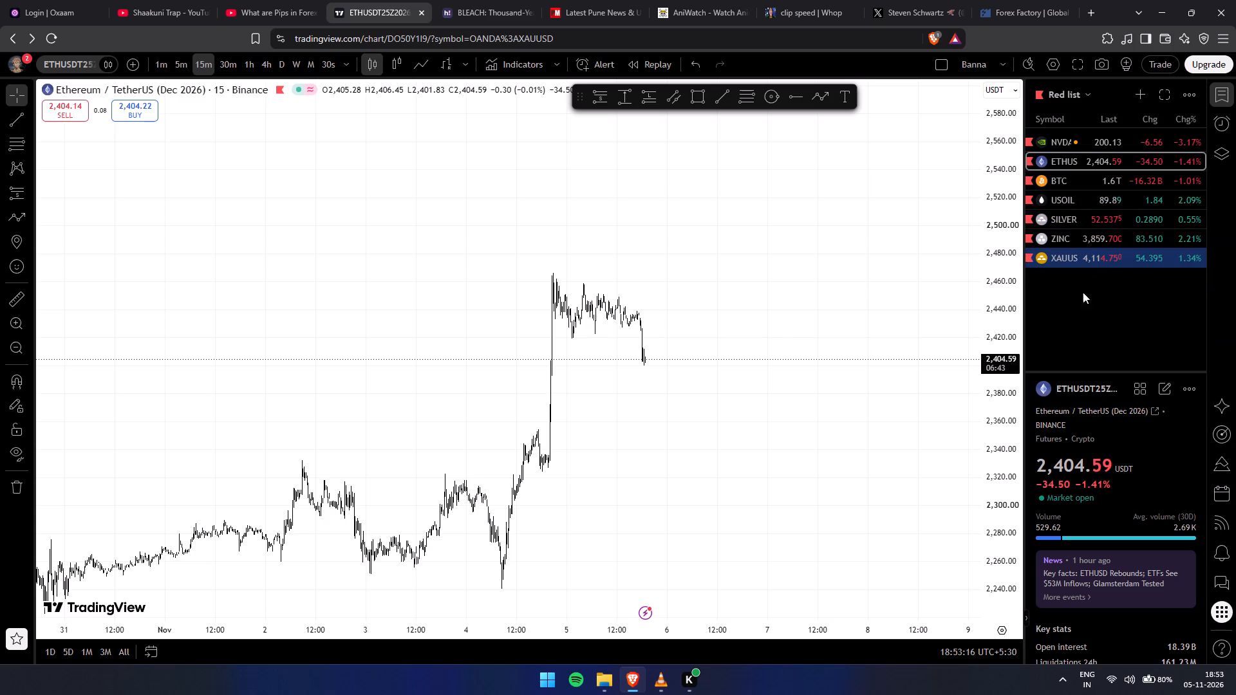
left_click_drag(1081, 195, 1076, 286)
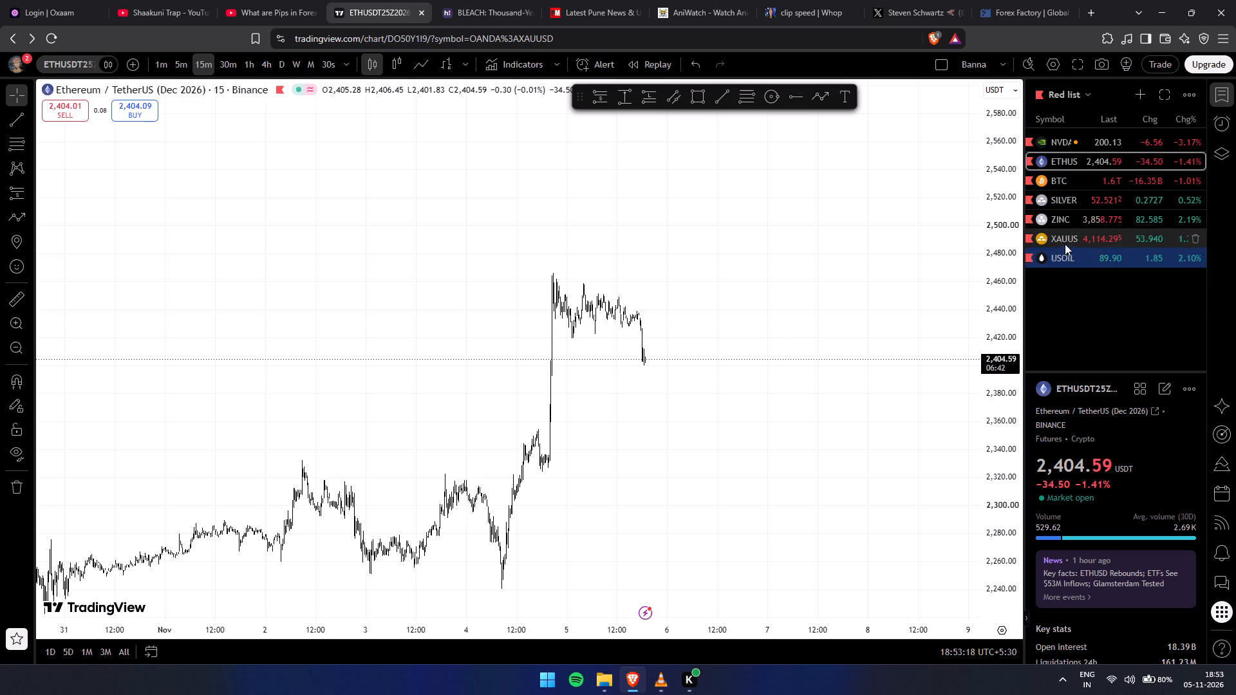
left_click_drag(1062, 237, 1062, 271)
left_click(1177, 331)
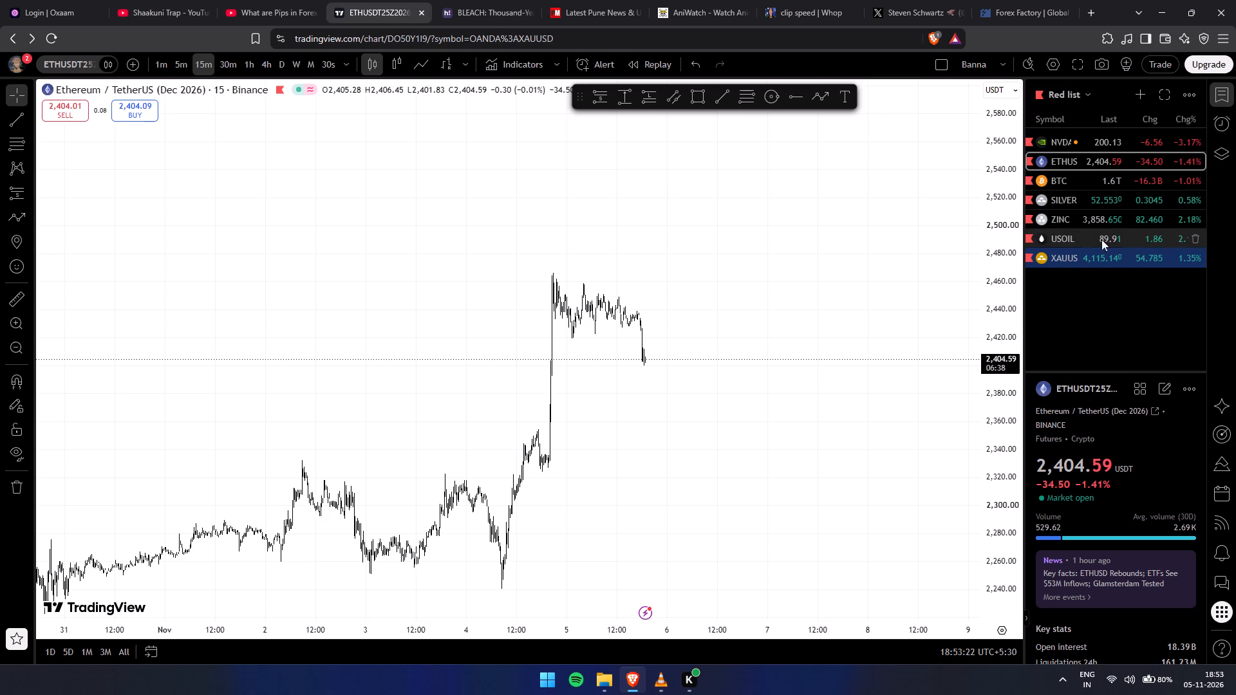
Examine the 15-minute ETHUSDT chart, covering the sharp rally, the highs after it and the latest drop.
left_click(905, 249)
left_click_drag(780, 338, 809, 239)
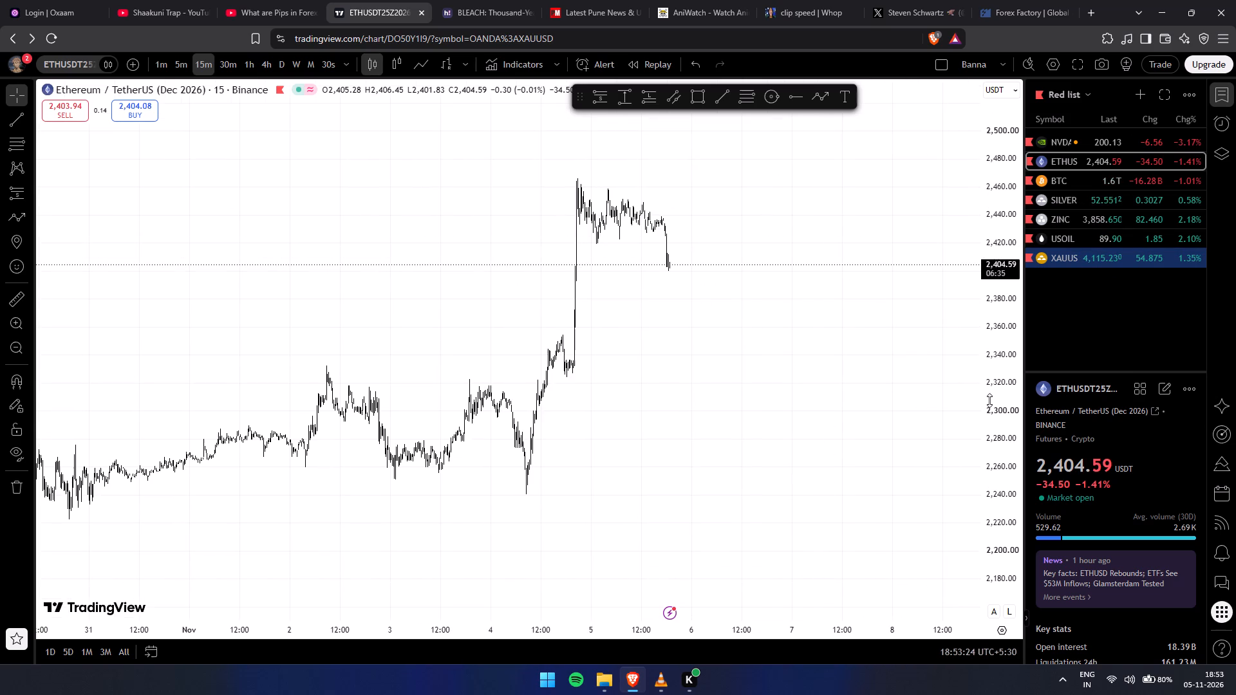
left_click_drag(1003, 413, 995, 228)
scroll(912, 394, "up", 5)
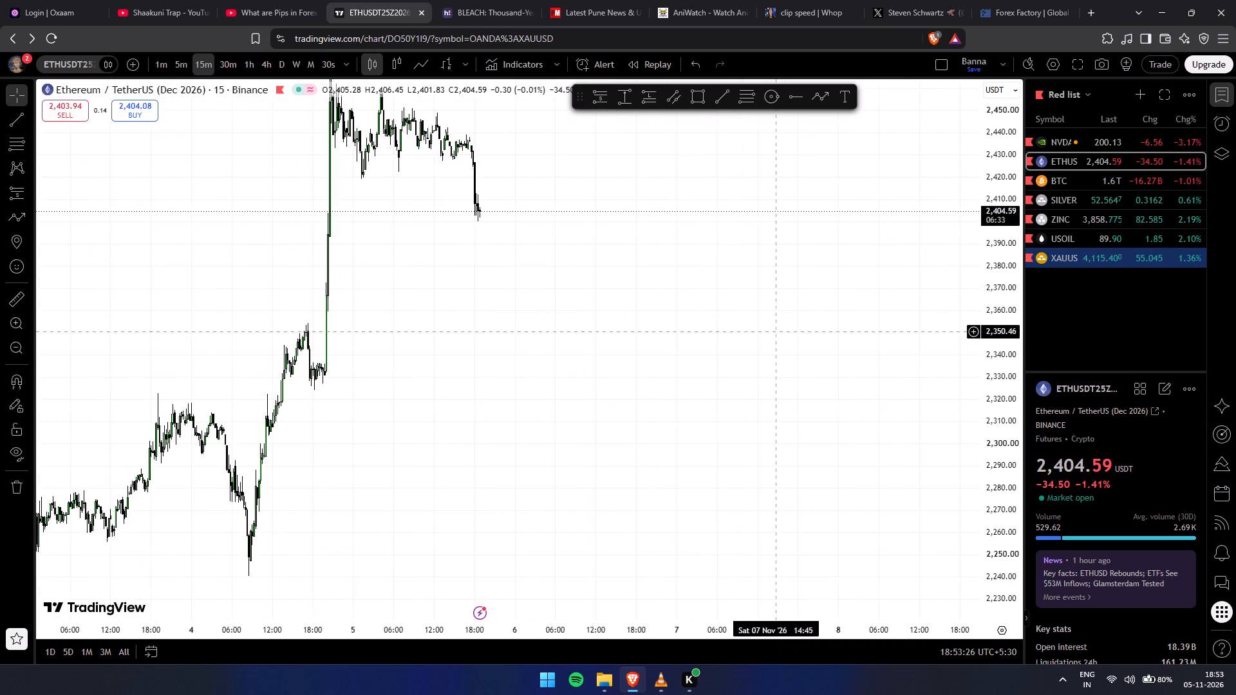
left_click_drag(776, 328, 973, 474)
left_click_drag(756, 512, 707, 463)
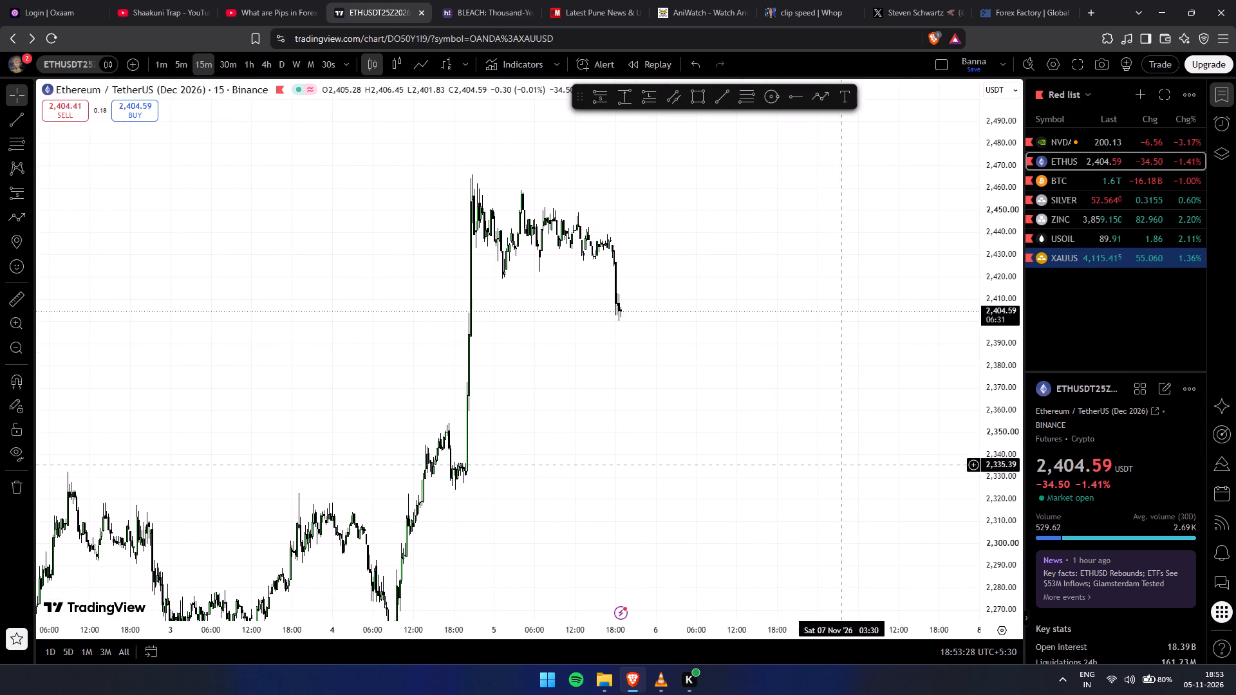
left_click_drag(971, 450, 992, 456)
left_click_drag(1007, 472, 940, 194)
scroll(785, 342, "up", 6)
left_click_drag(547, 349, 634, 277)
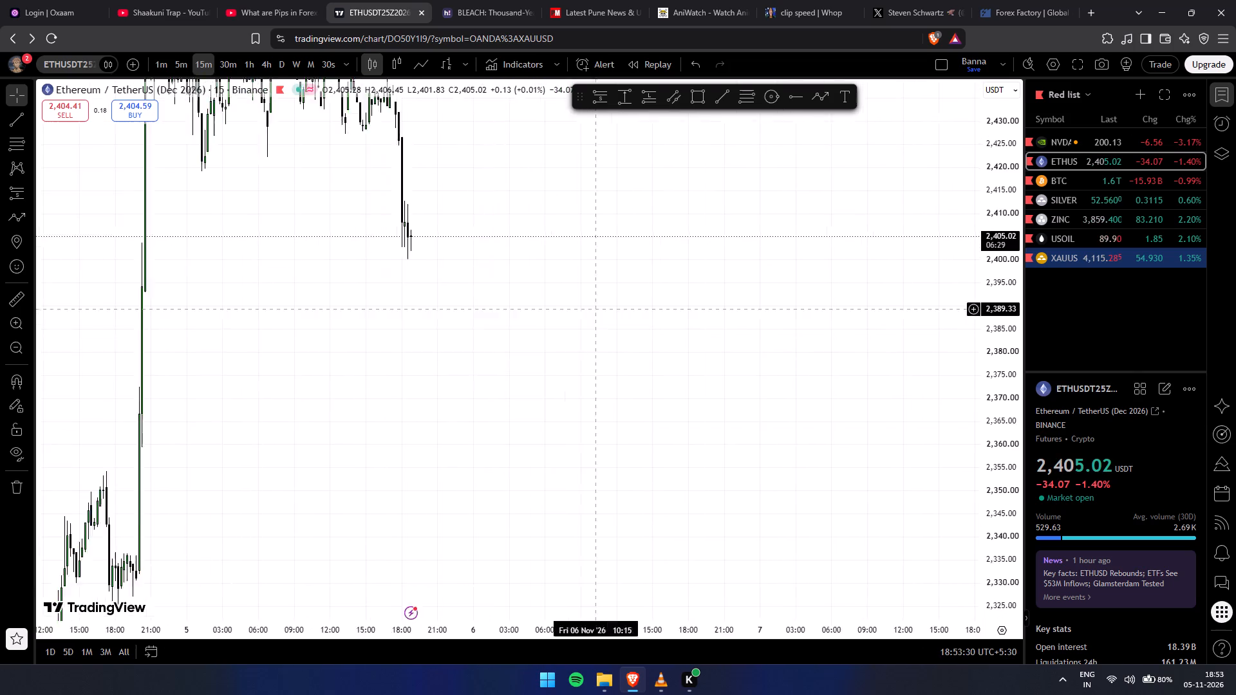
left_click_drag(634, 277, 736, 172)
left_click_drag(462, 371, 740, 271)
left_click_drag(1004, 269, 957, 613)
scroll(782, 526, "down", 5)
scroll(368, 203, "up", 5)
Switch the ETHUSDT chart to the monthly timeframe and examine its full candle history.
left_click(310, 66)
scroll(589, 275, "down", 2)
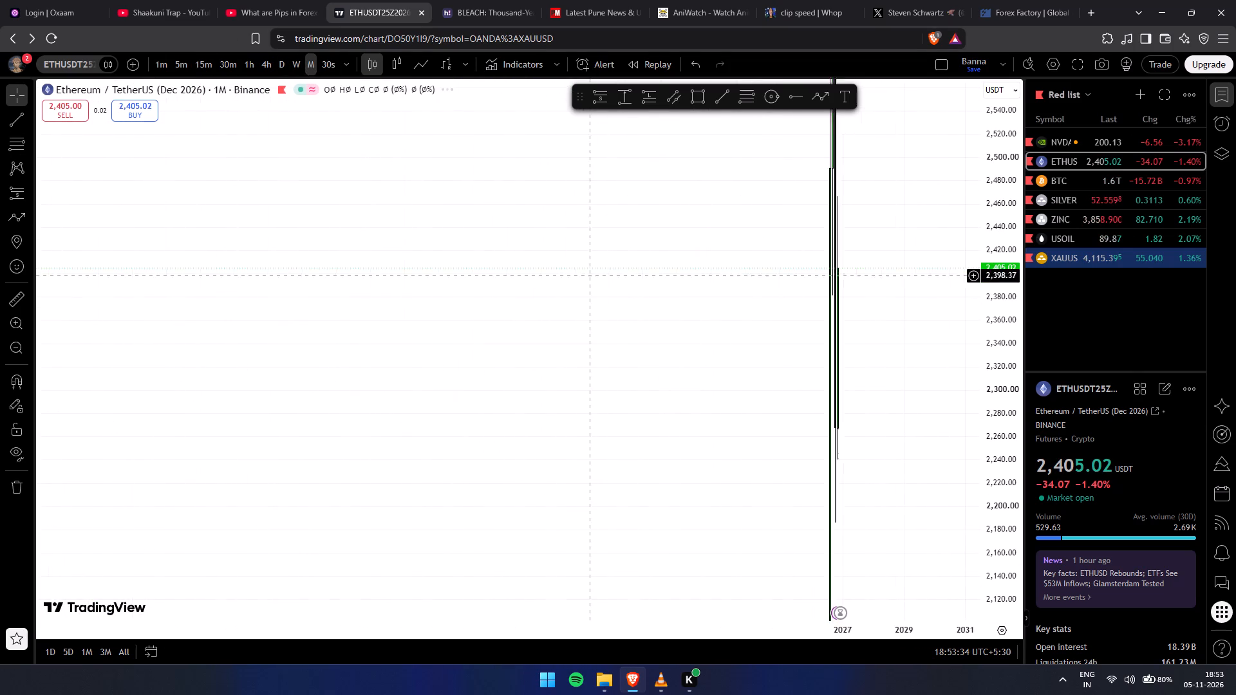
scroll(589, 275, "down", 1)
left_click_drag(1004, 182, 966, 568)
left_click_drag(1011, 304, 979, 515)
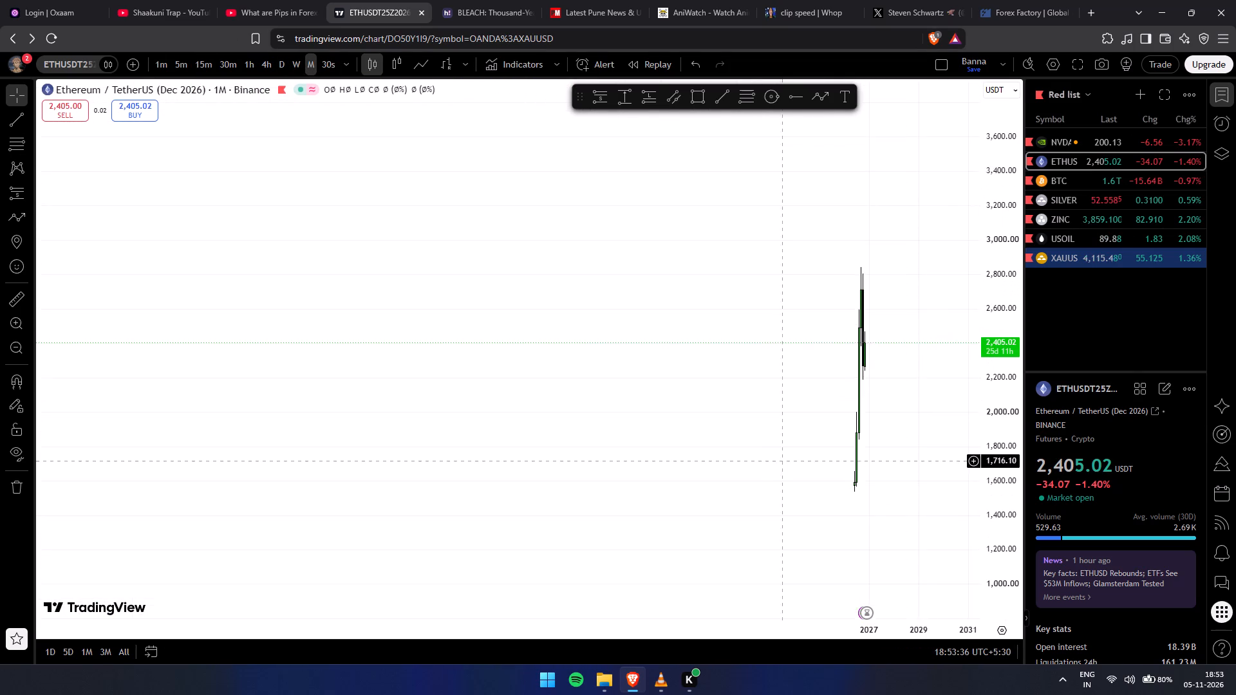
scroll(781, 461, "up", 18)
left_click_drag(543, 347, 688, 328)
scroll(690, 351, "up", 5)
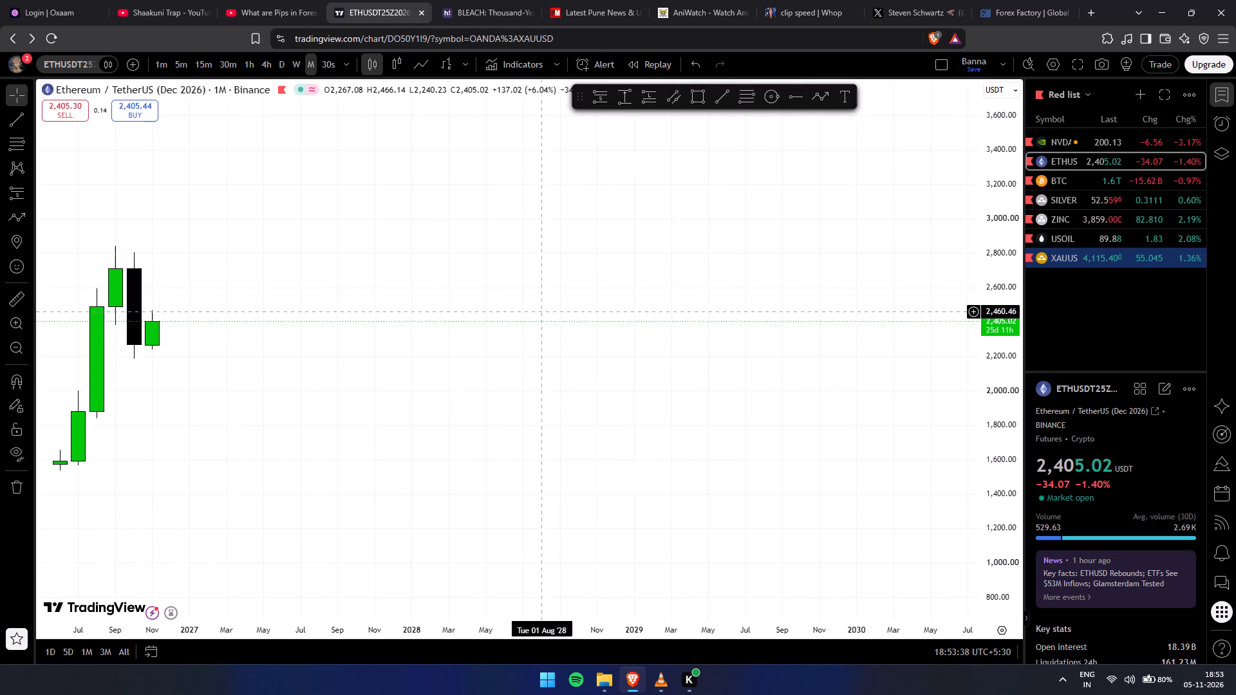
left_click_drag(478, 310, 1042, 298)
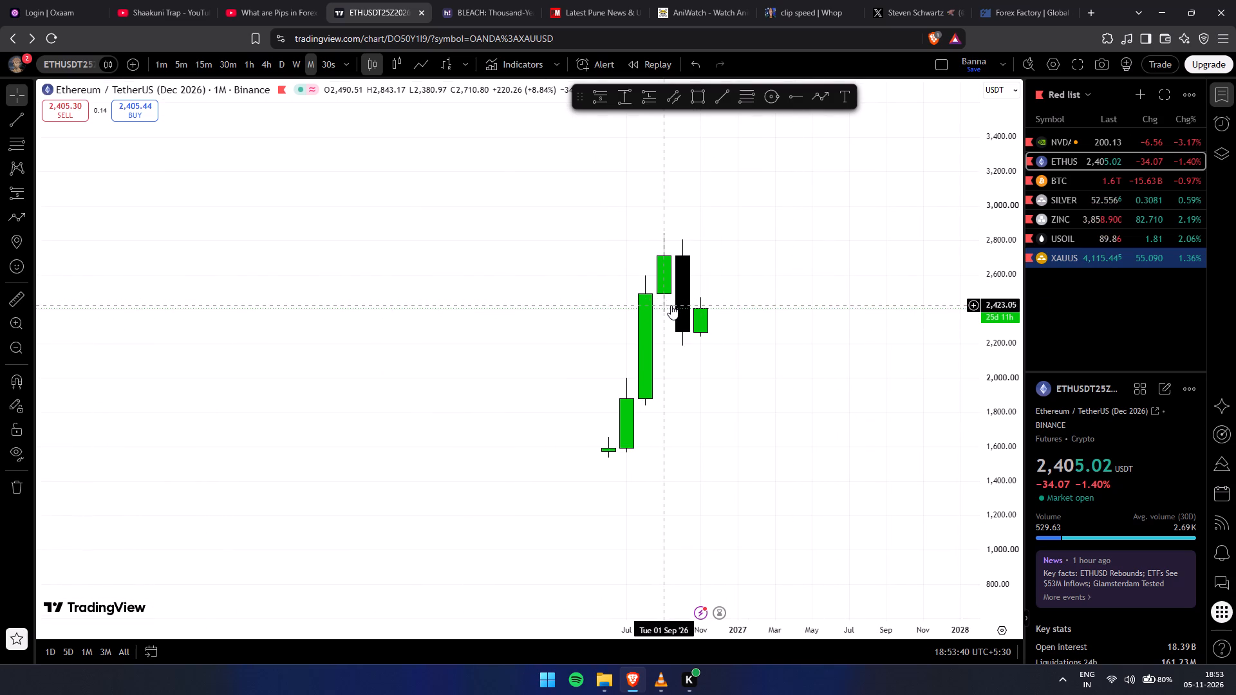
Switch the ETHUSDT chart to the weekly timeframe and examine the most recent candles.
left_click(298, 64)
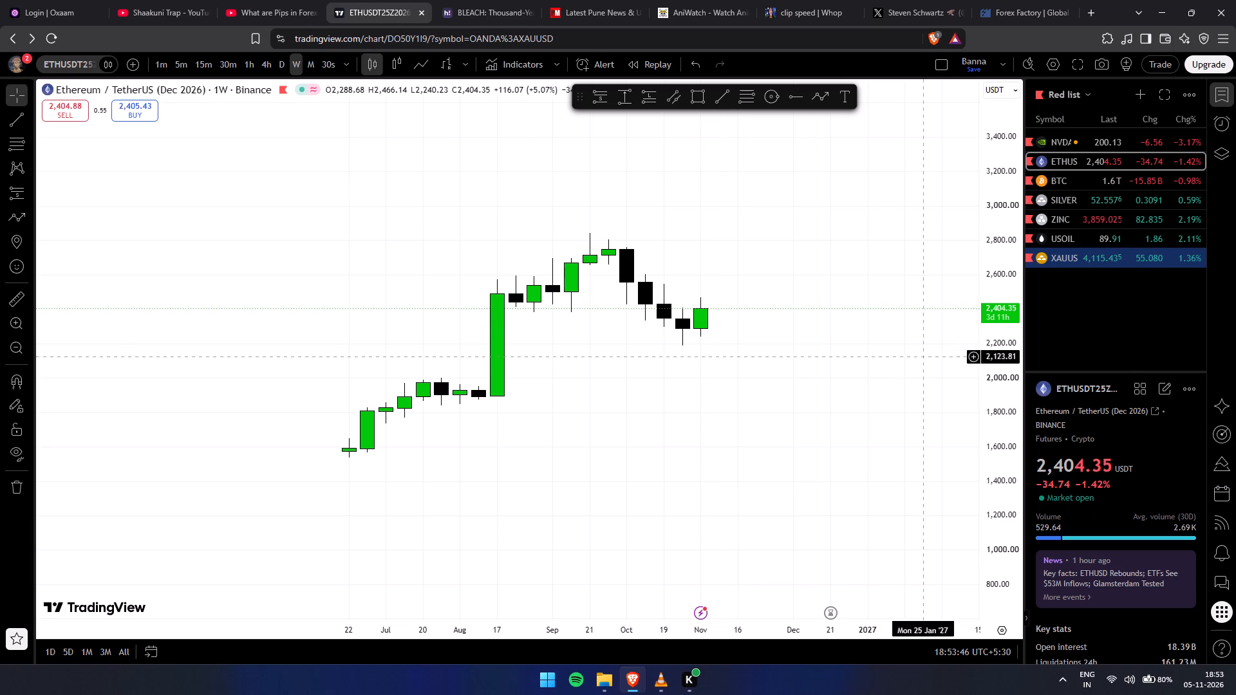
left_click_drag(996, 378, 966, 185)
scroll(965, 302, "up", 5)
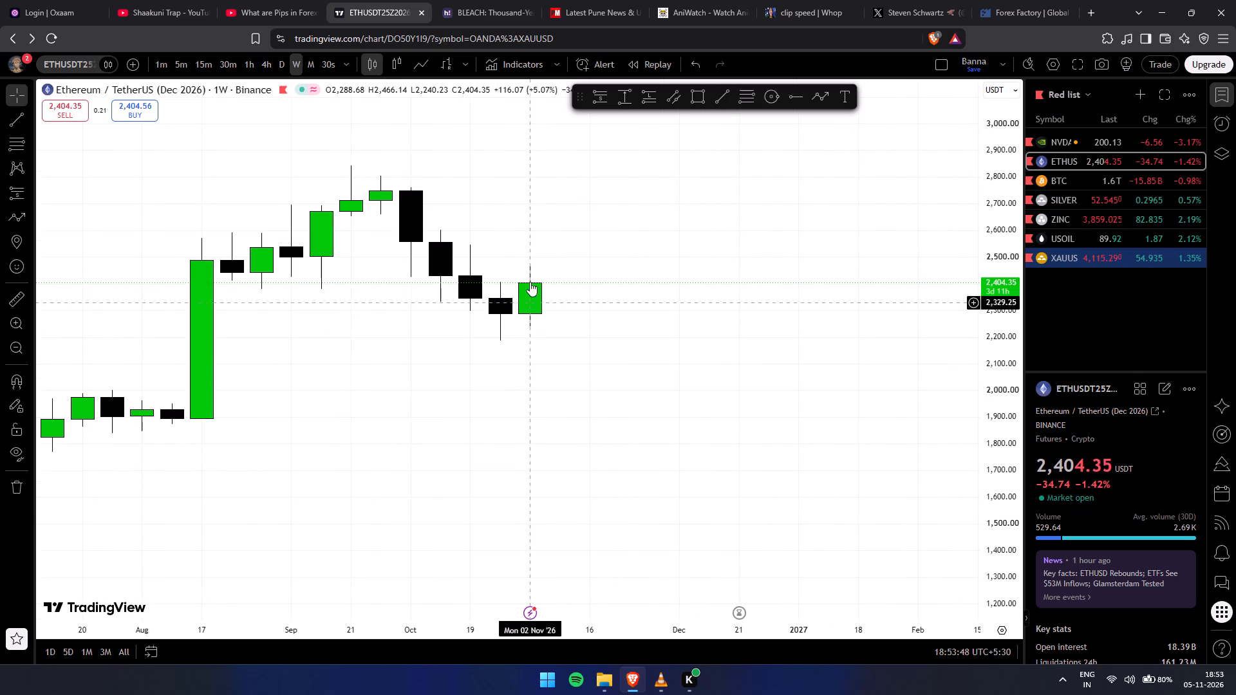
scroll(684, 243, "down", 5)
scroll(691, 243, "up", 6)
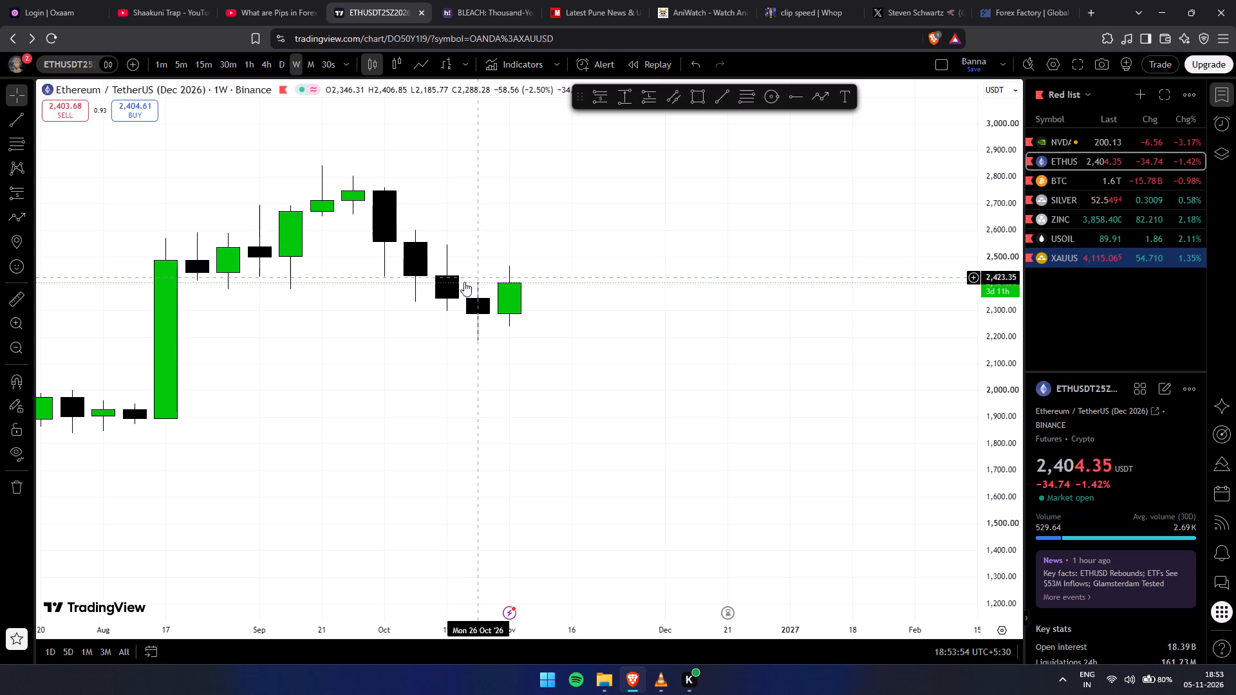
Switch the ETHUSDT chart to the daily timeframe and examine its full price history.
left_click(277, 66)
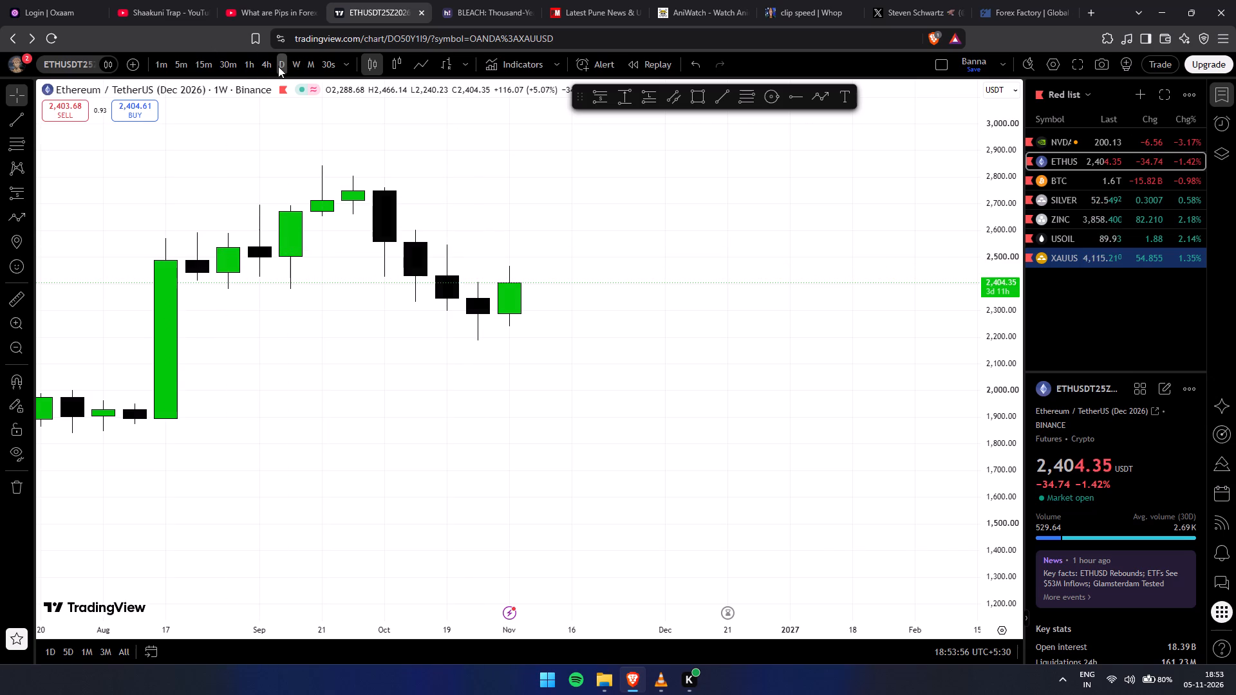
left_click(741, 339)
scroll(724, 319, "down", 20)
scroll(724, 319, "down", 7)
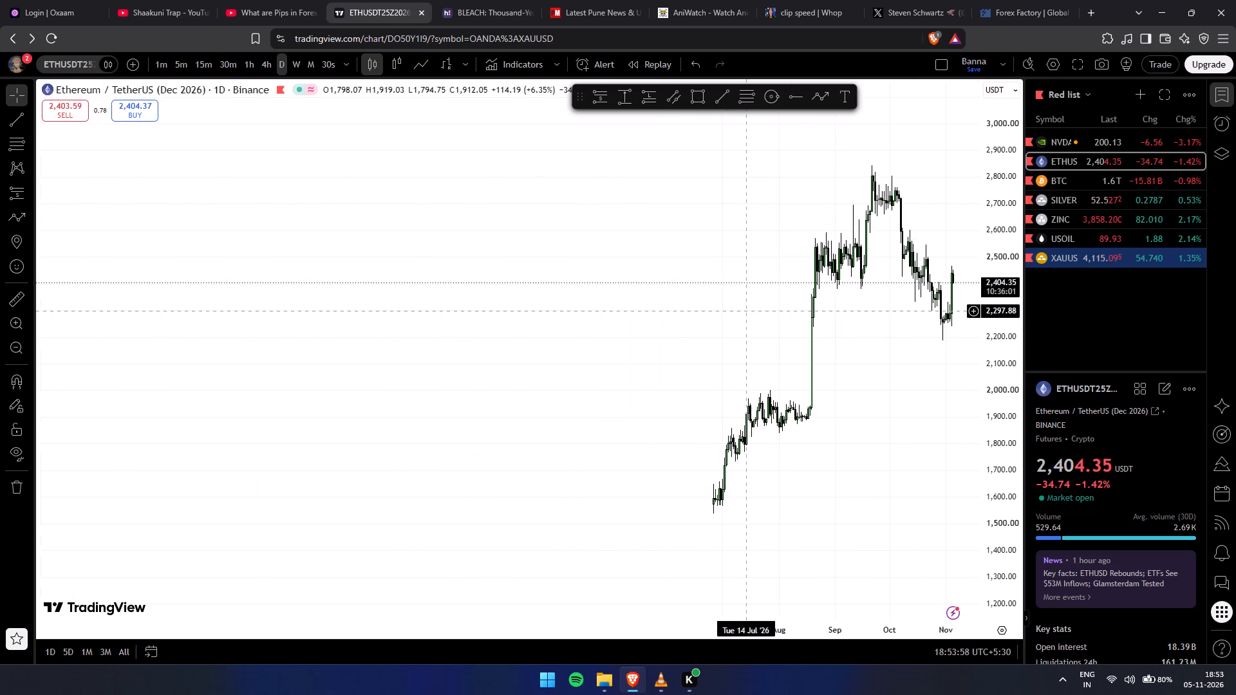
left_click_drag(759, 321, 641, 299)
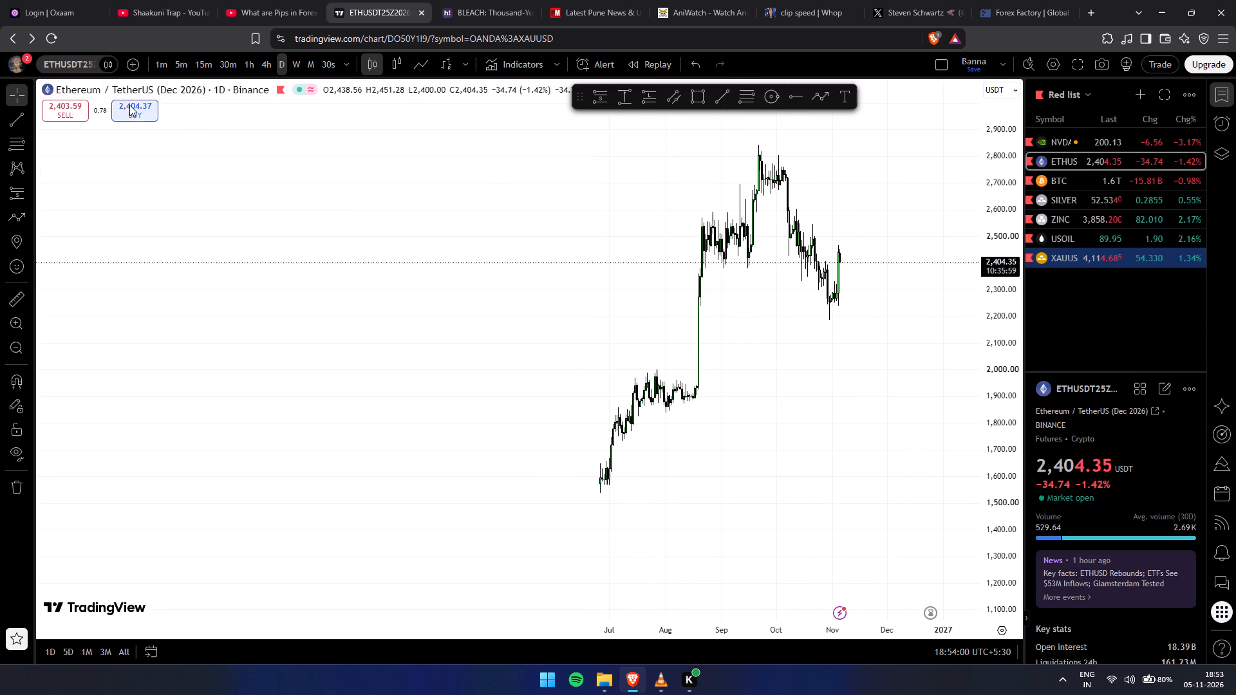
left_click_drag(171, 91, 196, 90)
left_click(370, 210)
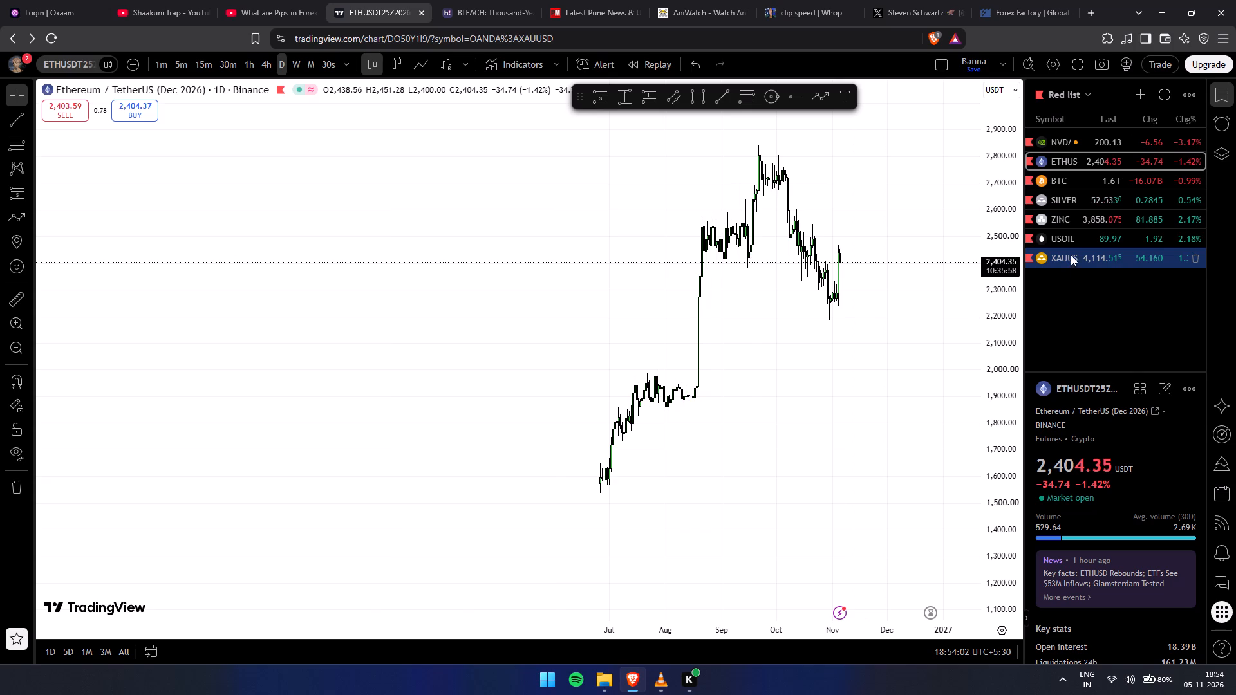
Remove the Binance ETHUSDT December 2026 futures contract from the Red list.
right_click(1072, 156)
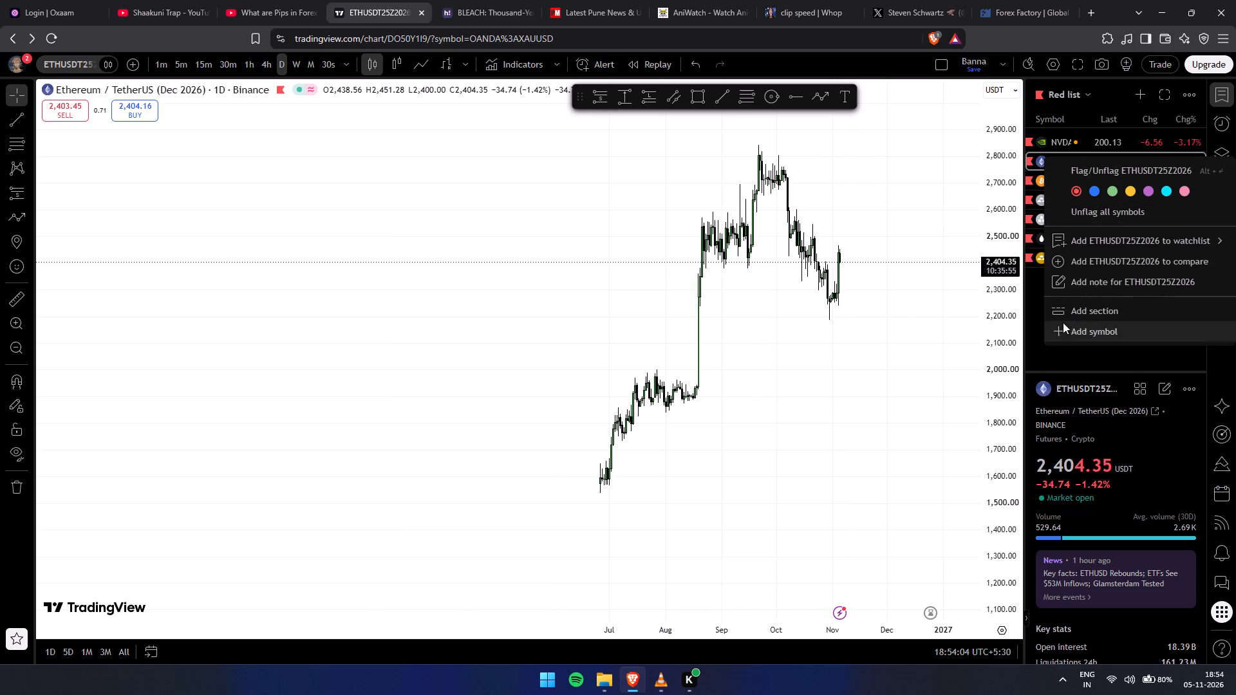
left_click(839, 250)
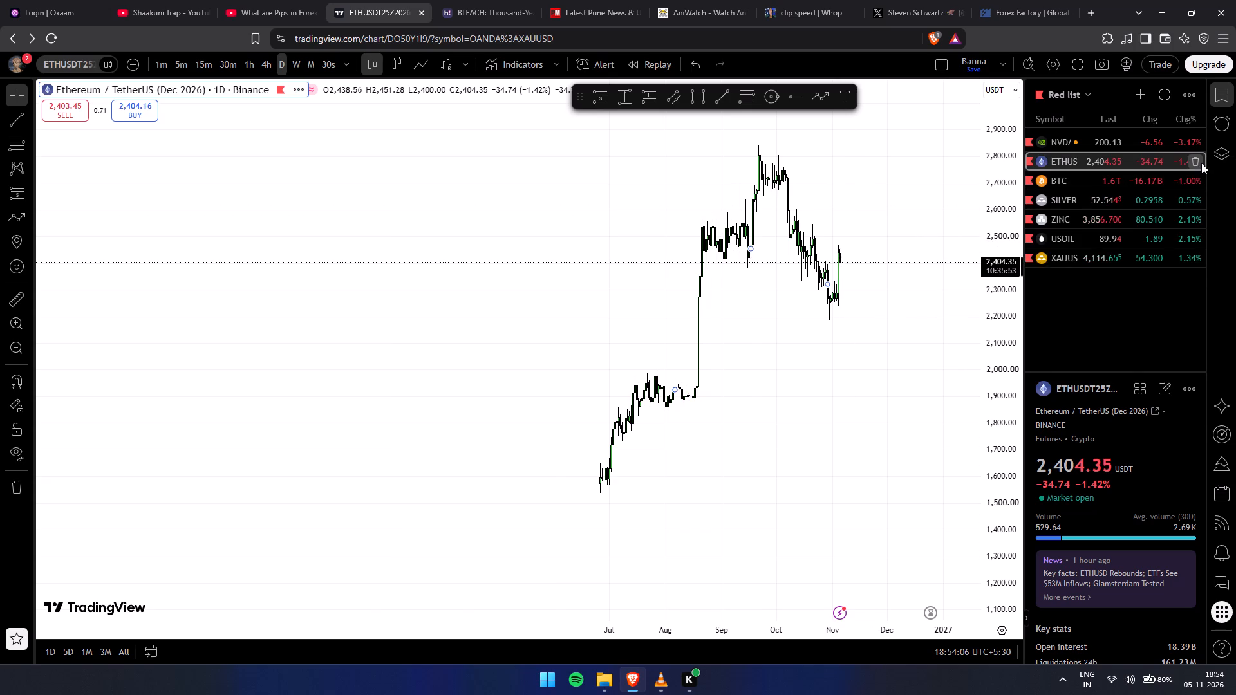
left_click(1201, 163)
left_click(917, 309)
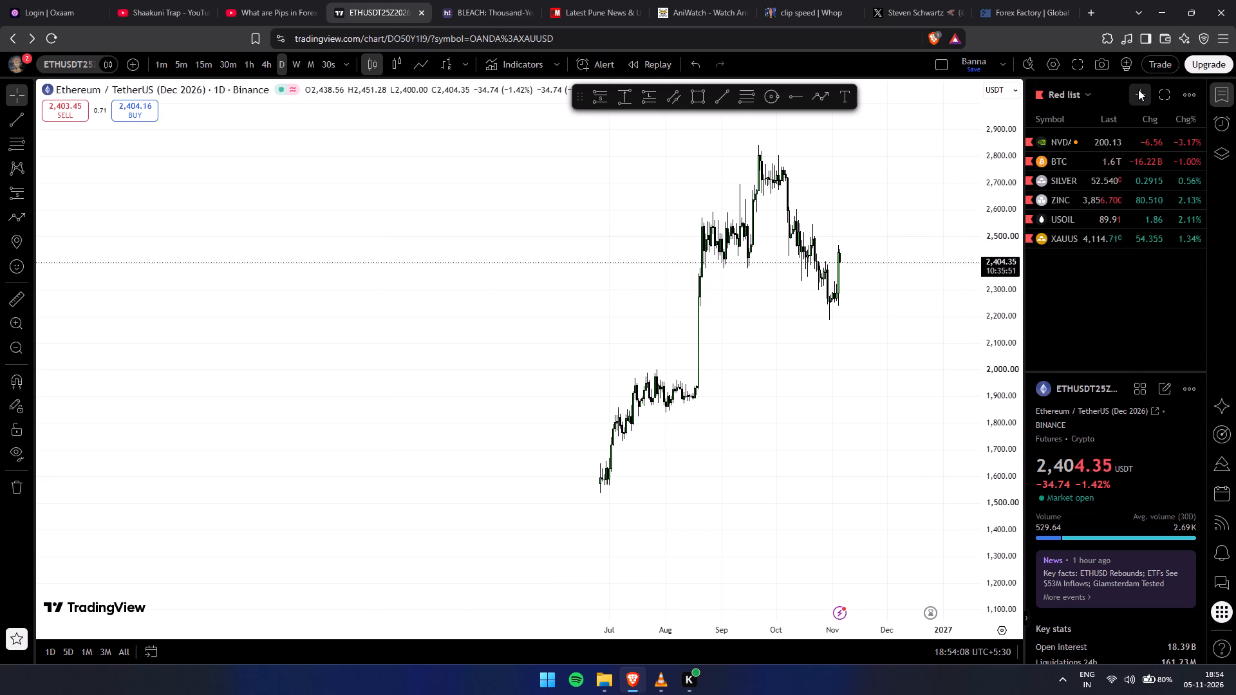
Search for EHTER without the Futures filter and add OANDA's ETHUSD spot crypto symbol to the Red list.
left_click(1138, 89)
type("EHT")
type("ER")
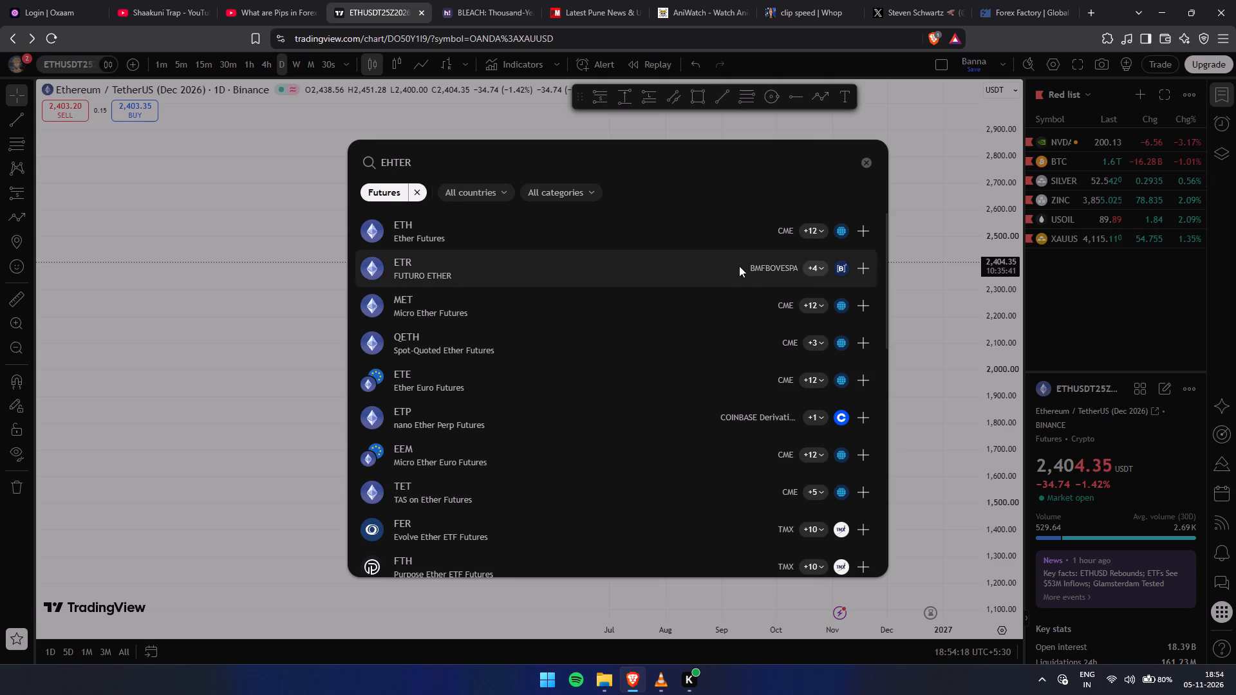
left_click(814, 232)
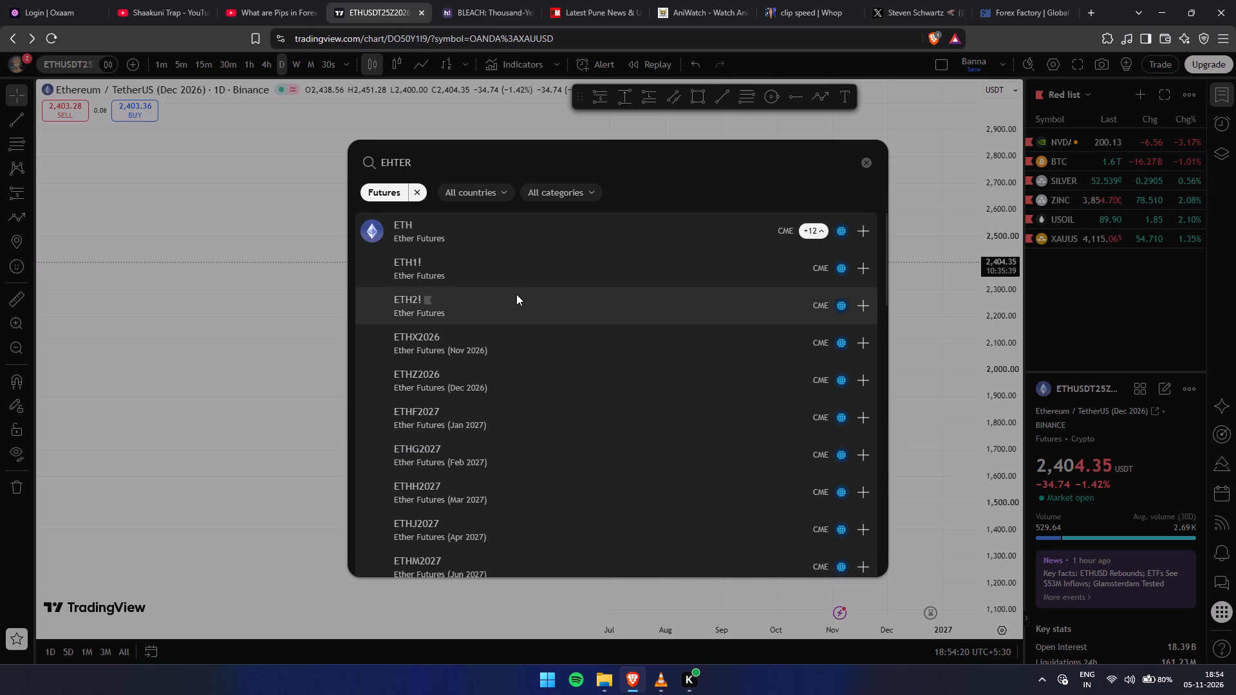
scroll(515, 294, "down", 5)
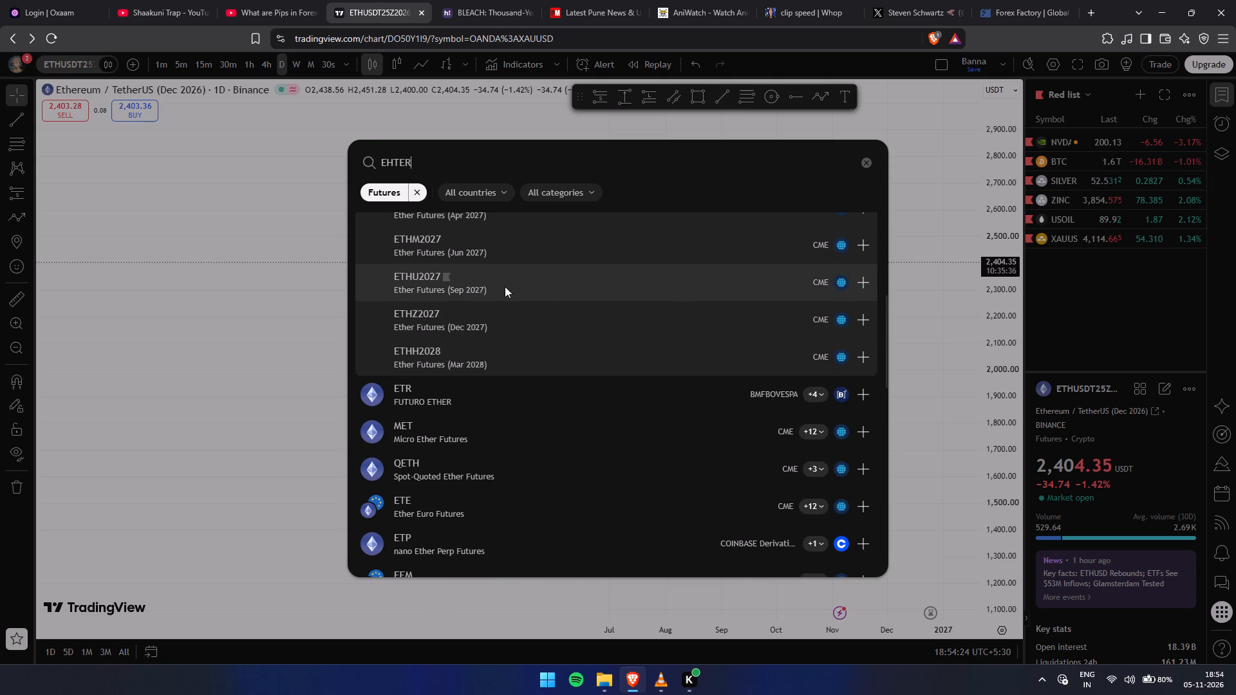
scroll(683, 313, "down", 3)
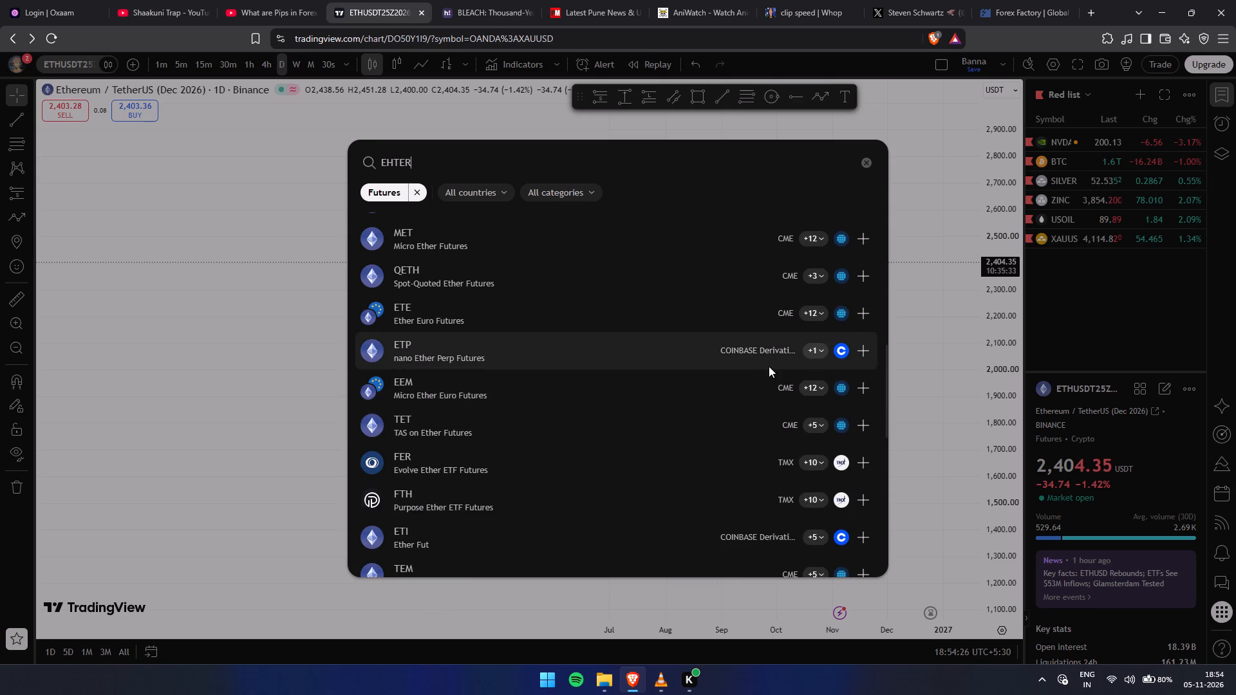
scroll(782, 288, "up", 4)
left_click(415, 194)
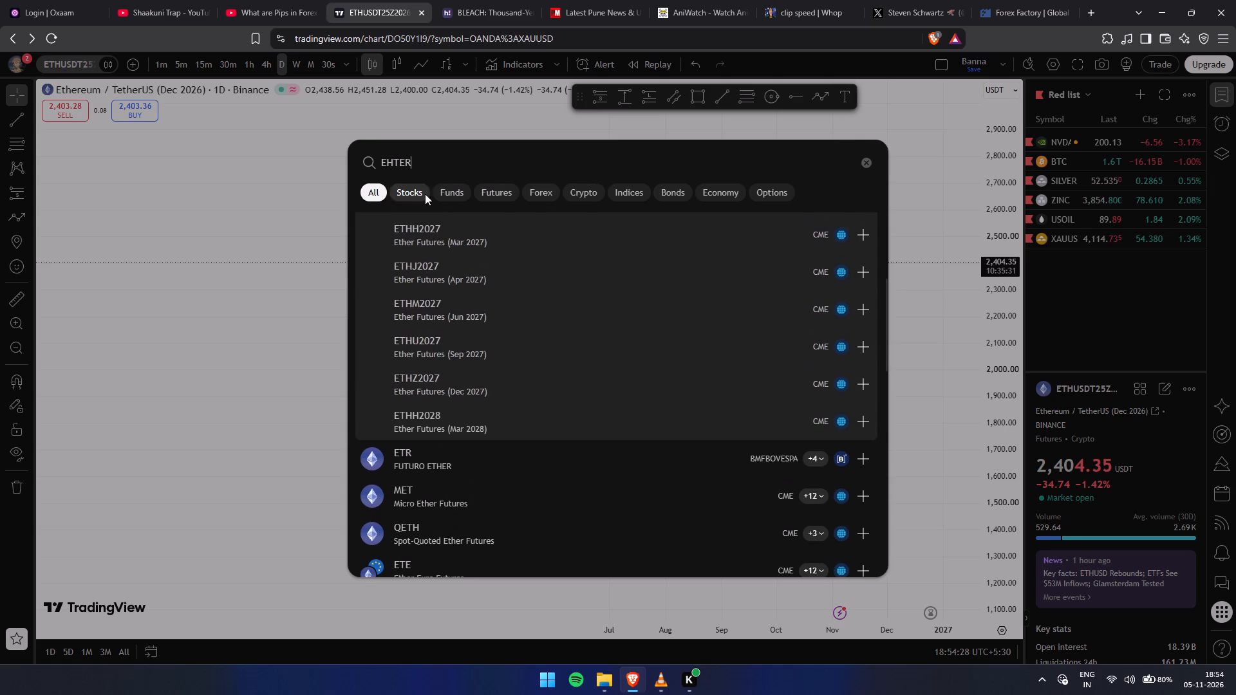
scroll(763, 246, "down", 1)
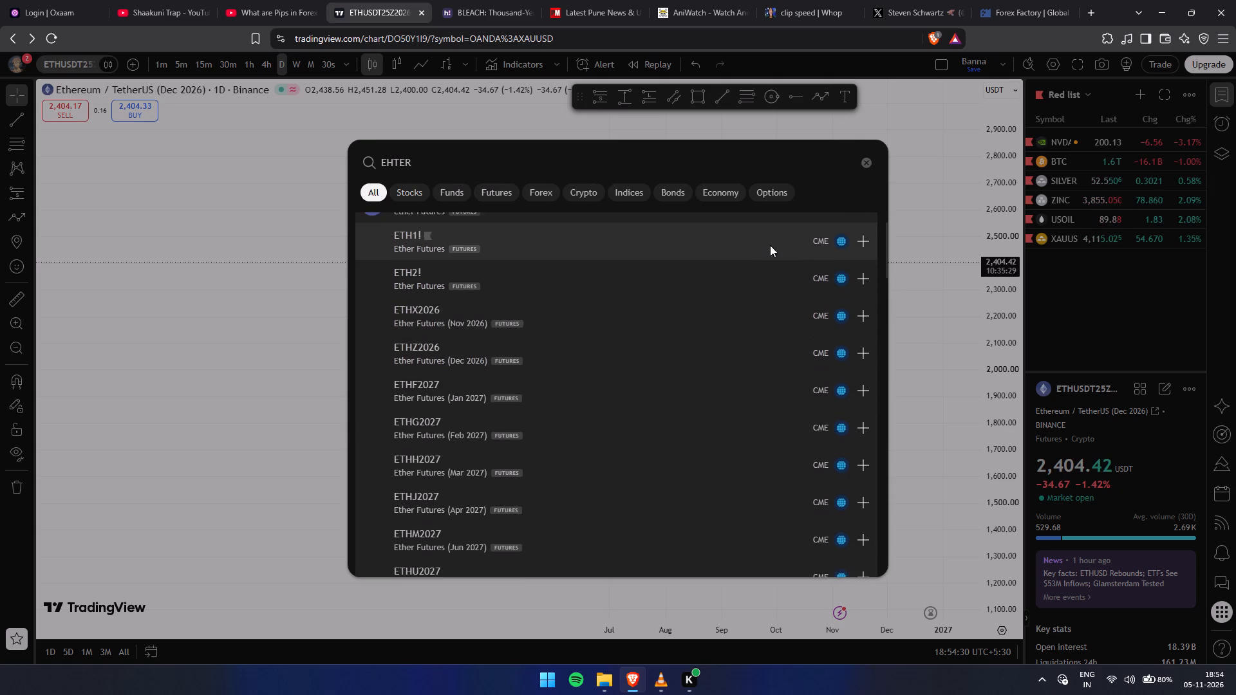
scroll(770, 245, "up", 2)
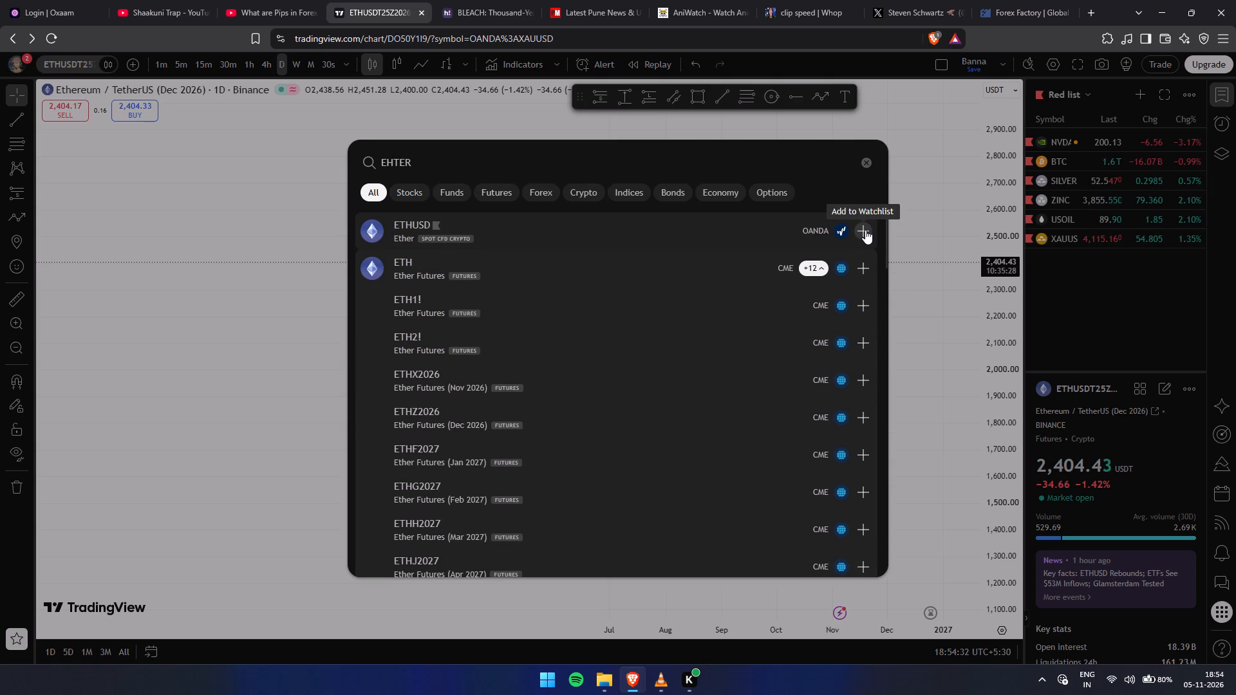
left_click(865, 230)
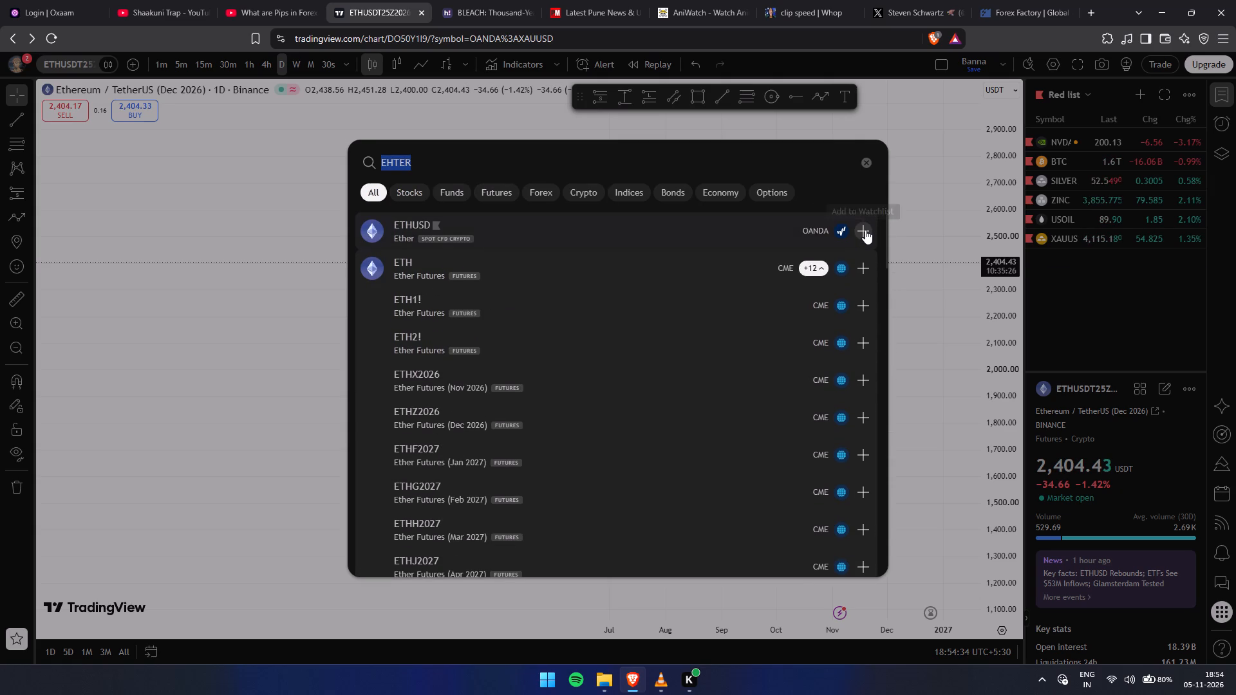
left_click(924, 248)
Open the ETHUSD chart and move ETHUSD between NVDA and BTC in the Red list.
left_click(1060, 254)
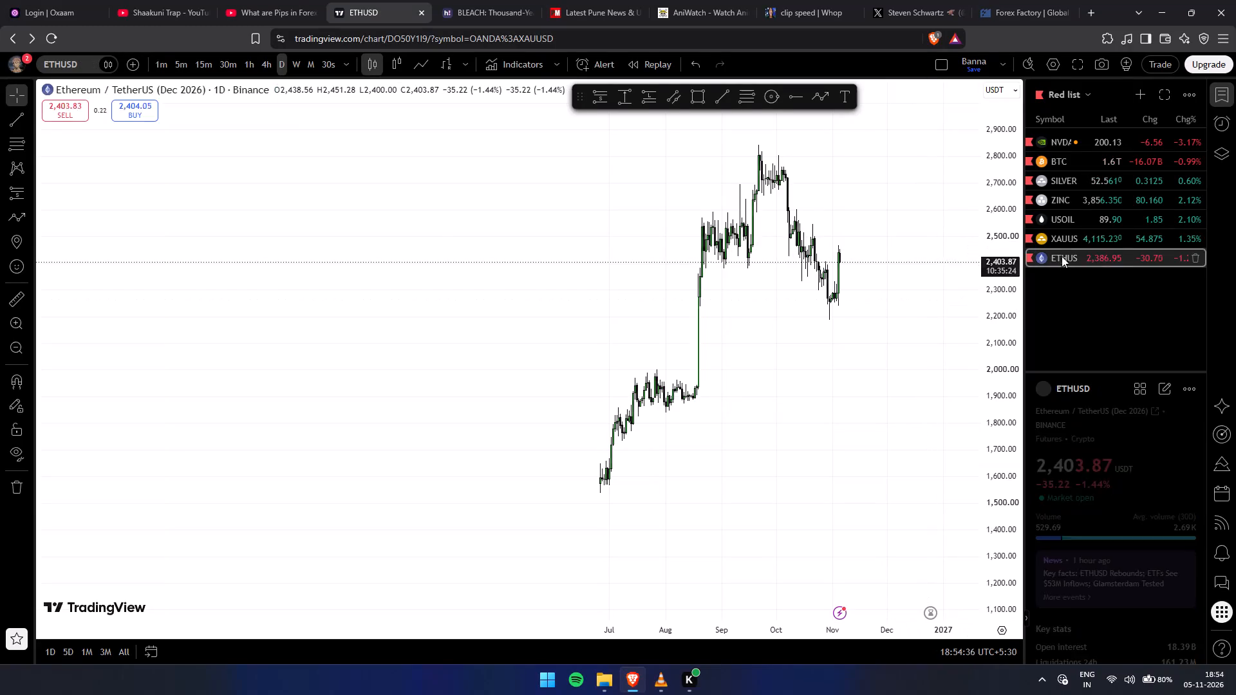
left_click_drag(1071, 262, 1053, 153)
left_click(1112, 343)
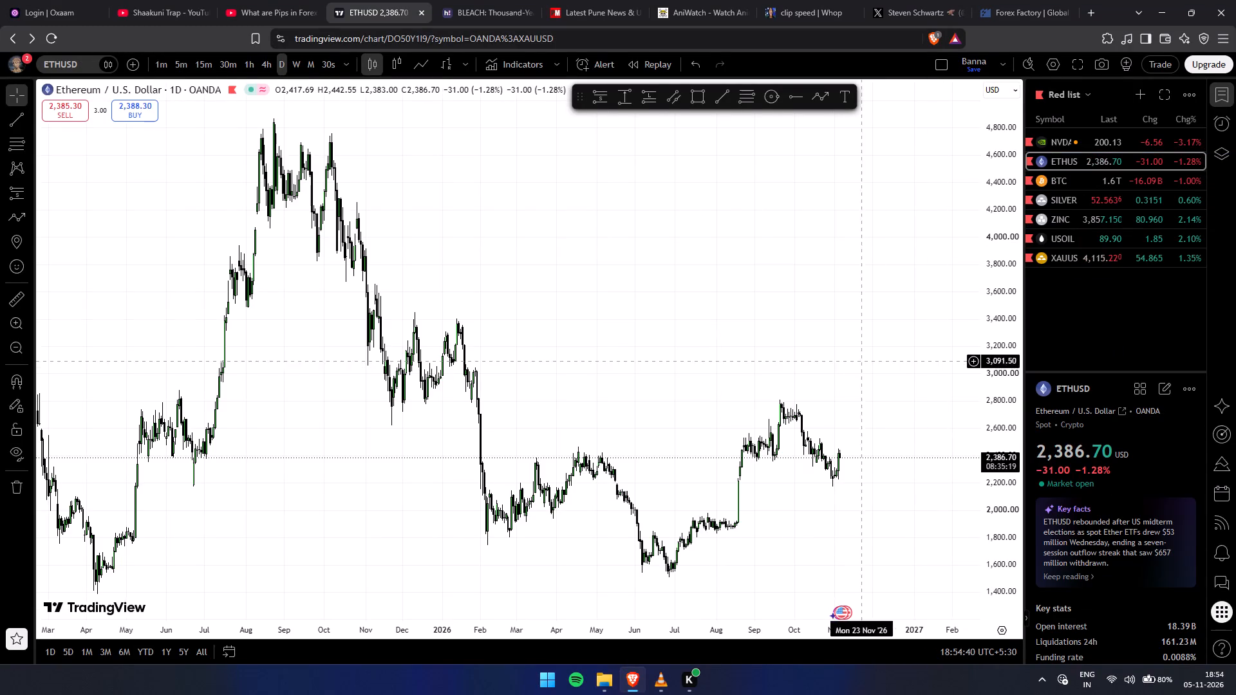
Examine the daily ETHUSD chart, covering the 2026 decline, the rally from the lows and the latest candles.
left_click_drag(745, 359, 509, 208)
scroll(657, 295, "down", 2)
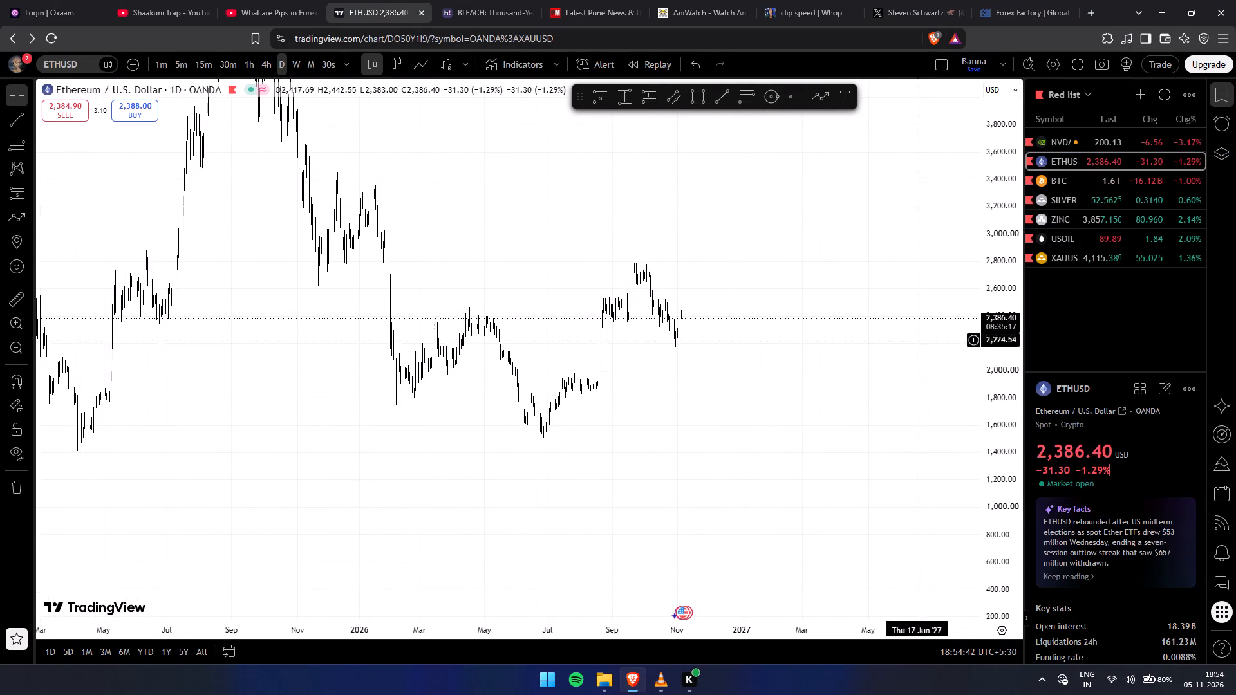
left_click_drag(989, 398, 955, 211)
scroll(960, 383, "up", 4)
left_click_drag(721, 423, 1000, 427)
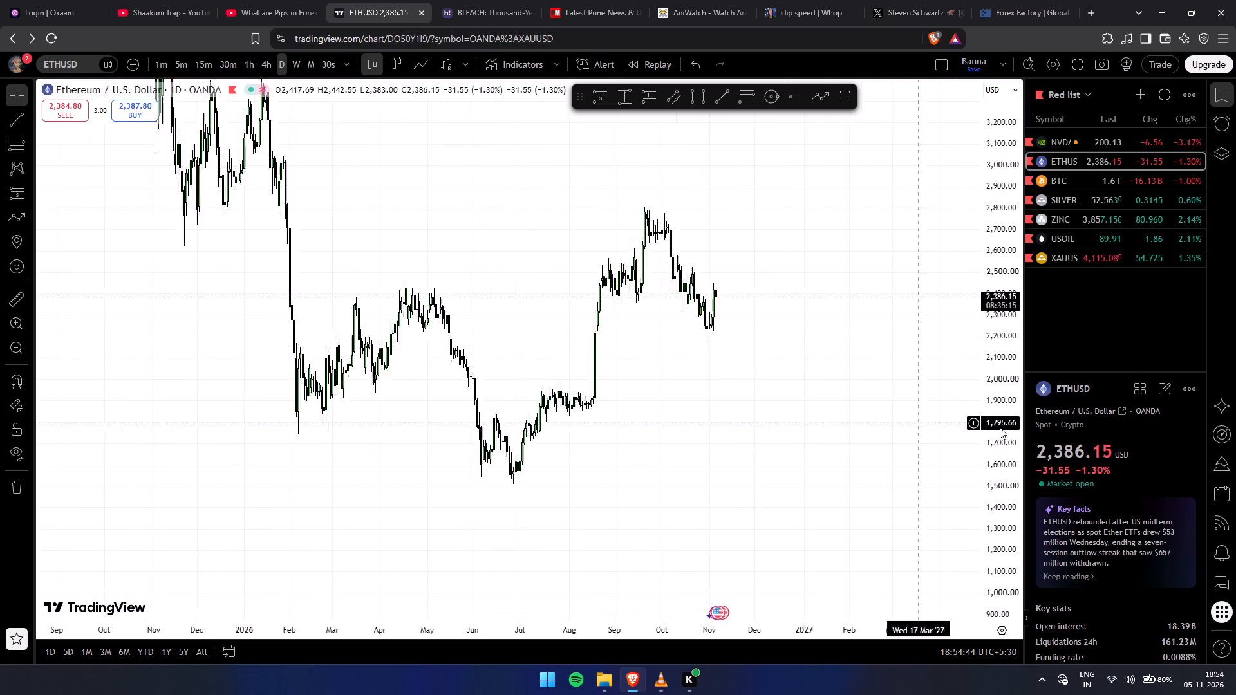
left_click_drag(1000, 427, 1011, 428)
scroll(815, 423, "down", 5)
Switch the ETHUSD chart to the monthly timeframe.
left_click(333, 70)
left_click(311, 69)
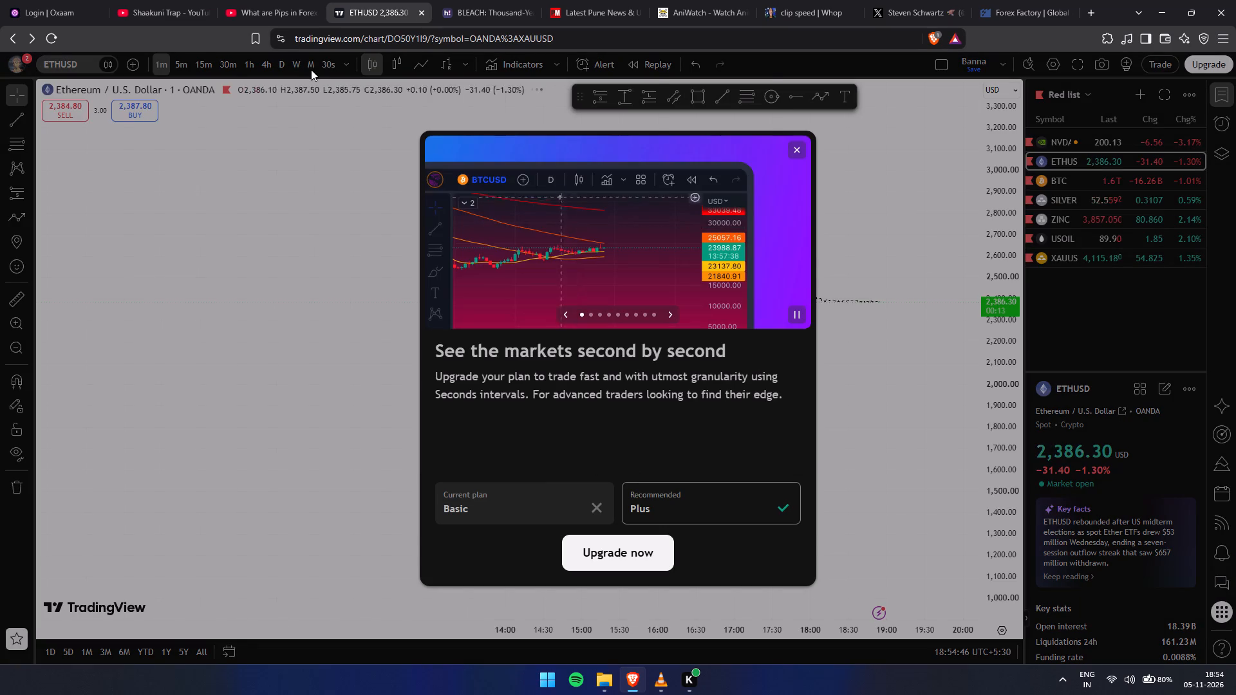
left_click(806, 141)
left_click(796, 138)
left_click(797, 144)
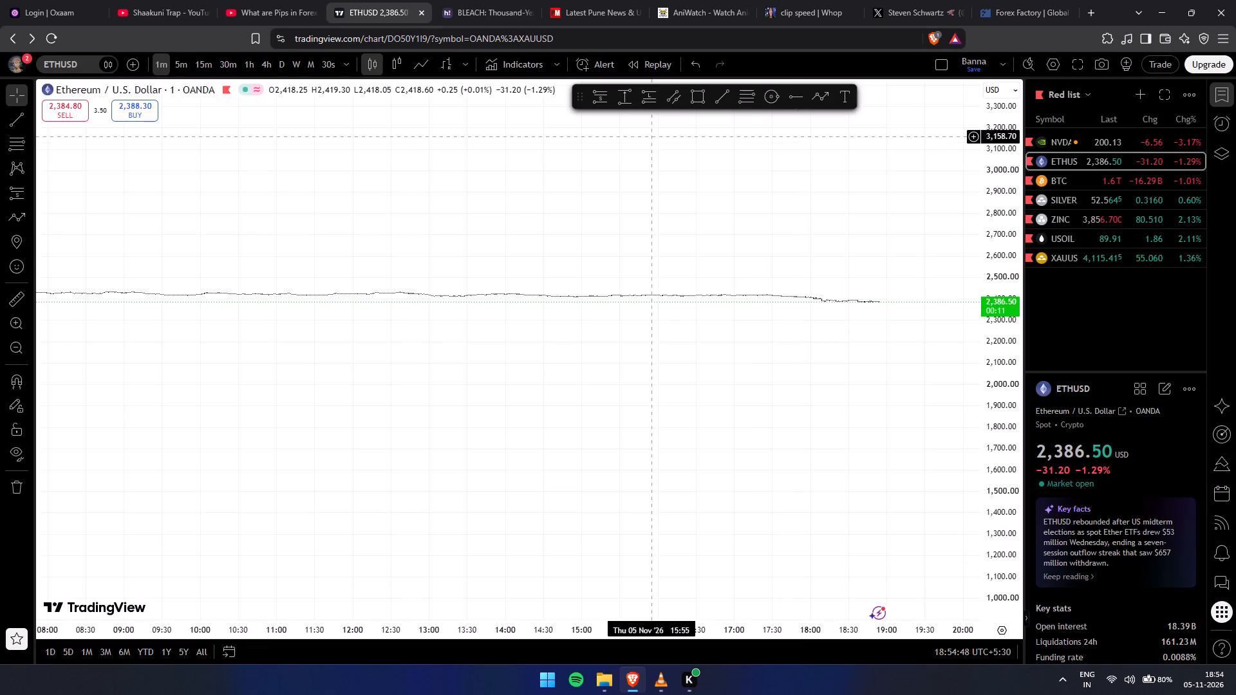
left_click(318, 68)
left_click(316, 69)
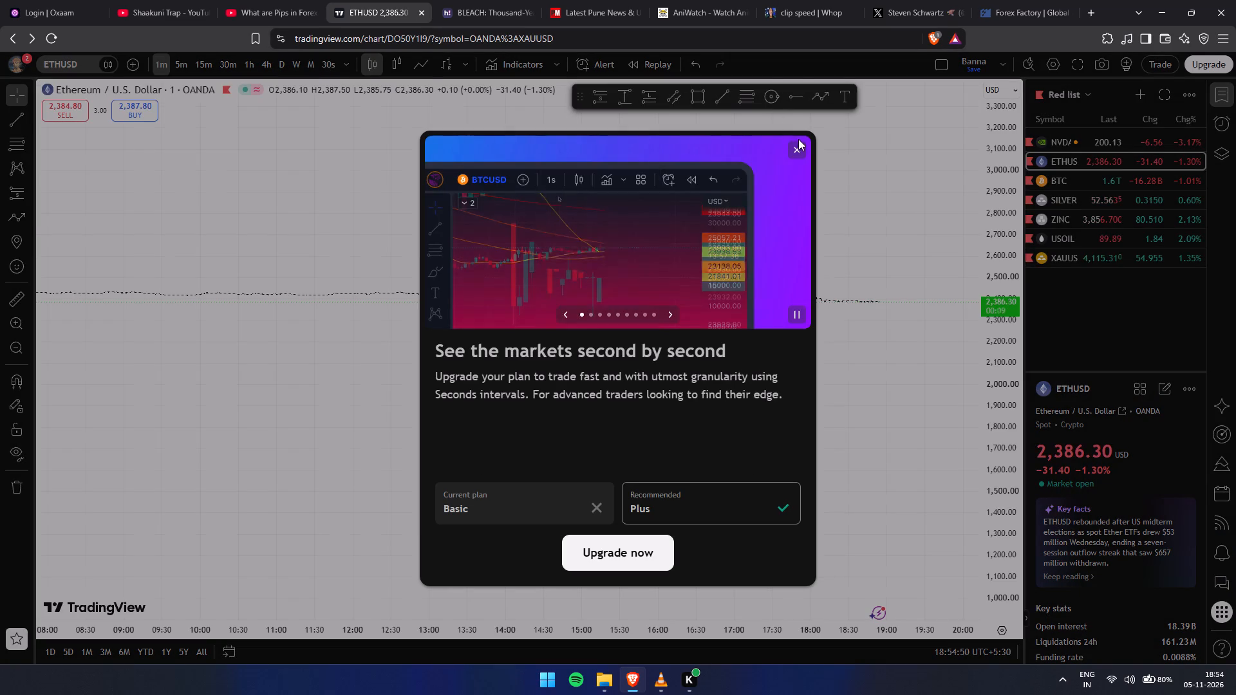
left_click(799, 140)
left_click(312, 59)
right_click(328, 59)
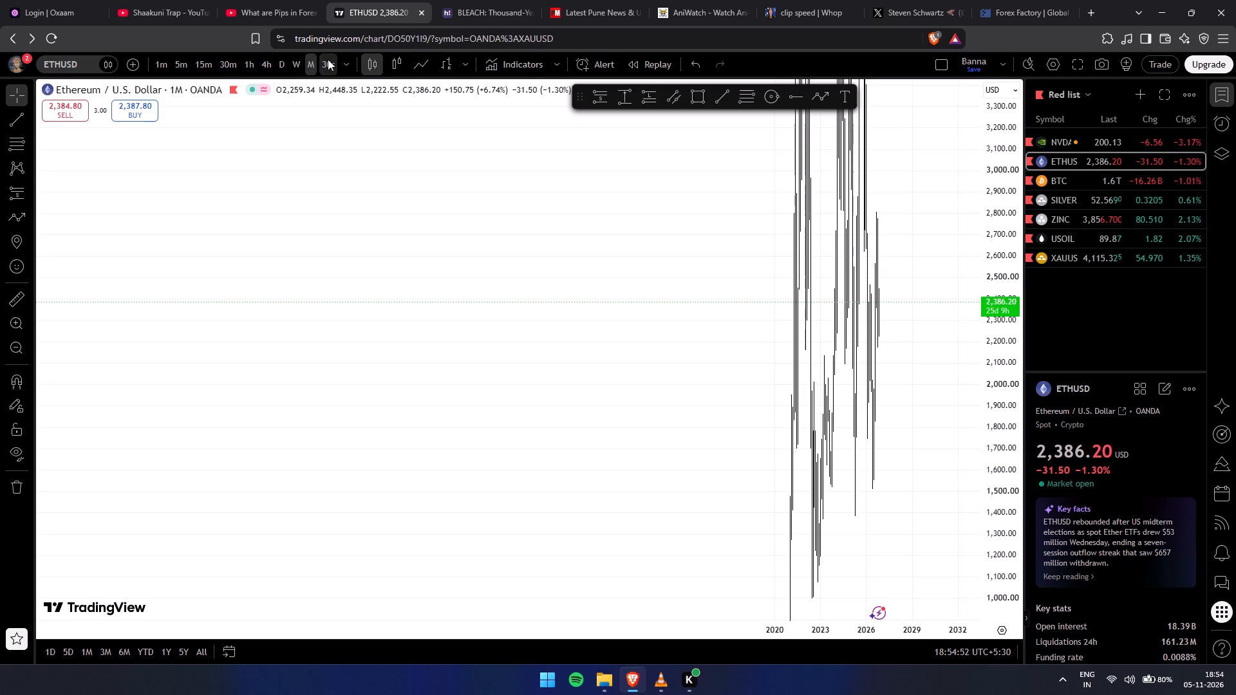
Examine the full monthly ETHUSD candle history from 2020 to the current month.
left_click_drag(731, 326, 521, 215)
left_click_drag(901, 293, 929, 423)
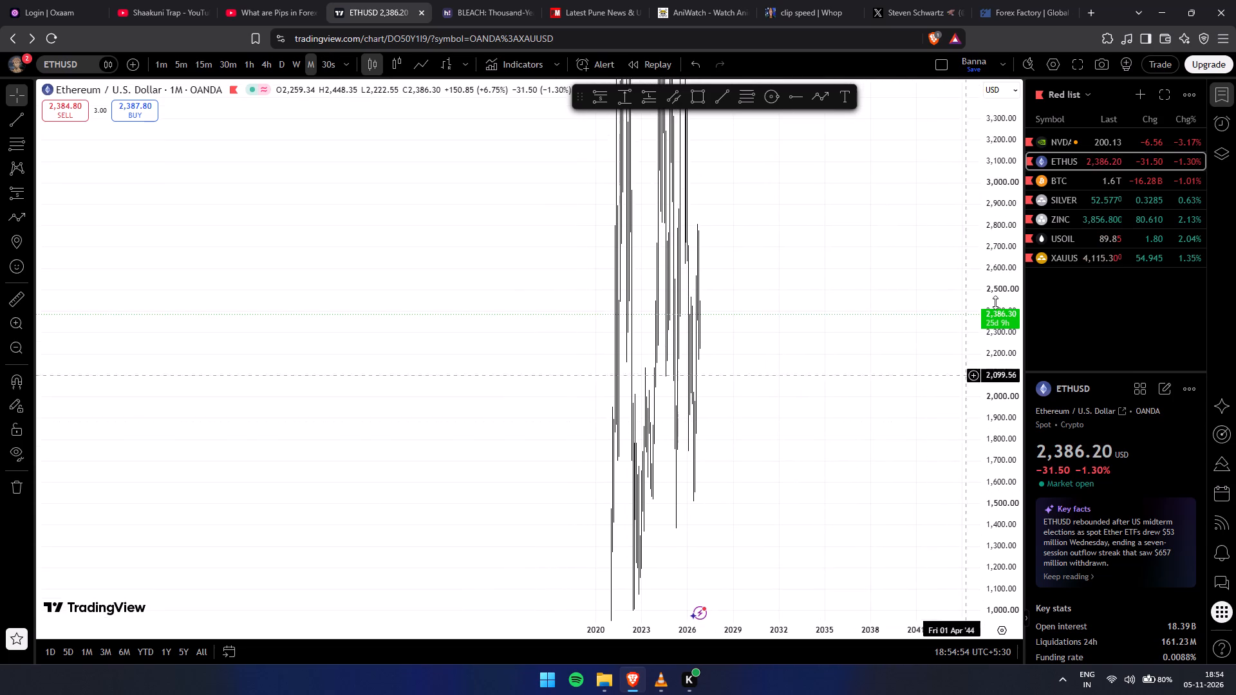
left_click_drag(1012, 260, 987, 694)
scroll(872, 344, "up", 10)
left_click_drag(637, 406, 892, 382)
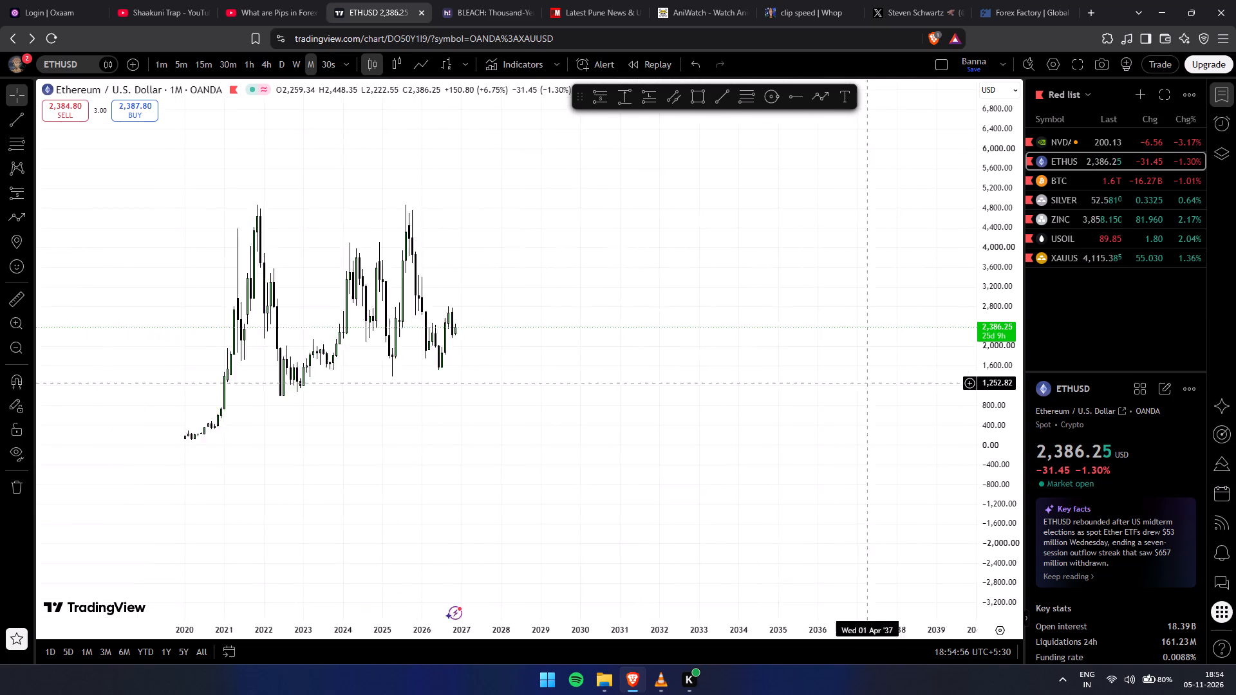
left_click_drag(892, 382, 965, 382)
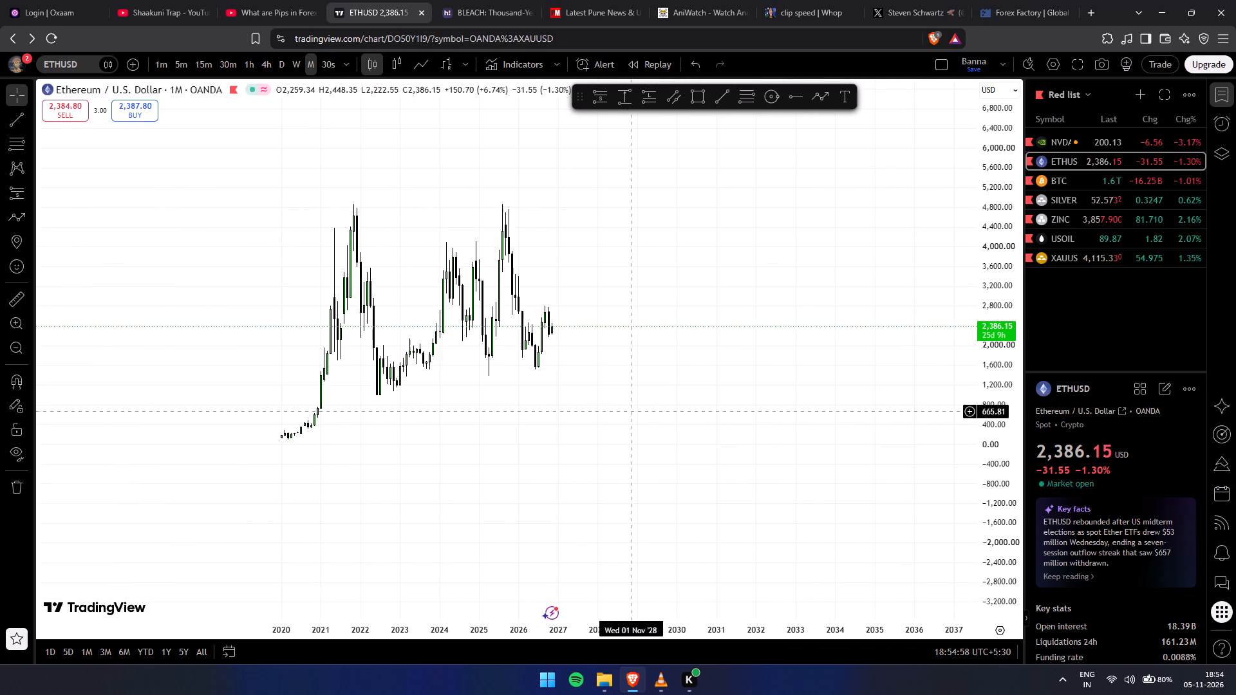
left_click_drag(558, 443, 689, 454)
scroll(544, 508, "up", 3)
left_click_drag(205, 486, 706, 466)
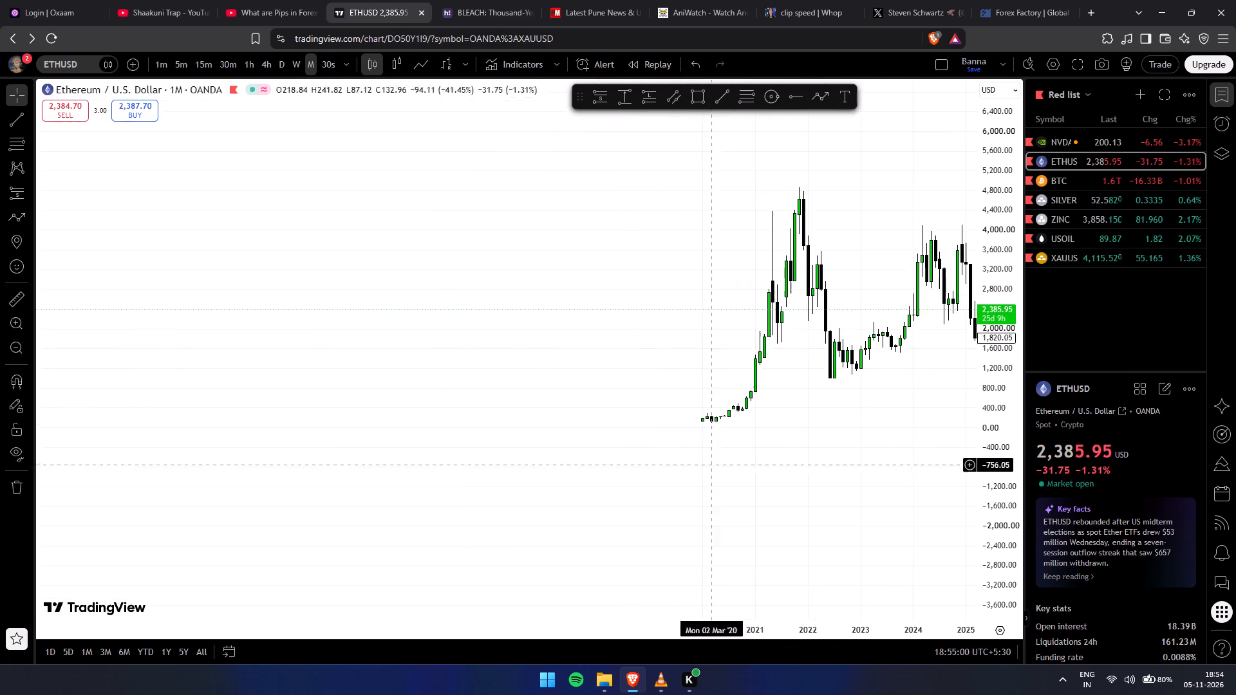
left_click(463, 389)
left_click_drag(516, 394, 997, 398)
left_click_drag(190, 382, 518, 373)
left_click_drag(0, 392, 554, 364)
left_click_drag(346, 391, 394, 400)
scroll(449, 402, "down", 5)
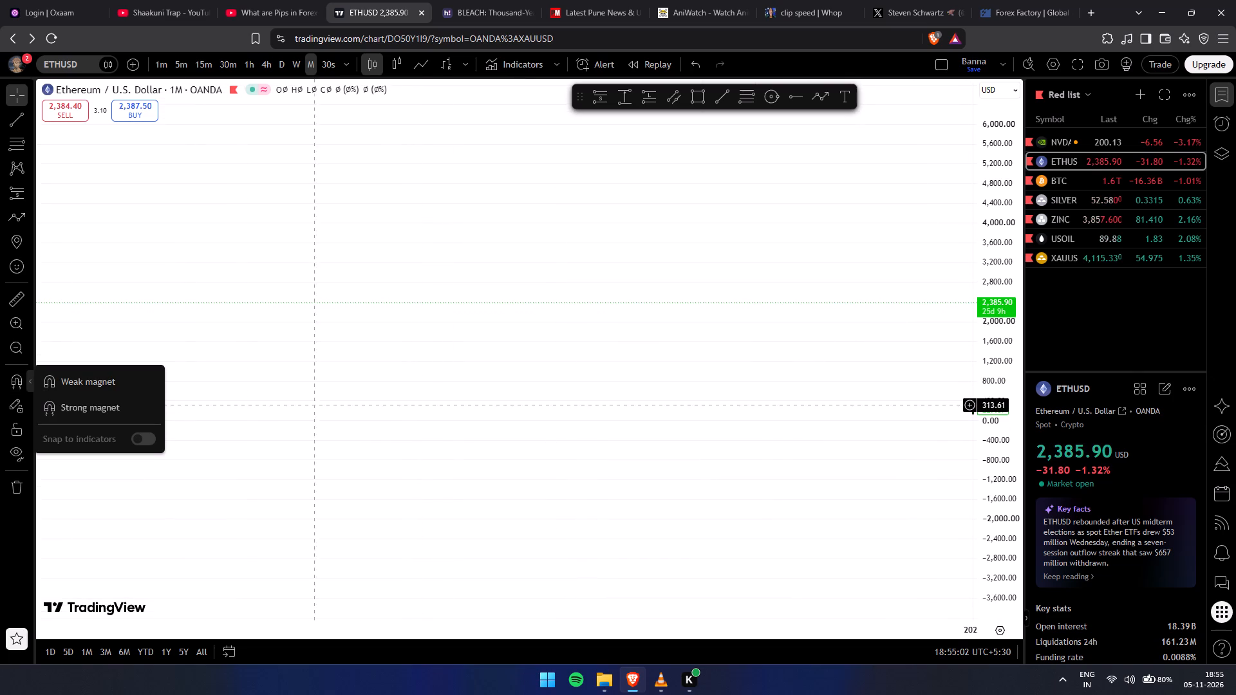
left_click_drag(337, 436, 559, 405)
left_click_drag(189, 382, 492, 385)
left_click_drag(546, 383, 0, 357)
left_click_drag(428, 367, 61, 370)
left_click_drag(379, 391, 552, 434)
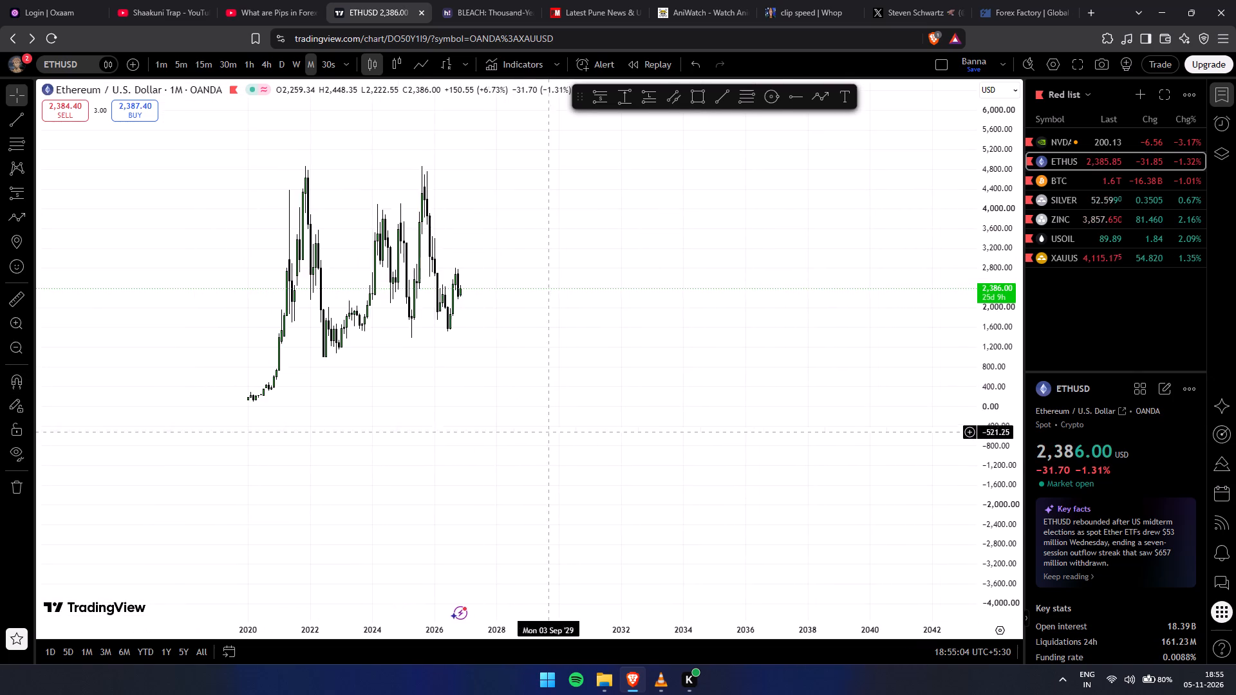
scroll(504, 429, "up", 7)
left_click_drag(455, 410, 910, 422)
left_click_drag(525, 372, 811, 411)
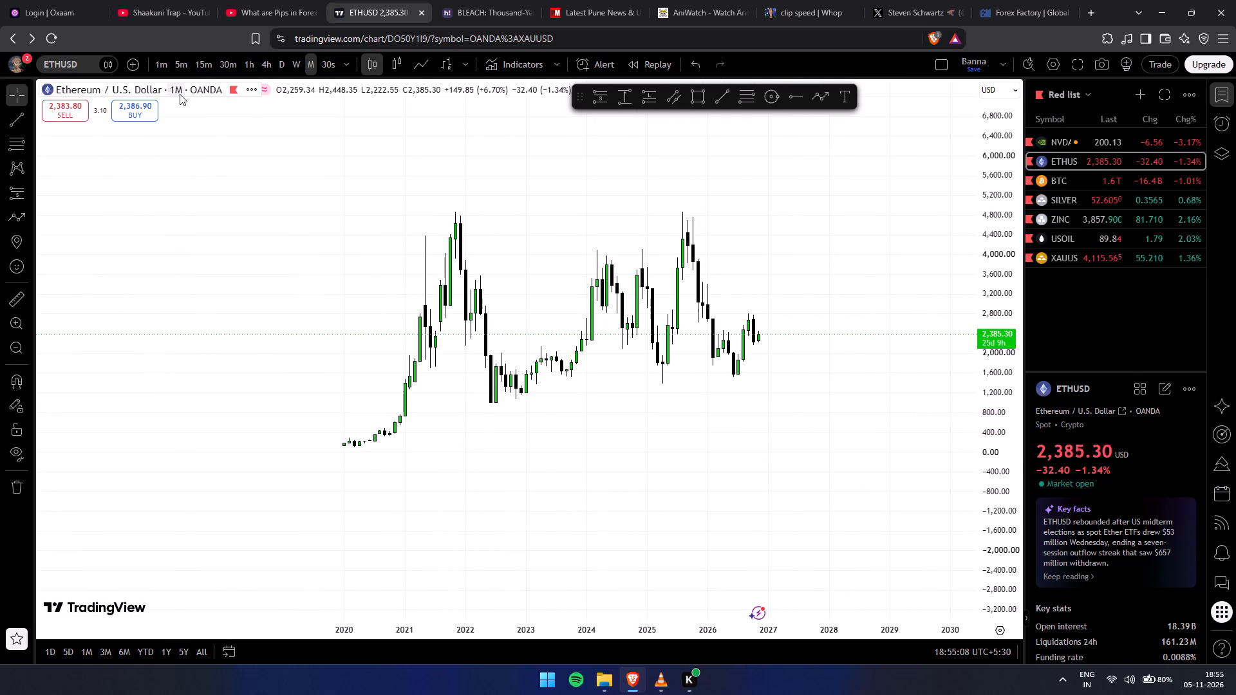
Examine the monthly ETHUSD swing highs and lows up close, focusing on the candles from 2023 to the latest.
left_click_drag(1002, 461, 986, 336)
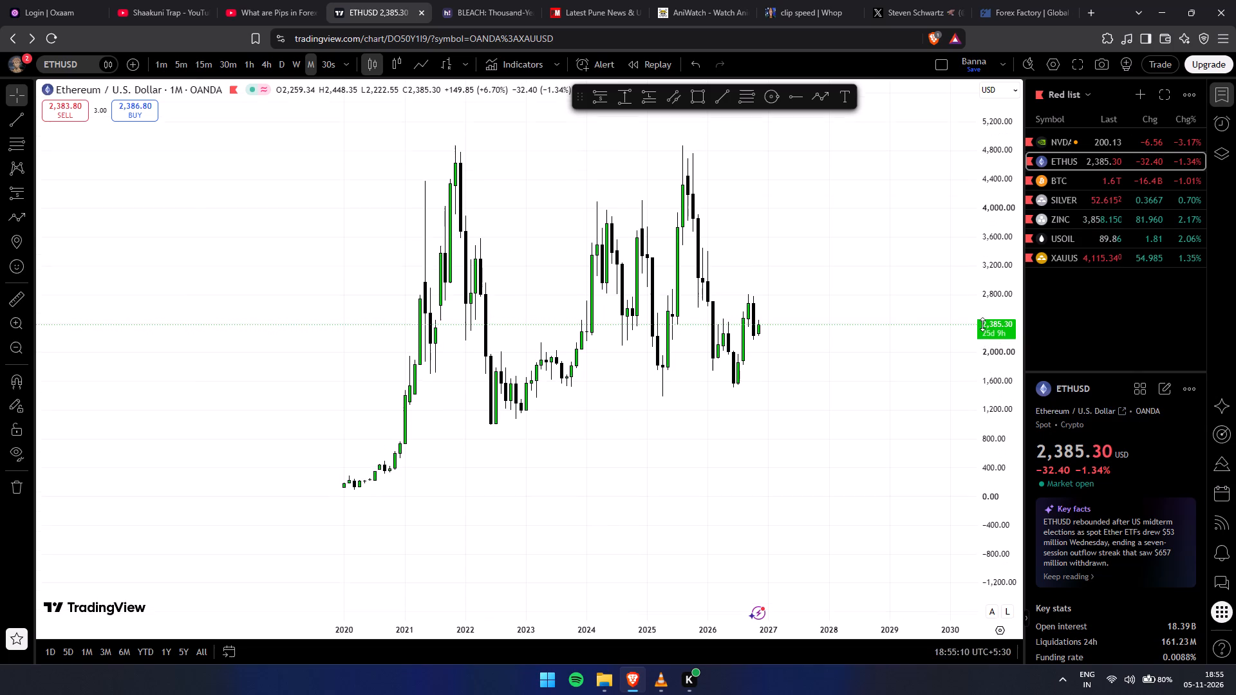
scroll(888, 461, "up", 4)
left_click_drag(687, 431, 876, 472)
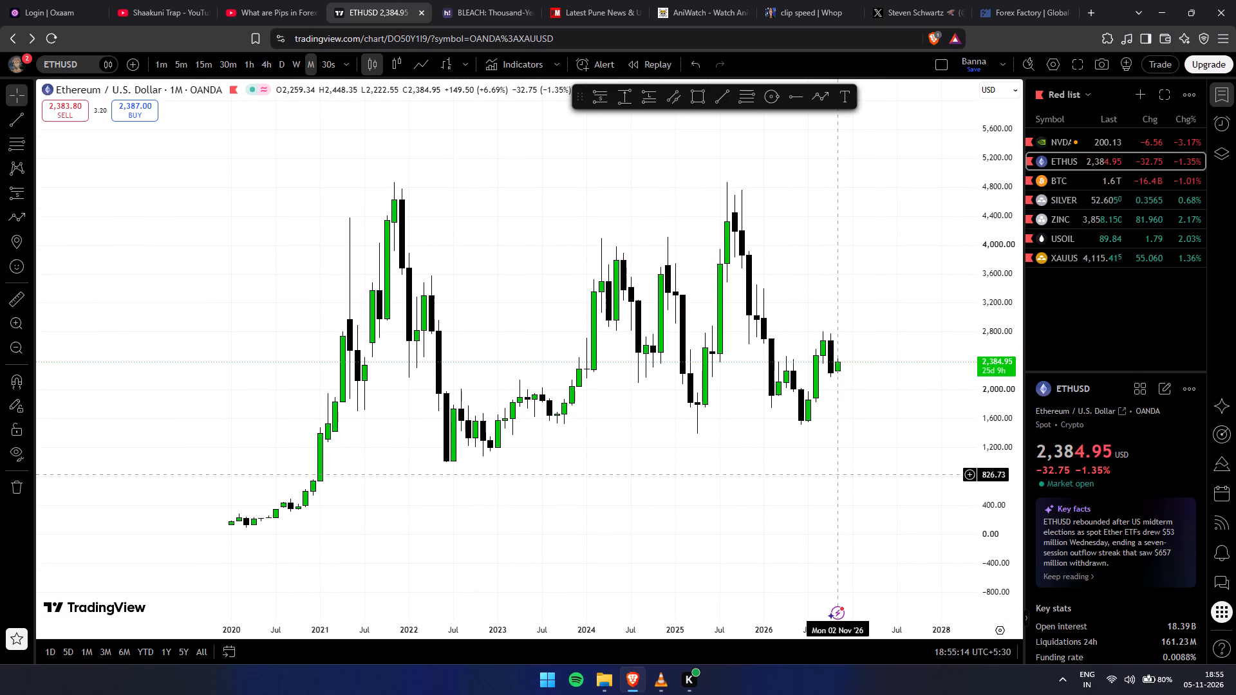
left_click_drag(788, 514, 816, 479)
left_click_drag(982, 498, 987, 460)
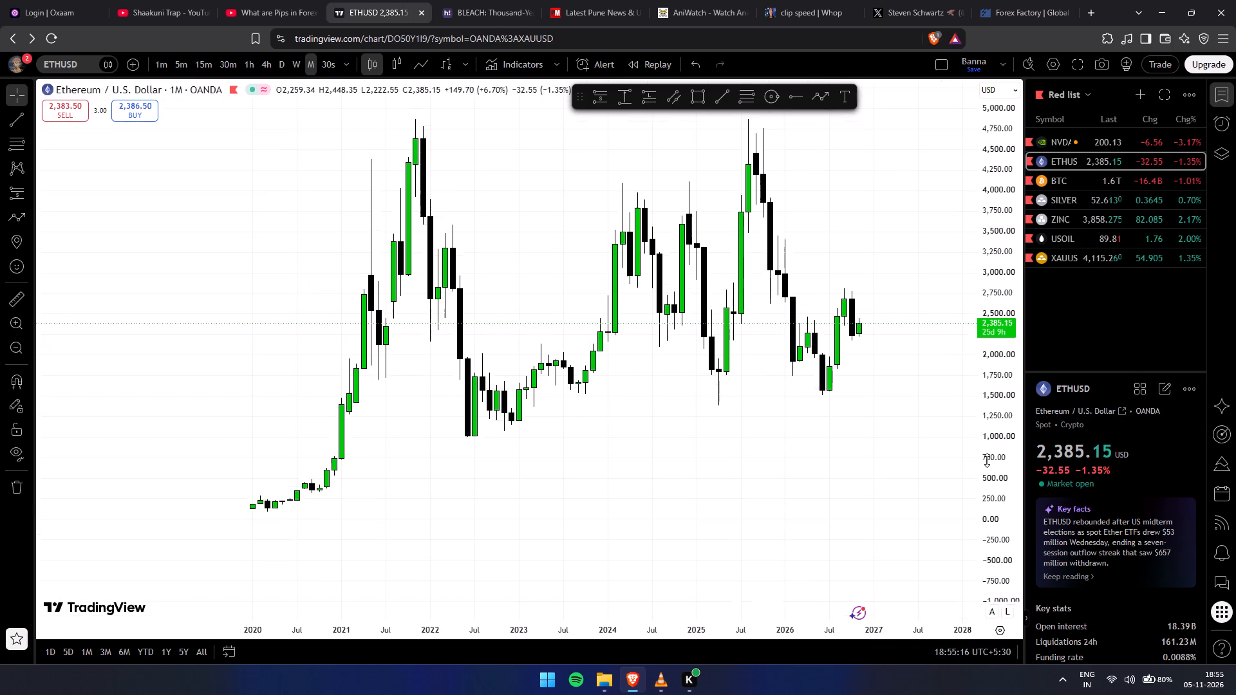
left_click_drag(987, 460, 964, 407)
left_click_drag(1006, 478, 1000, 372)
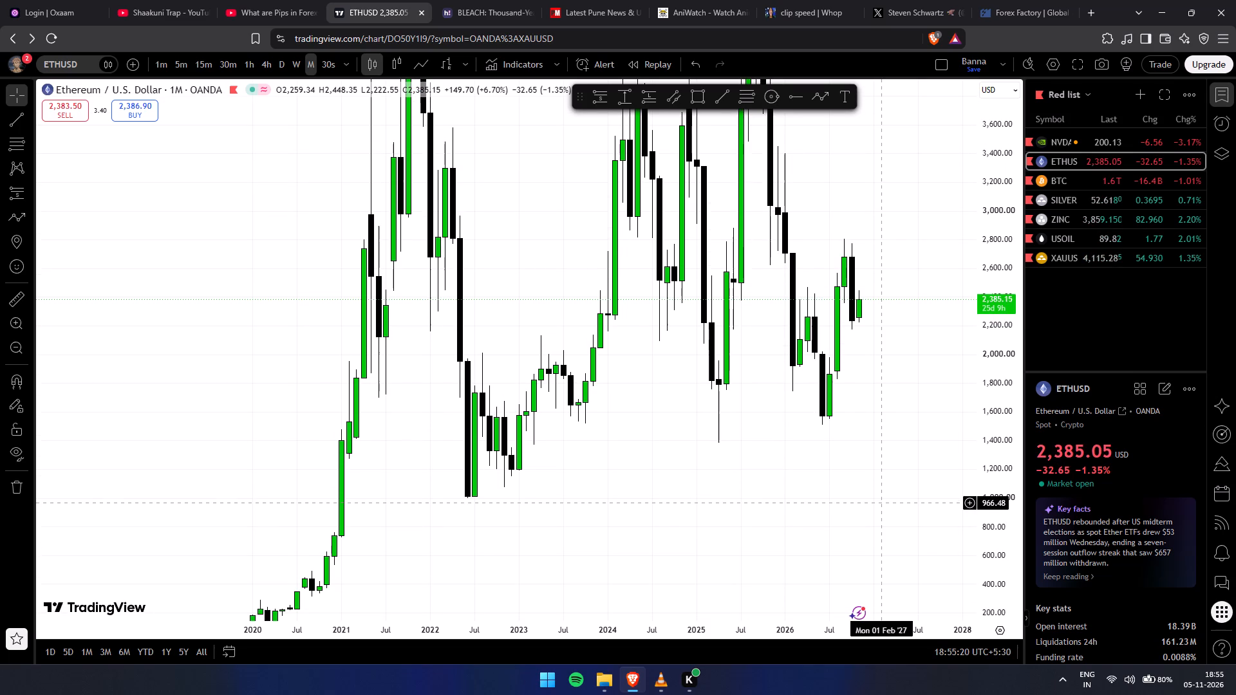
left_click_drag(758, 489, 657, 478)
left_click_drag(988, 492, 926, 338)
scroll(758, 455, "up", 7)
left_click_drag(657, 436, 917, 427)
left_click_drag(988, 295, 993, 597)
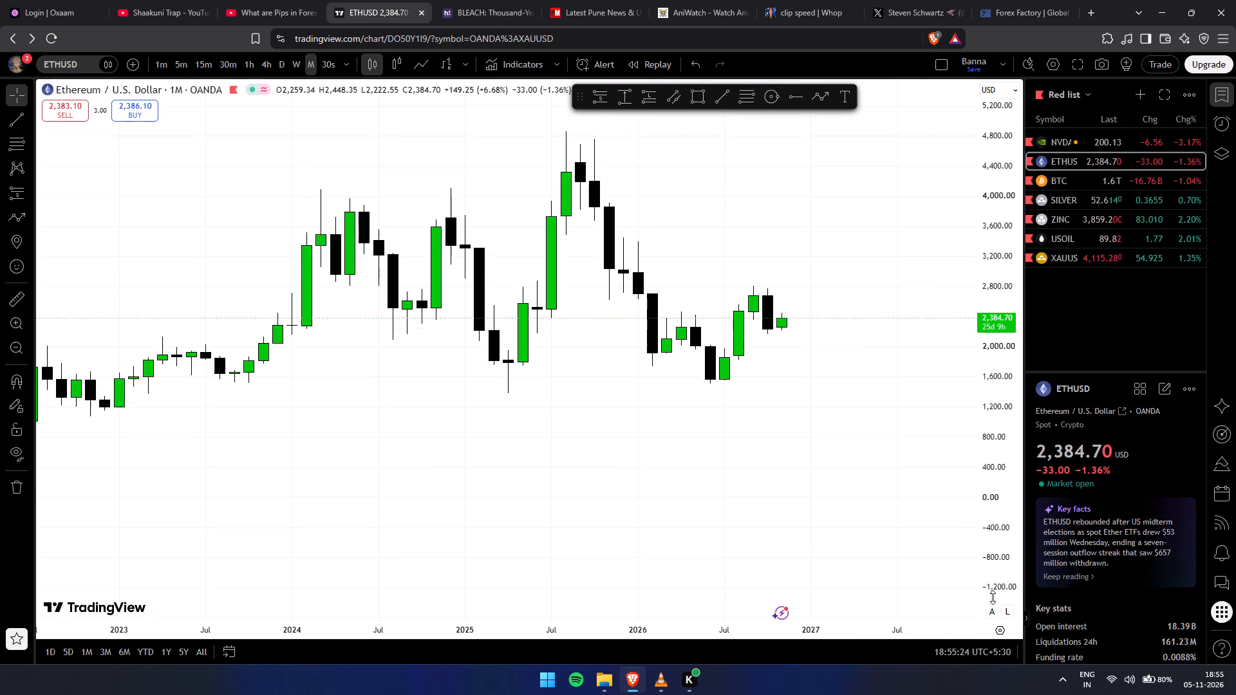
Draw a rectangle zone on the monthly chart from June 2026 to May 2029, between about 1,925 and 1,542.
left_click_drag(993, 597, 982, 601)
scroll(745, 411, "down", 2)
scroll(674, 387, "down", 11)
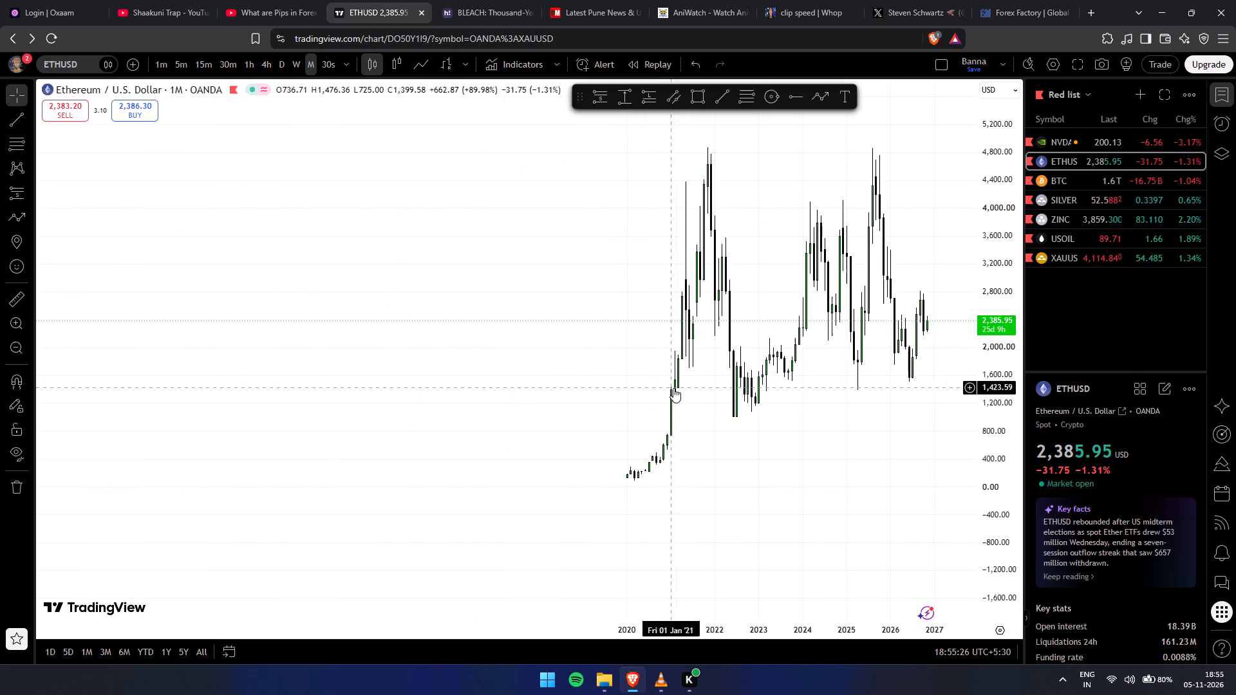
left_click_drag(763, 458, 609, 451)
scroll(861, 443, "up", 6)
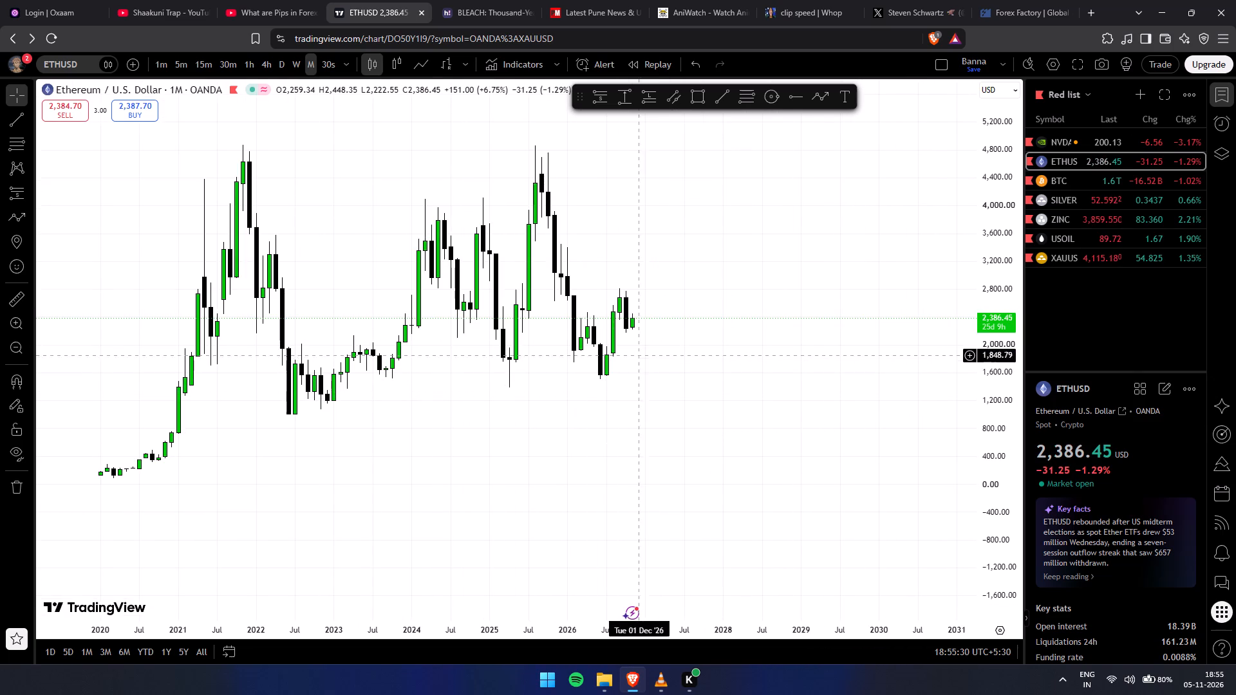
left_click_drag(995, 266, 998, 461)
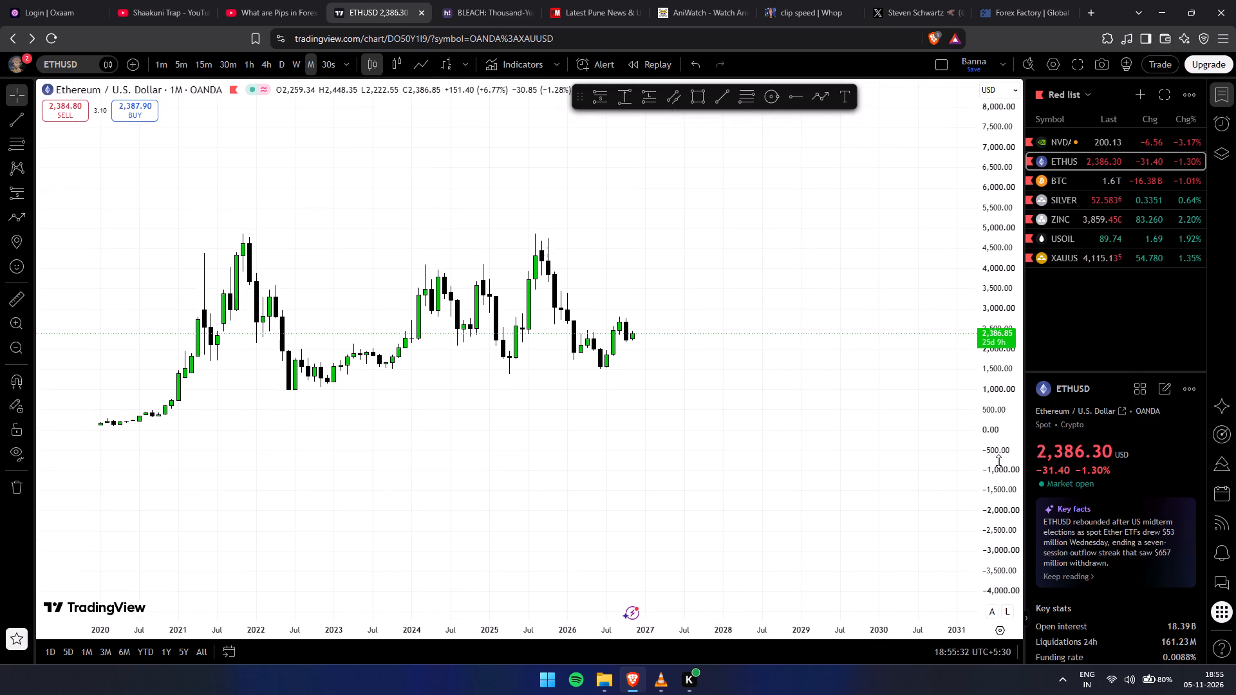
left_click_drag(998, 461, 938, 449)
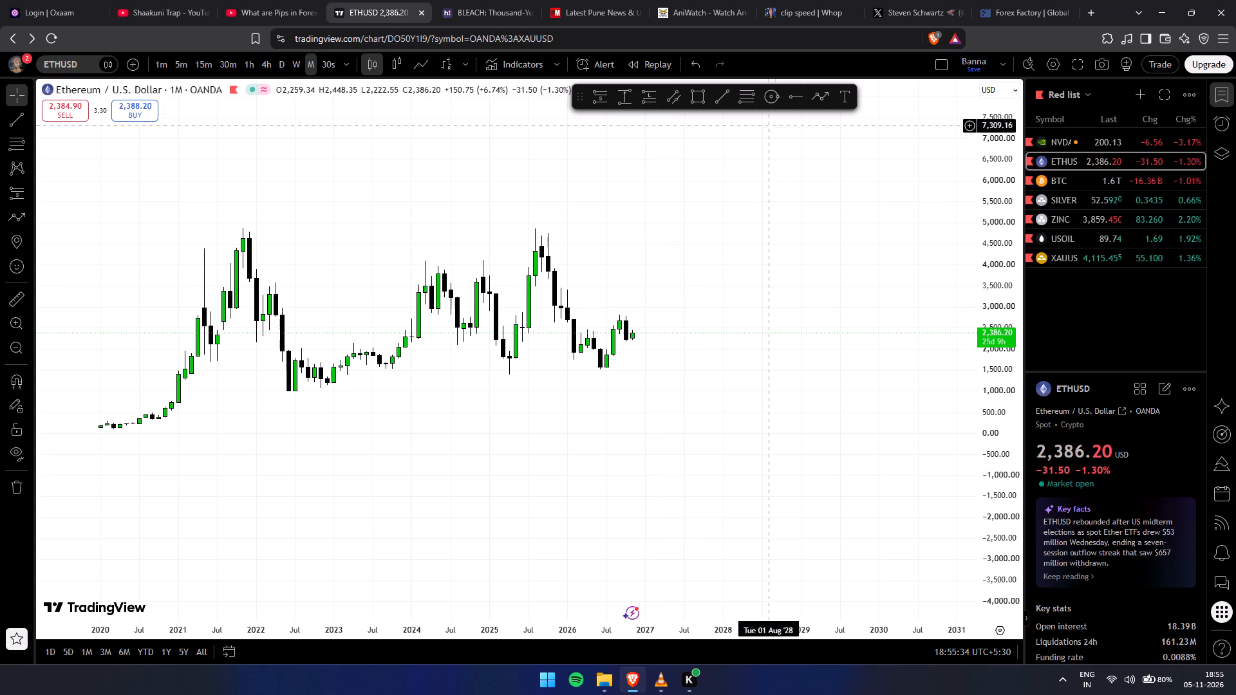
left_click(703, 102)
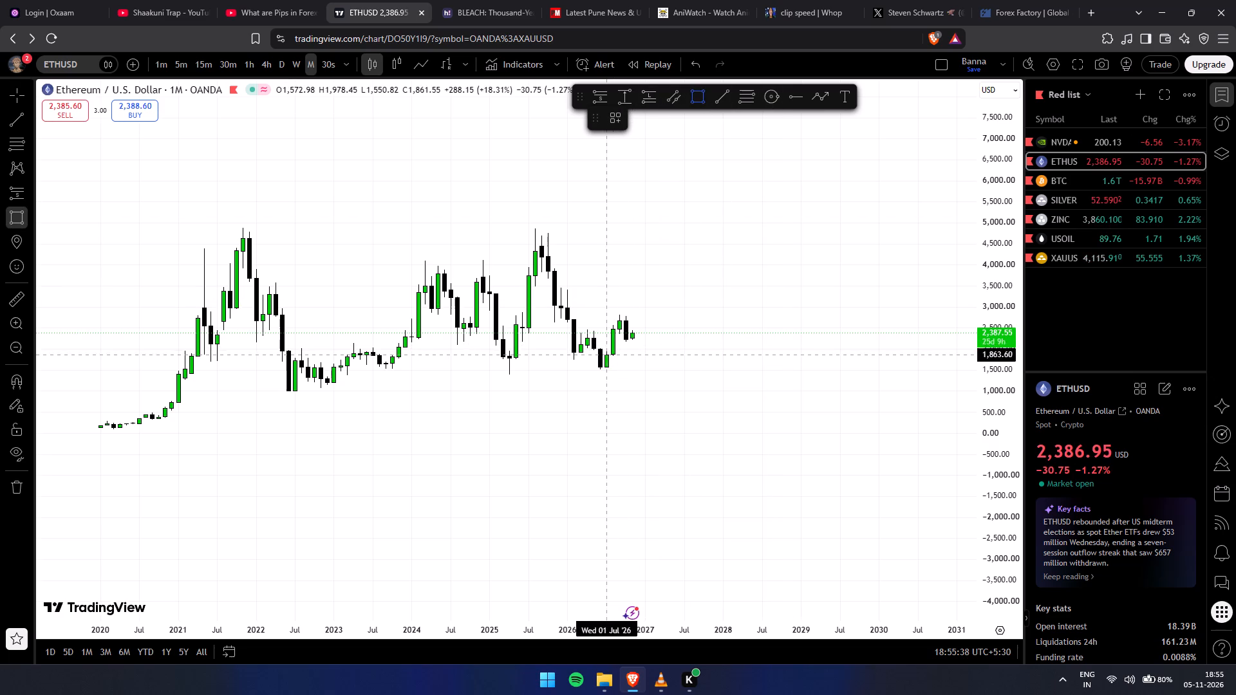
left_click(603, 352)
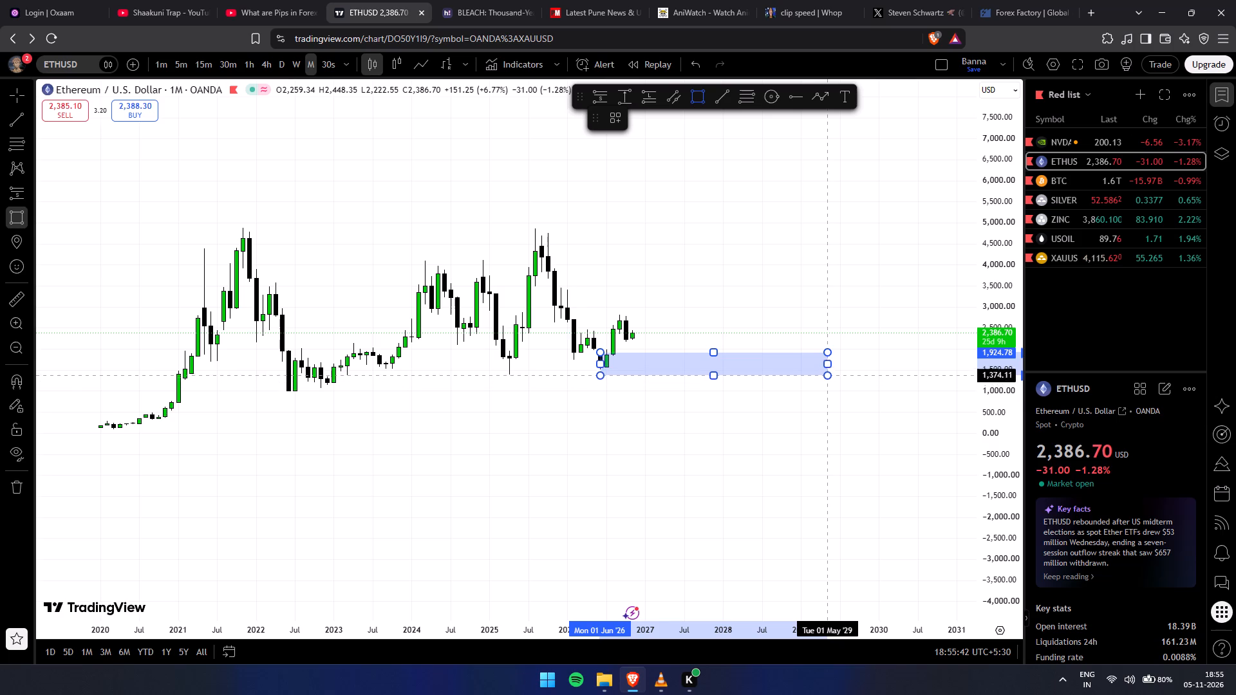
left_click(829, 368)
left_click(817, 406)
left_click(682, 417)
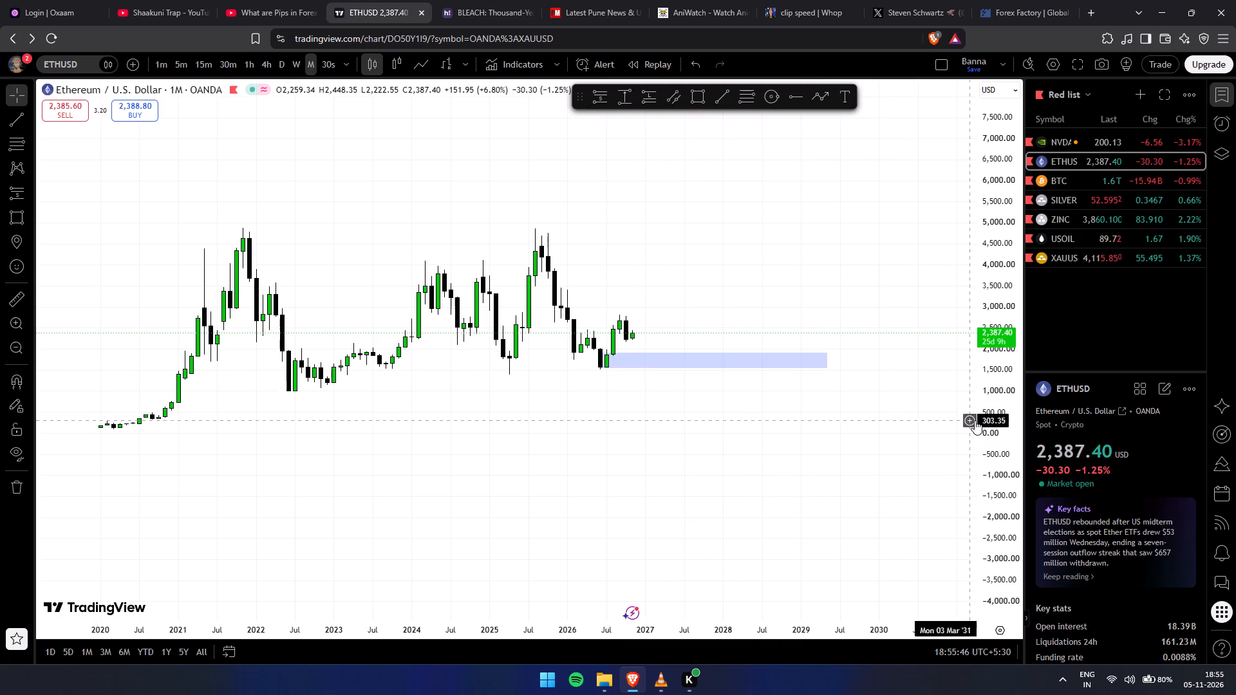
Label the new monthly rectangle zone "MAJOR POI".
left_click_drag(1015, 406, 909, 0)
scroll(923, 452, "up", 9)
left_click_drag(982, 468, 966, 304)
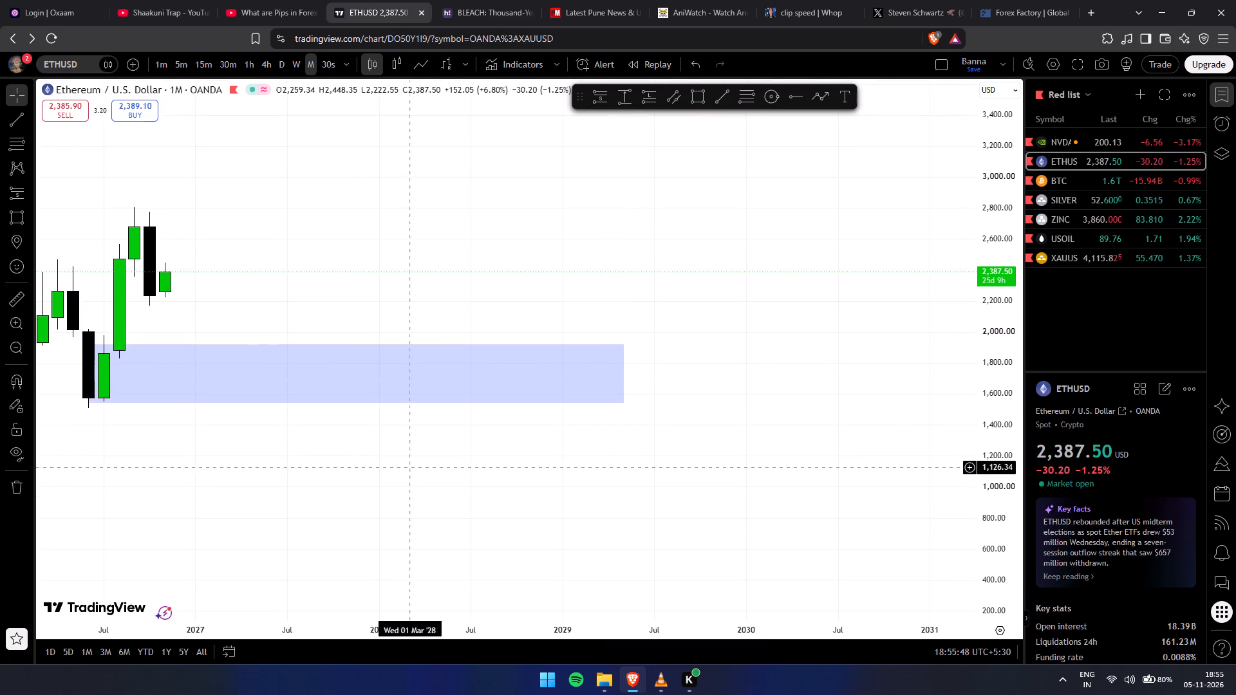
left_click(349, 375)
double_click(366, 370)
double_click(366, 370)
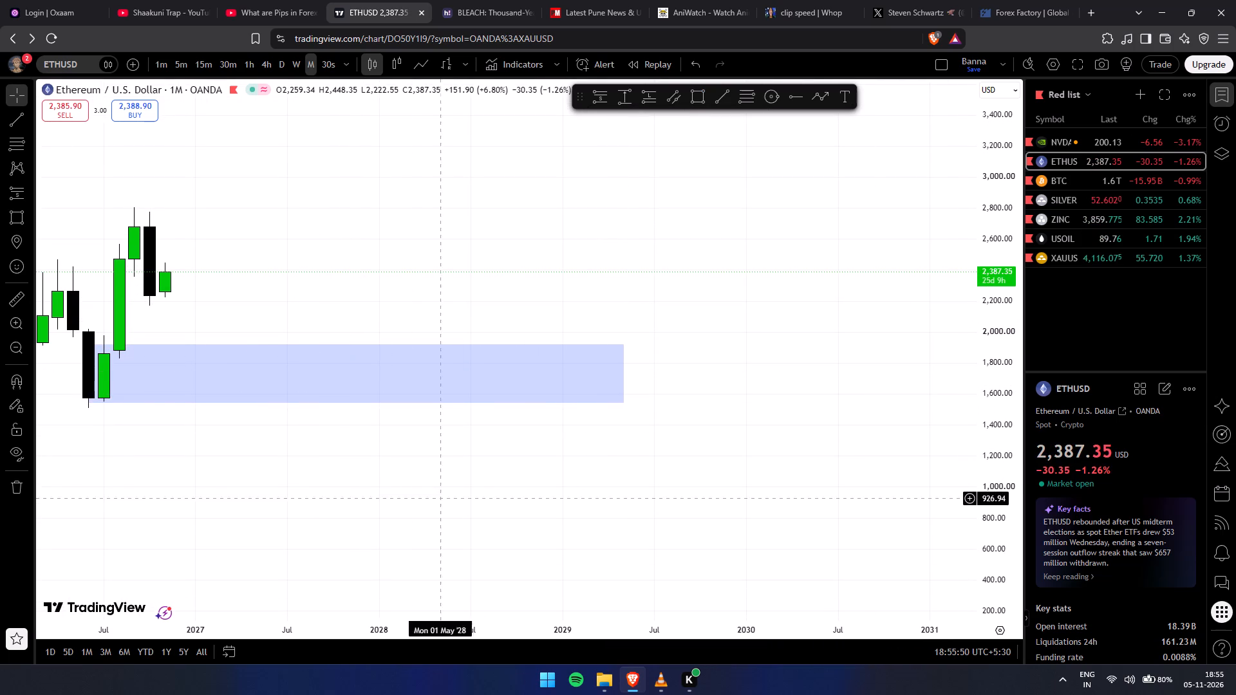
left_click(395, 403)
left_click(356, 367)
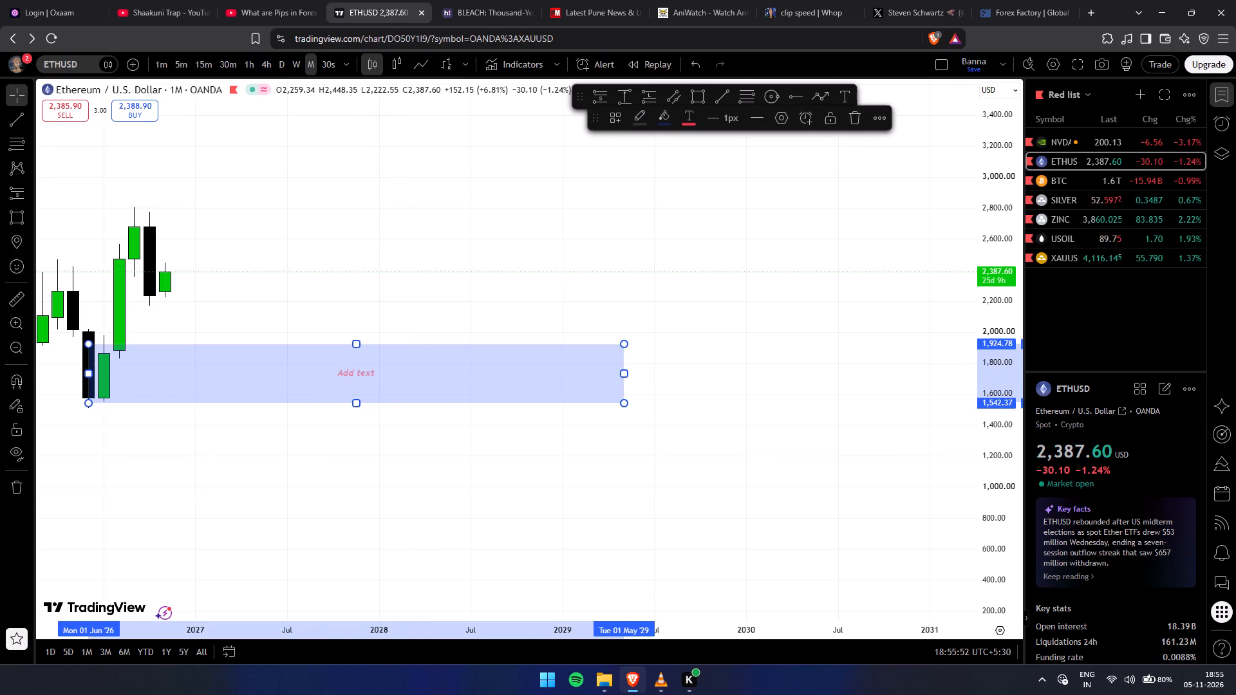
type("MAJOR")
key("space")
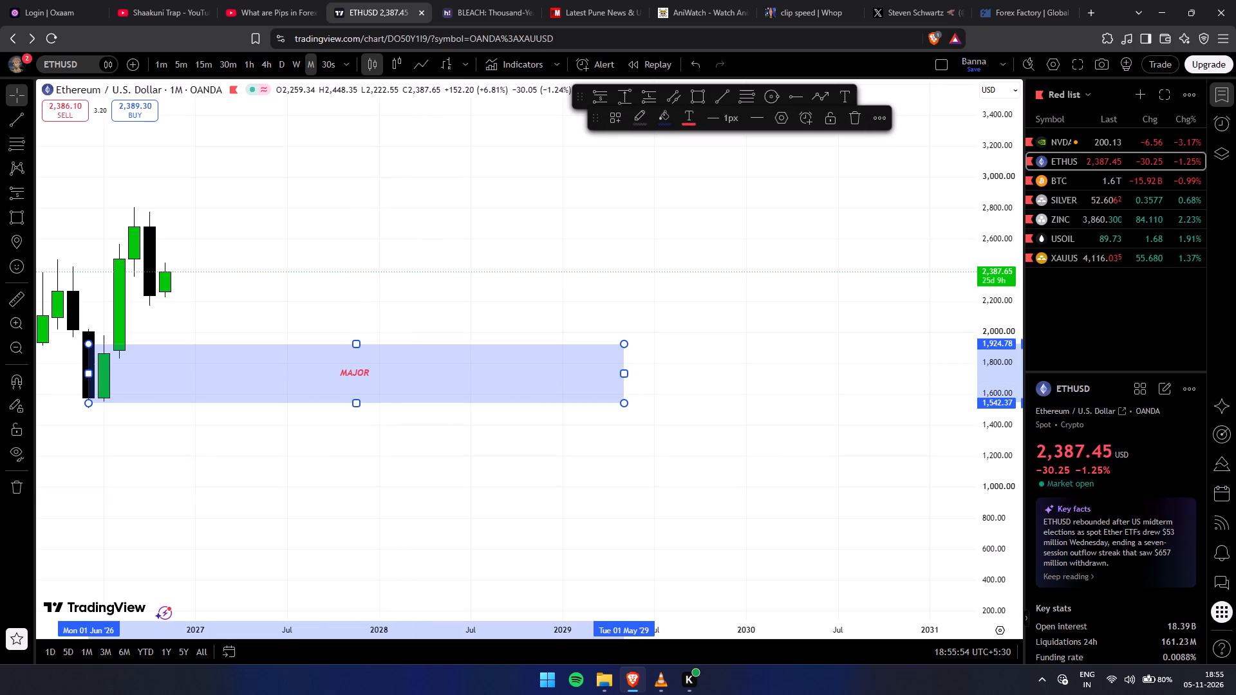
type("POI")
key("space")
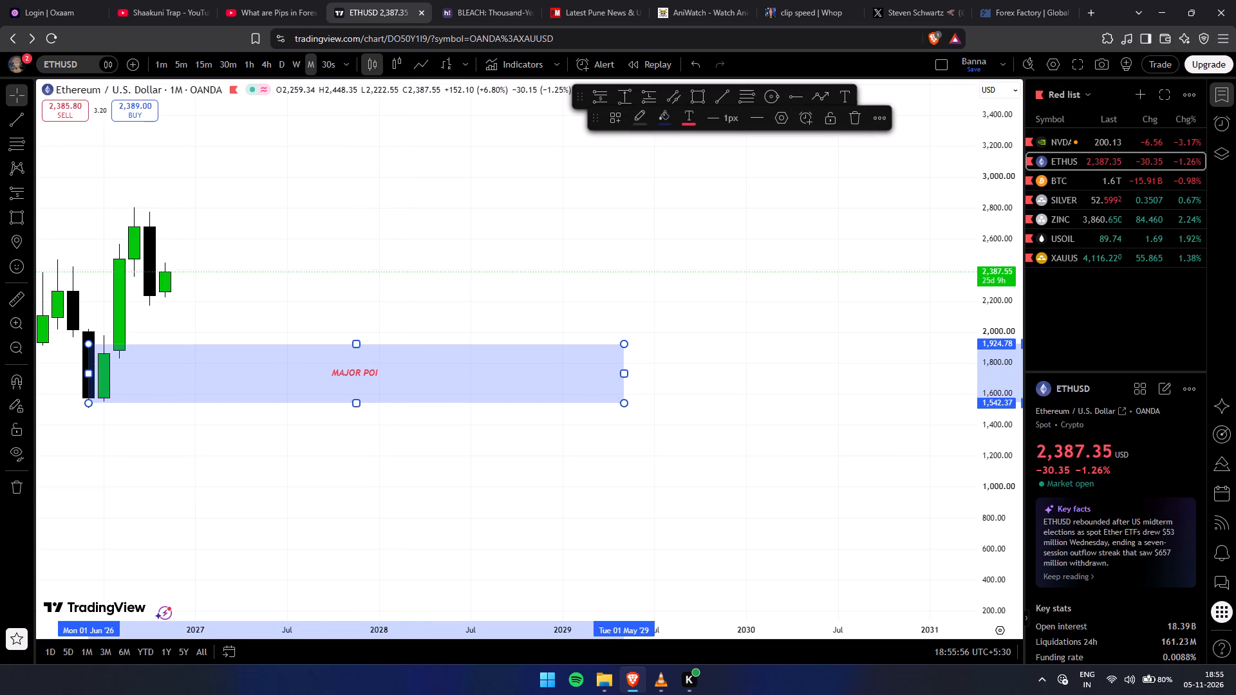
key("Return")
left_click(493, 449)
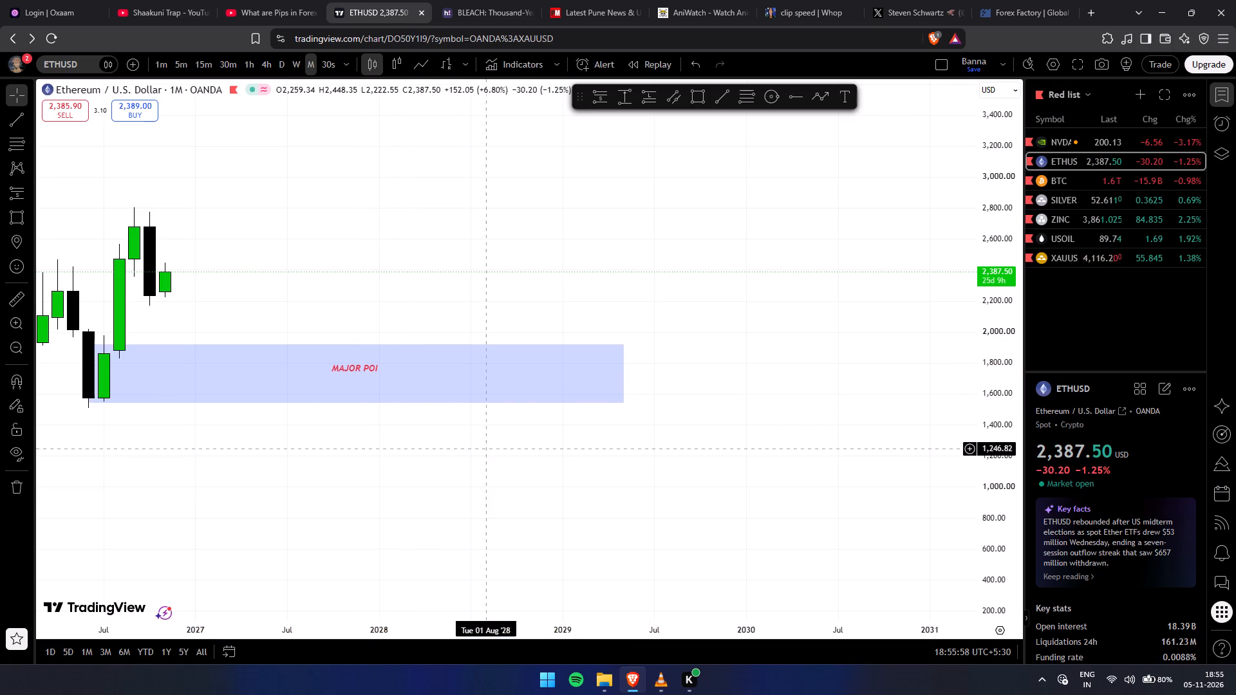
Switch the ETHUSD chart to the weekly timeframe and examine price action around the MAJOR POI zone.
left_click_drag(499, 512, 713, 524)
left_click_drag(697, 537, 859, 553)
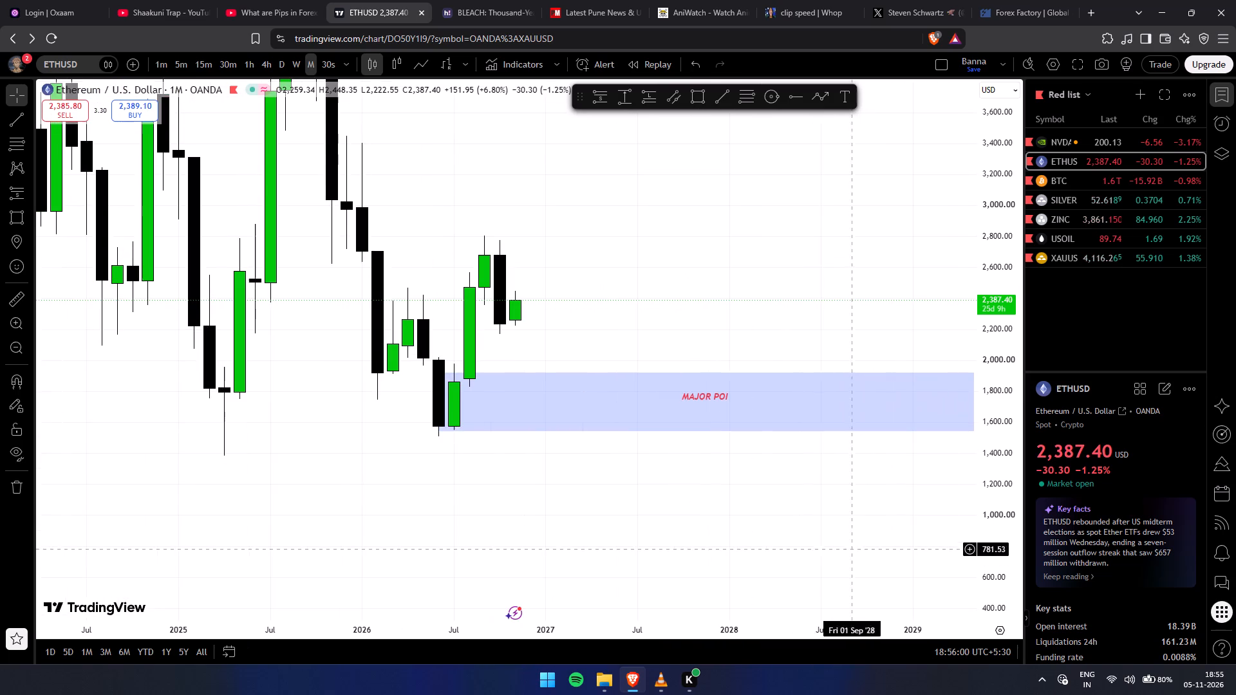
left_click_drag(986, 369, 982, 538)
scroll(899, 492, "down", 4)
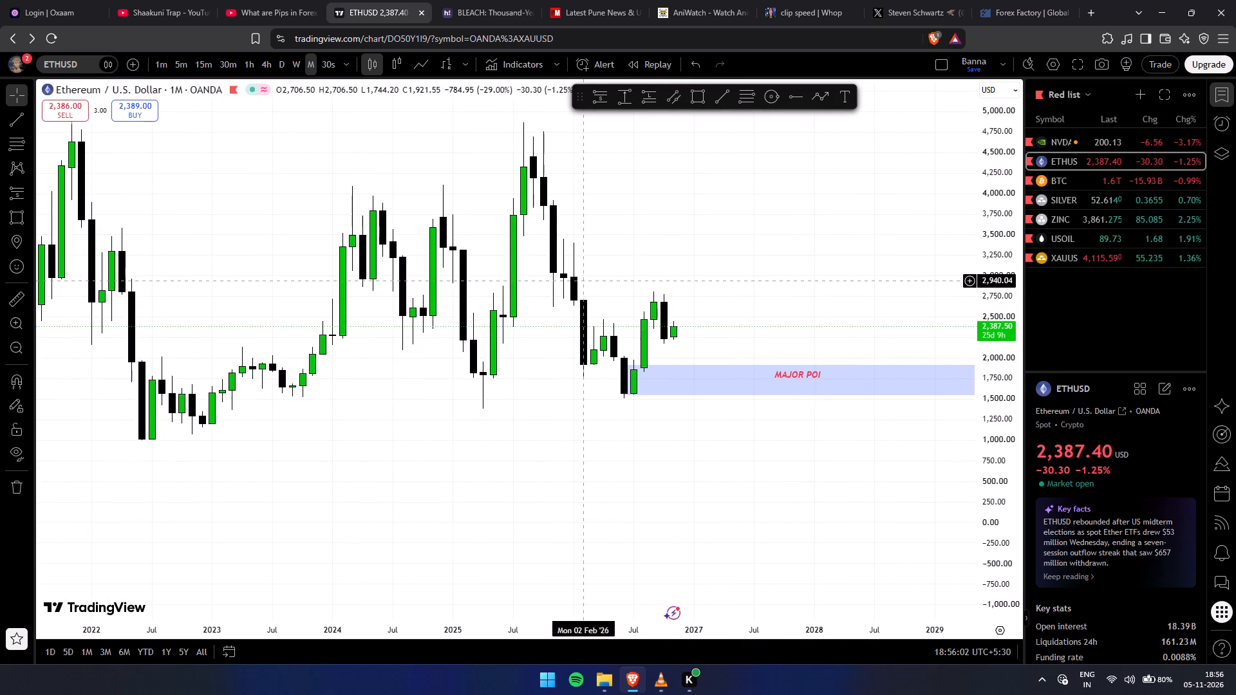
left_click(295, 61)
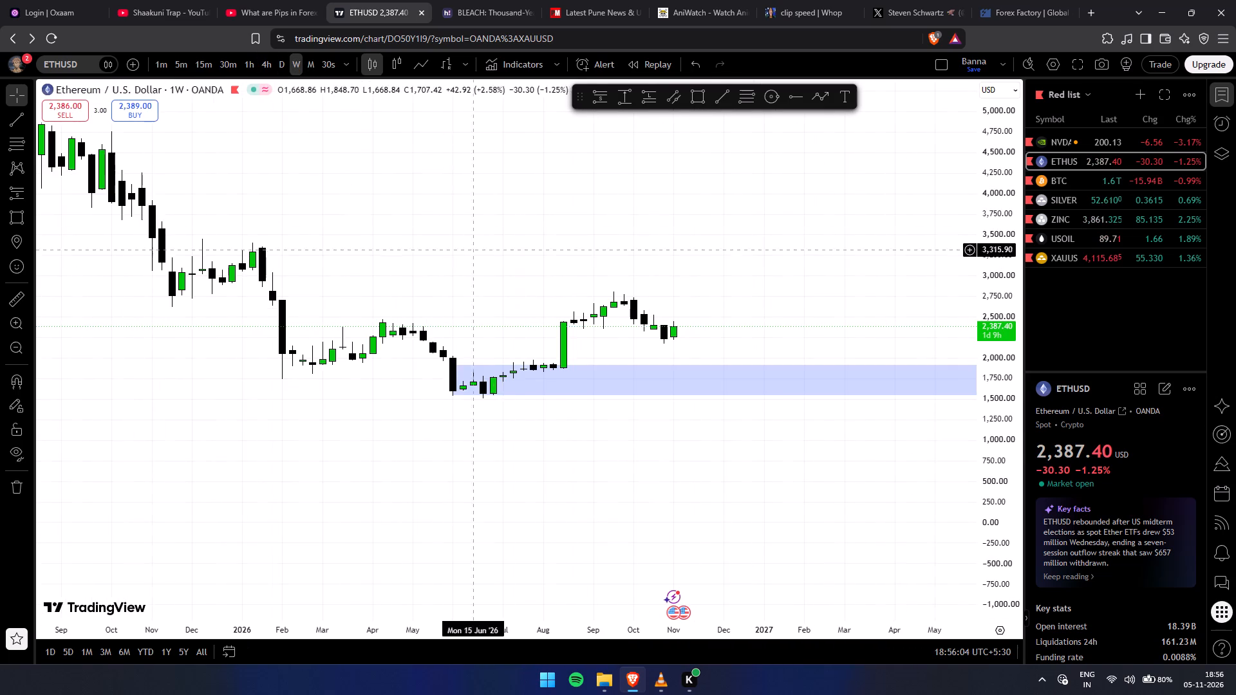
scroll(504, 394, "down", 5)
left_click_drag(512, 444, 400, 430)
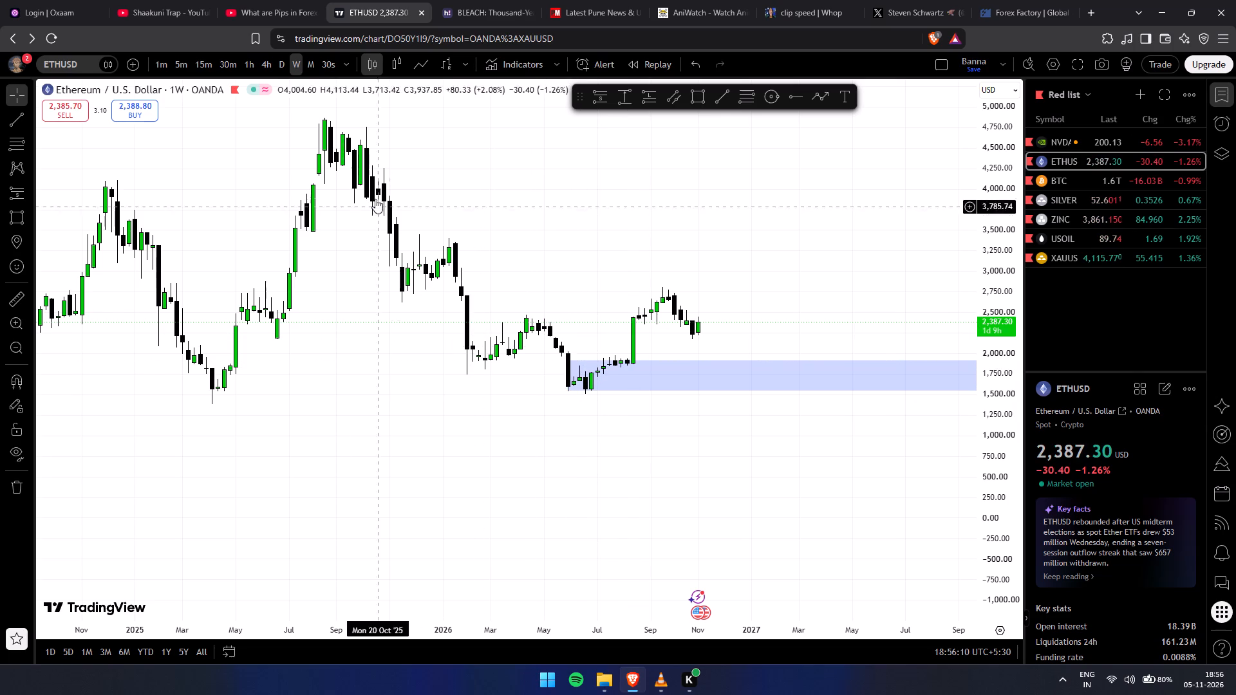
On the daily timeframe, refine the MAJOR POI zone to start 25 June 2026 and span about 1,636 to 1,523.
left_click(277, 64)
left_click_drag(316, 384, 247, 319)
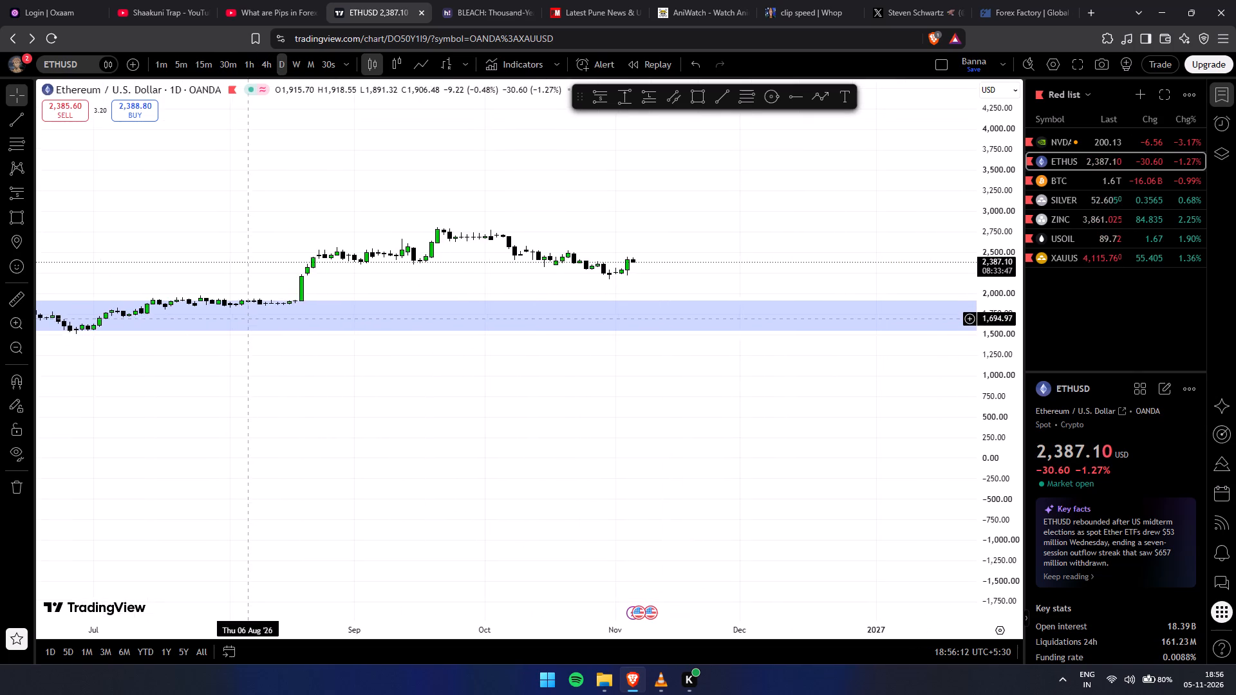
scroll(342, 349, "down", 5)
left_click_drag(1016, 442, 906, 1)
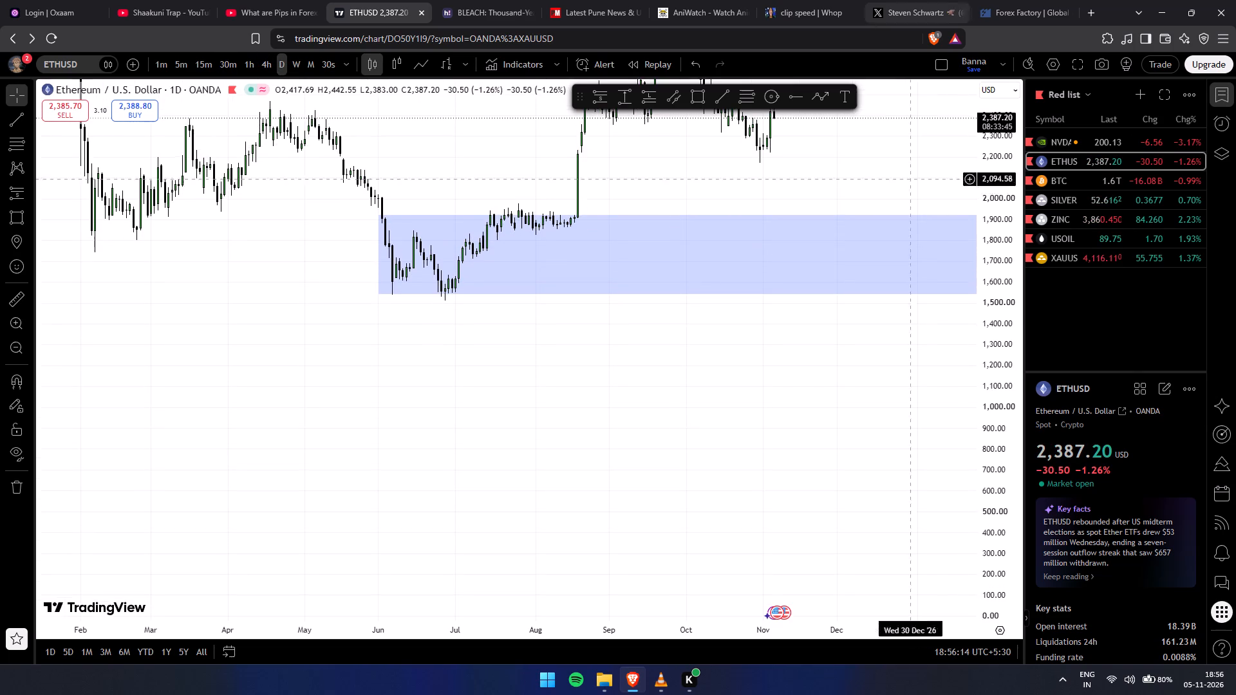
left_click_drag(1000, 417, 888, 36)
left_click_drag(489, 432, 494, 595)
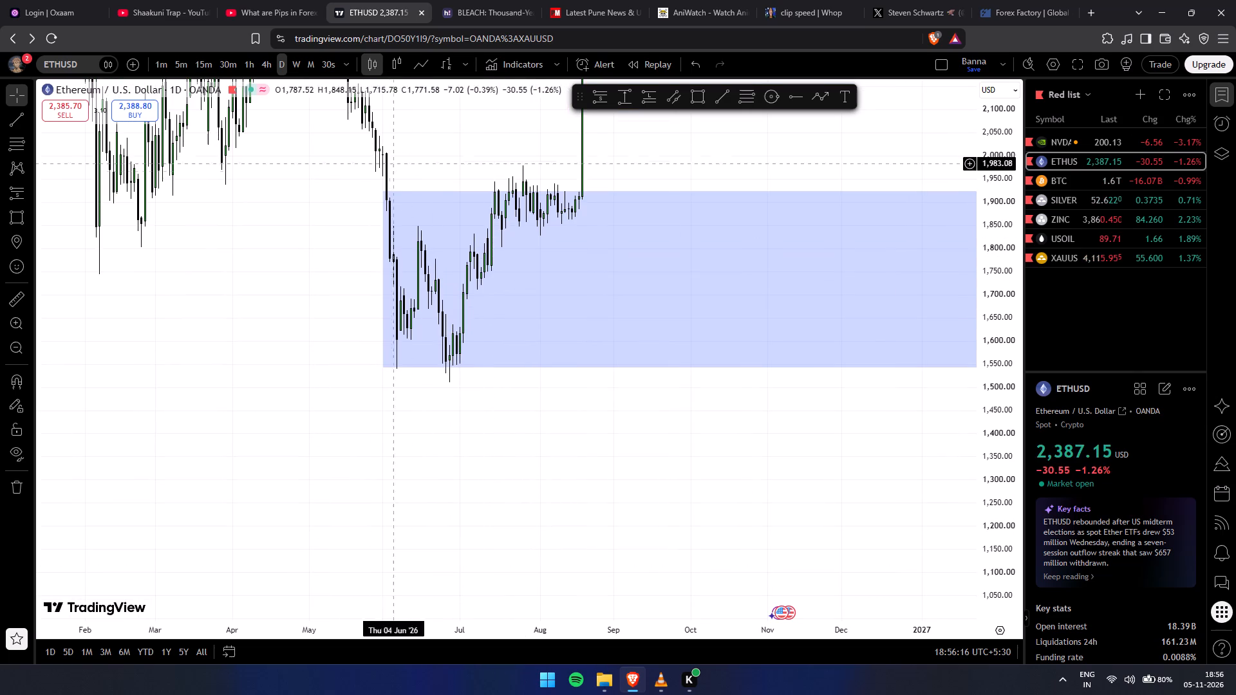
left_click_drag(381, 191, 455, 322)
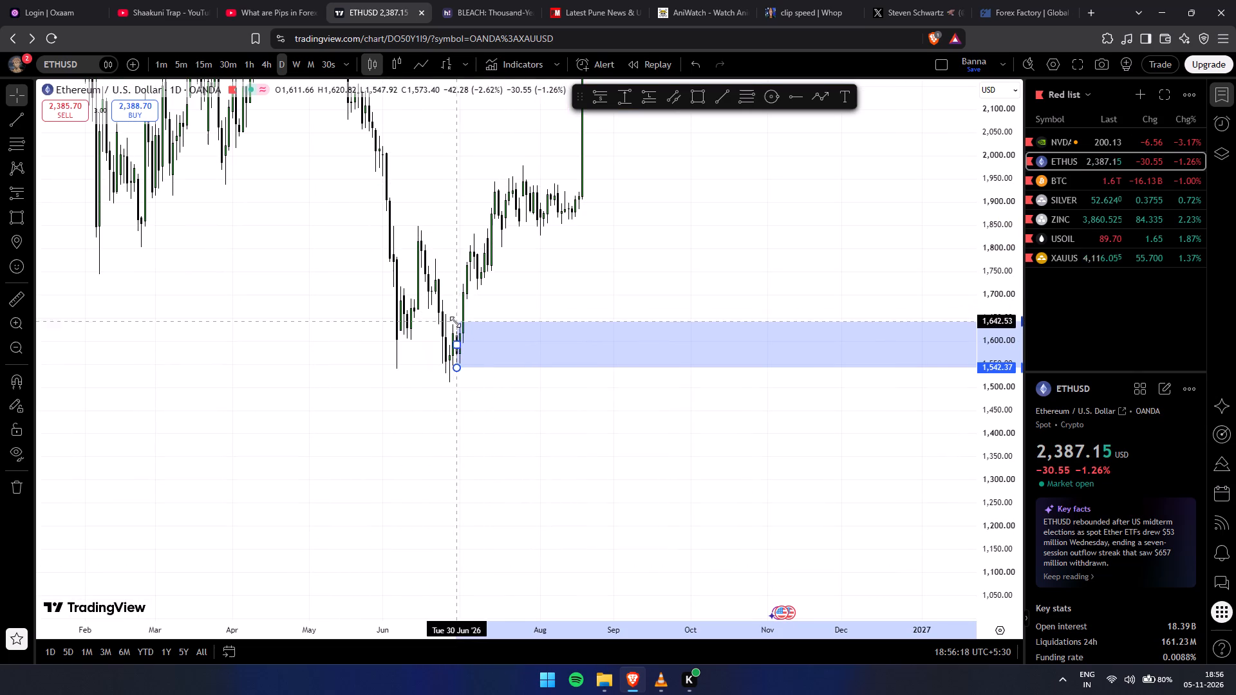
left_click_drag(455, 322, 447, 324)
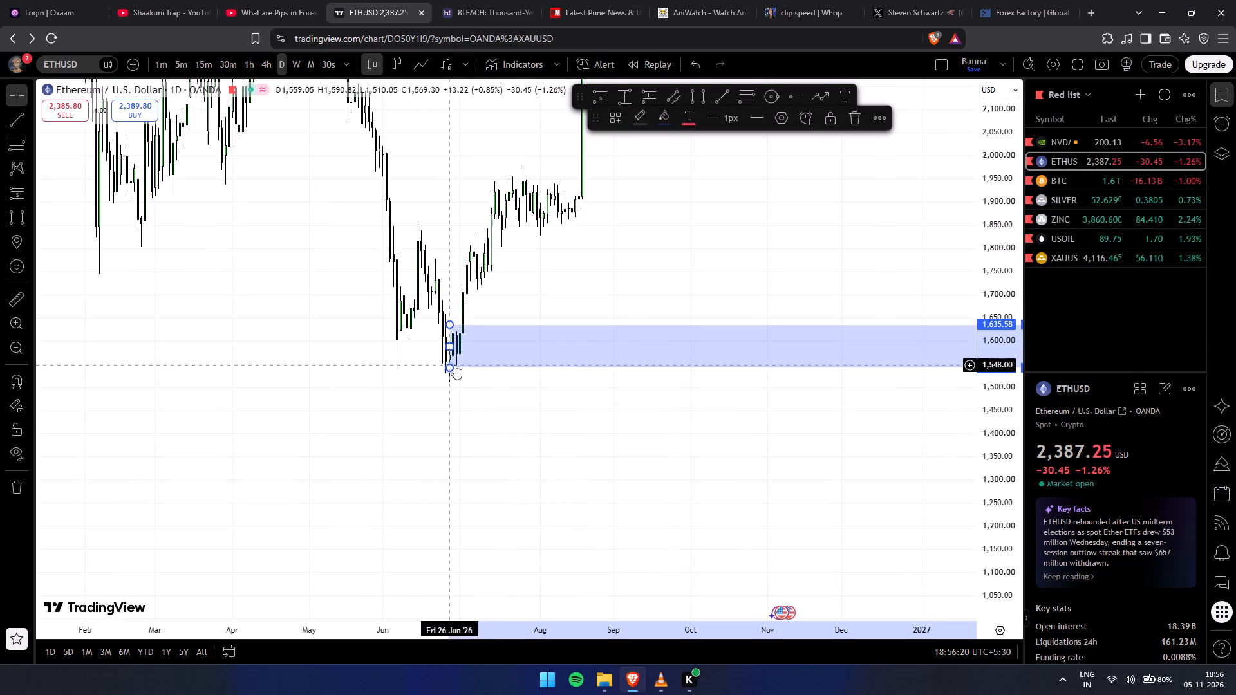
left_click_drag(449, 366, 446, 376)
left_click(494, 425)
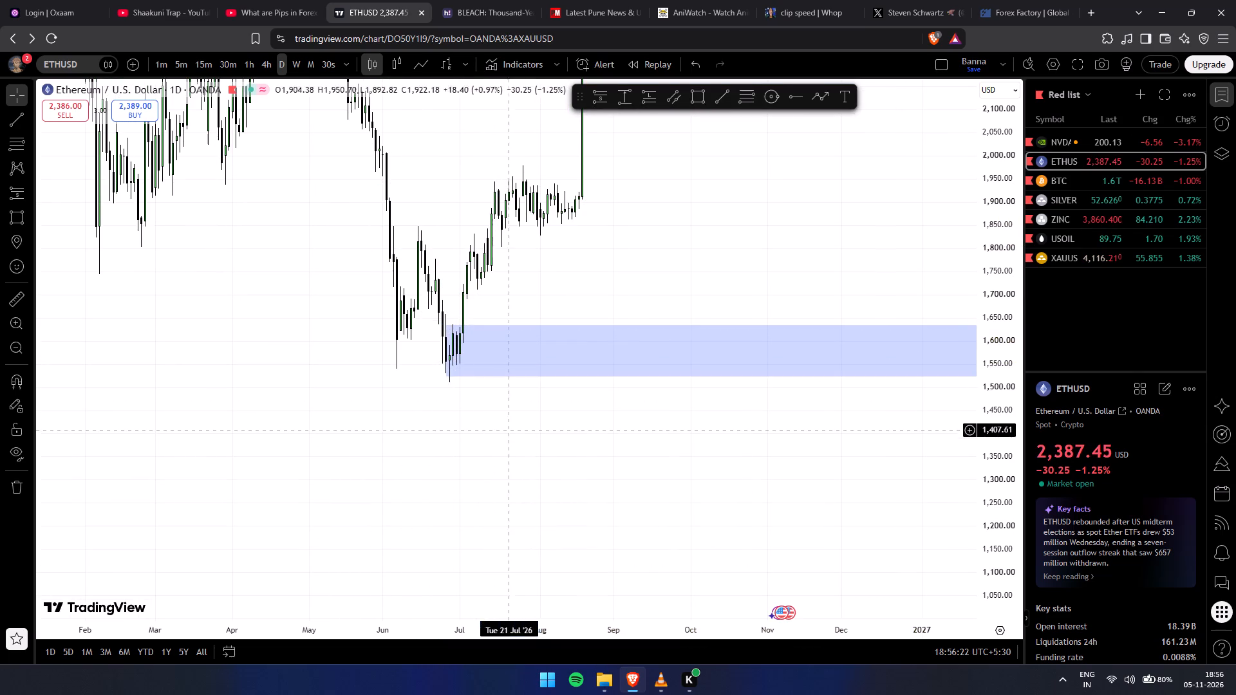
Shorten the MAJOR POI zone by moving its end date back to about February 2028.
left_click_drag(552, 450, 126, 440)
scroll(636, 459, "down", 5)
left_click_drag(986, 330, 967, 501)
left_click_drag(813, 483, 0, 444)
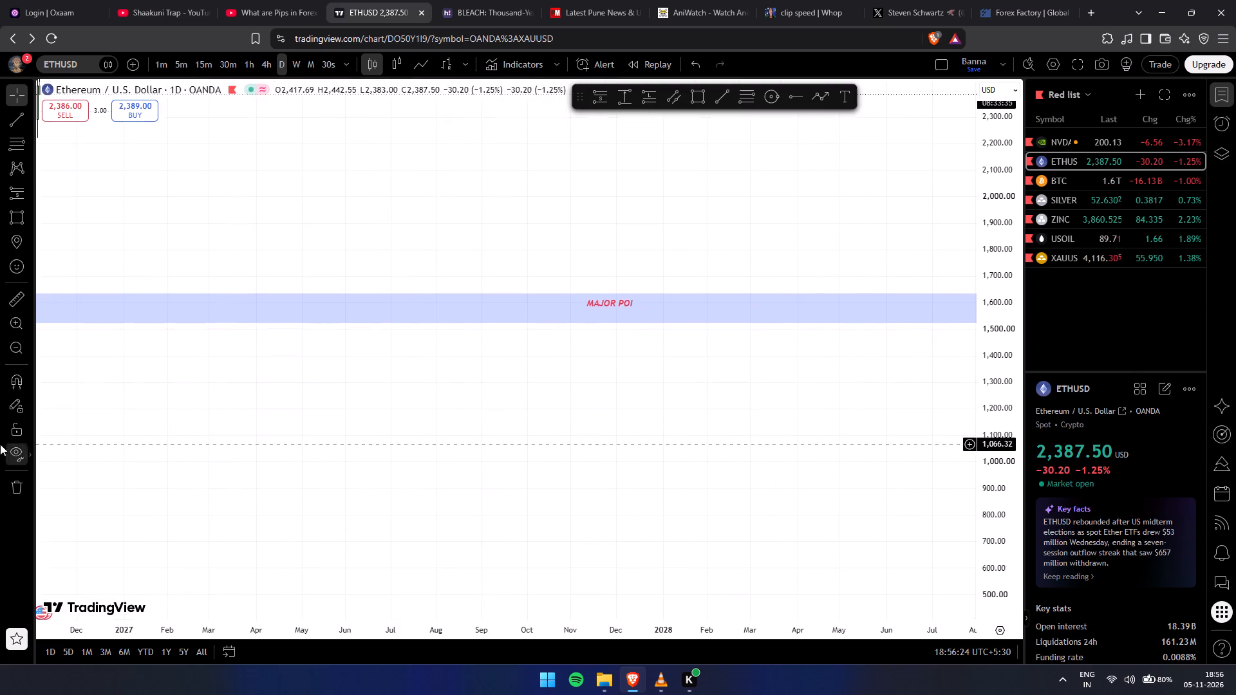
left_click_drag(0, 444, 44, 440)
left_click_drag(354, 391, 624, 540)
scroll(617, 529, "down", 3)
left_click_drag(572, 222, 249, 223)
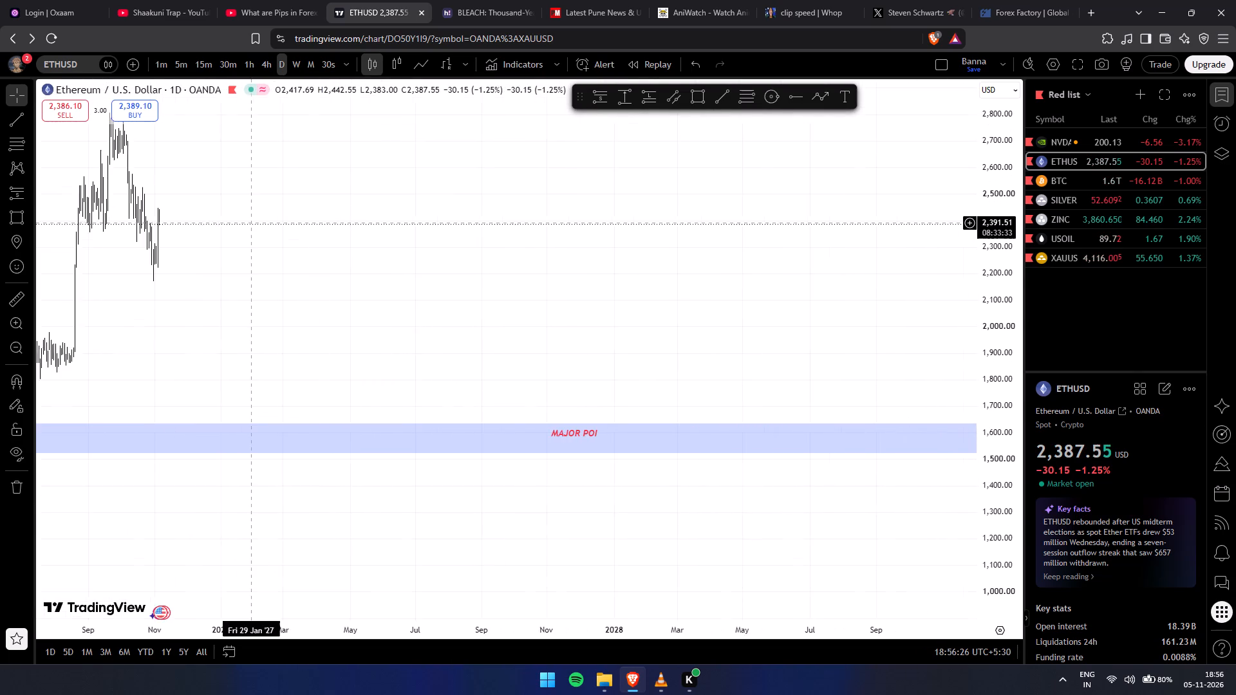
left_click_drag(249, 223, 23, 214)
left_click_drag(692, 299, 375, 291)
left_click_drag(785, 313, 464, 314)
left_click_drag(708, 322, 310, 292)
left_click_drag(795, 297, 371, 287)
left_click_drag(624, 290, 450, 287)
left_click_drag(773, 293, 756, 293)
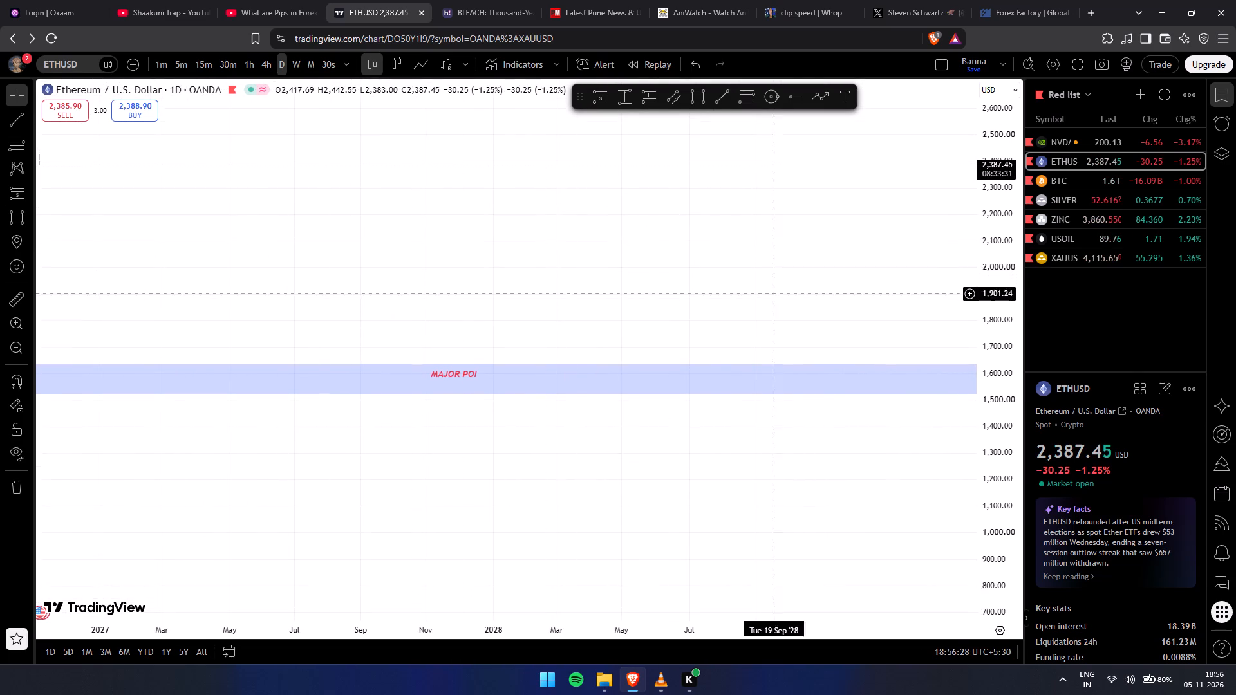
left_click_drag(756, 293, 496, 286)
left_click_drag(823, 288, 566, 286)
left_click_drag(818, 288, 550, 288)
left_click_drag(852, 286, 548, 273)
left_click_drag(770, 281, 713, 288)
left_click(882, 353)
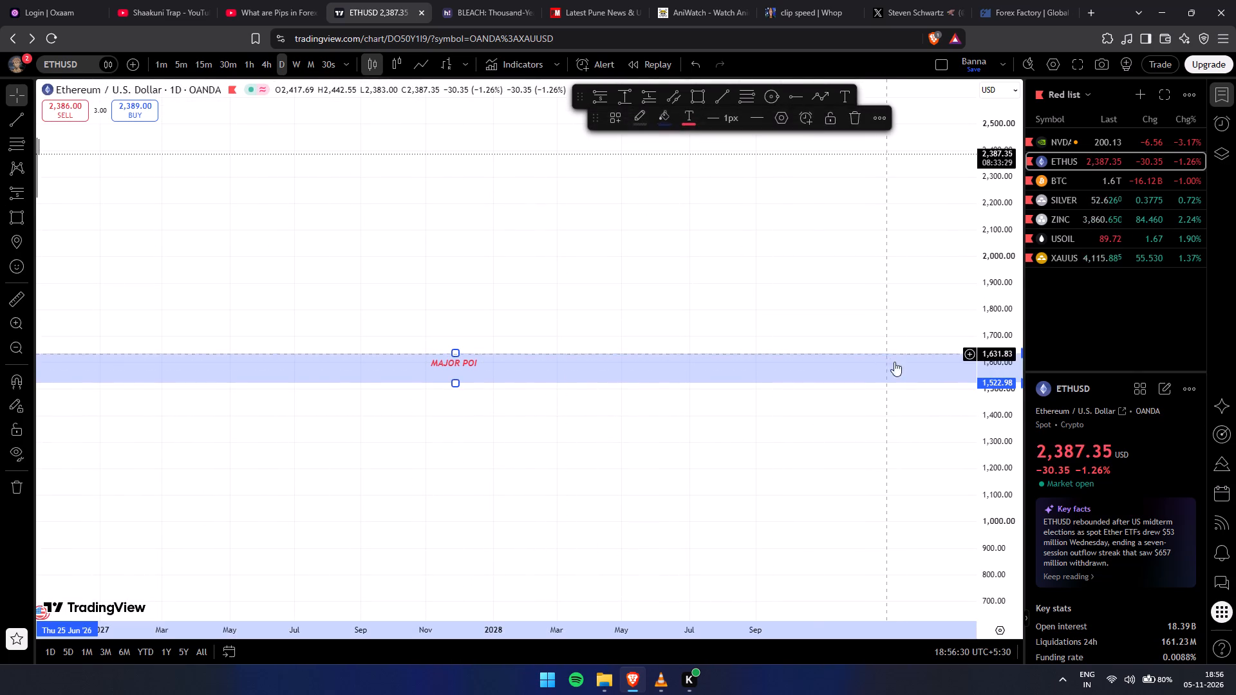
left_click_drag(876, 436, 725, 439)
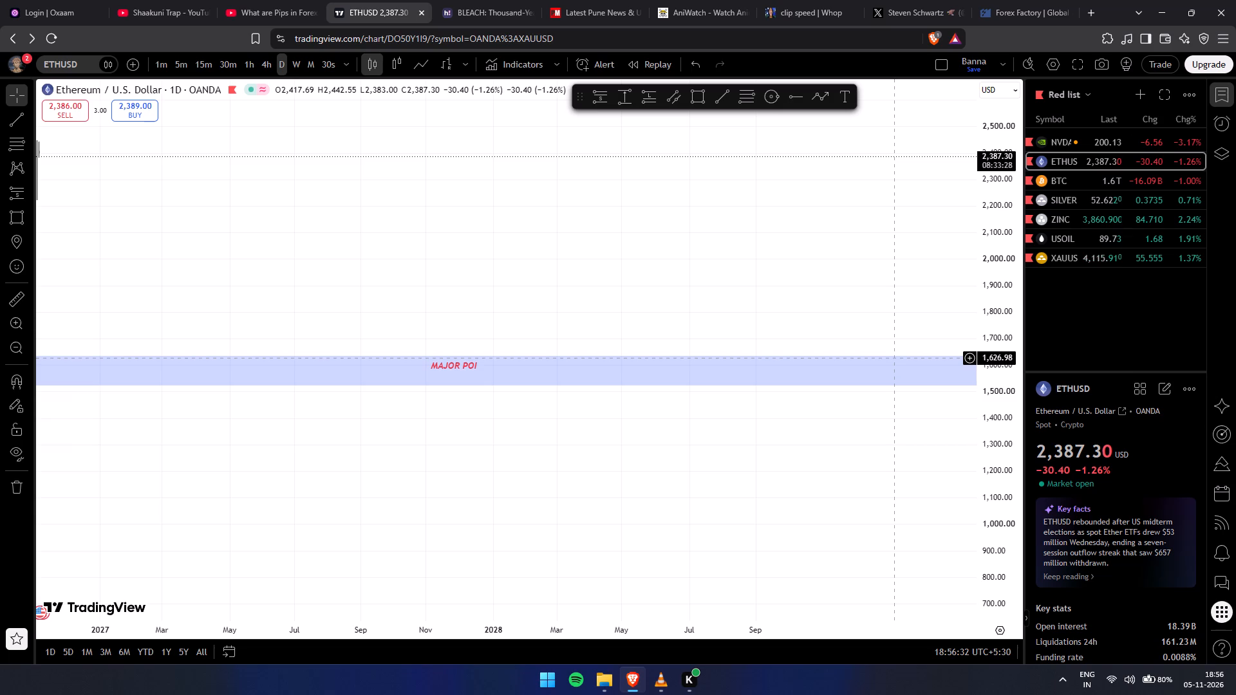
left_click(894, 357)
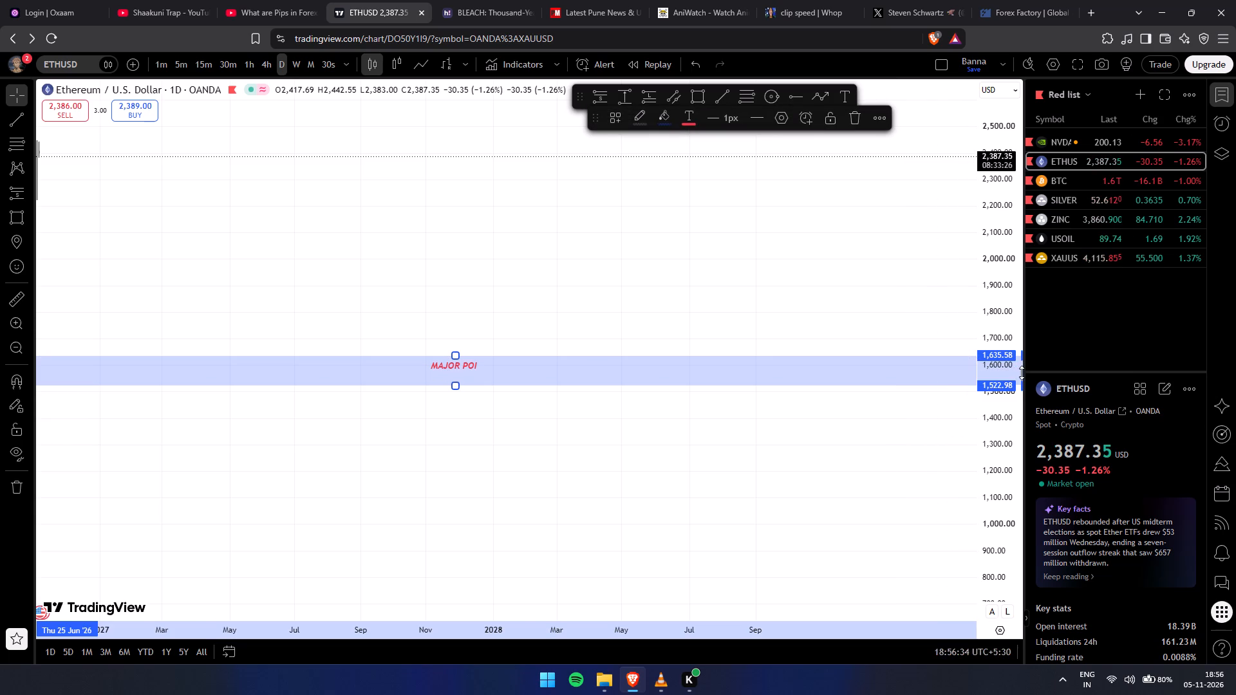
left_click_drag(1022, 373, 1000, 373)
scroll(936, 400, "down", 17)
left_click_drag(867, 425, 767, 426)
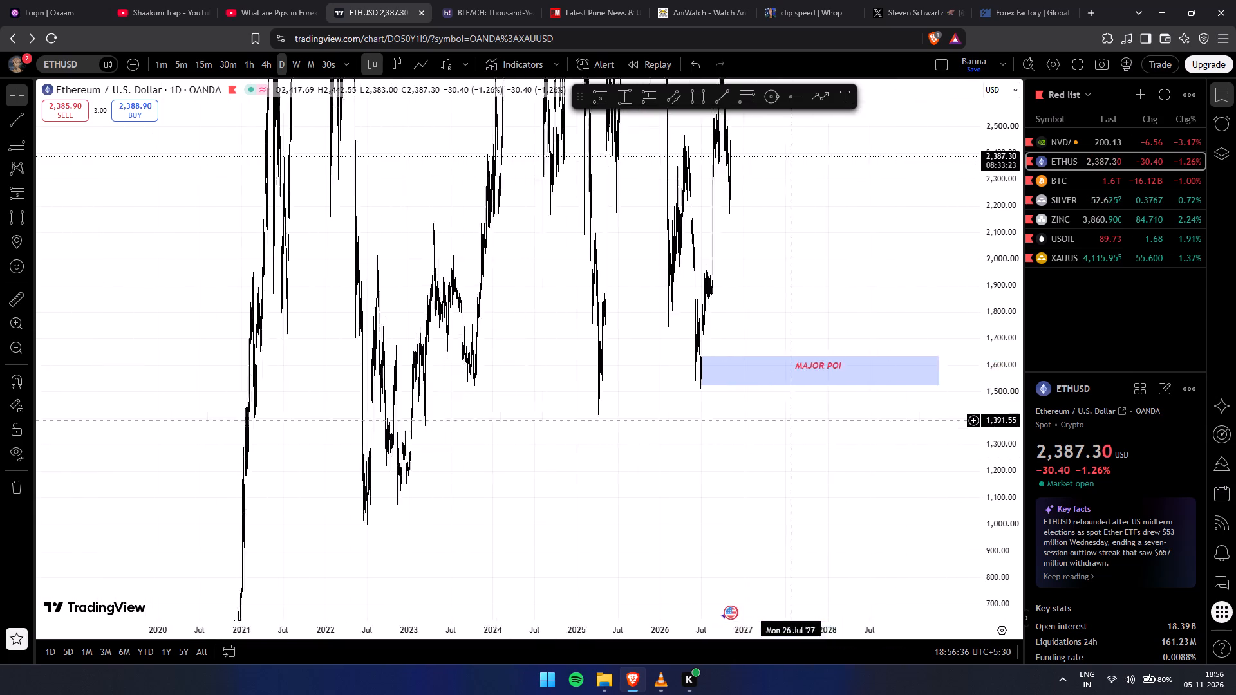
left_click_drag(767, 426, 638, 442)
left_click_drag(790, 395, 657, 389)
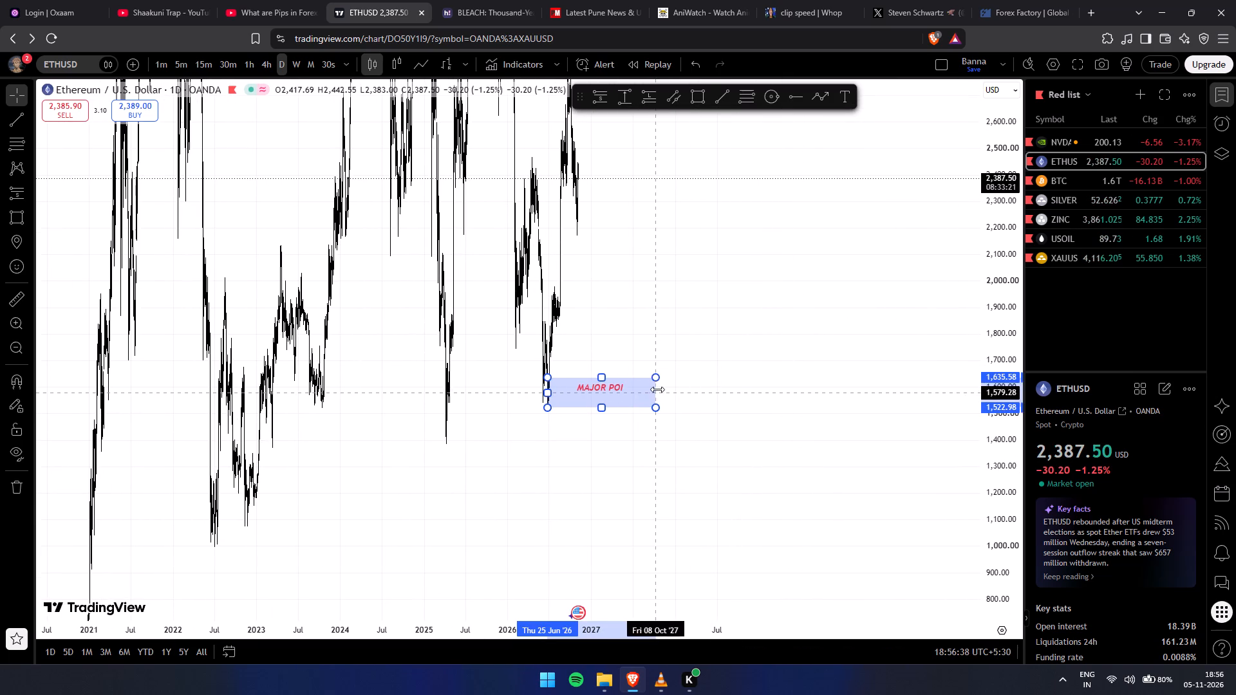
left_click_drag(657, 389, 683, 390)
left_click(747, 417)
Examine the daily ETHUSD candles above the MAJOR POI zone, from the August 2026 rally to the latest candles.
scroll(742, 453, "up", 6)
scroll(617, 439, "up", 4)
left_click_drag(453, 418, 745, 454)
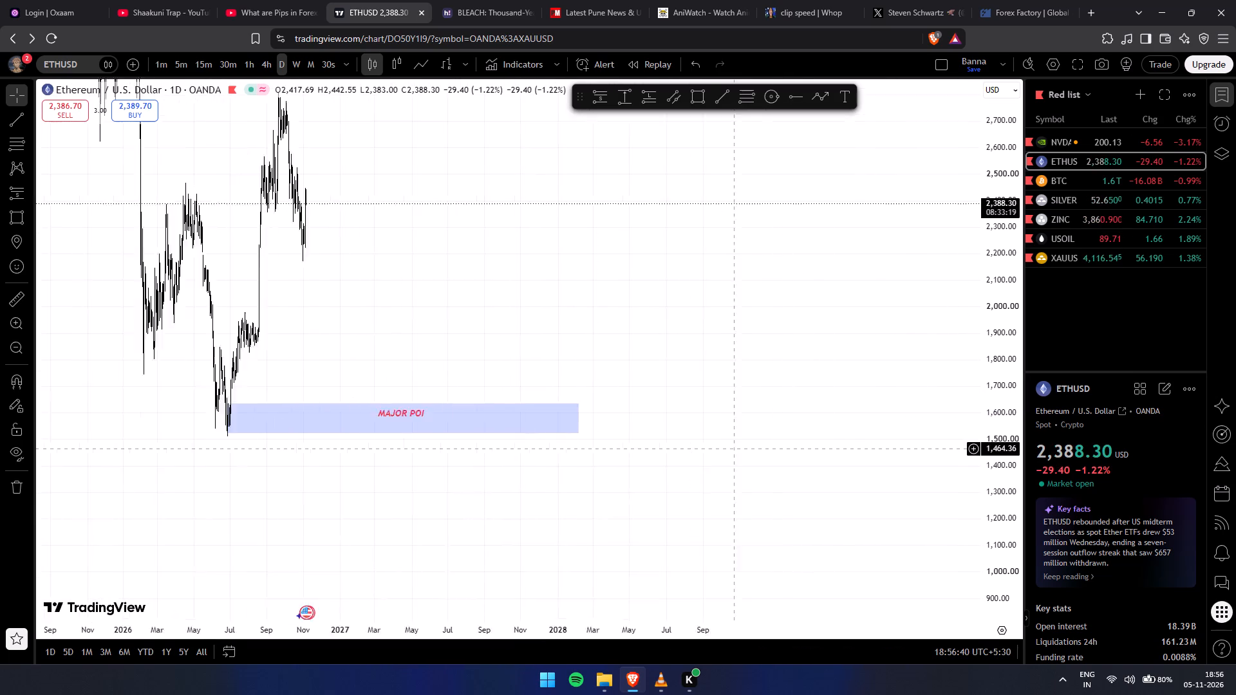
left_click_drag(745, 454, 858, 475)
left_click_drag(712, 341, 915, 360)
scroll(591, 331, "up", 4)
left_click_drag(480, 301, 676, 349)
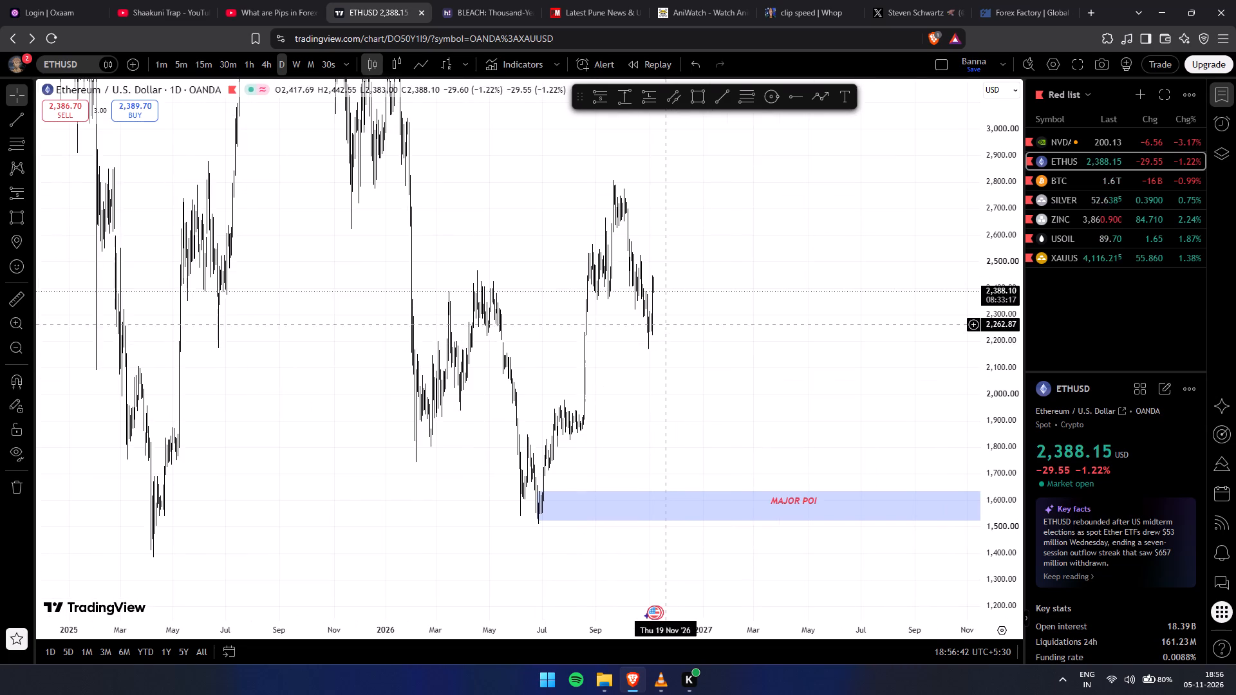
scroll(665, 324, "up", 4)
left_click_drag(595, 347, 659, 360)
scroll(772, 340, "up", 4)
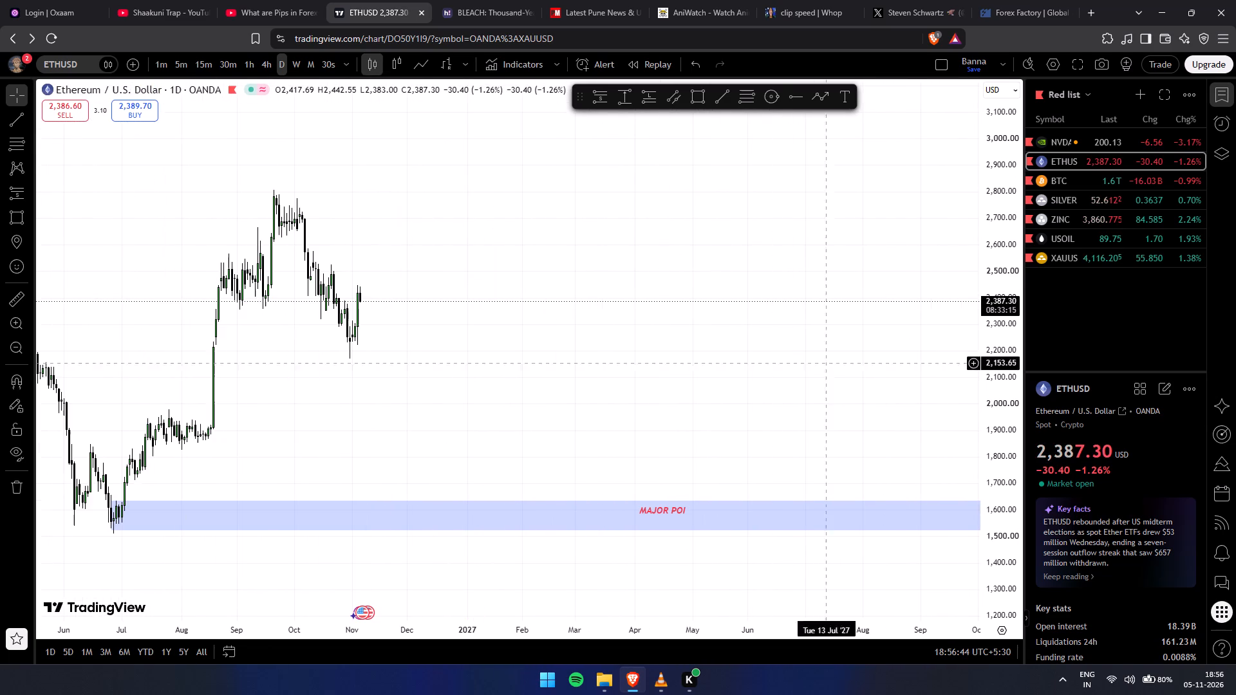
left_click_drag(1003, 456, 1013, 222)
scroll(581, 286, "up", 5)
left_click_drag(759, 391, 1235, 514)
left_click_drag(613, 427, 613, 427)
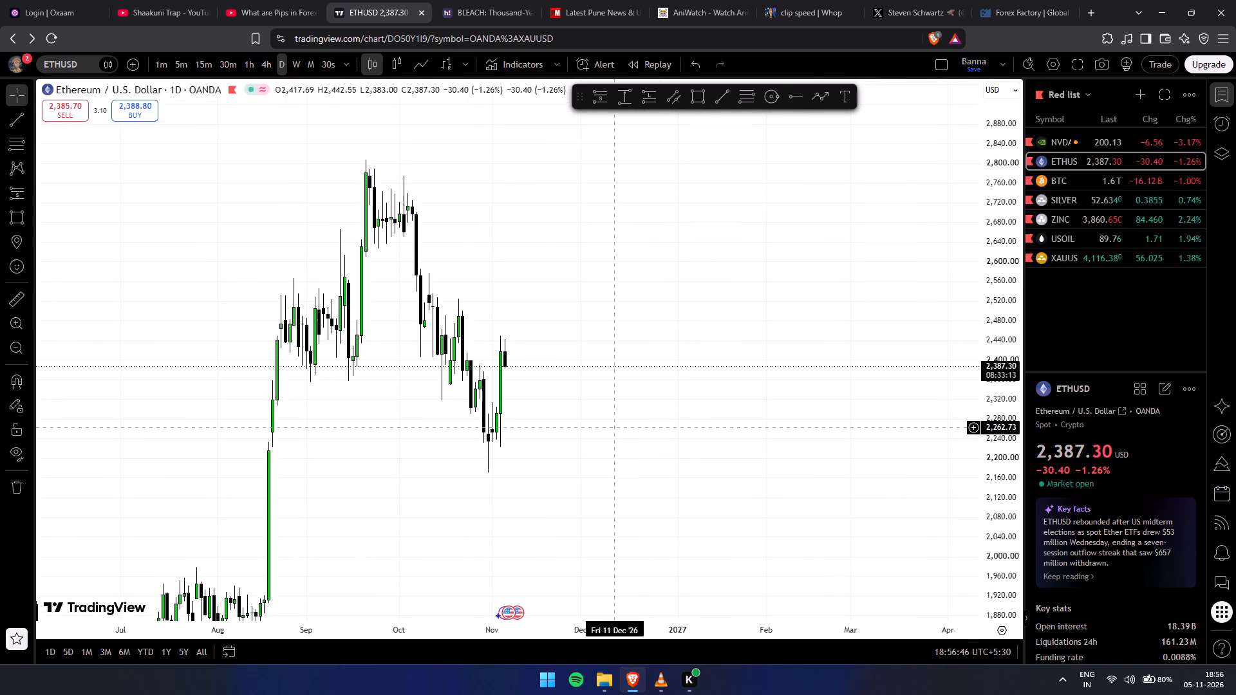
Draw a rectangle zone on the daily ETHUSD chart from 21 October to 27 November 2026, spanning about 2,518 to 2,436.
left_click_drag(613, 427, 809, 429)
left_click_drag(668, 440, 808, 447)
scroll(670, 436, "up", 8)
scroll(779, 469, "up", 1)
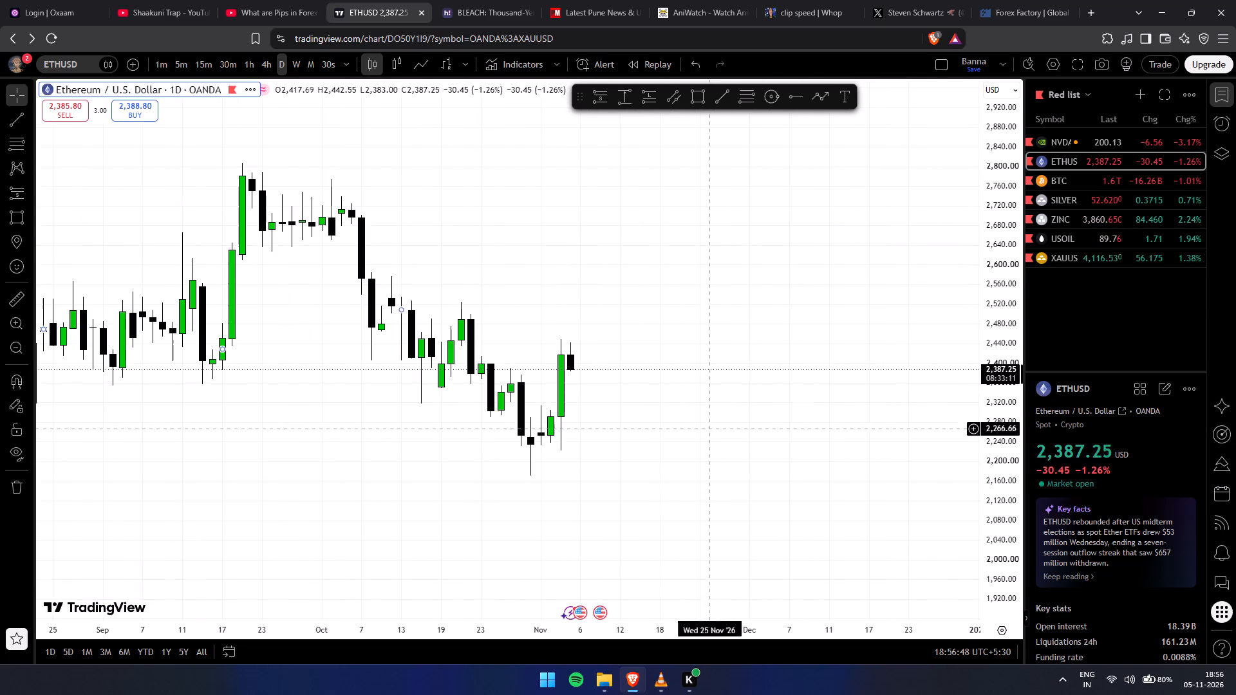
left_click(698, 104)
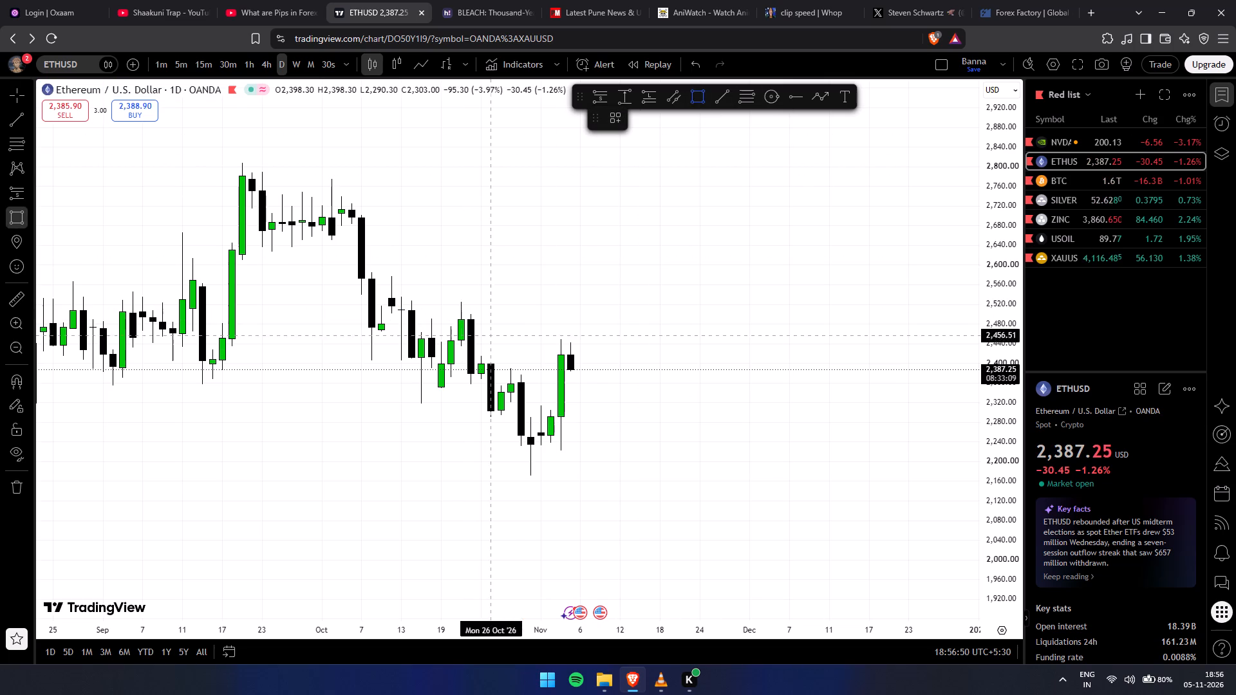
left_click(462, 305)
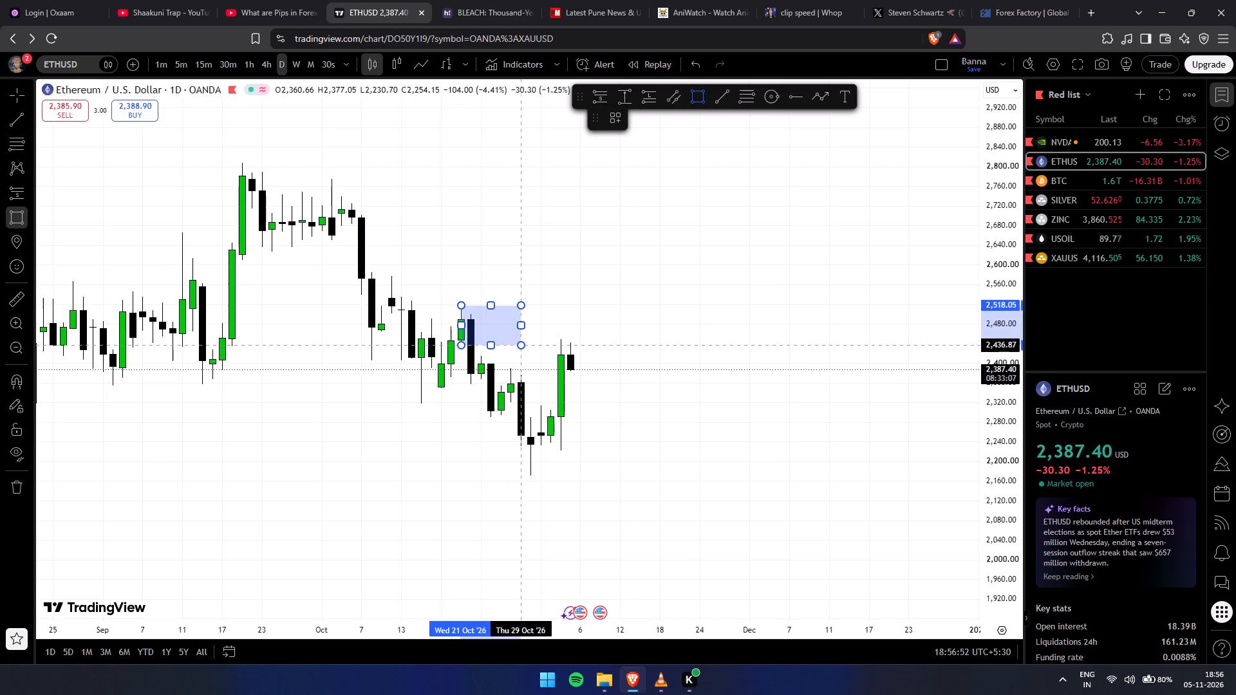
left_click(730, 346)
left_click(794, 391)
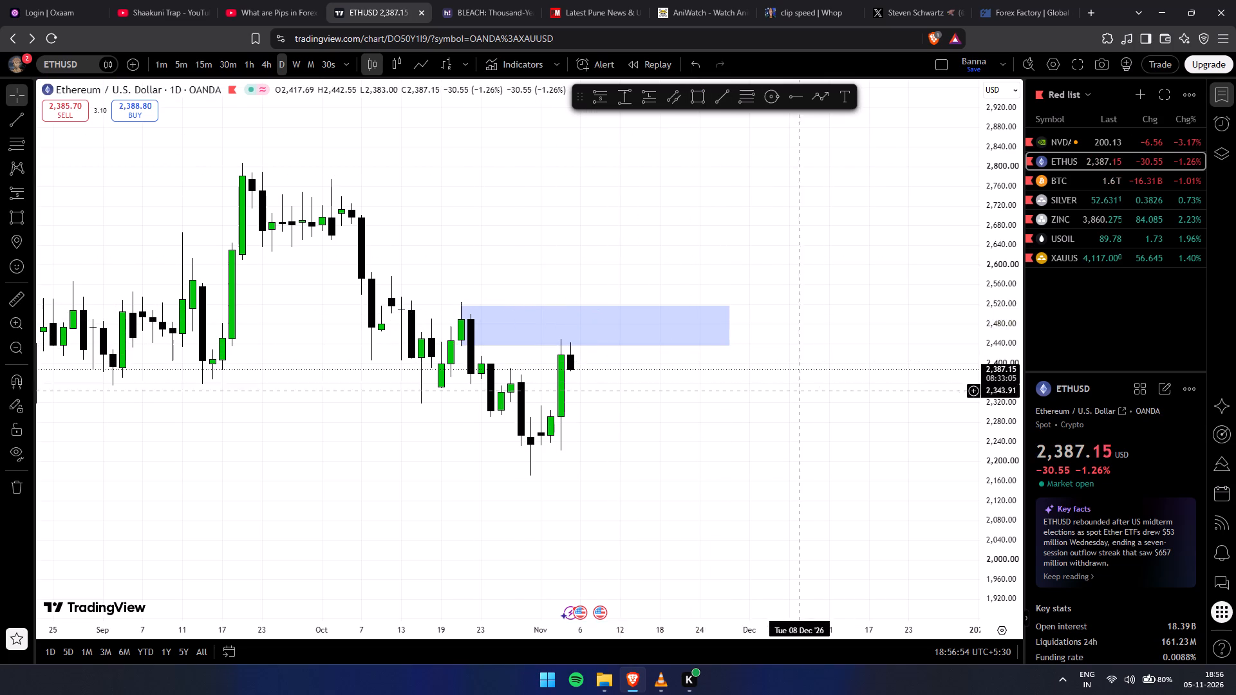
left_click(696, 448)
Label the new rectangle zone "1 DAY OB".
left_click(590, 326)
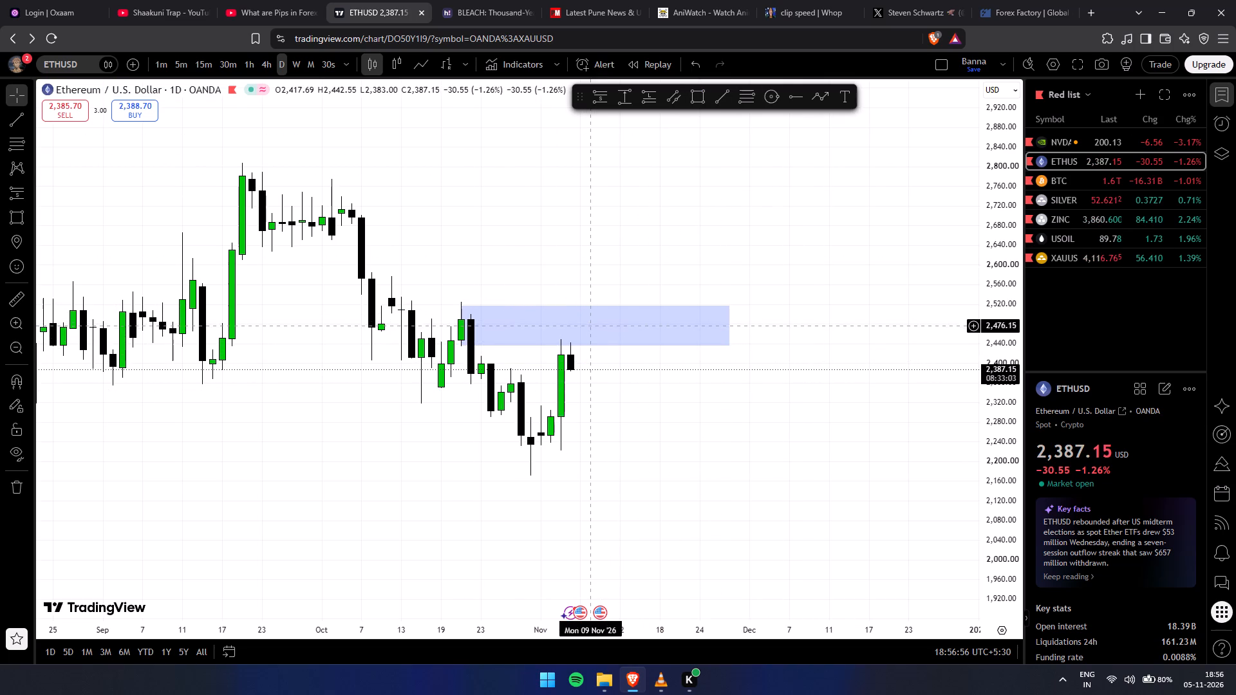
left_click(621, 346)
left_click(598, 326)
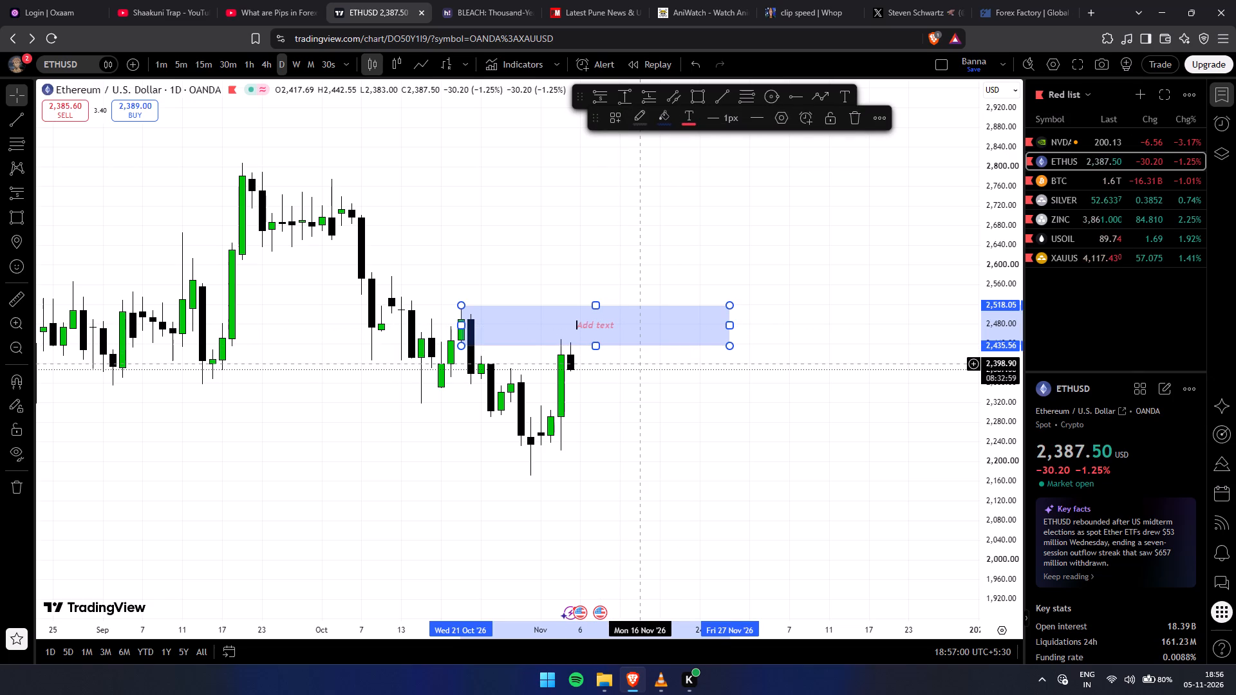
type("1 DAY")
key("space")
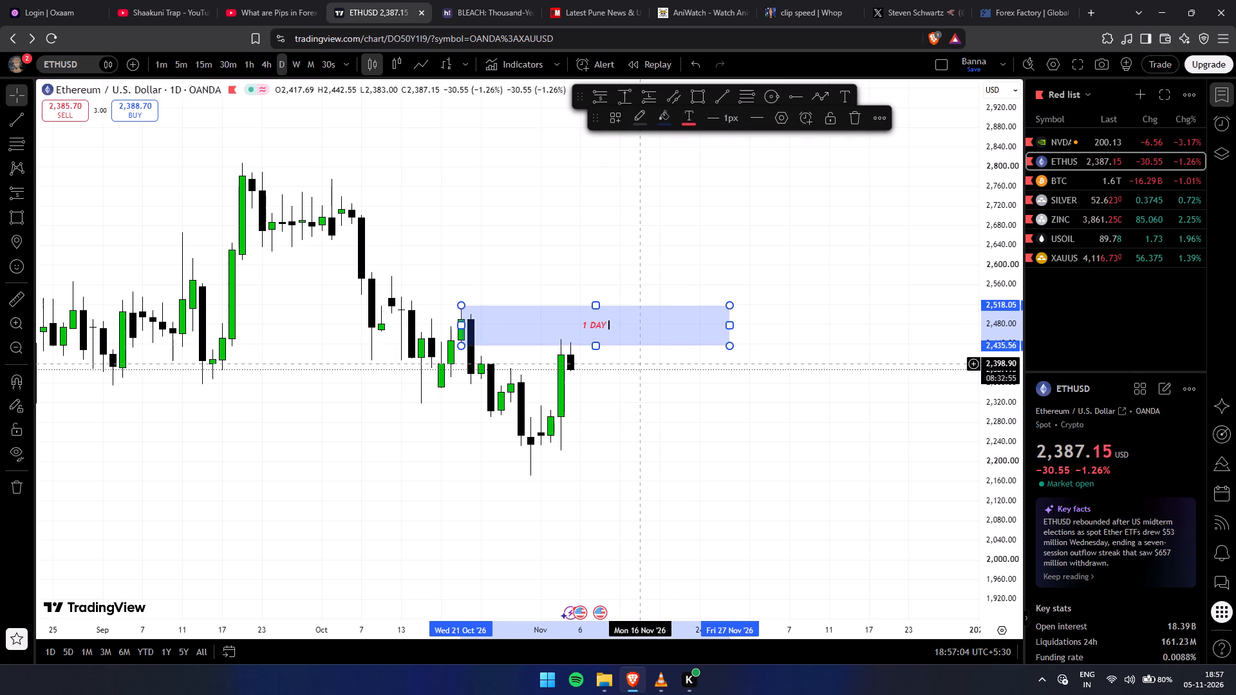
type("OB")
key("Return")
left_click(784, 429)
Examine the daily ETHUSD price action between the 1 DAY OB zone and the MAJOR POI zone, including the latest candles.
left_click_drag(341, 322, 453, 343)
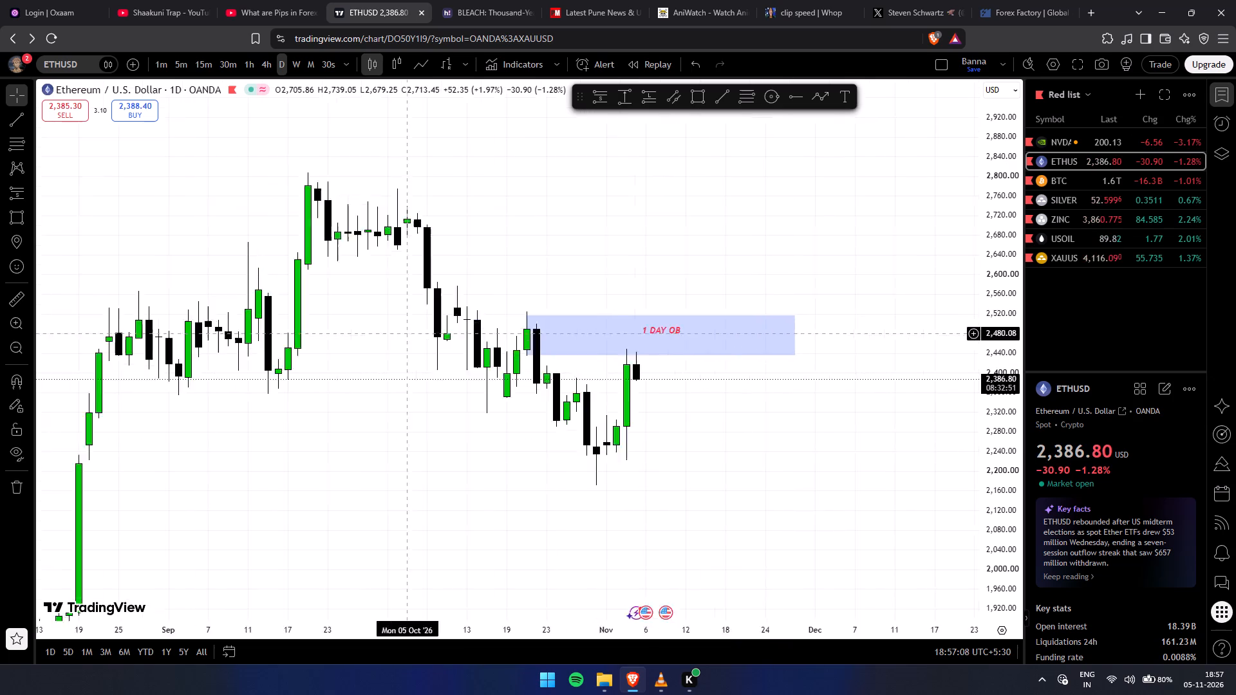
left_click_drag(453, 343, 512, 351)
left_click_drag(627, 435, 498, 357)
left_click_drag(1021, 295, 990, 514)
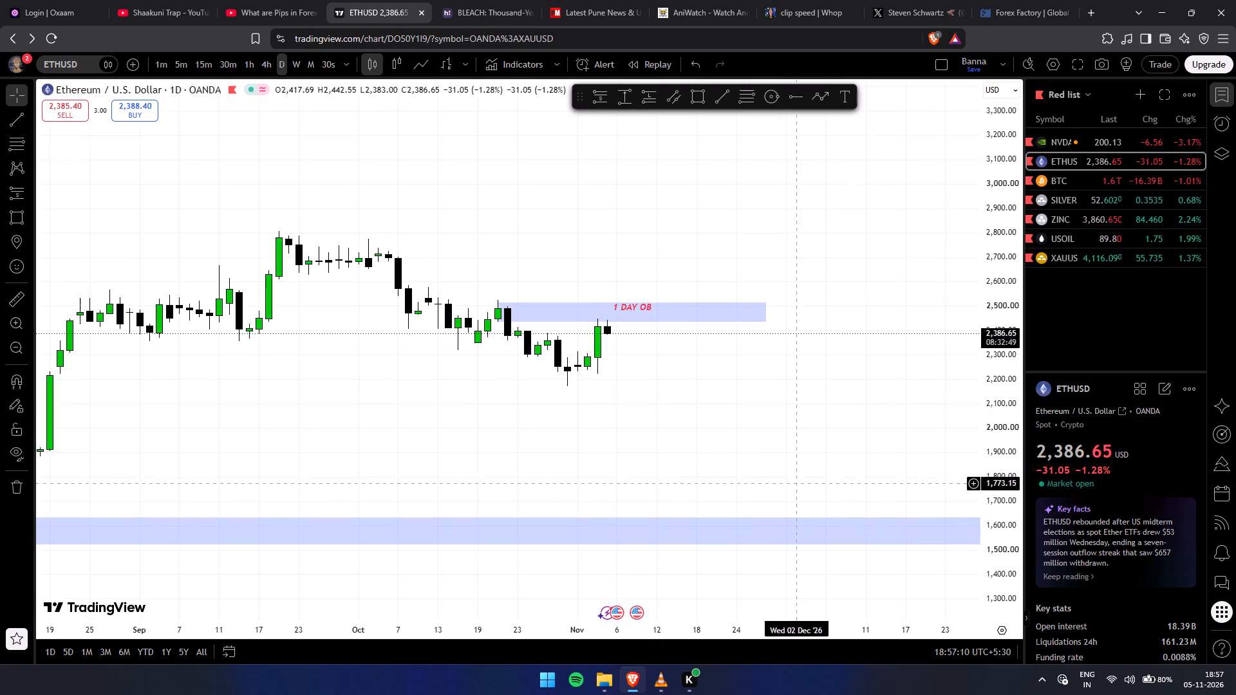
left_click_drag(780, 426, 833, 471)
scroll(833, 471, "down", 6)
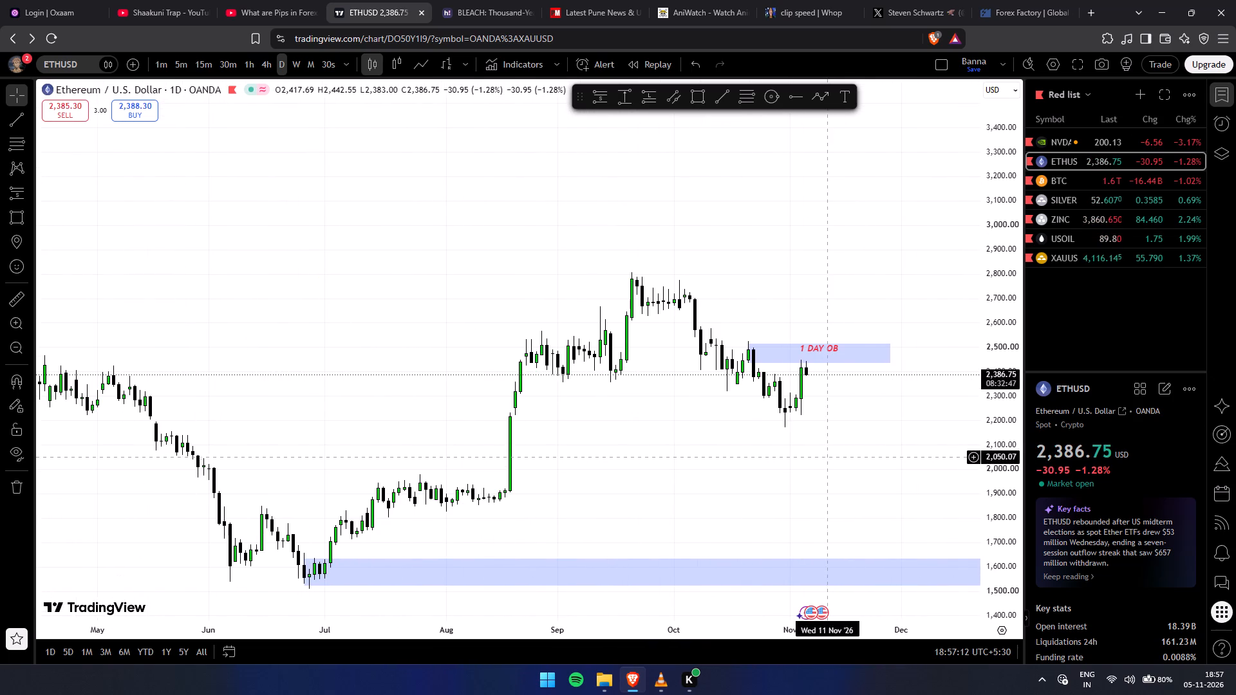
left_click(829, 456)
left_click_drag(1018, 482, 968, 299)
scroll(973, 463, "up", 6)
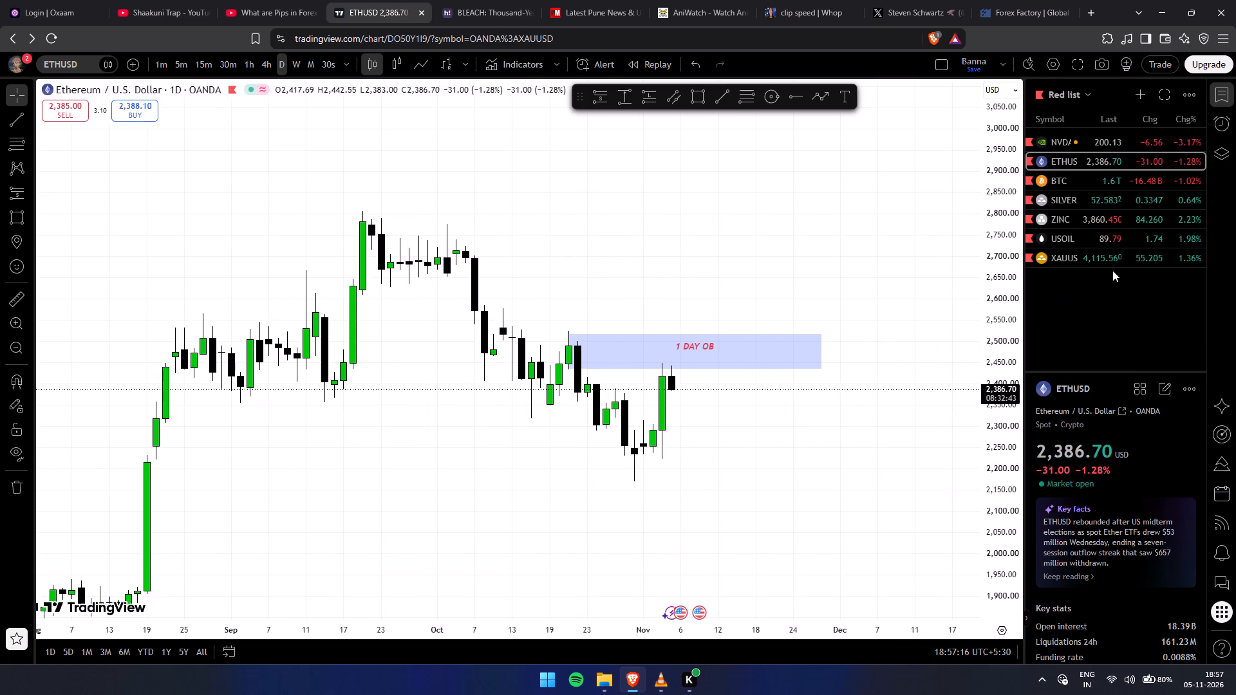
left_click_drag(843, 497, 995, 398)
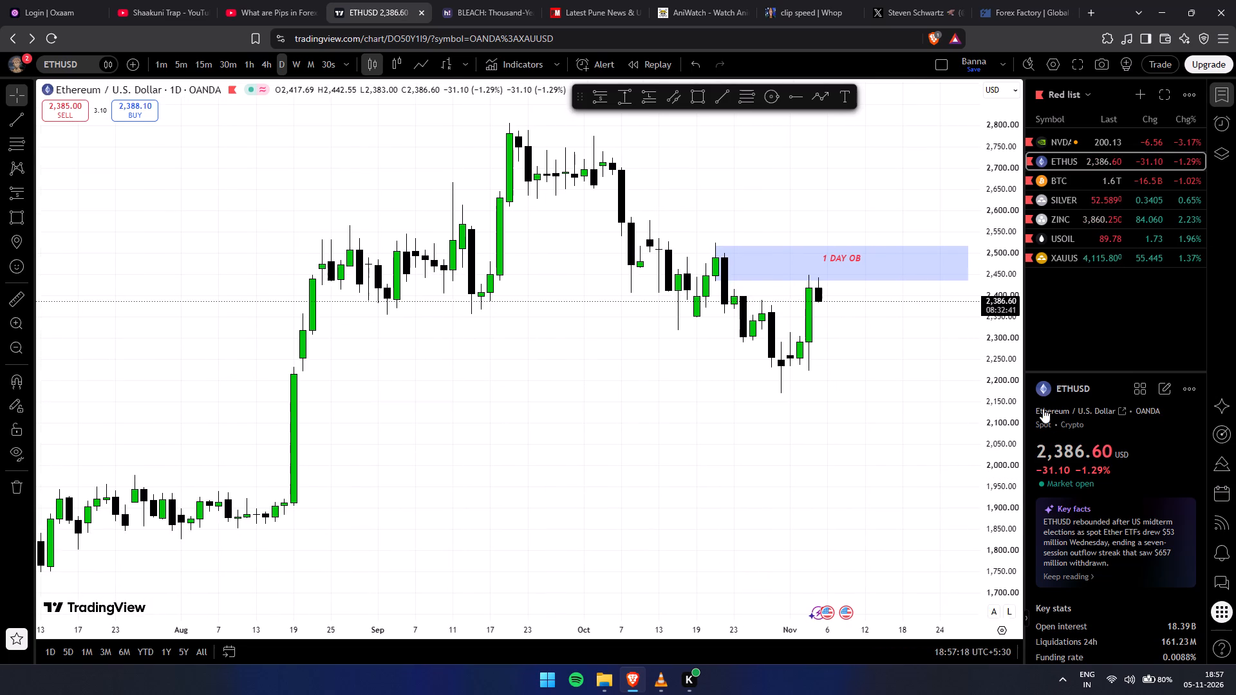
left_click_drag(1034, 457, 1038, 294)
left_click_drag(1033, 435, 1024, 414)
left_click_drag(1007, 409, 1011, 261)
scroll(964, 402, "up", 6)
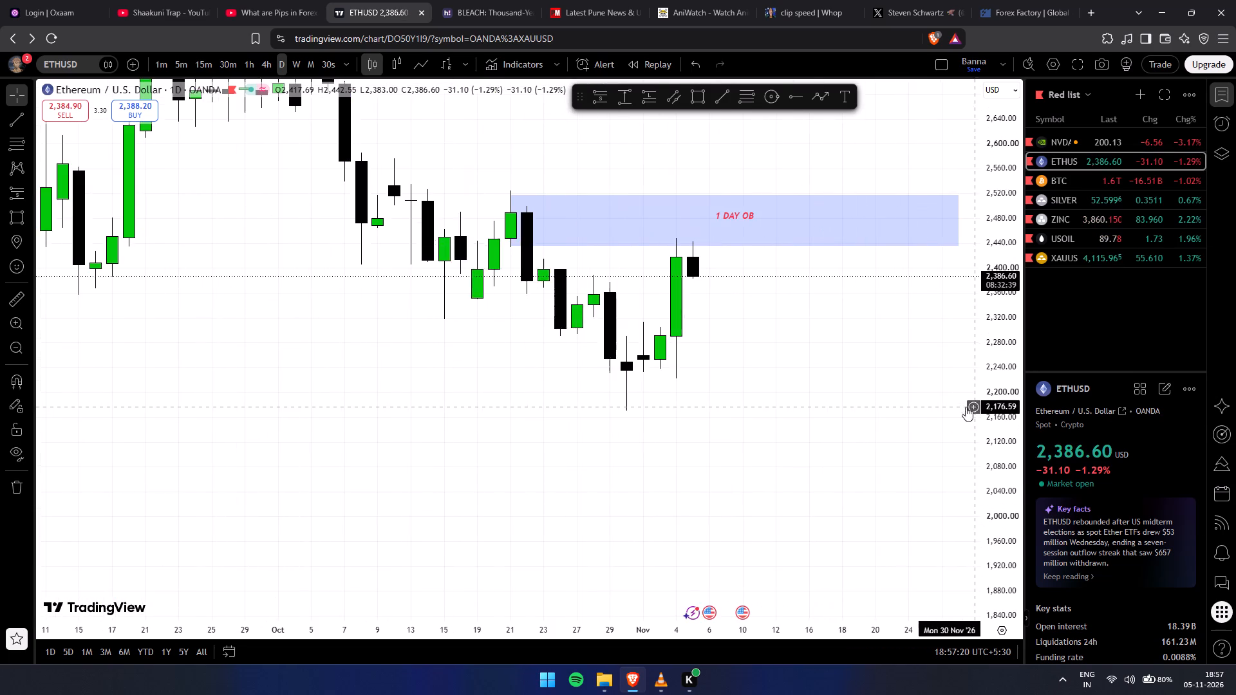
left_click_drag(924, 405, 975, 407)
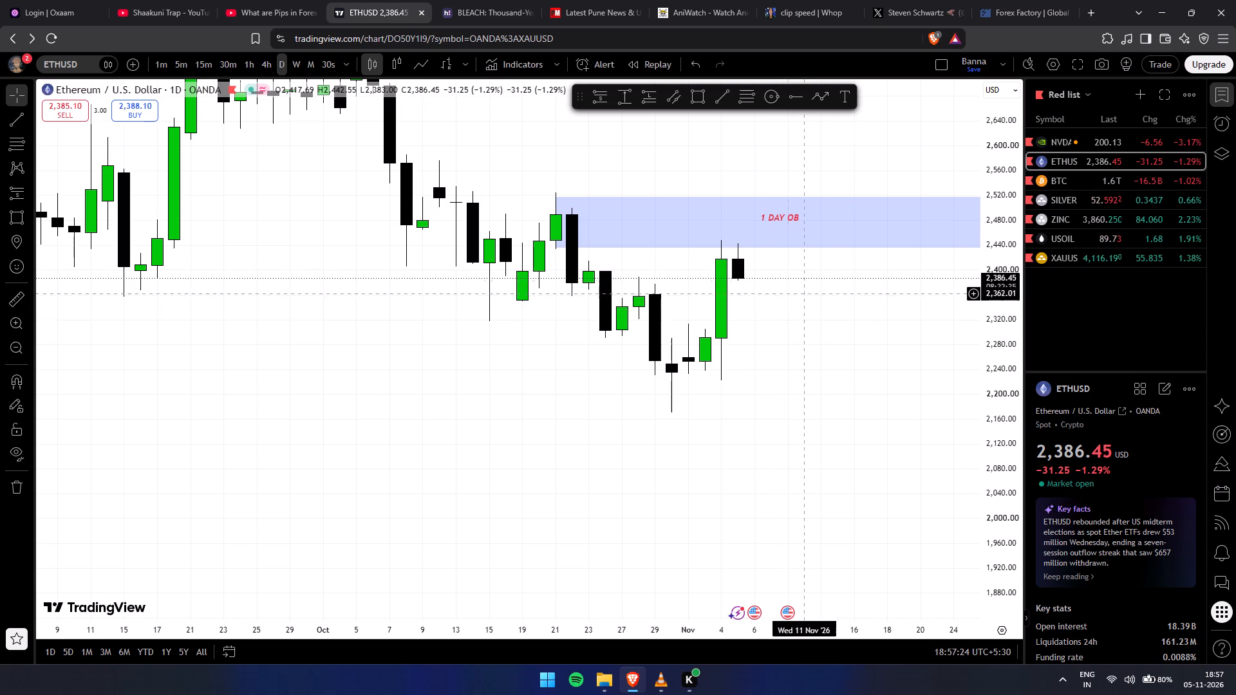
left_click_drag(984, 405, 966, 313)
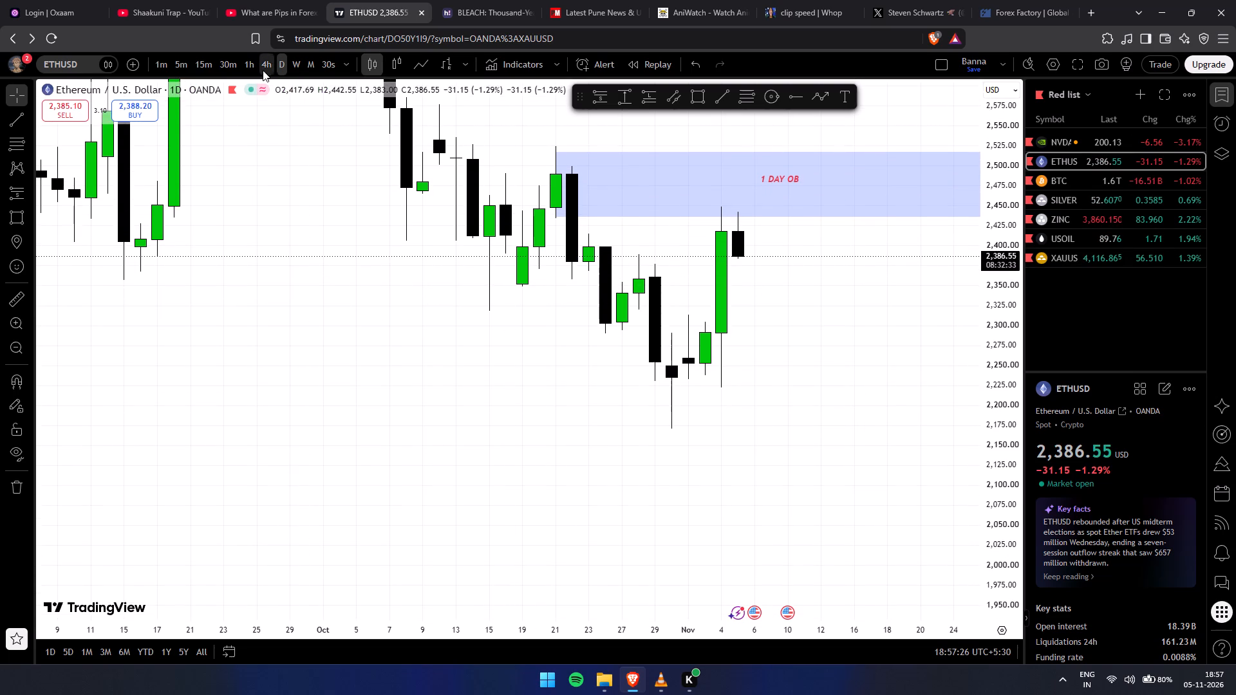
Step the ETHUSD chart down through 4-hour to the 1-hour timeframe and examine the October–November price structure around the 1 DAY OB zone.
left_click(263, 70)
scroll(559, 533, "down", 4)
scroll(421, 403, "up", 1)
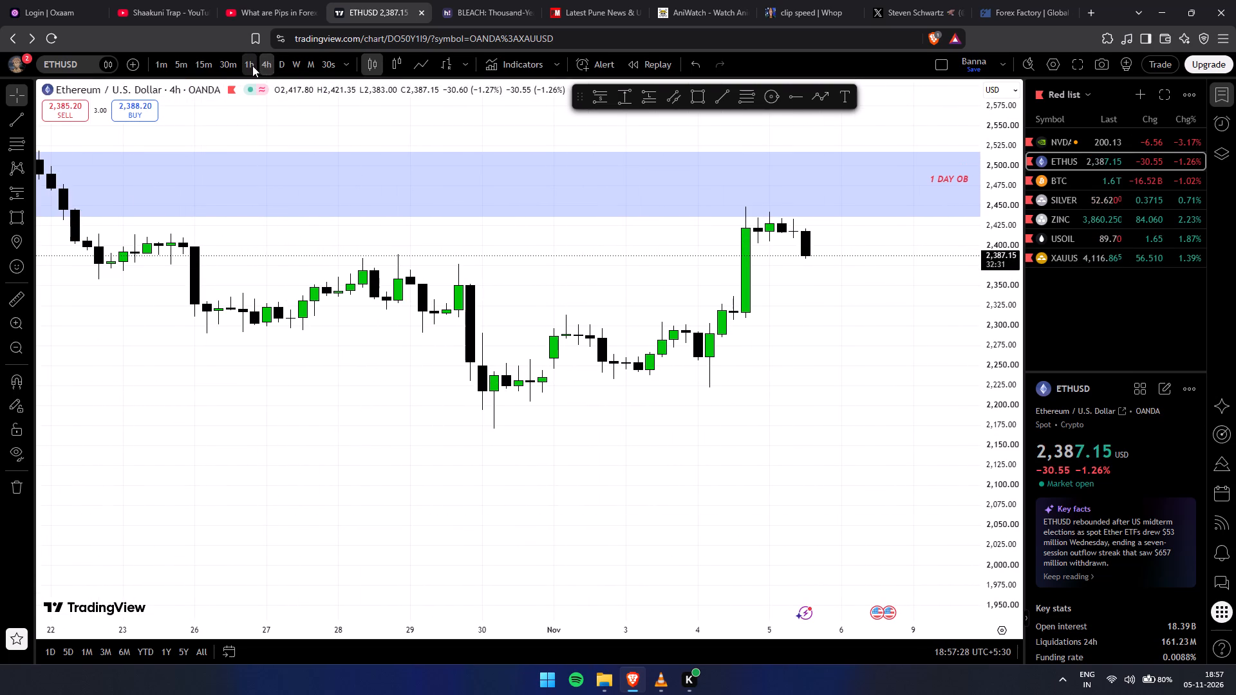
left_click(252, 66)
scroll(728, 509, "down", 18)
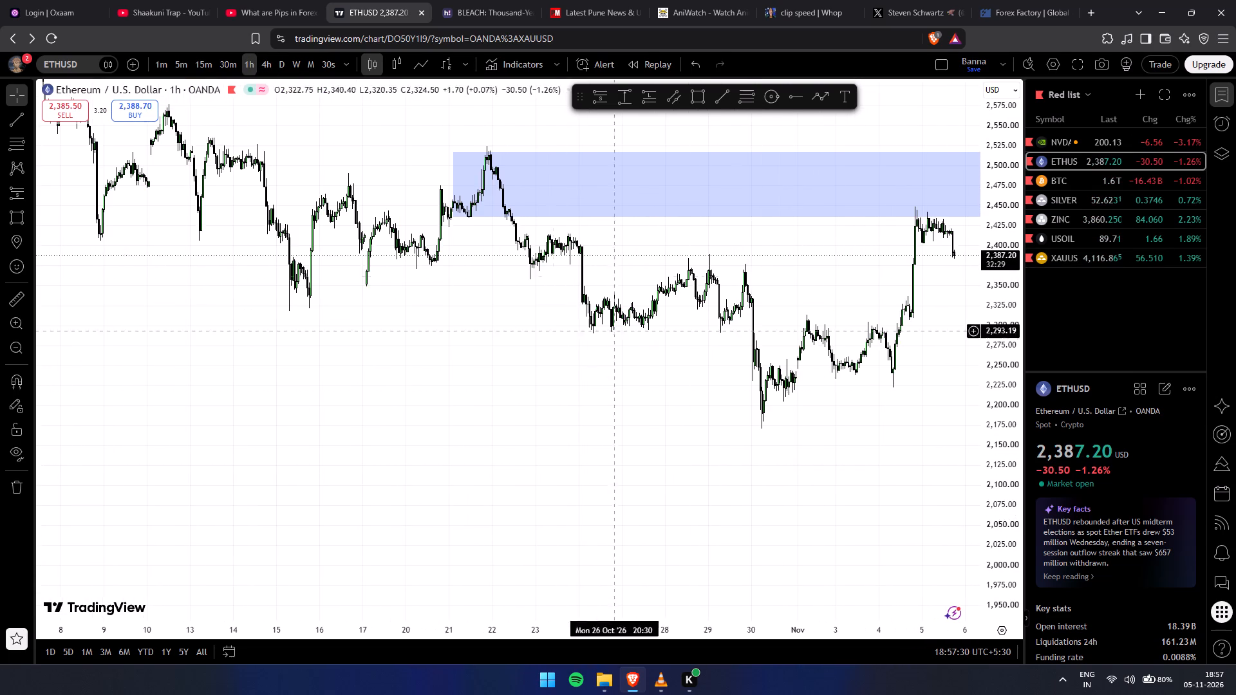
left_click_drag(996, 367, 978, 125)
left_click_drag(673, 329, 637, 440)
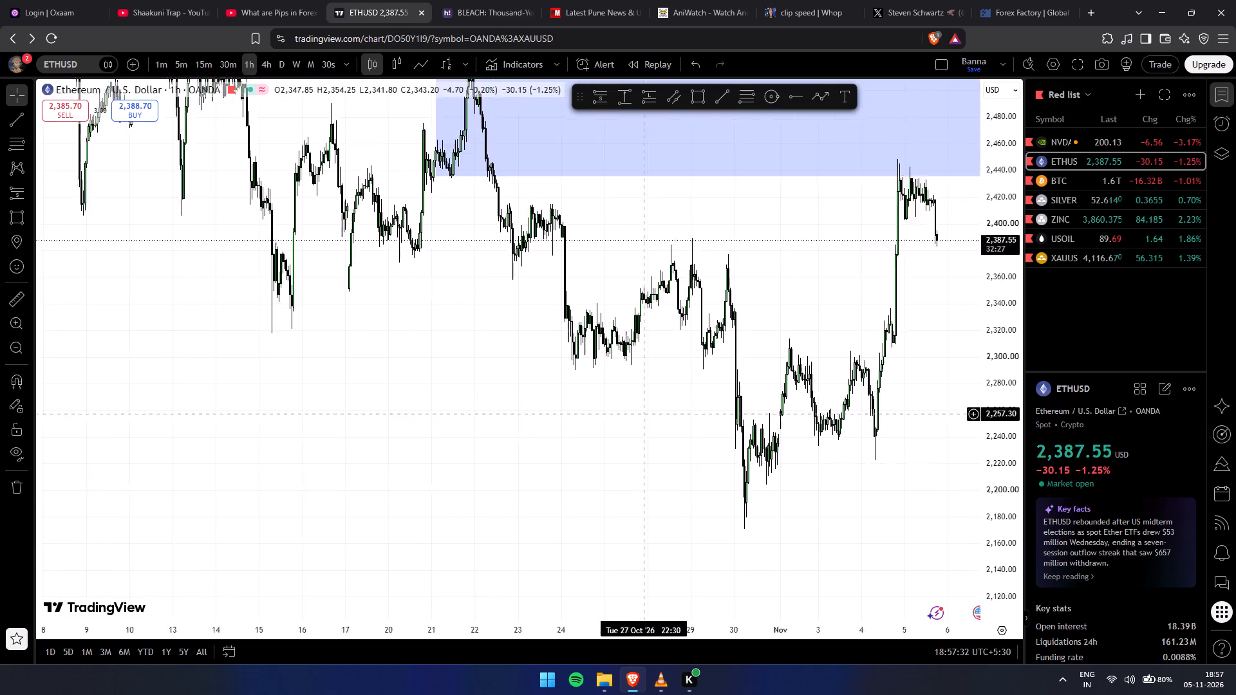
left_click_drag(637, 440, 801, 569)
left_click_drag(571, 433, 272, 456)
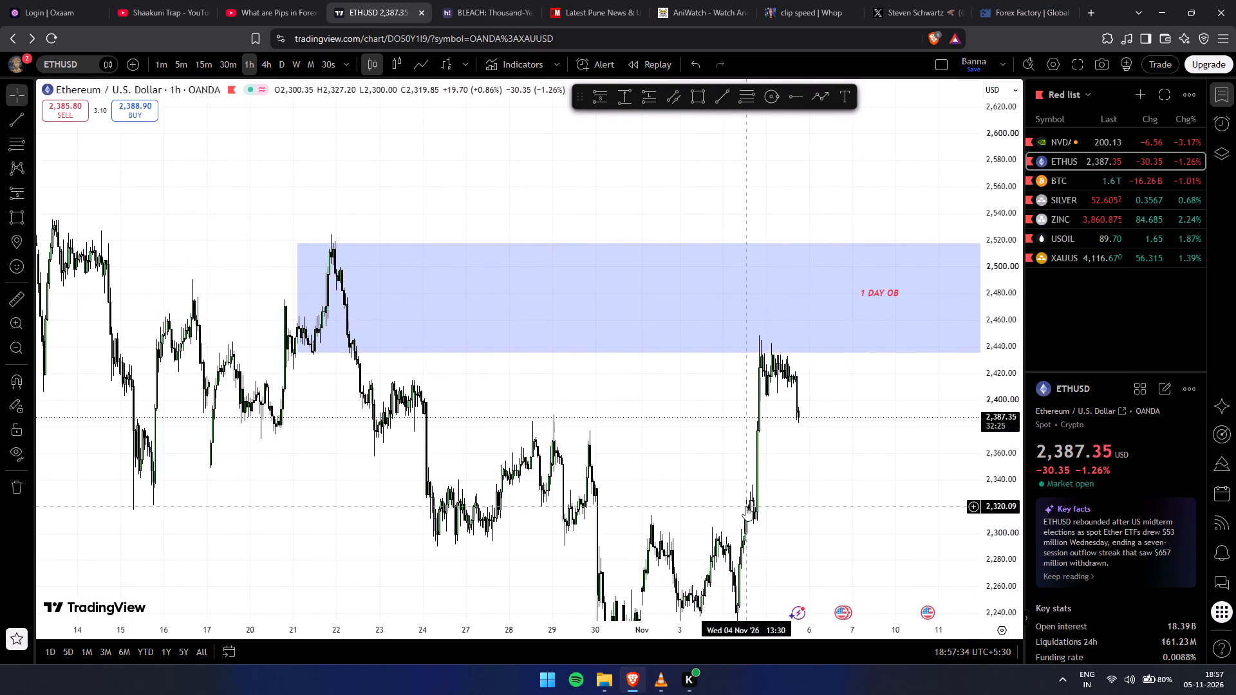
scroll(745, 506, "up", 2)
scroll(741, 441, "down", 5)
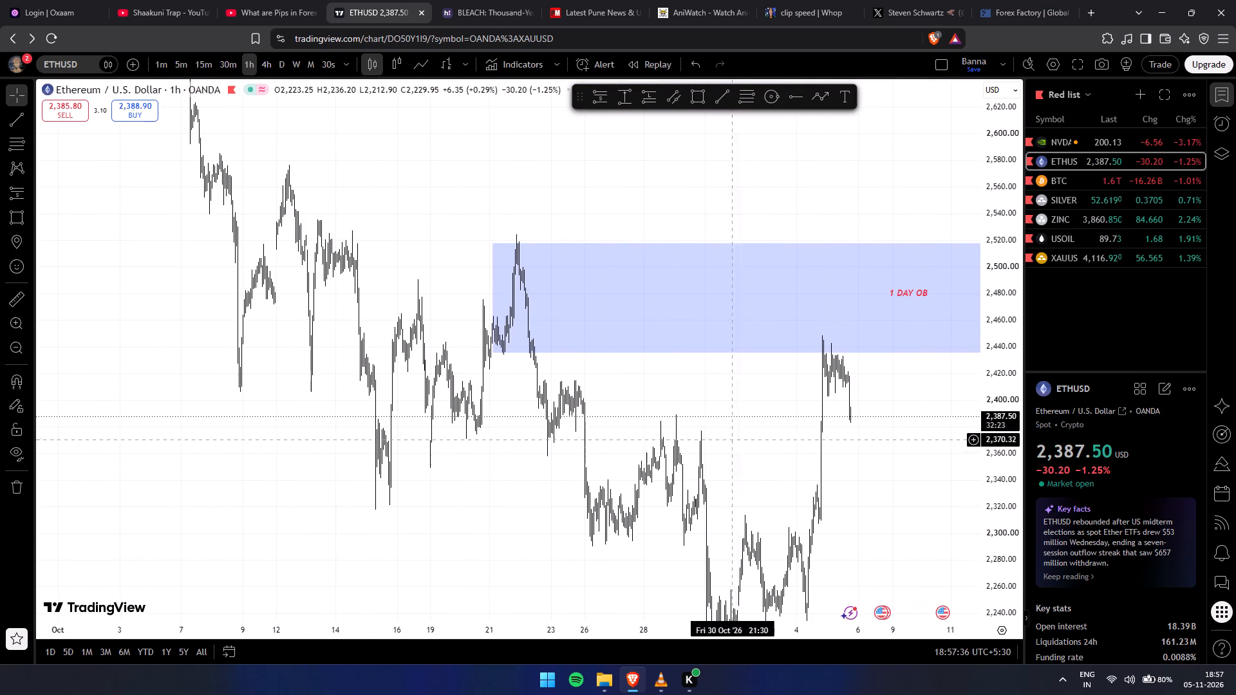
left_click_drag(979, 330, 1024, 558)
left_click_drag(1009, 380, 950, 637)
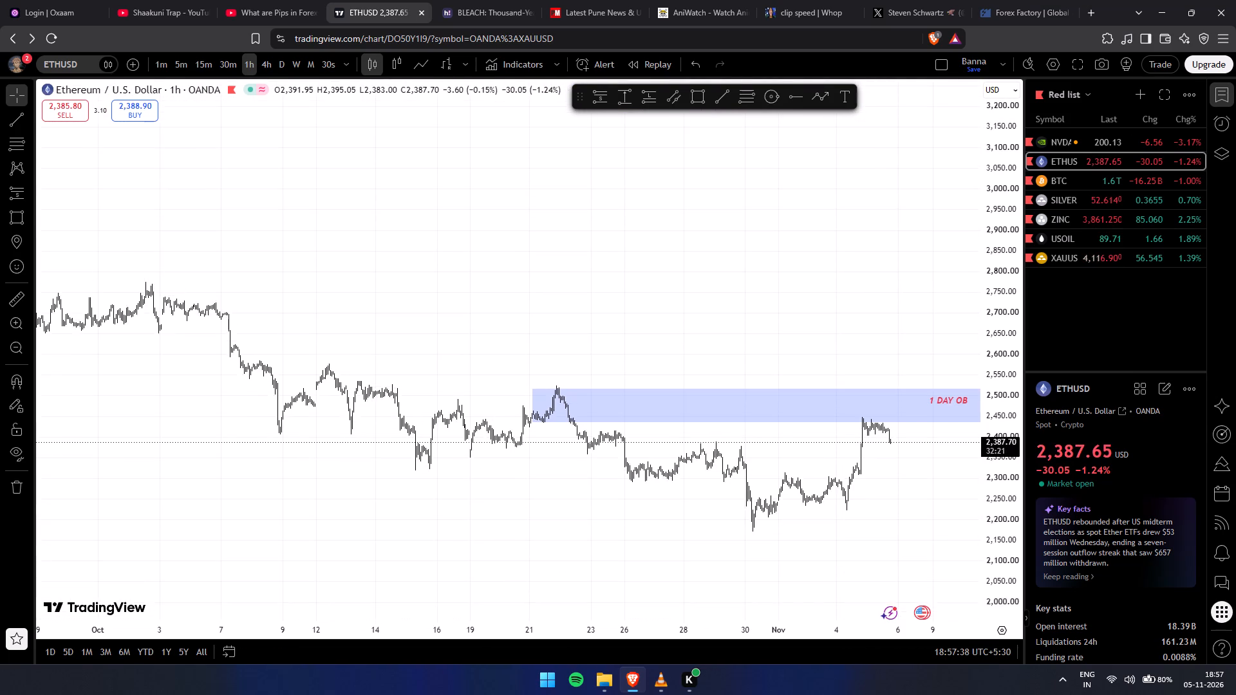
scroll(702, 510, "up", 6)
left_click_drag(659, 497, 771, 483)
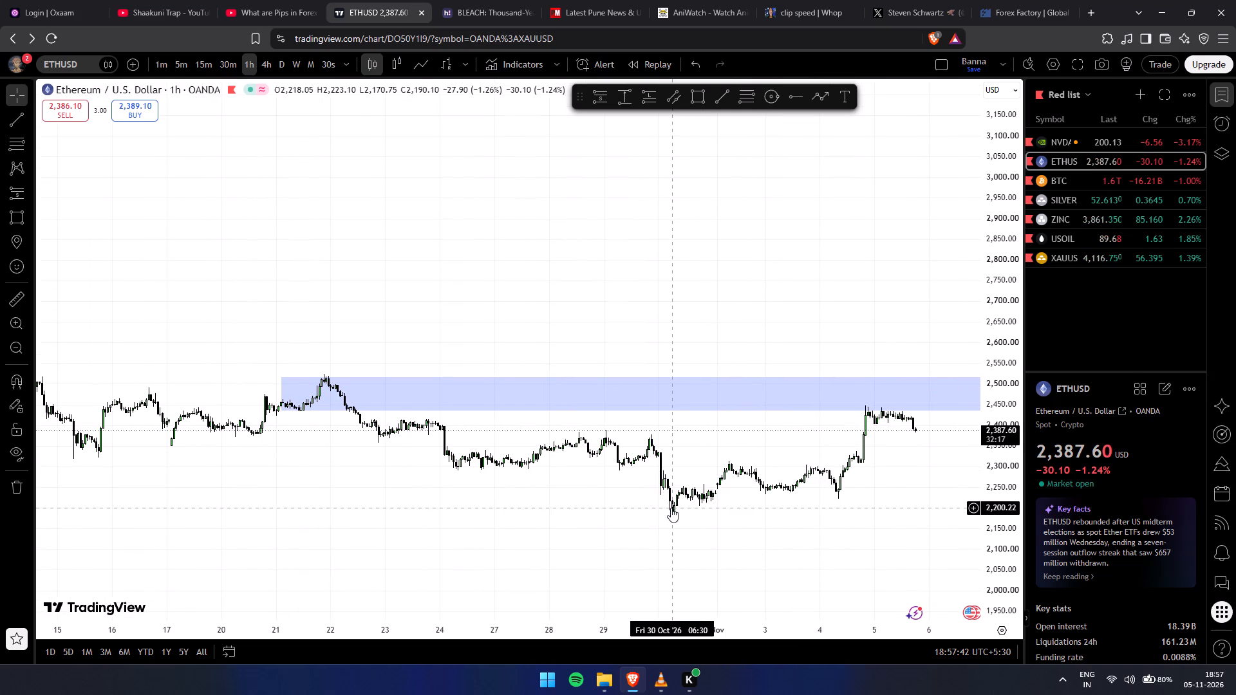
left_click_drag(671, 508, 635, 429)
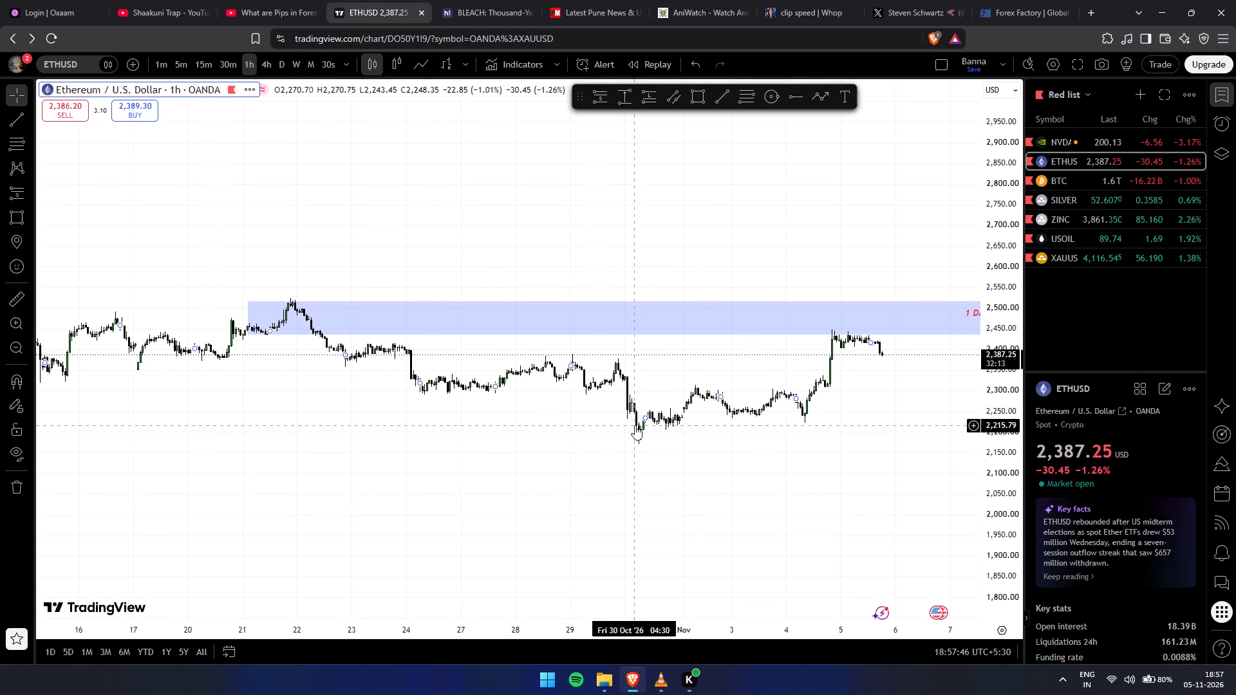
left_click_drag(552, 464, 525, 424)
scroll(516, 425, "down", 4)
left_click_drag(574, 467, 554, 459)
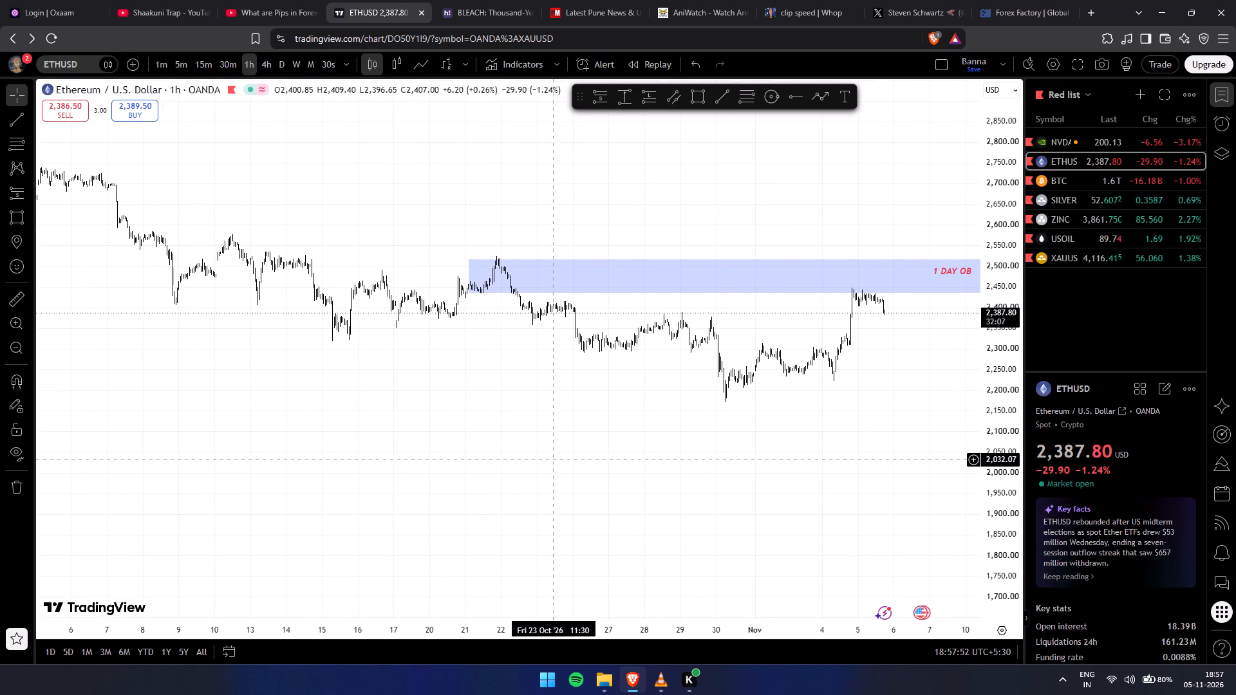
left_click_drag(612, 510, 225, 442)
left_click_drag(453, 417, 444, 418)
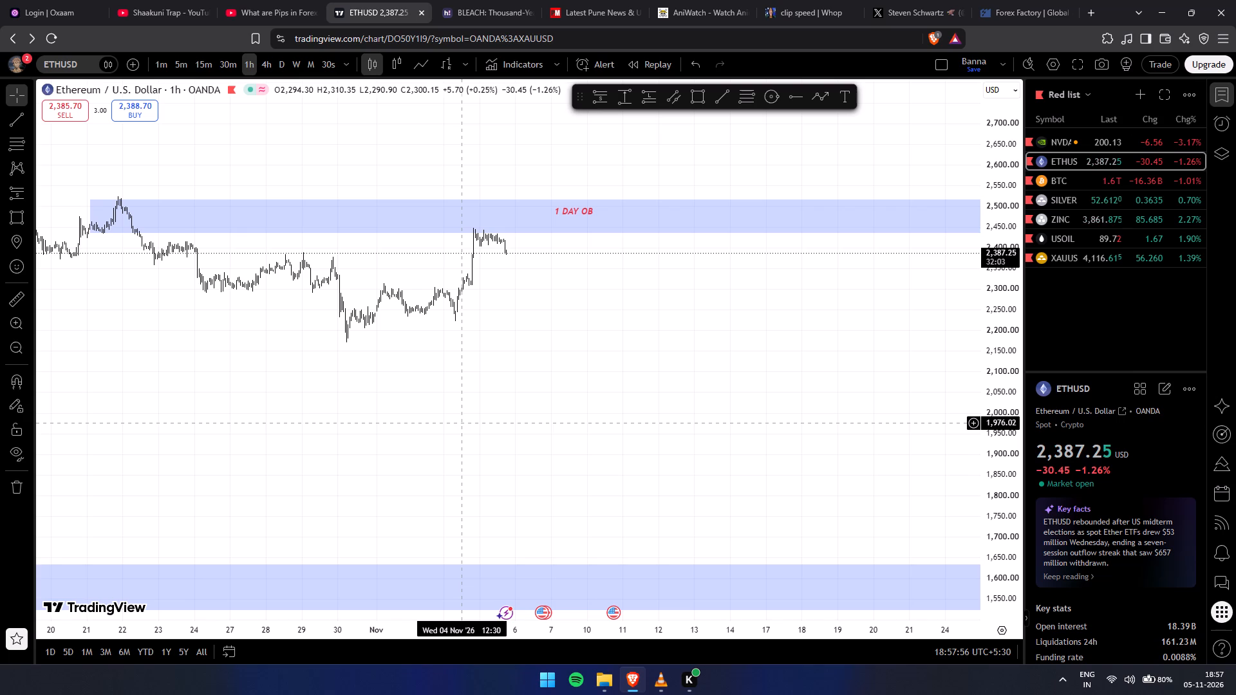
left_click_drag(467, 427, 523, 435)
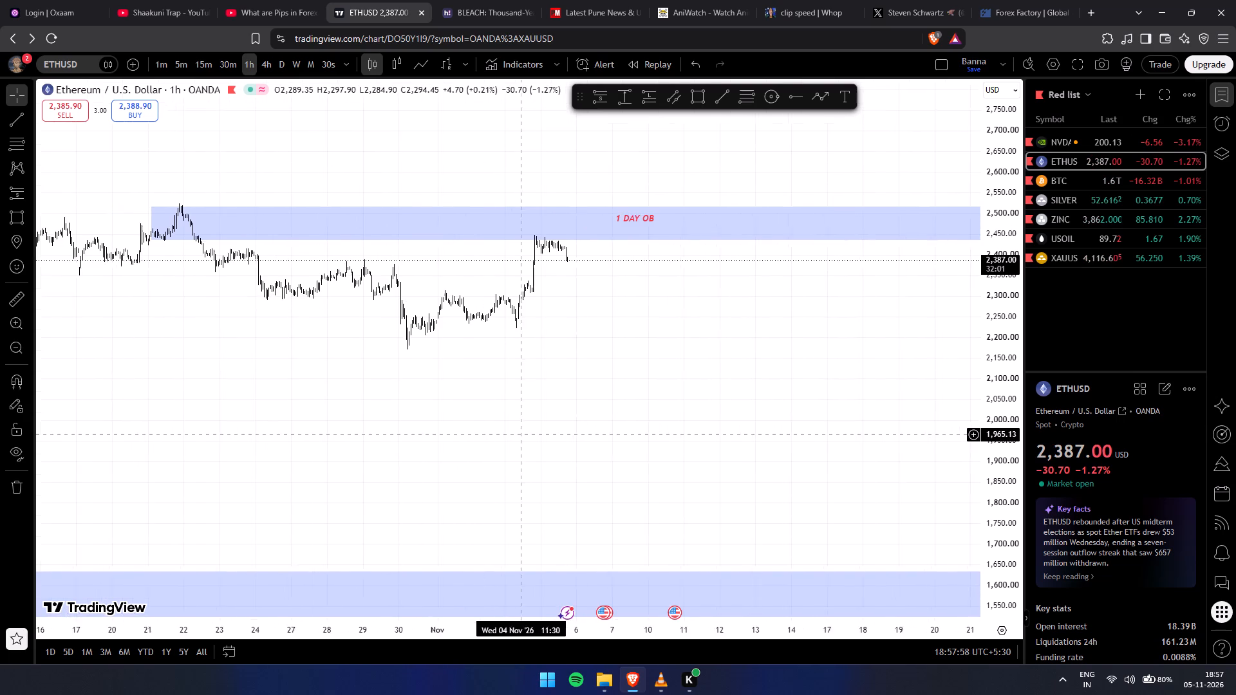
left_click_drag(523, 435, 533, 450)
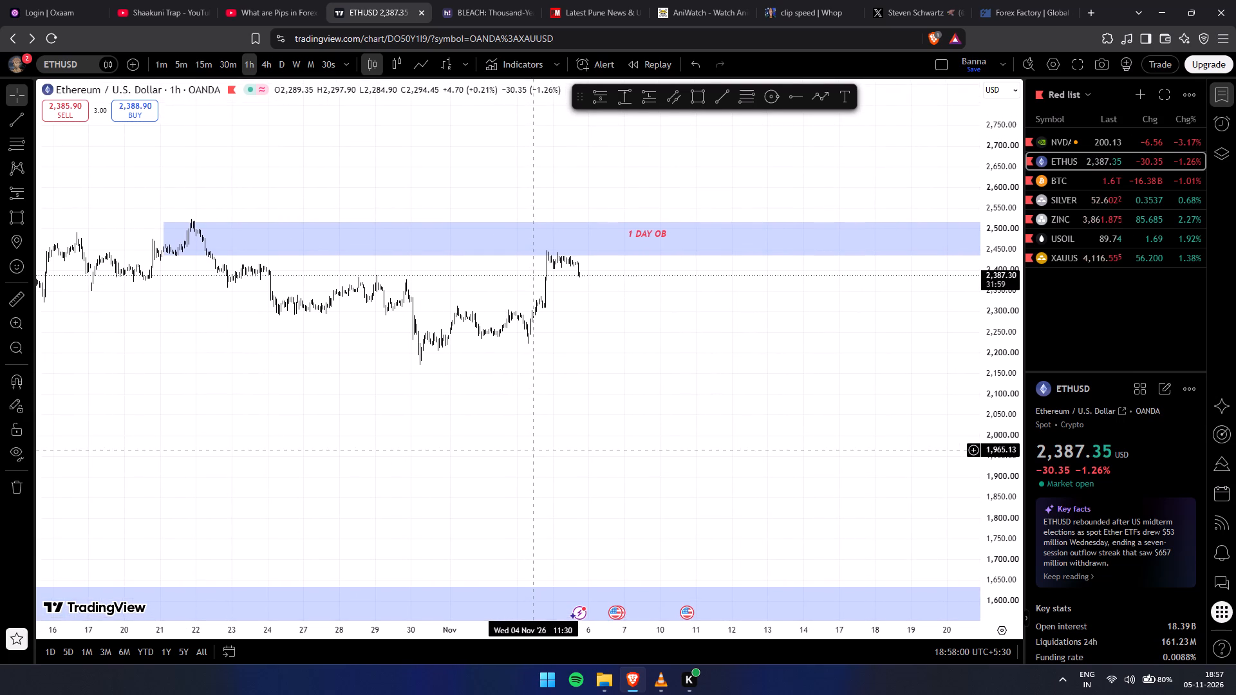
left_click_drag(533, 450, 463, 433)
scroll(630, 414, "down", 6)
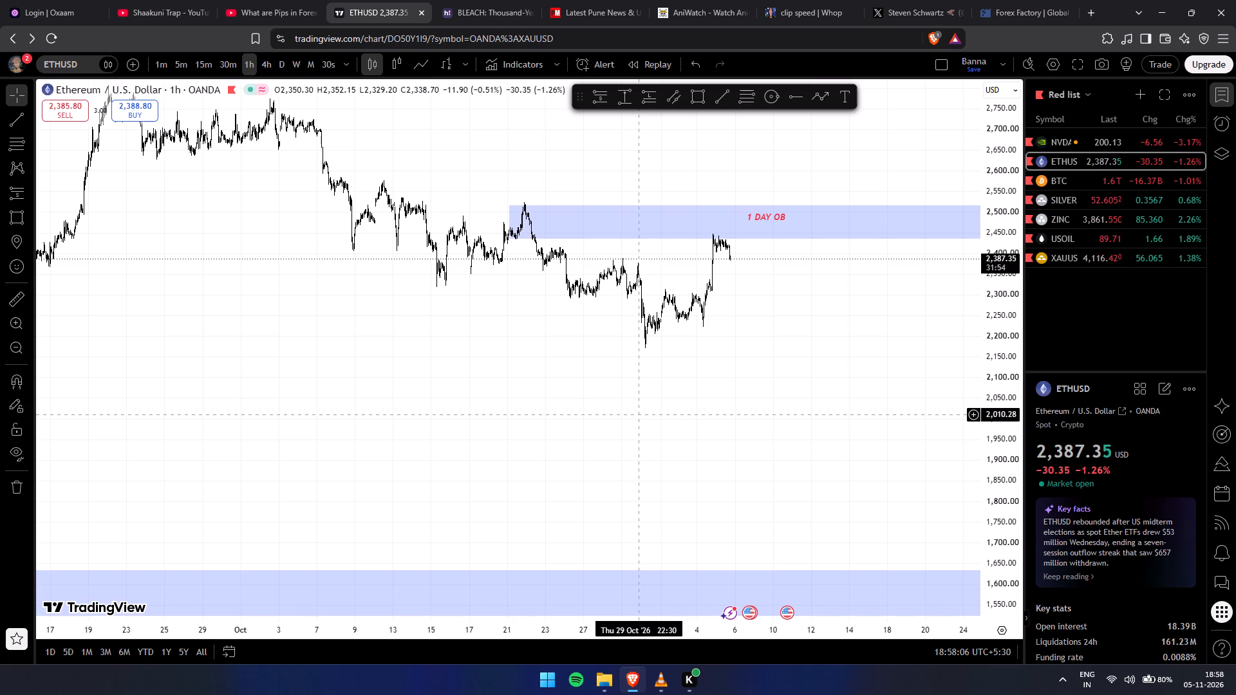
left_click_drag(639, 418, 543, 409)
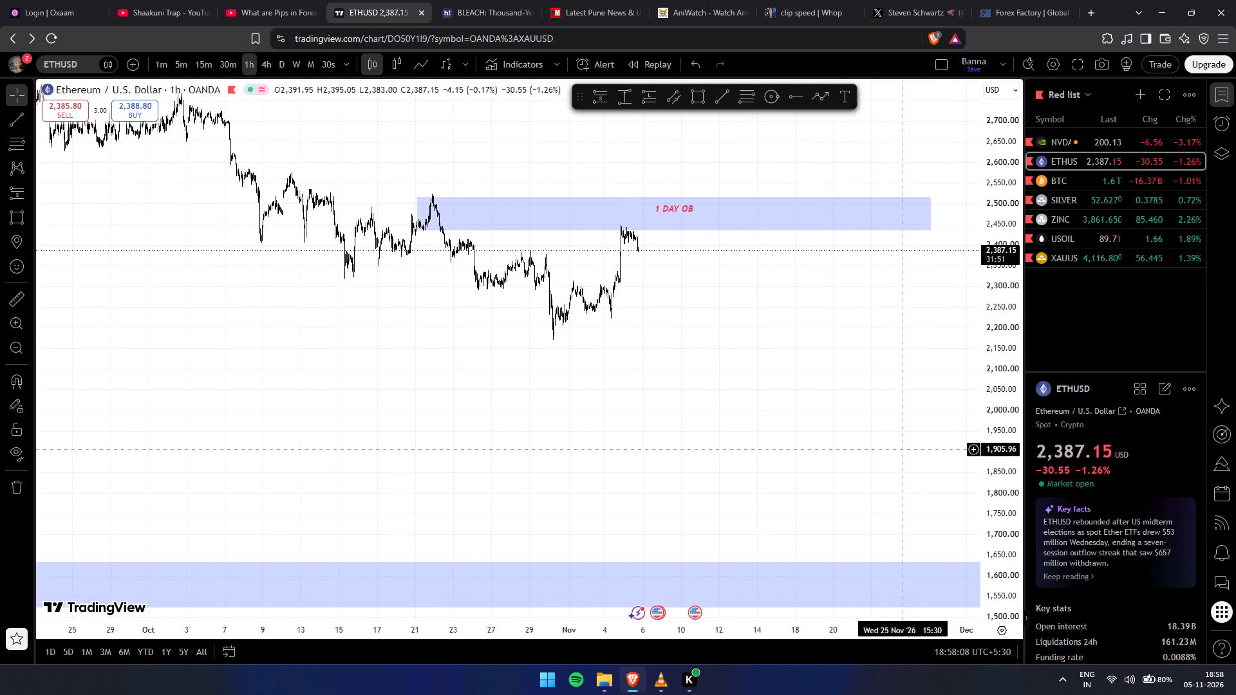
Examine the latest hourly ETHUSD candles up close, from the early November rally to the reaction at the 1 DAY OB zone.
left_click_drag(1005, 454, 955, 162)
scroll(865, 404, "up", 7)
left_click_drag(730, 385, 1013, 561)
left_click_drag(850, 477, 931, 528)
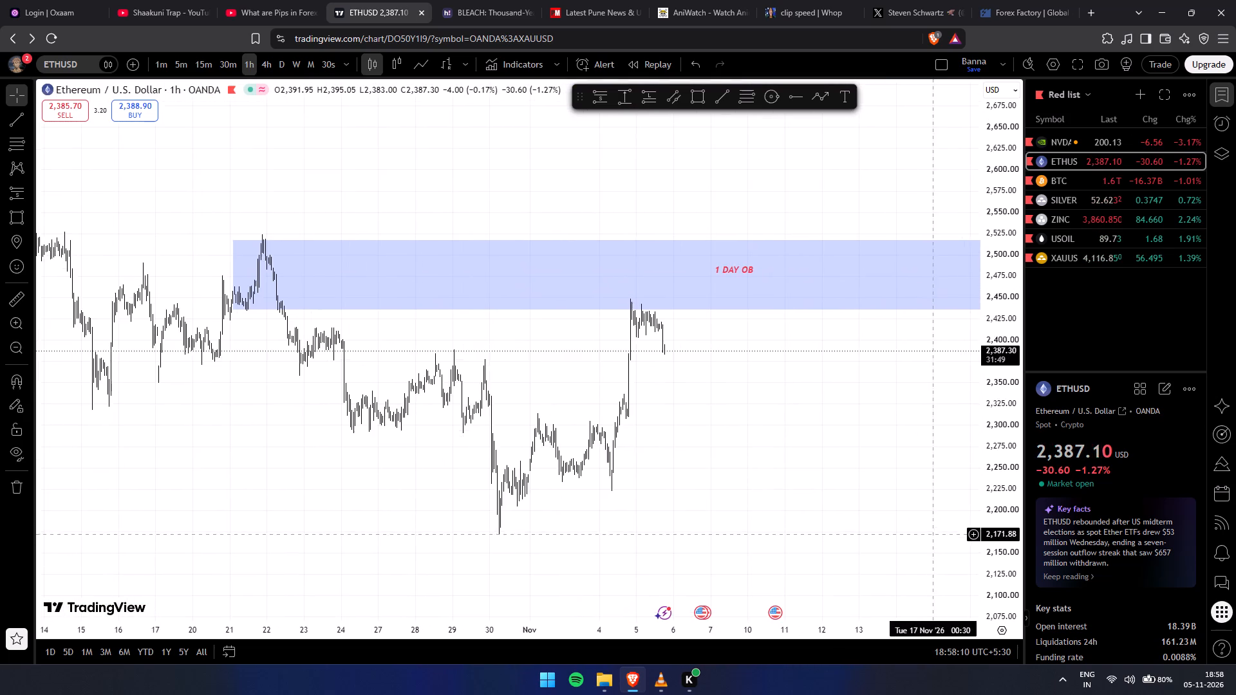
left_click_drag(806, 491, 892, 539)
scroll(896, 538, "up", 5)
left_click_drag(987, 532, 975, 340)
scroll(821, 432, "up", 6)
left_click_drag(747, 465, 939, 460)
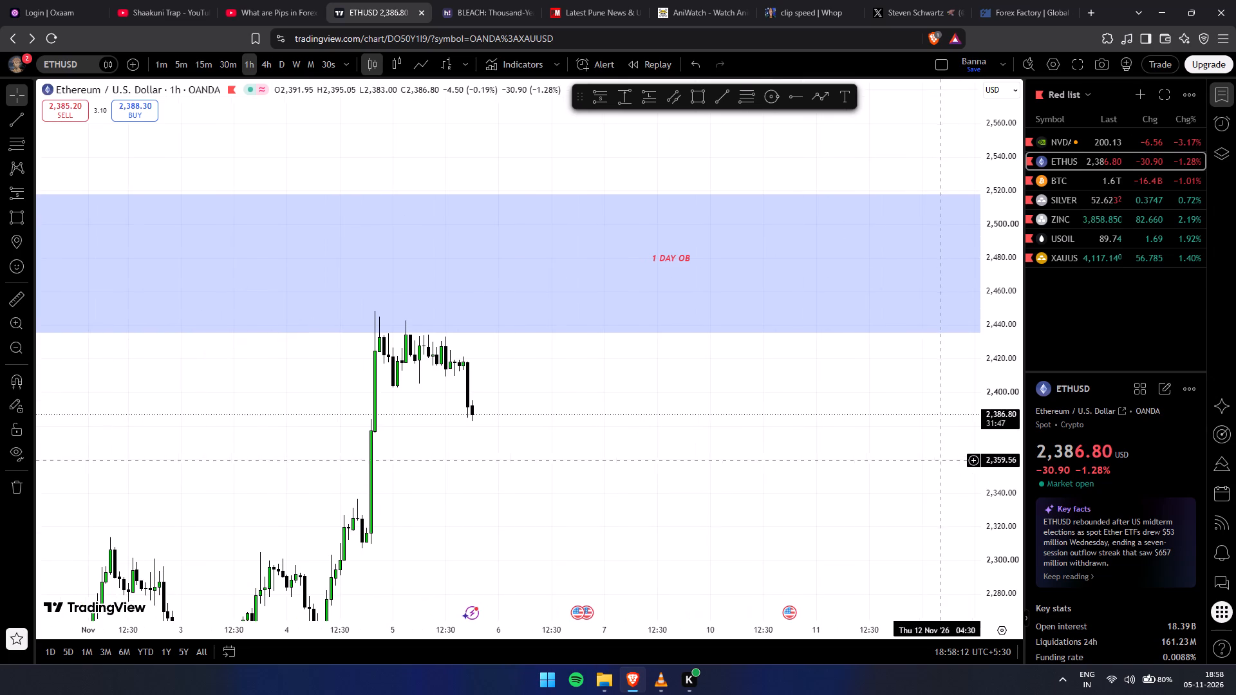
left_click_drag(640, 492, 889, 491)
scroll(870, 490, "up", 6)
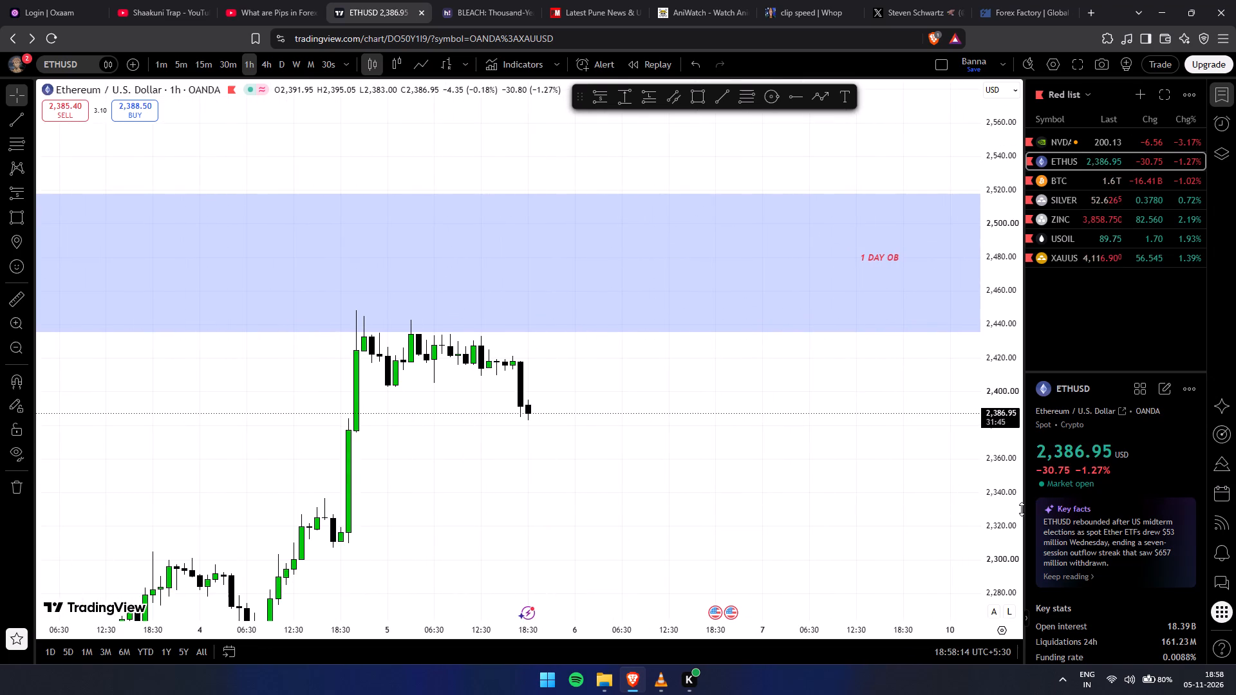
left_click_drag(1018, 507, 1015, 304)
left_click_drag(851, 392, 933, 396)
scroll(740, 443, "up", 3)
scroll(601, 511, "down", 3)
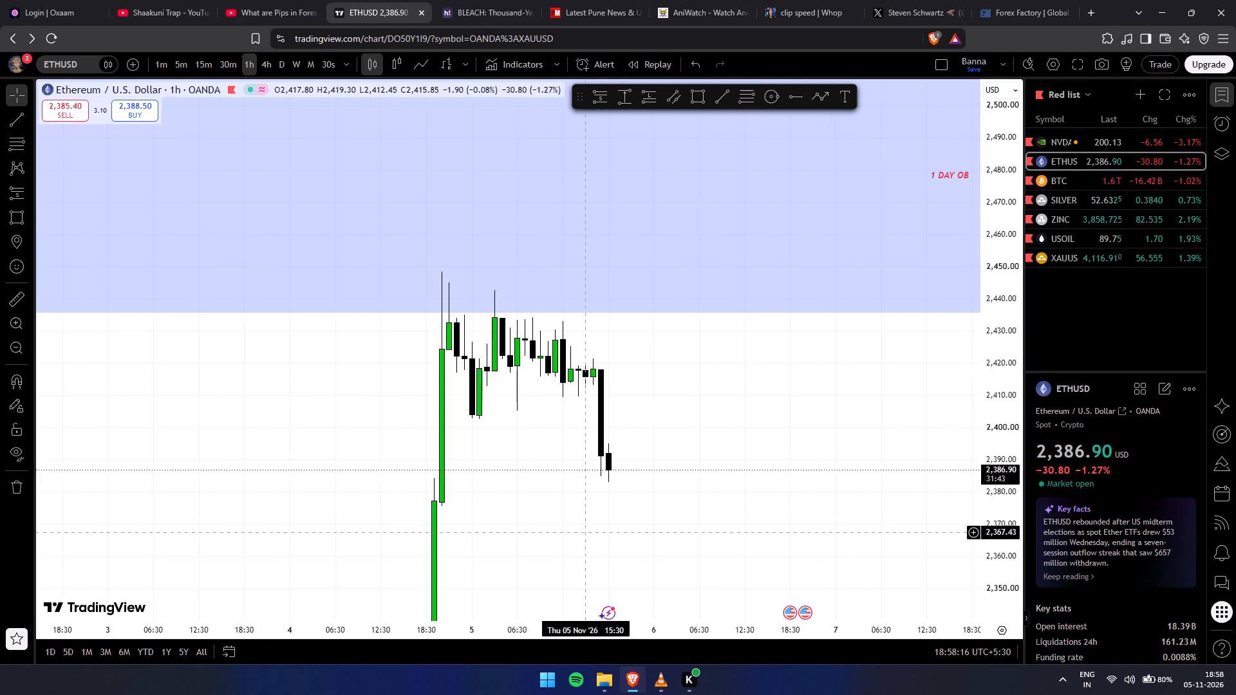
left_click_drag(995, 362, 783, 572)
scroll(695, 561, "down", 5)
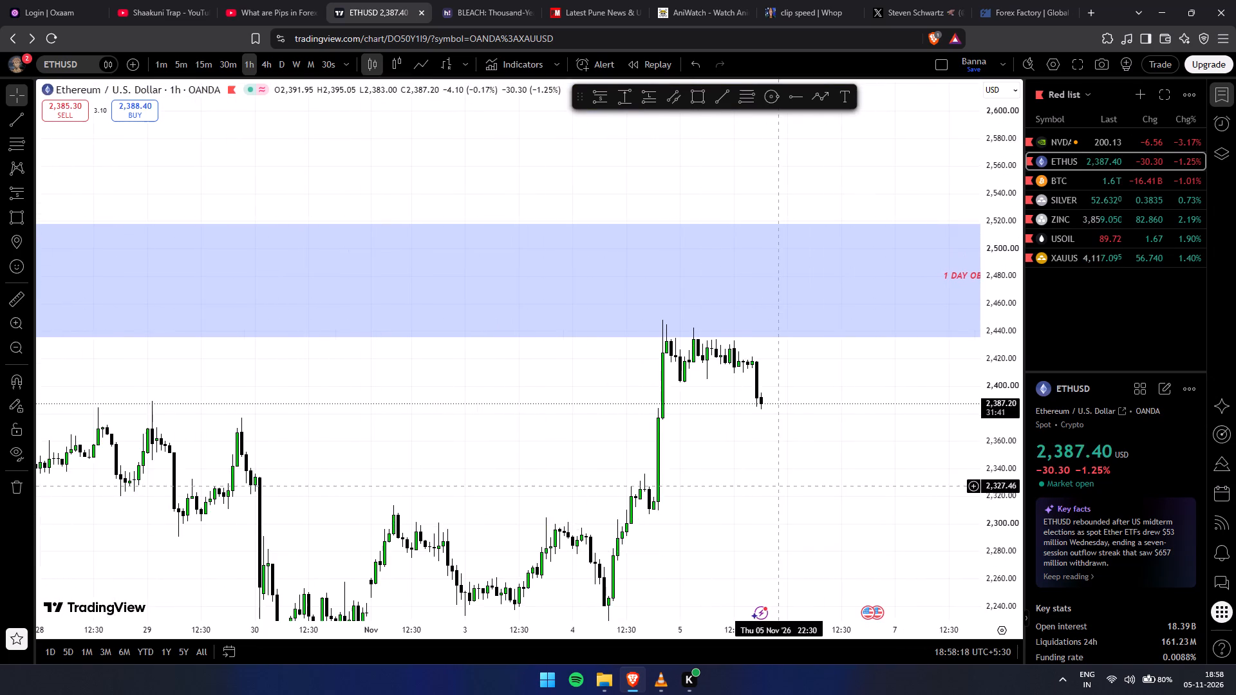
left_click_drag(771, 477, 740, 387)
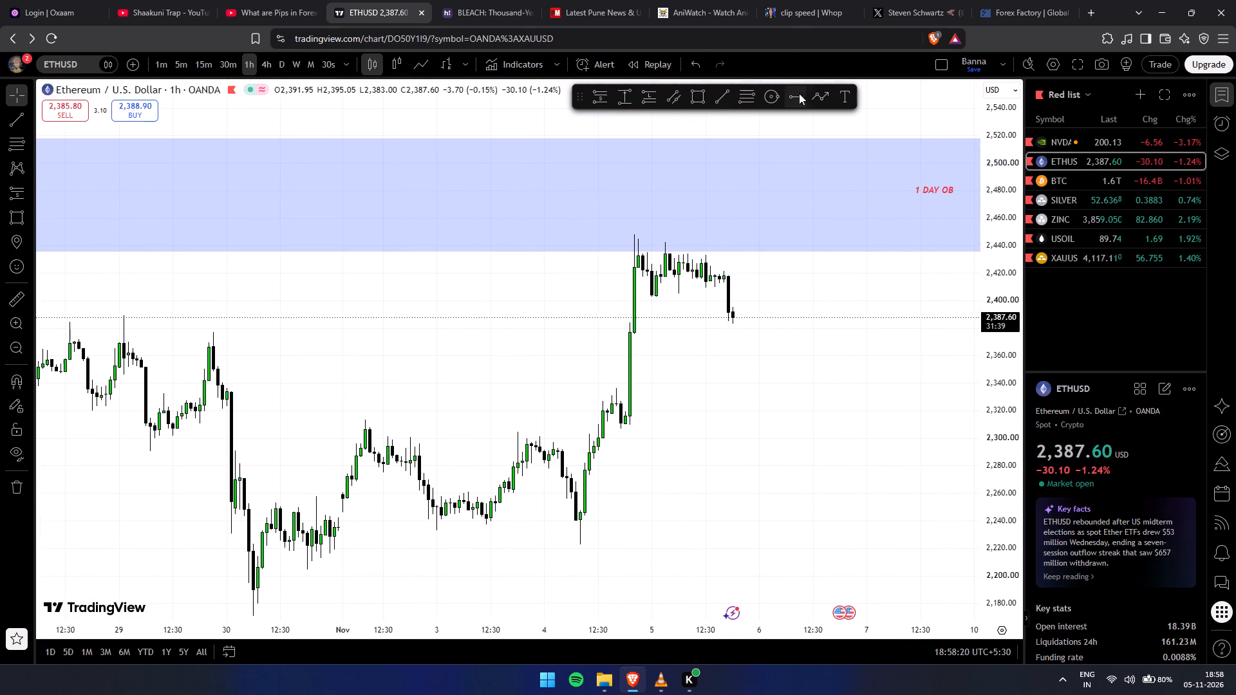
Draw a rectangle zone from about 2,318 to 2,308, starting at the 4 November base before the rally and reaching 7 November.
left_click(696, 98)
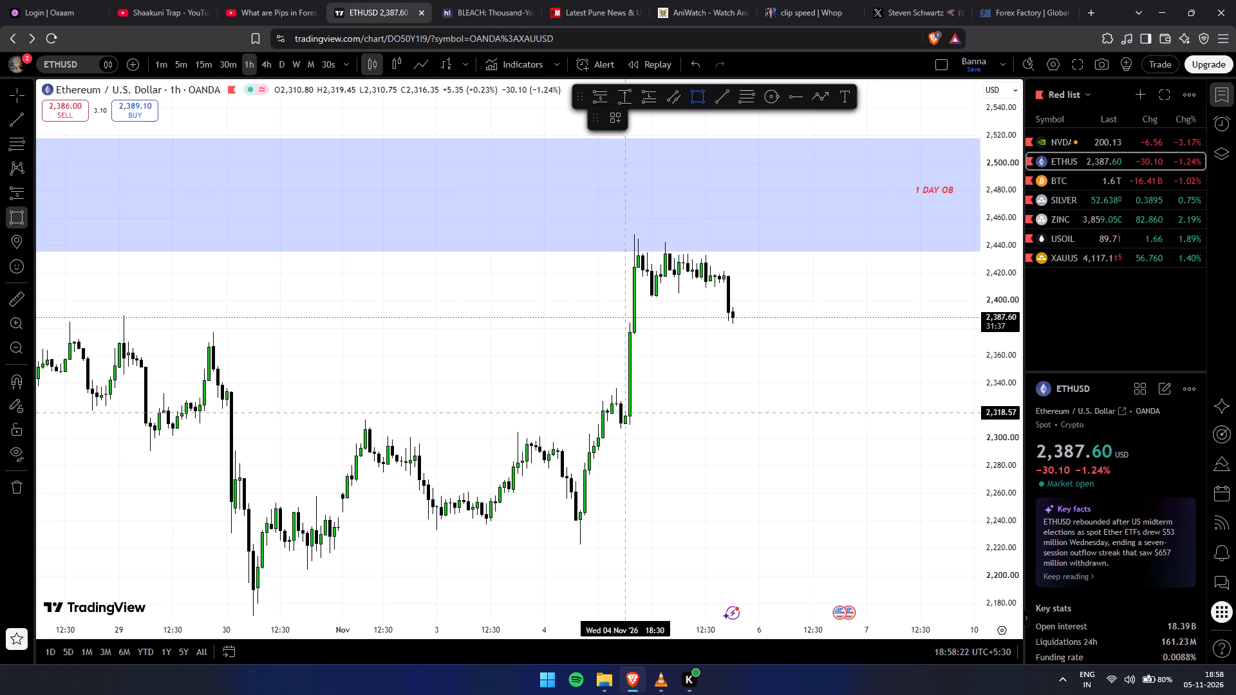
left_click(624, 413)
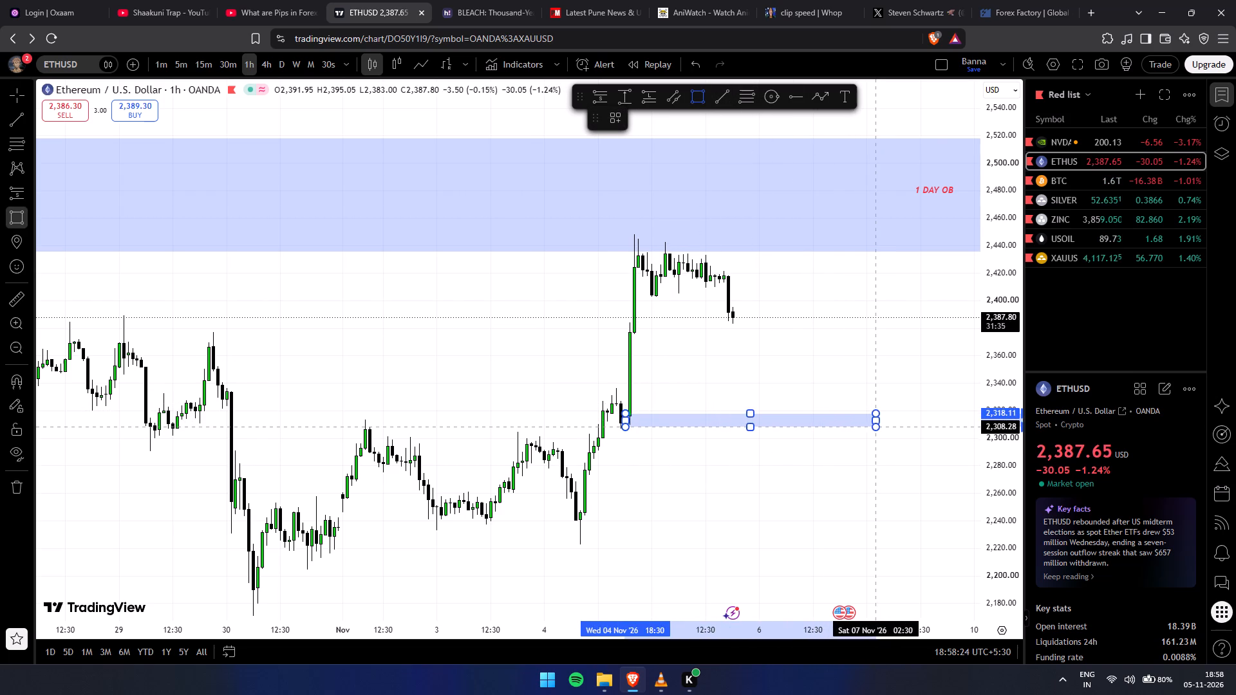
left_click(875, 427)
left_click(889, 450)
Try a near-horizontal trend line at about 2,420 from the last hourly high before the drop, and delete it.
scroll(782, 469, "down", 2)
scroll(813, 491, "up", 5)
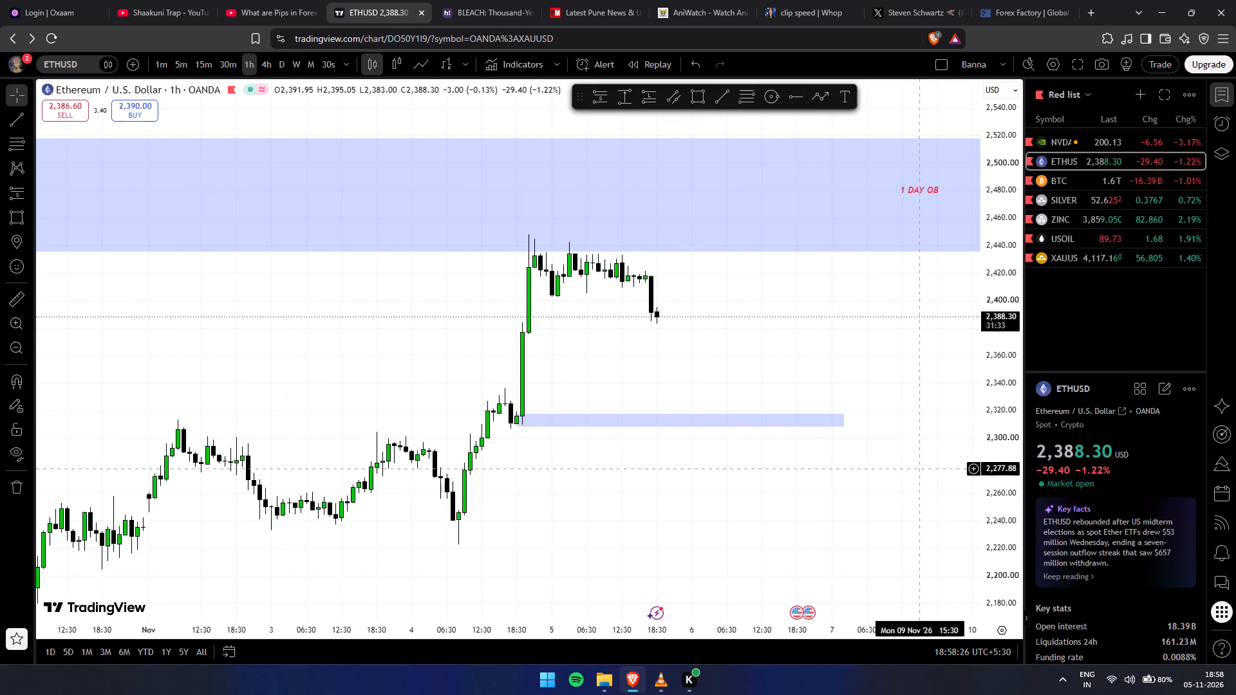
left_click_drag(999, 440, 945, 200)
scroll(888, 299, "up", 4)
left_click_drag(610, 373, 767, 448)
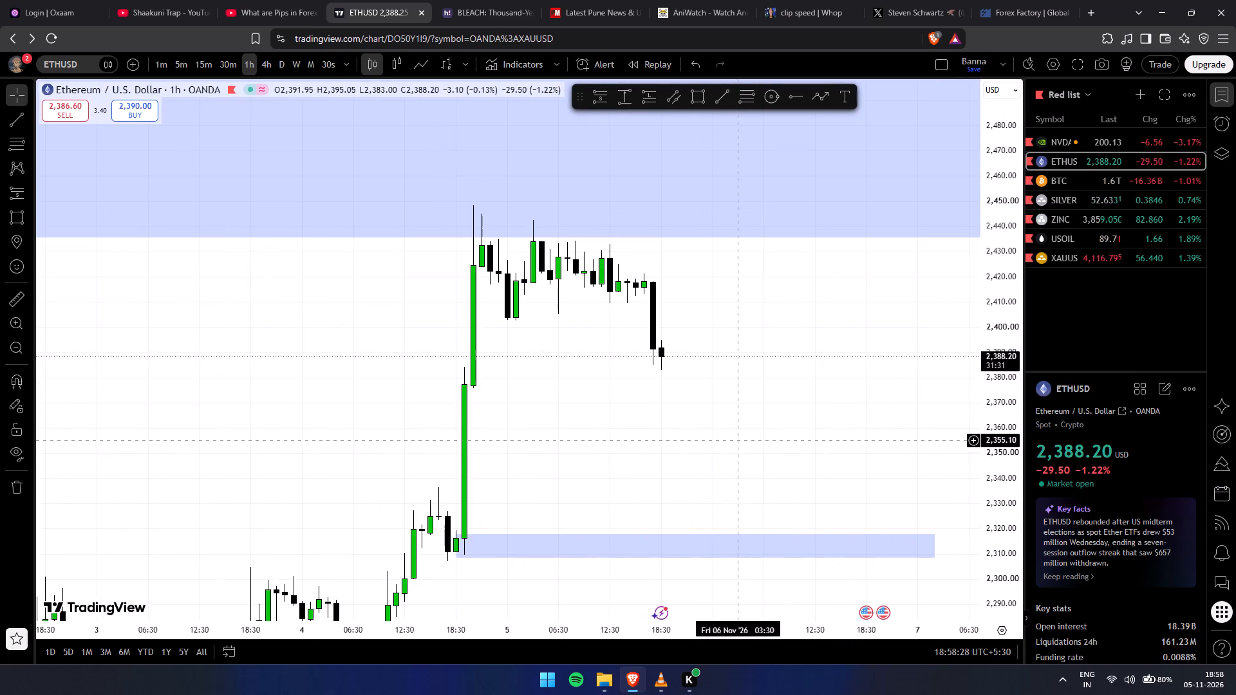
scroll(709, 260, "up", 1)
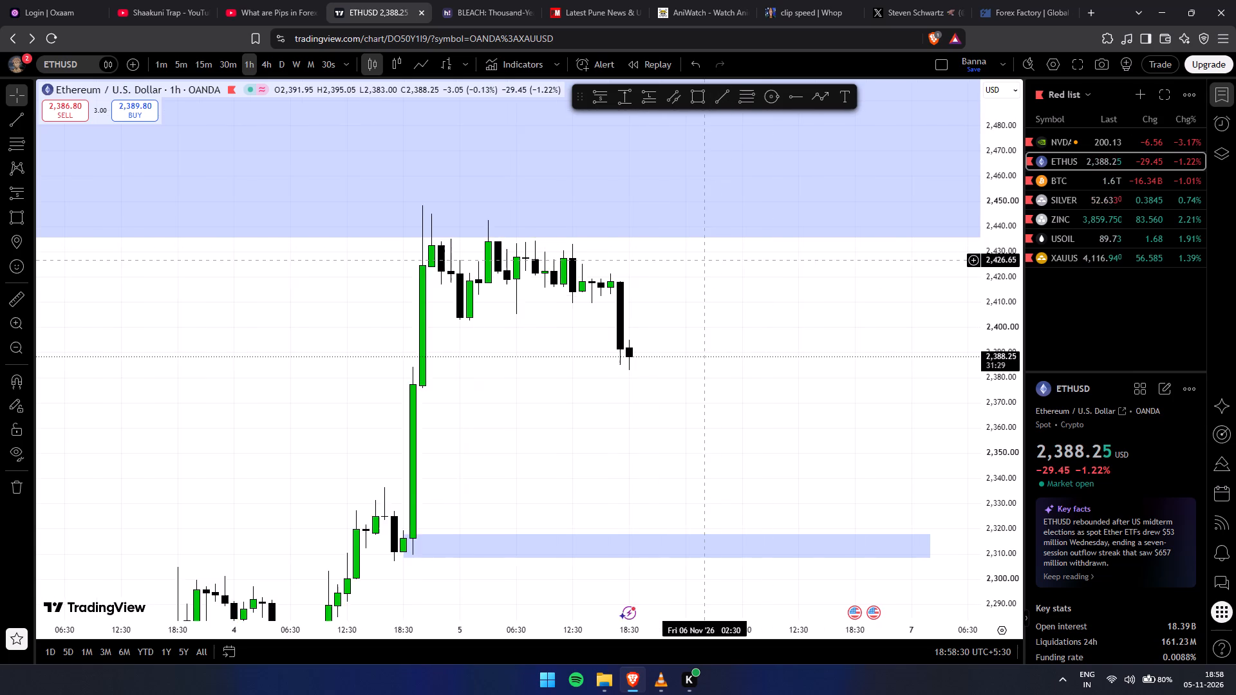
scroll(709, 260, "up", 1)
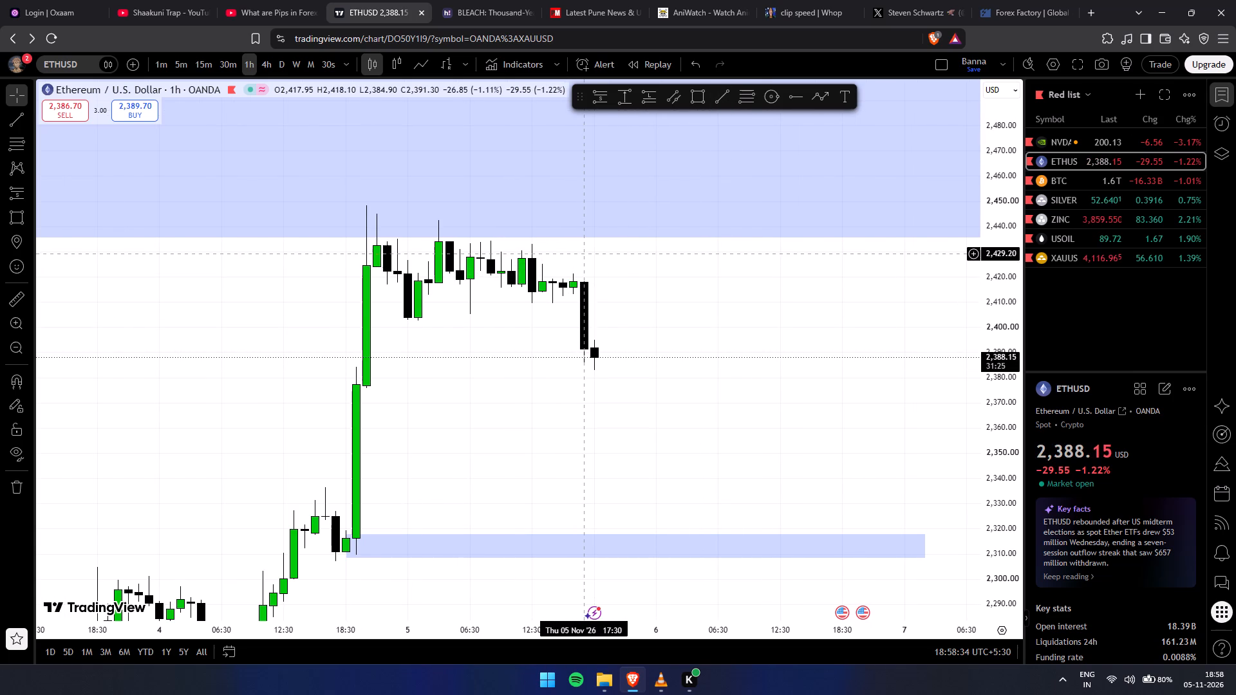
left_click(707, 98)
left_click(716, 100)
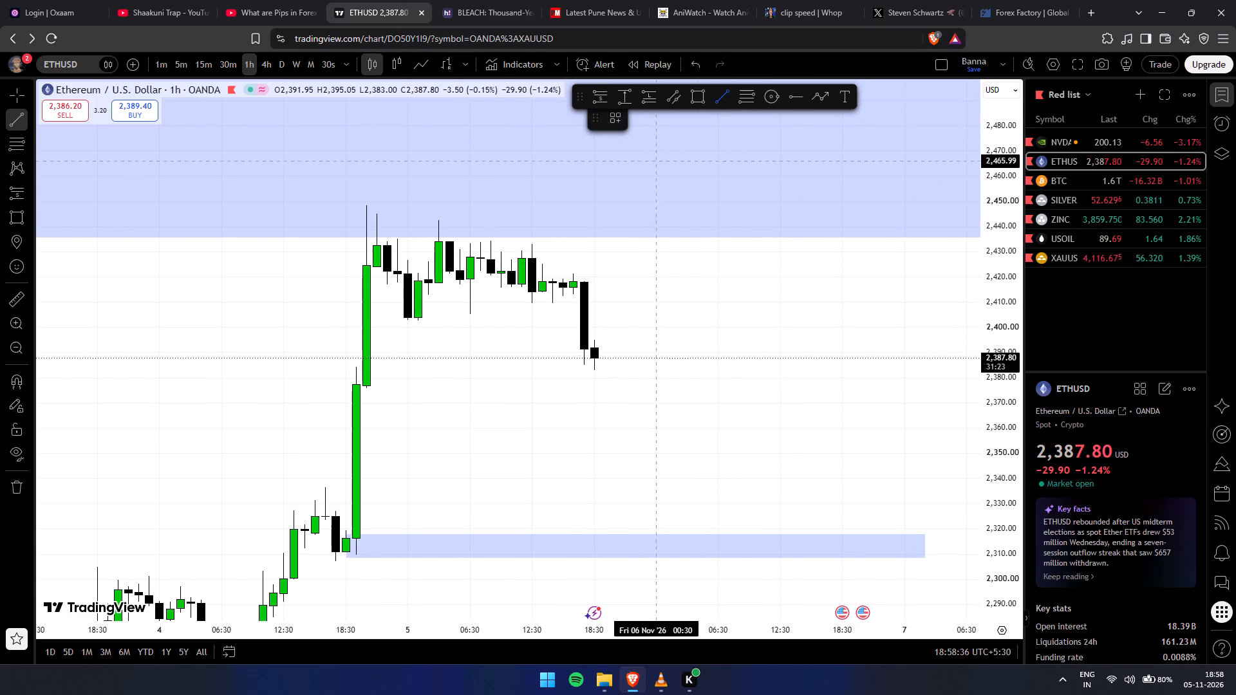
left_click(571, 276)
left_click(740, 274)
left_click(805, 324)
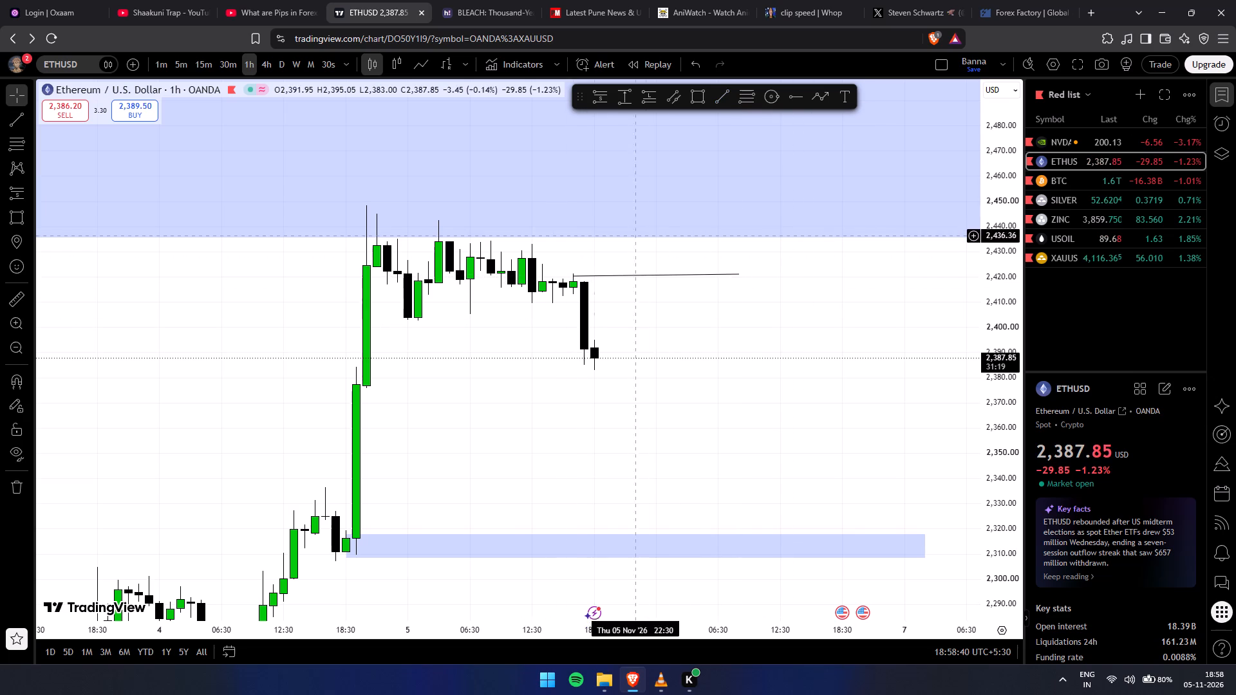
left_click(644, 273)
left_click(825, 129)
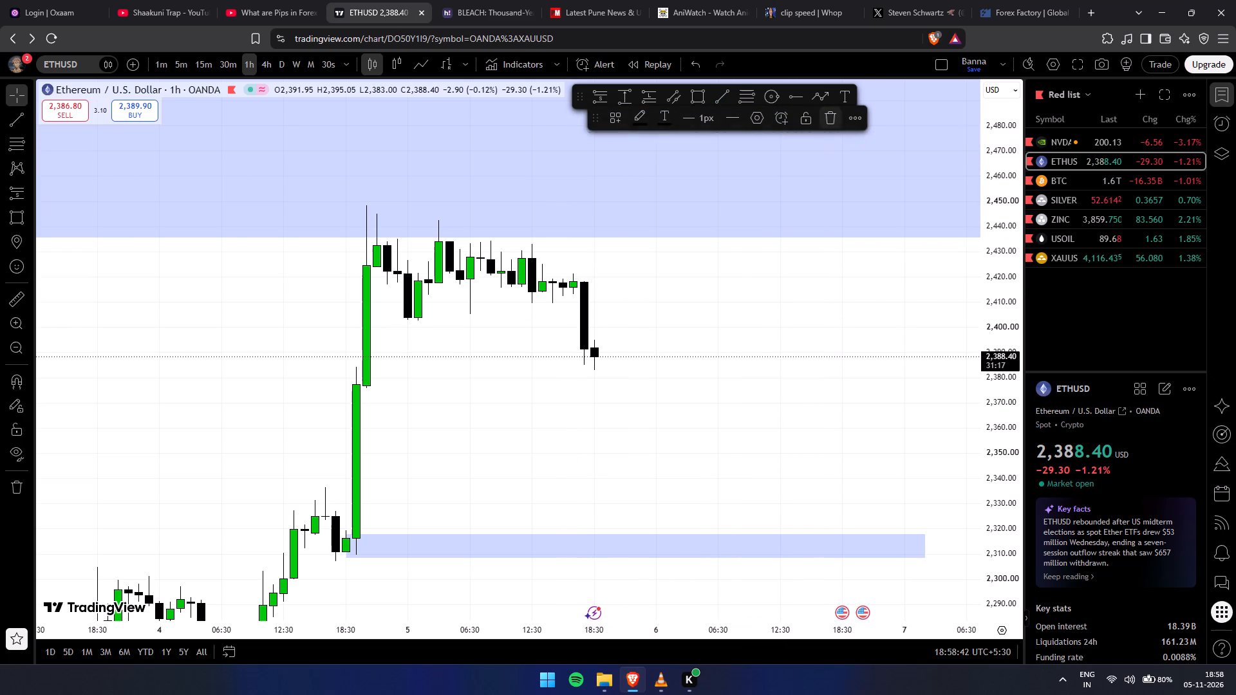
Switch ETHUSD to the 15-minute timeframe and examine the 5 November consolidation below the 1 DAY OB zone and the latest drop.
left_click(218, 64)
left_click(211, 62)
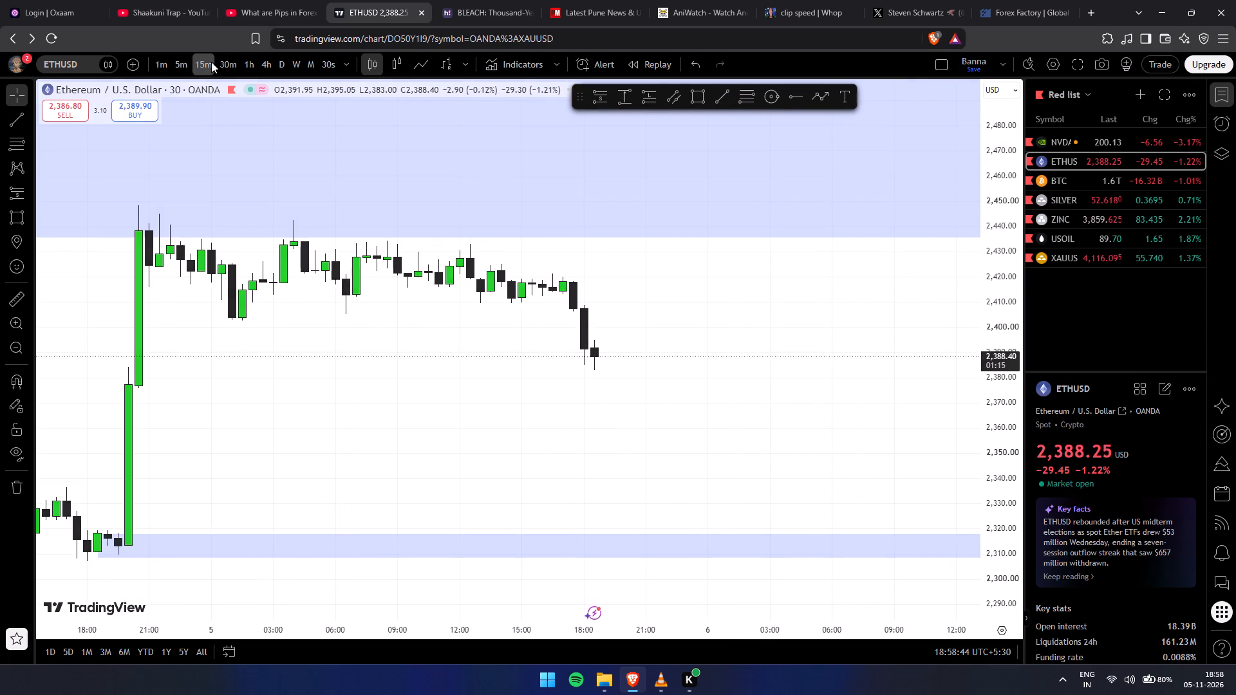
scroll(519, 169, "down", 10)
left_click_drag(817, 376, 768, 373)
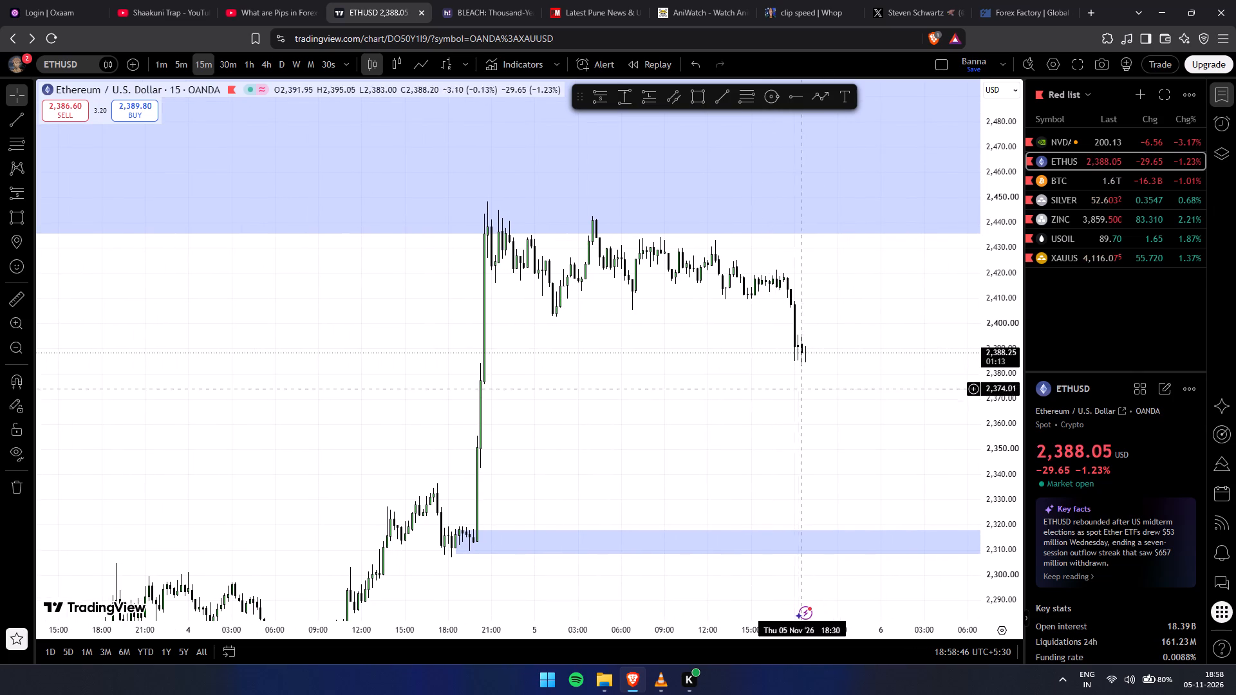
left_click_drag(776, 449, 711, 430)
left_click_drag(756, 450, 733, 459)
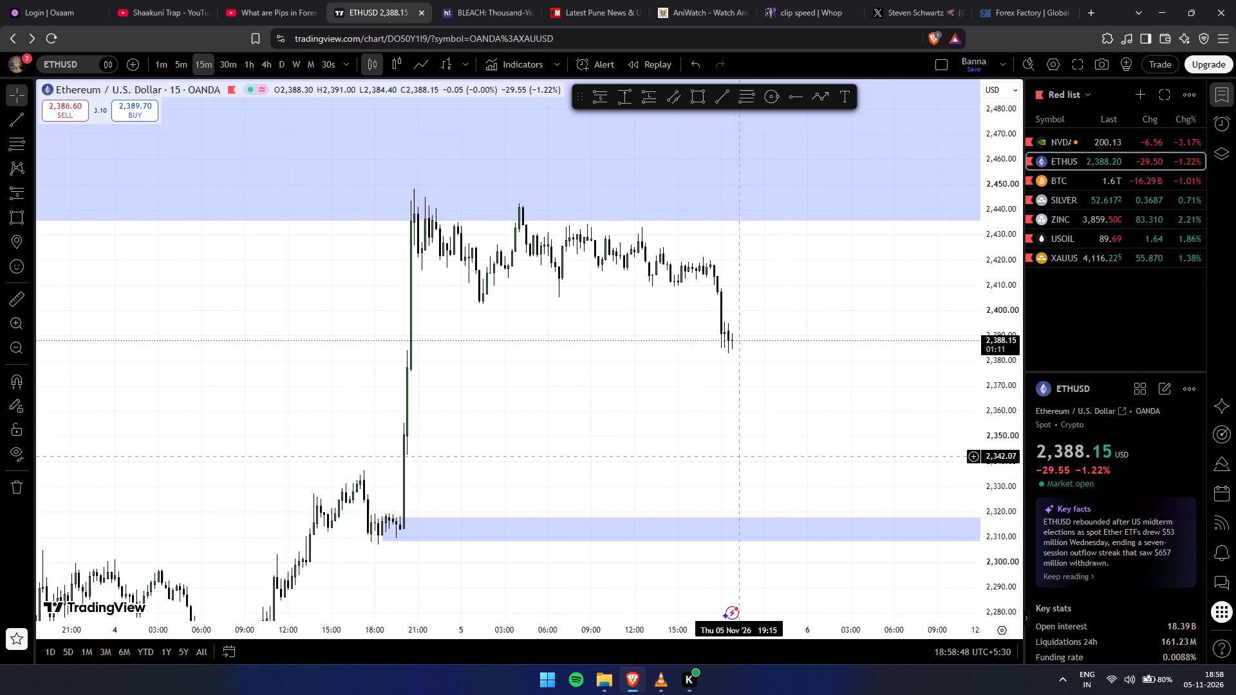
left_click_drag(733, 459, 731, 459)
left_click_drag(989, 468, 979, 165)
scroll(931, 367, "up", 7)
scroll(823, 349, "up", 4)
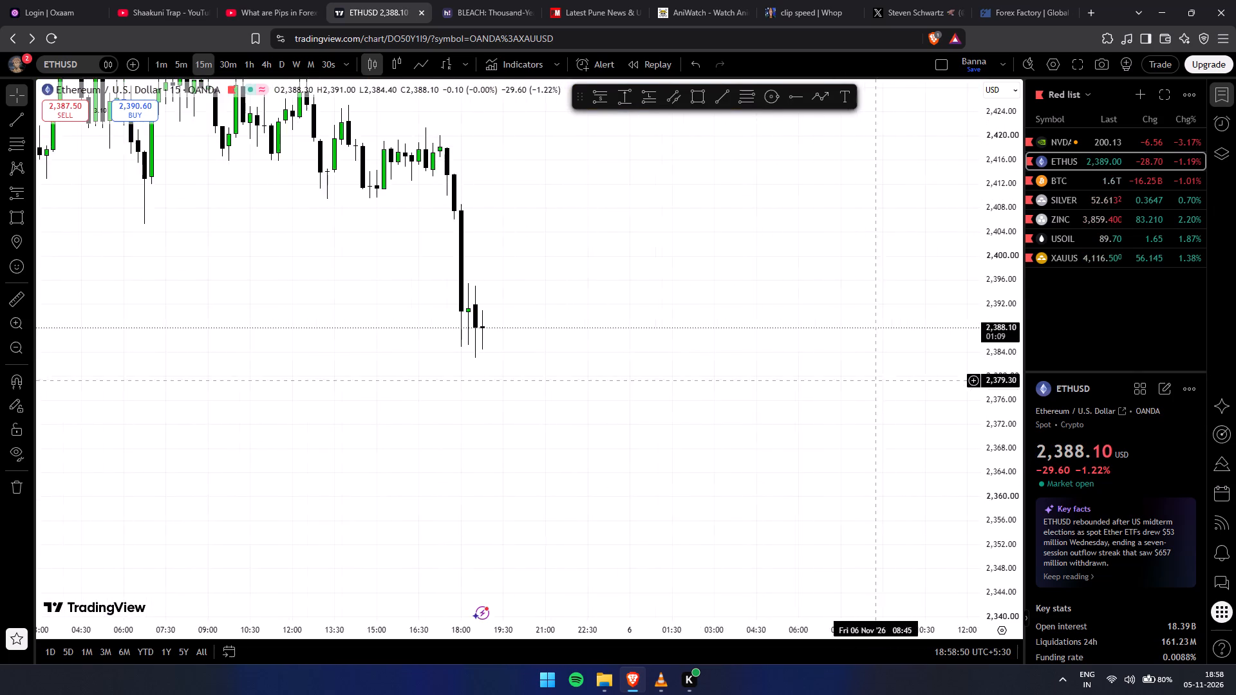
left_click_drag(644, 320, 867, 436)
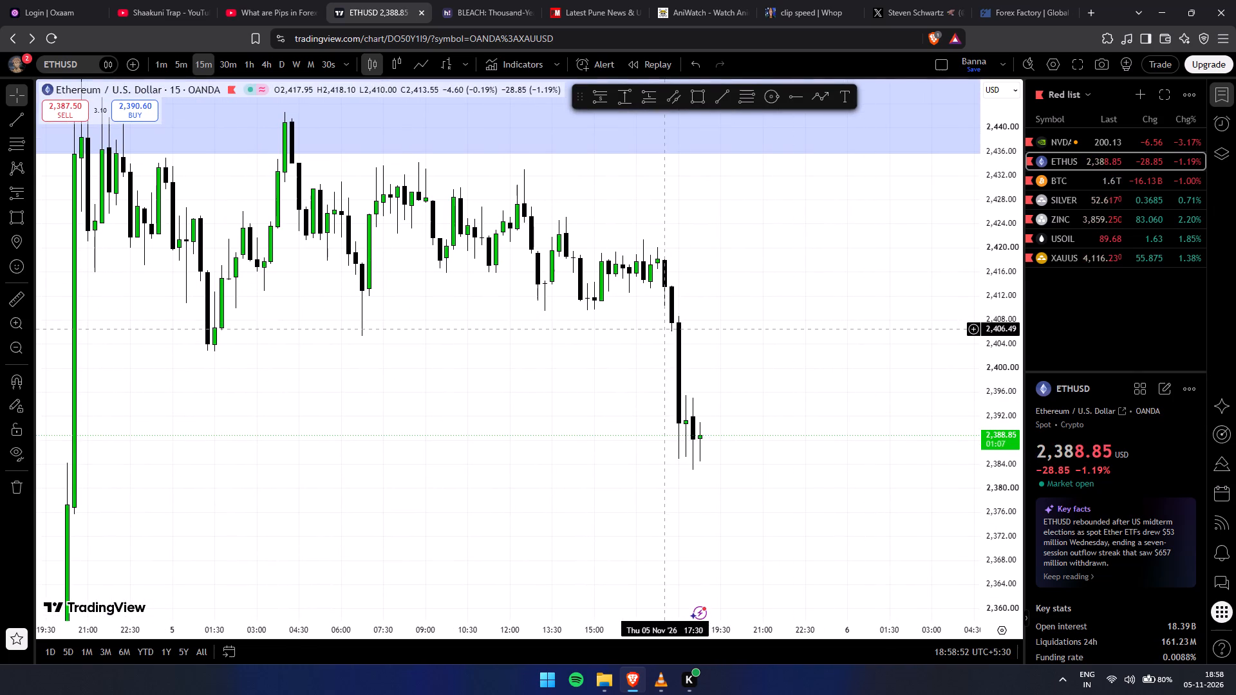
scroll(732, 344, "up", 1)
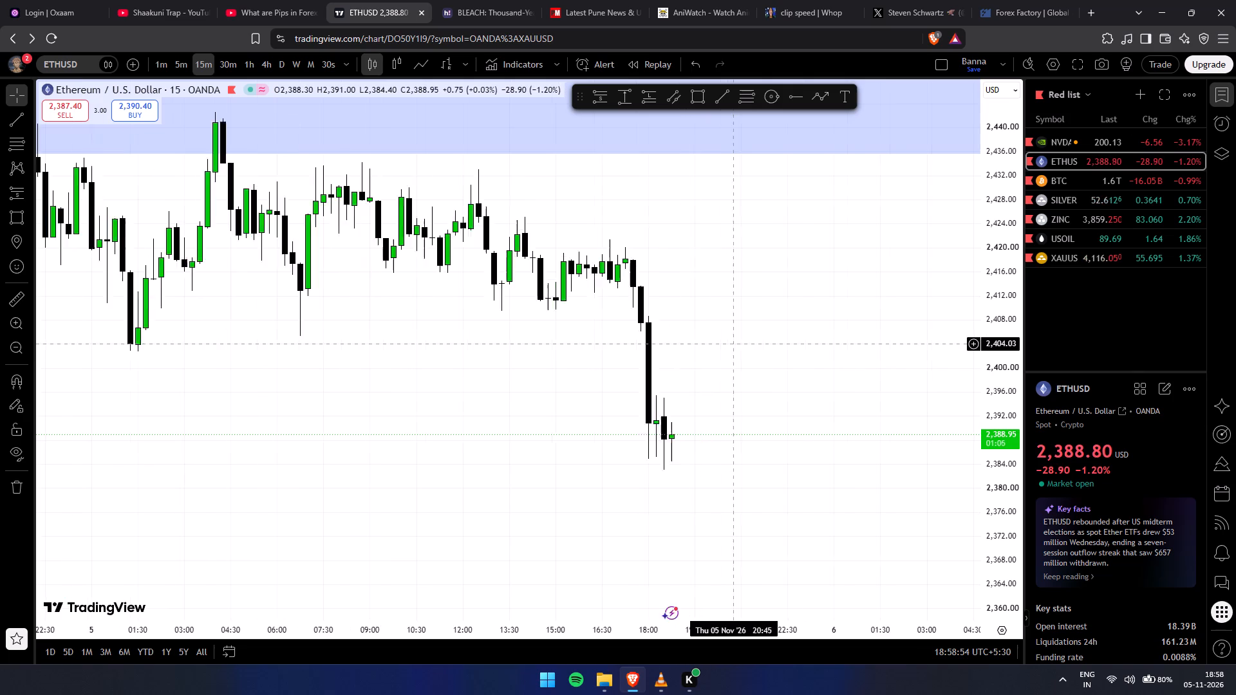
scroll(733, 344, "up", 2)
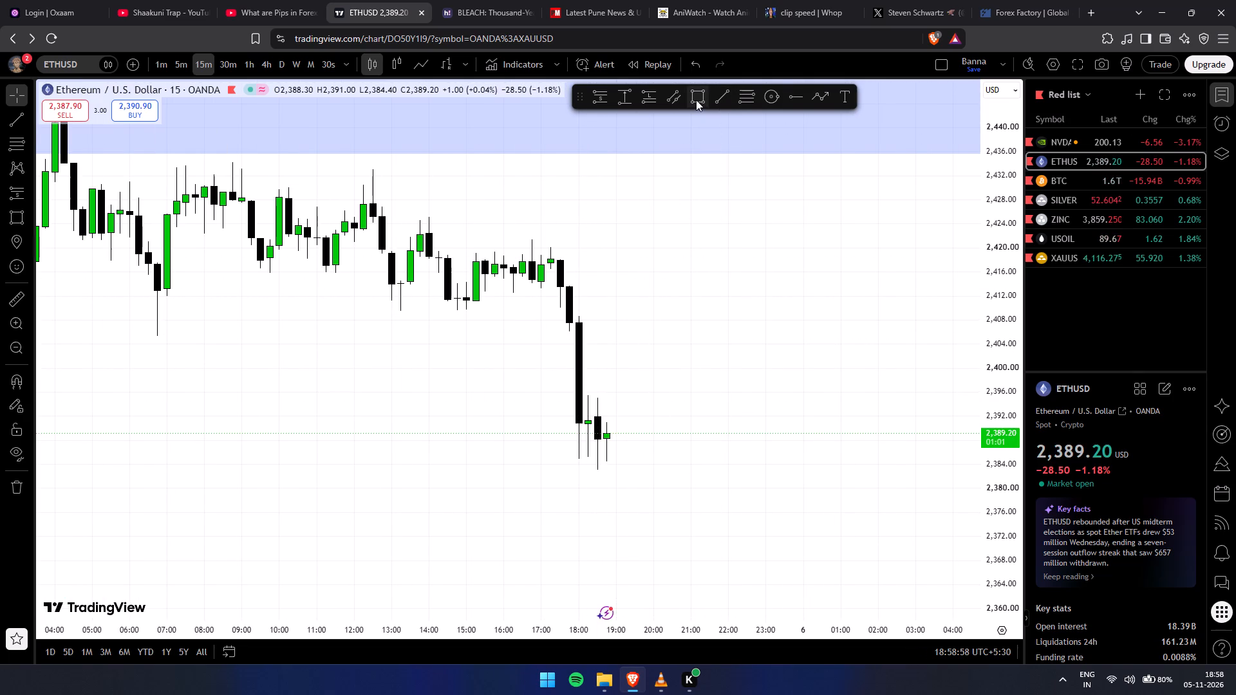
scroll(661, 287, "down", 2)
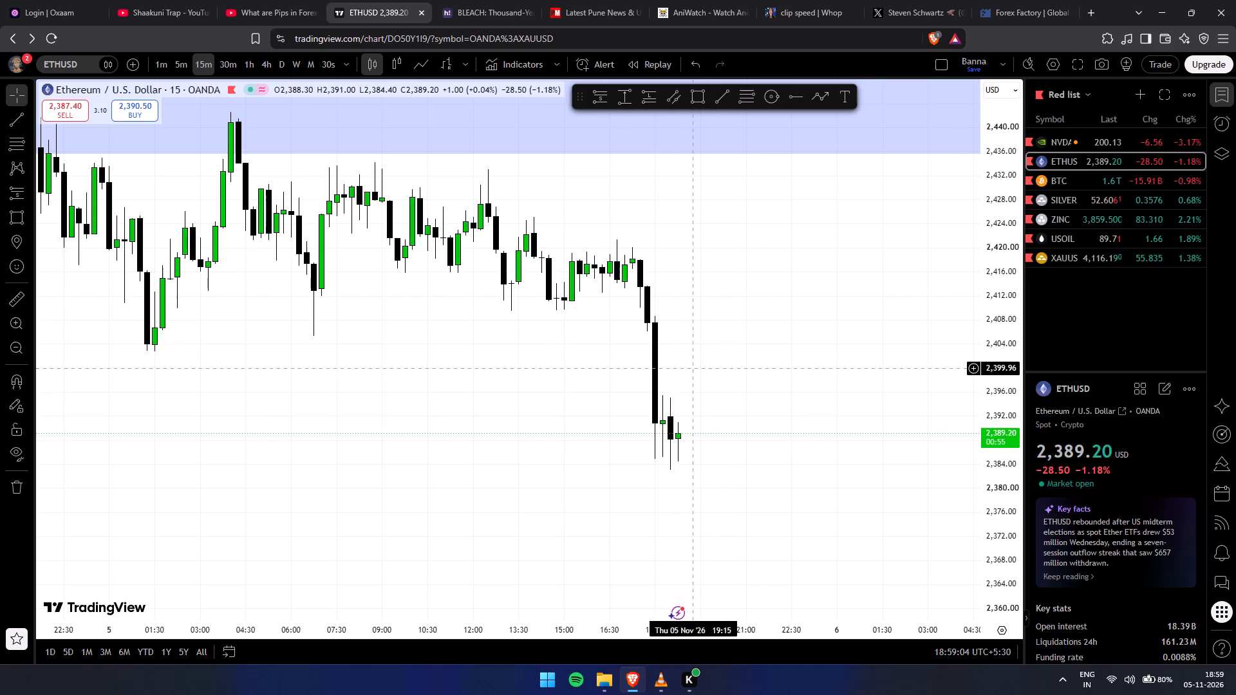
scroll(718, 371, "down", 3)
left_click_drag(998, 303, 930, 486)
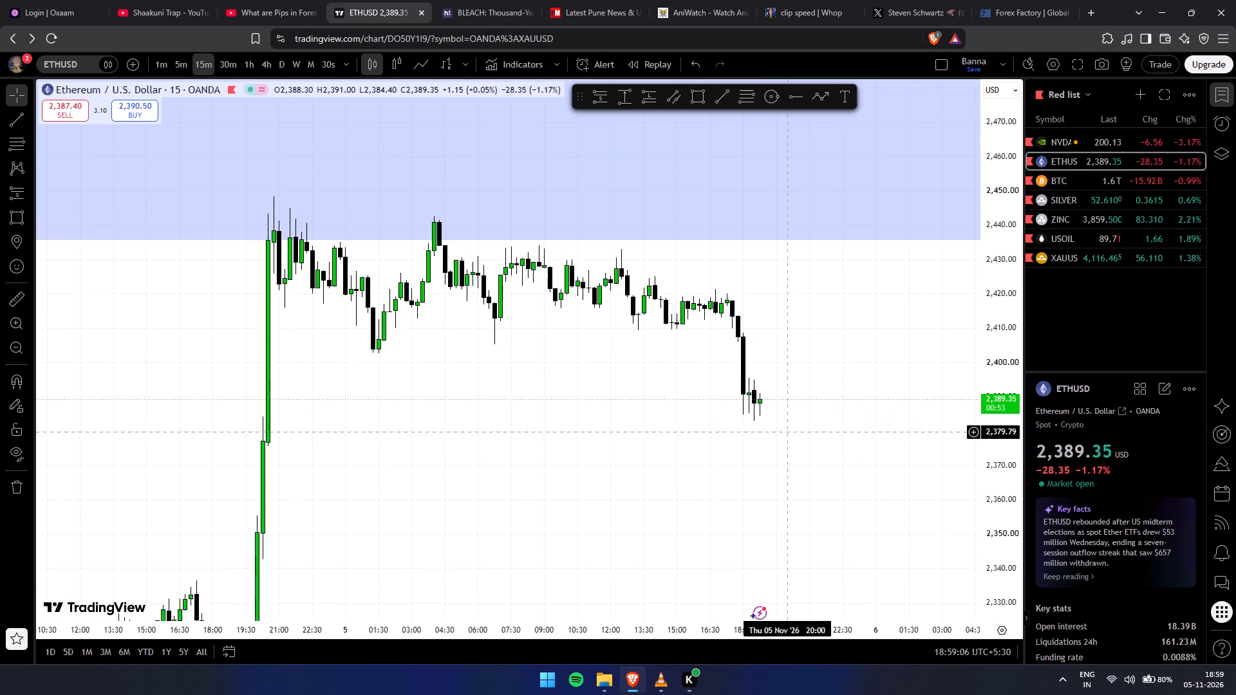
scroll(790, 428, "up", 4)
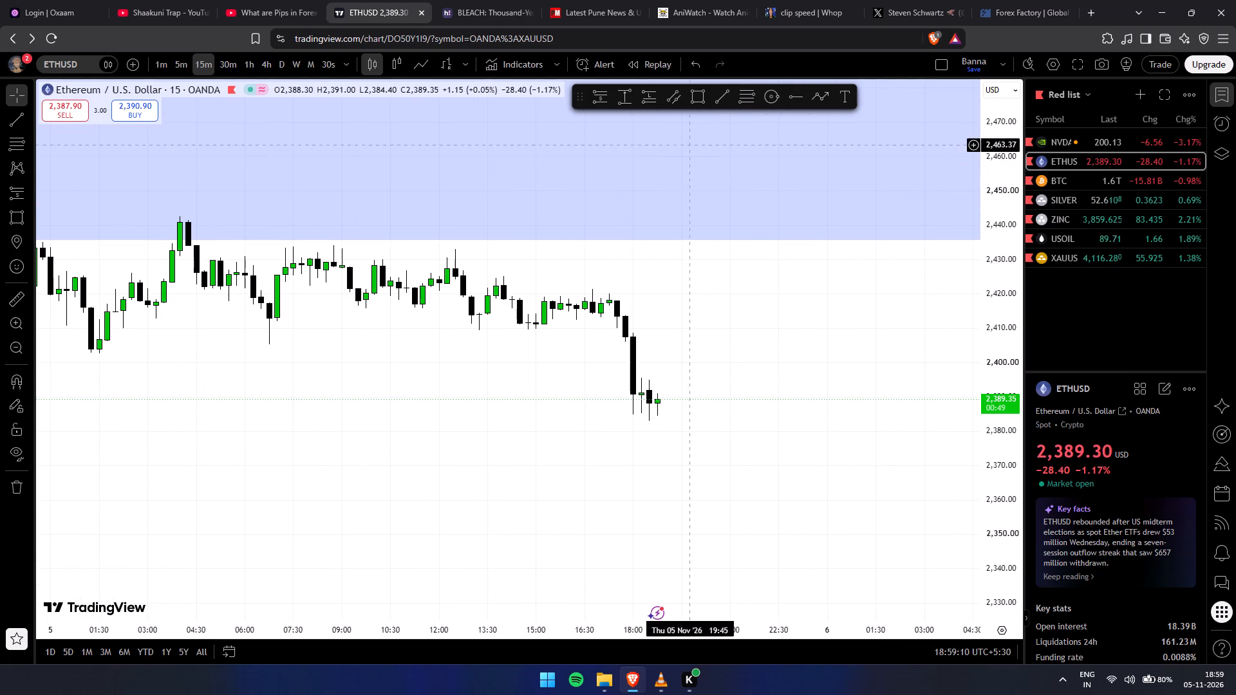
Draw a near-horizontal trend line at about 2,421 from the 16:45 candle high on 5 November to 01:15 on 6 November.
left_click(723, 93)
left_click(591, 289)
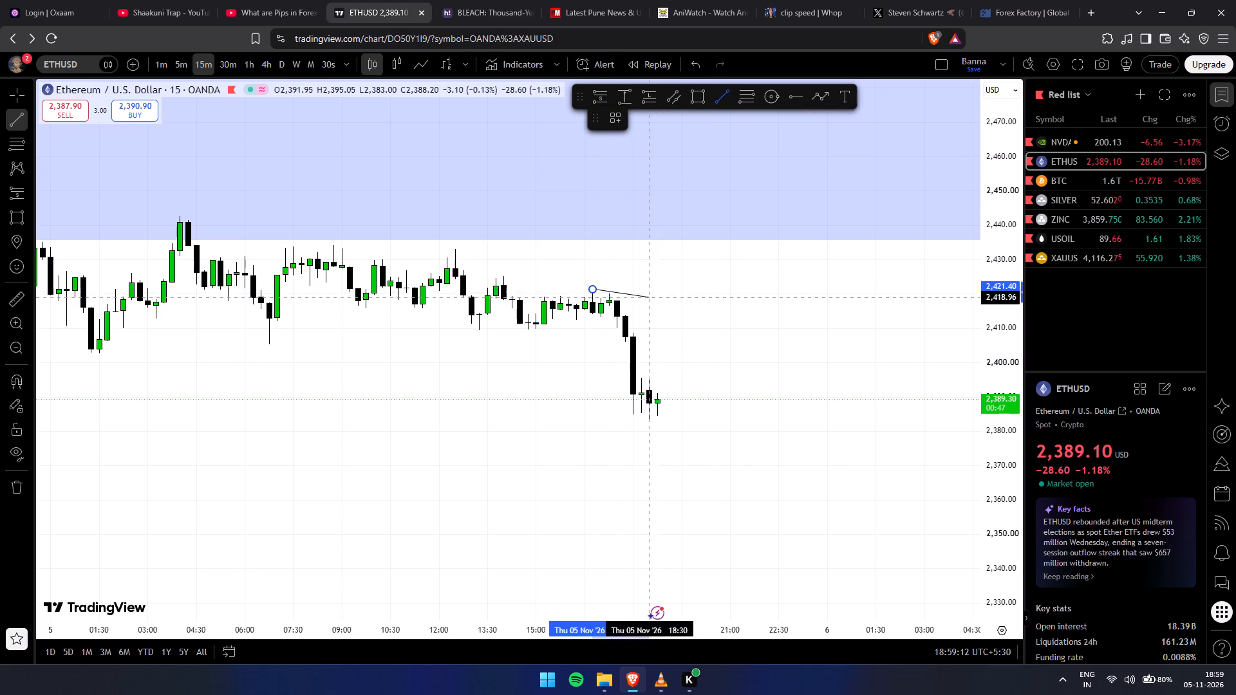
left_click(866, 288)
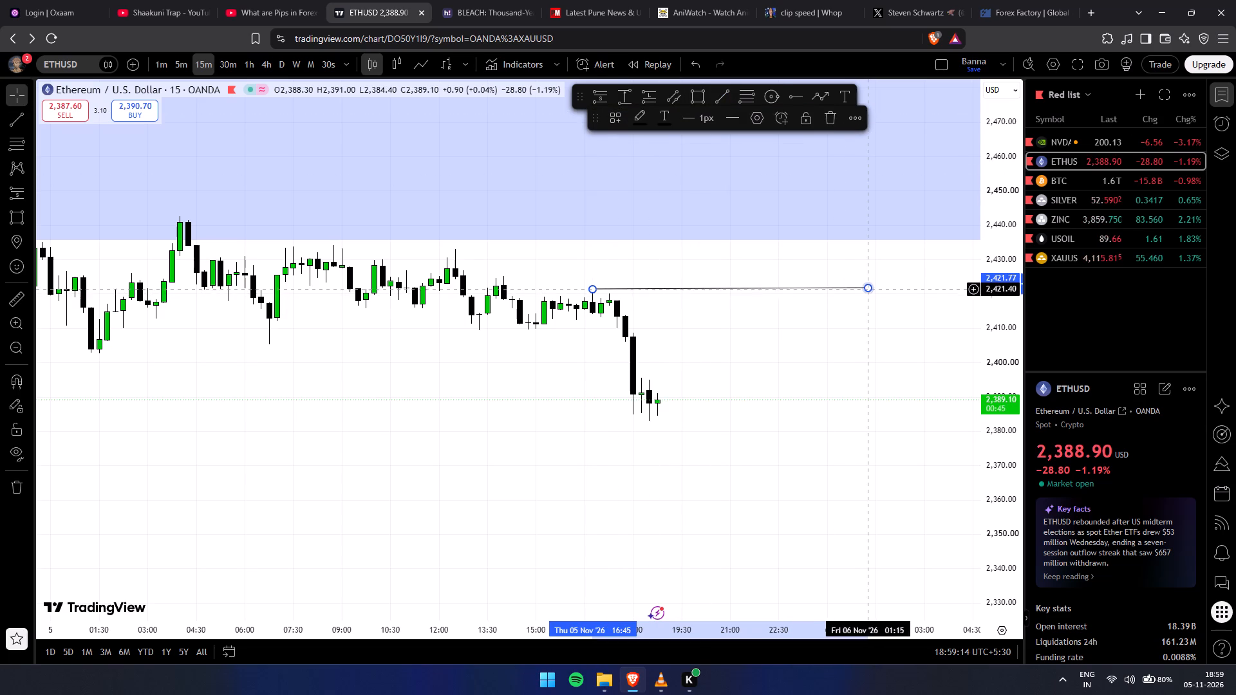
left_click(660, 286)
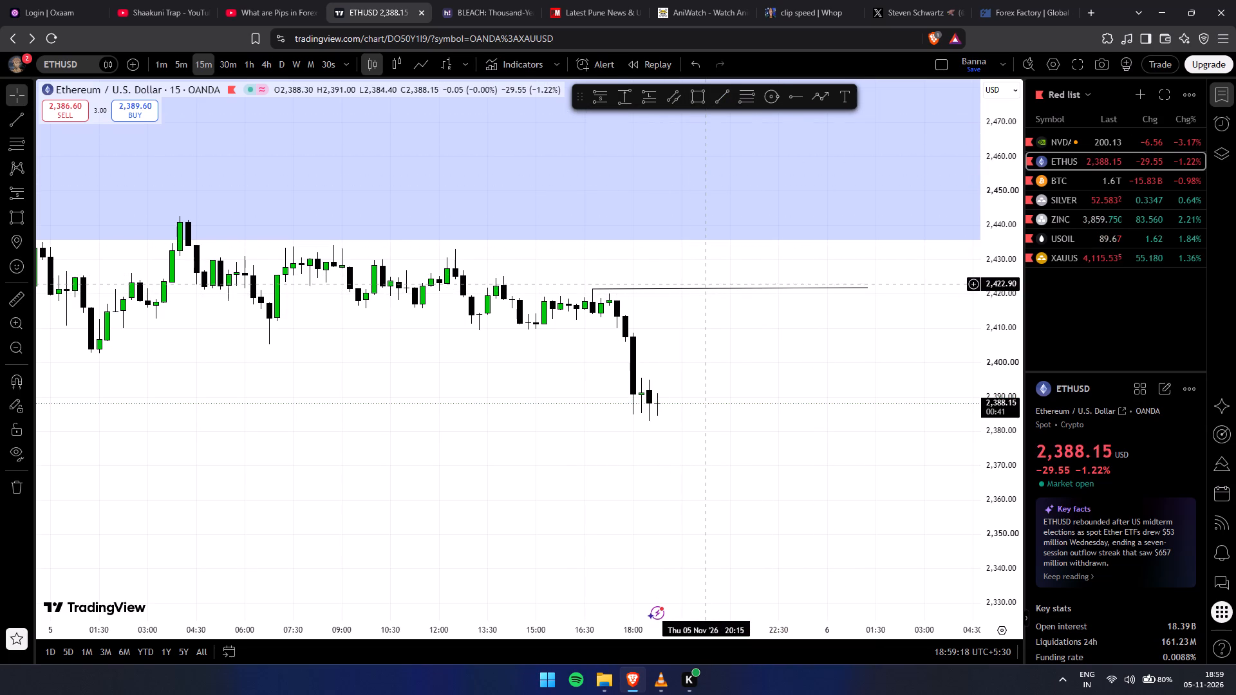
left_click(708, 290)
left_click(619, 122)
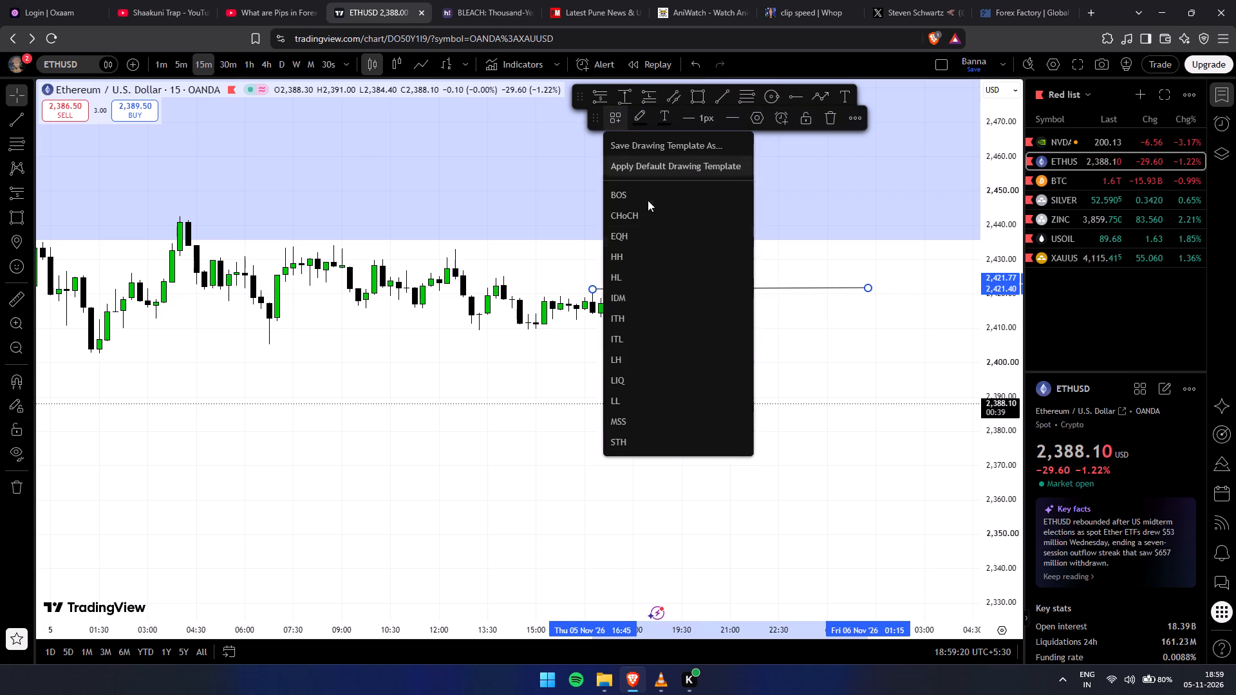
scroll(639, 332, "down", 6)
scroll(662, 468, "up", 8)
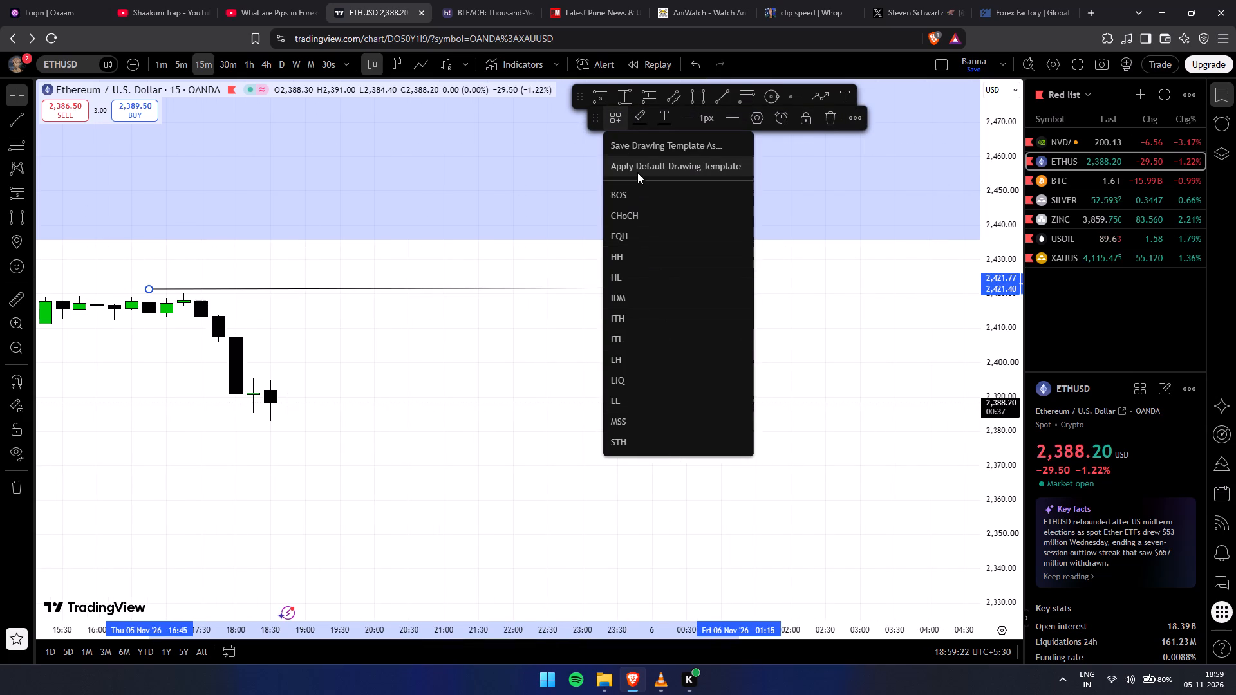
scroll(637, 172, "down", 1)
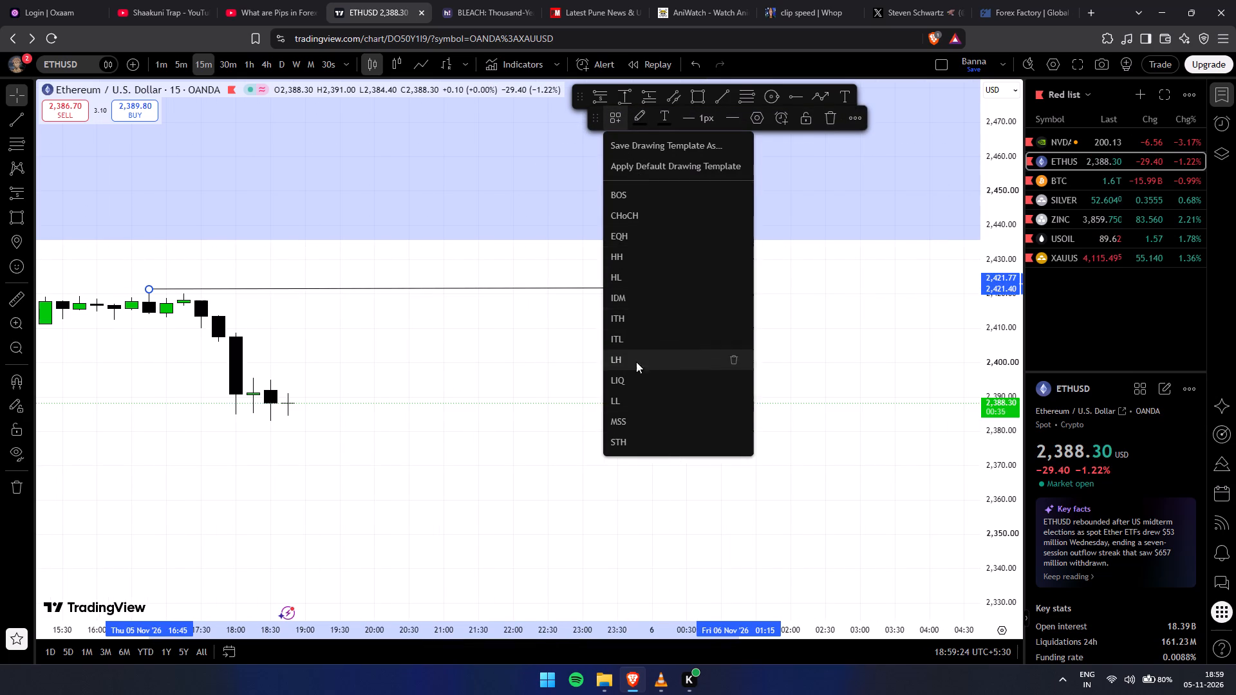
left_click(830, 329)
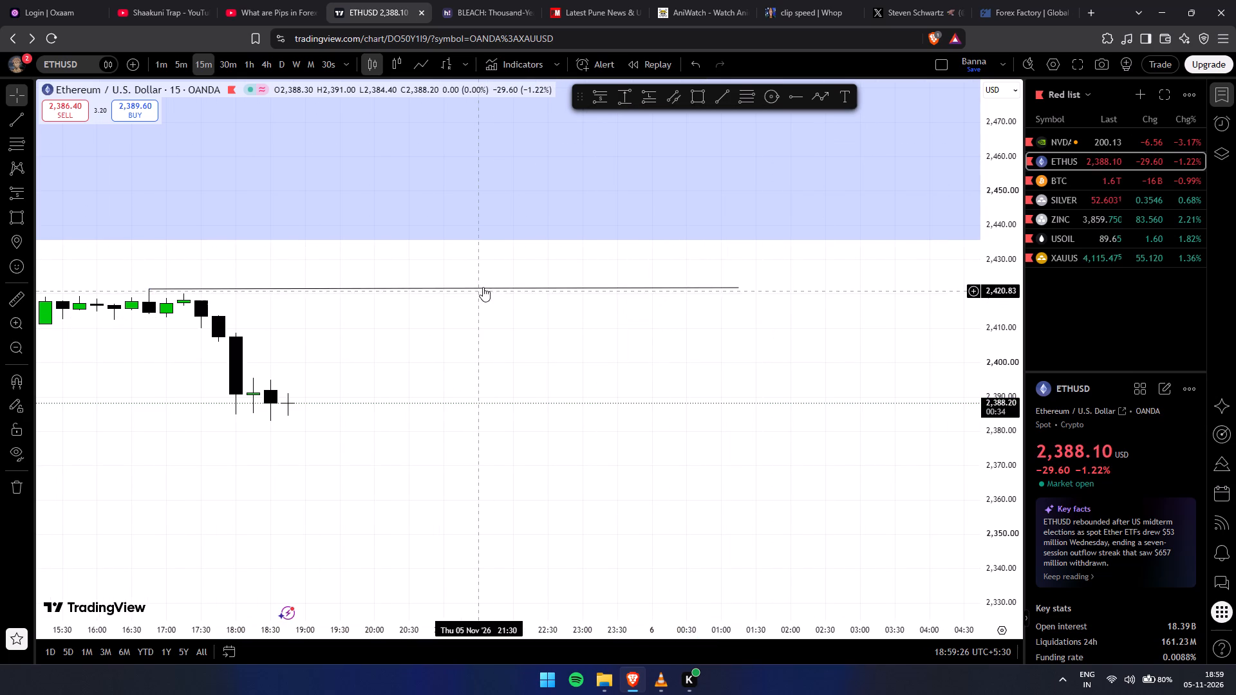
Label the trend line at about 2,421 "LLOD".
left_click(485, 287)
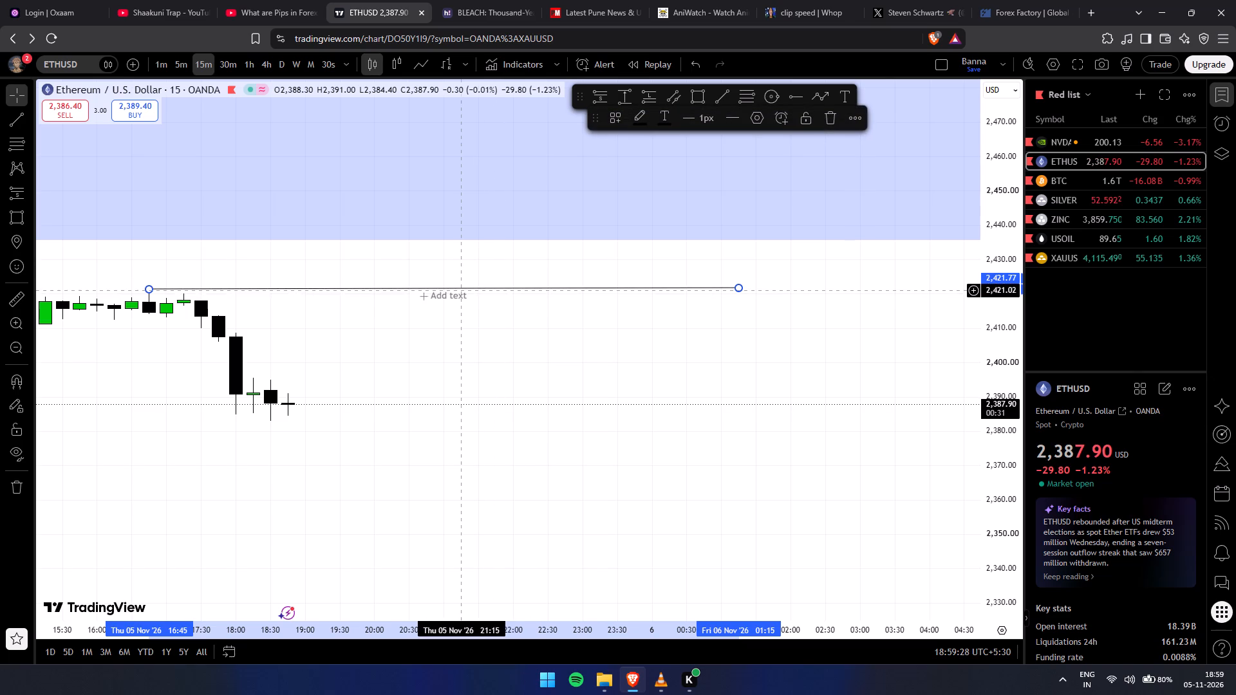
left_click(453, 297)
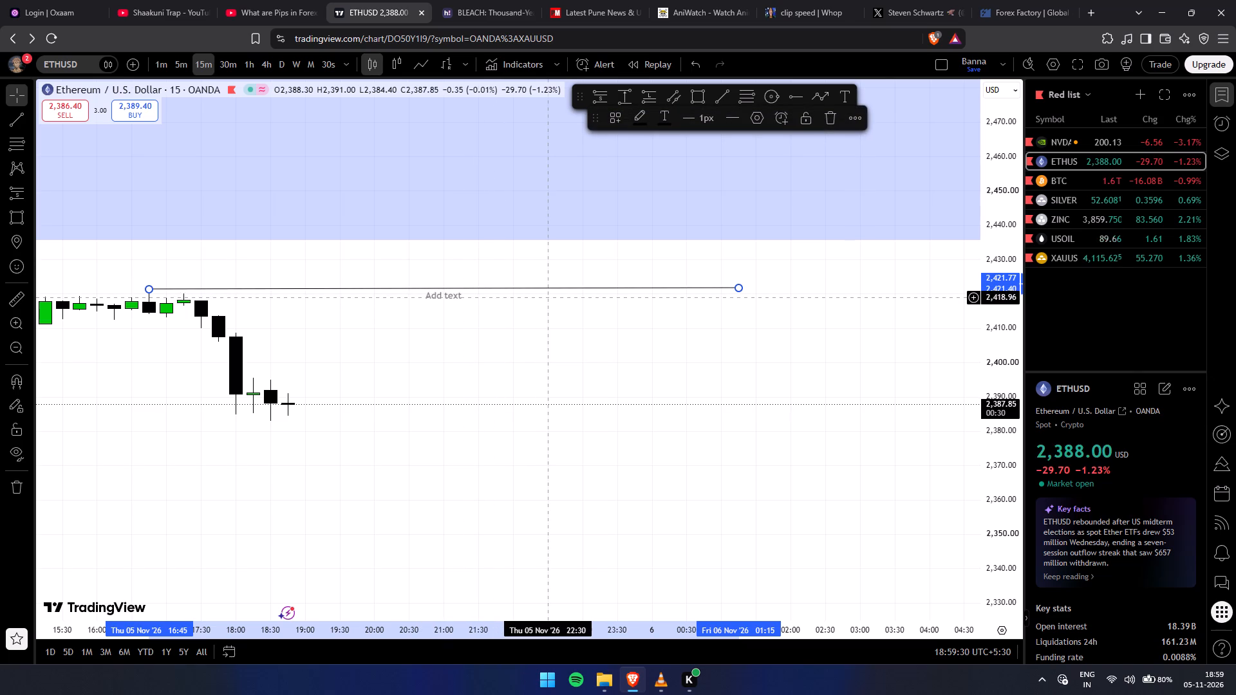
type("LL")
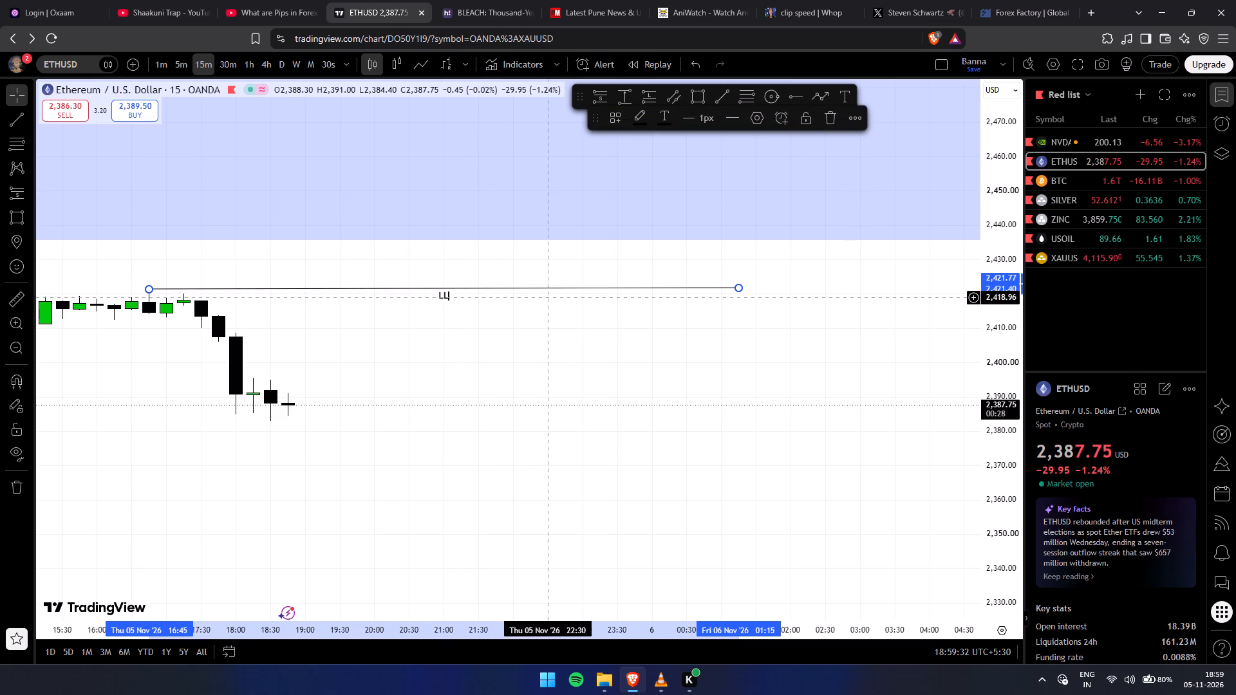
type("OD")
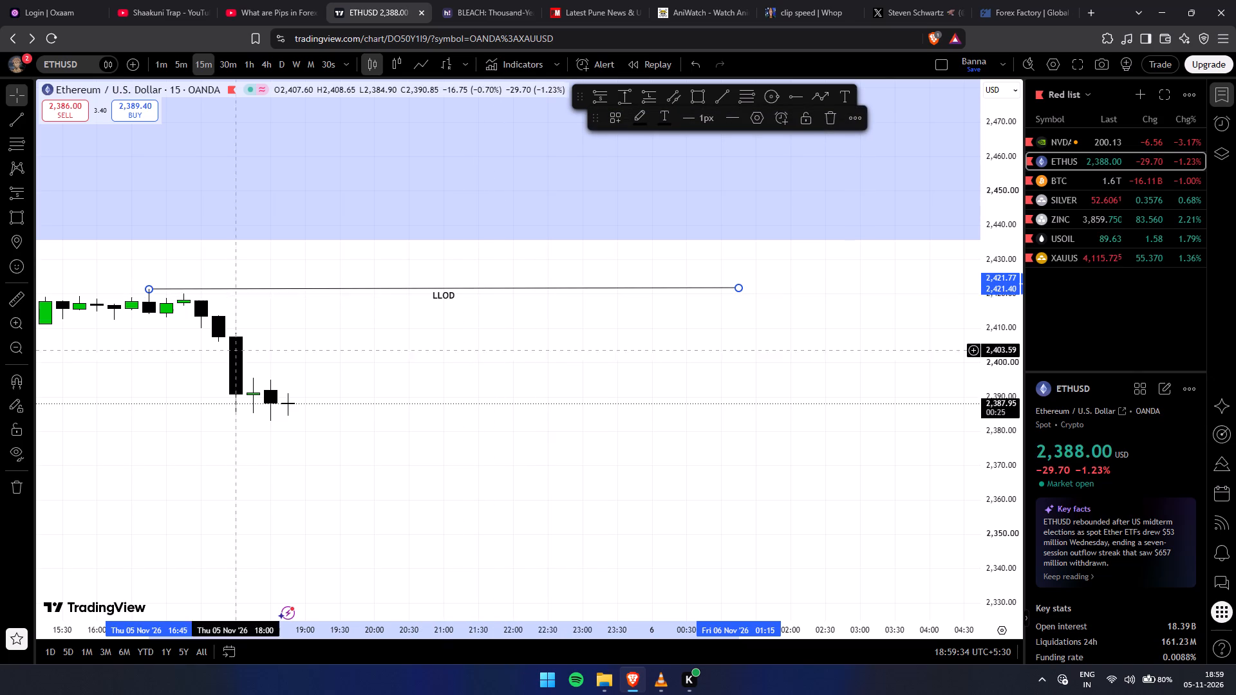
left_click(497, 416)
Draw a horizontal trend line at about 2,405 from the 17:45 candle on 5 November to about 21:15, and nudge it slightly higher.
scroll(407, 449, "down", 4)
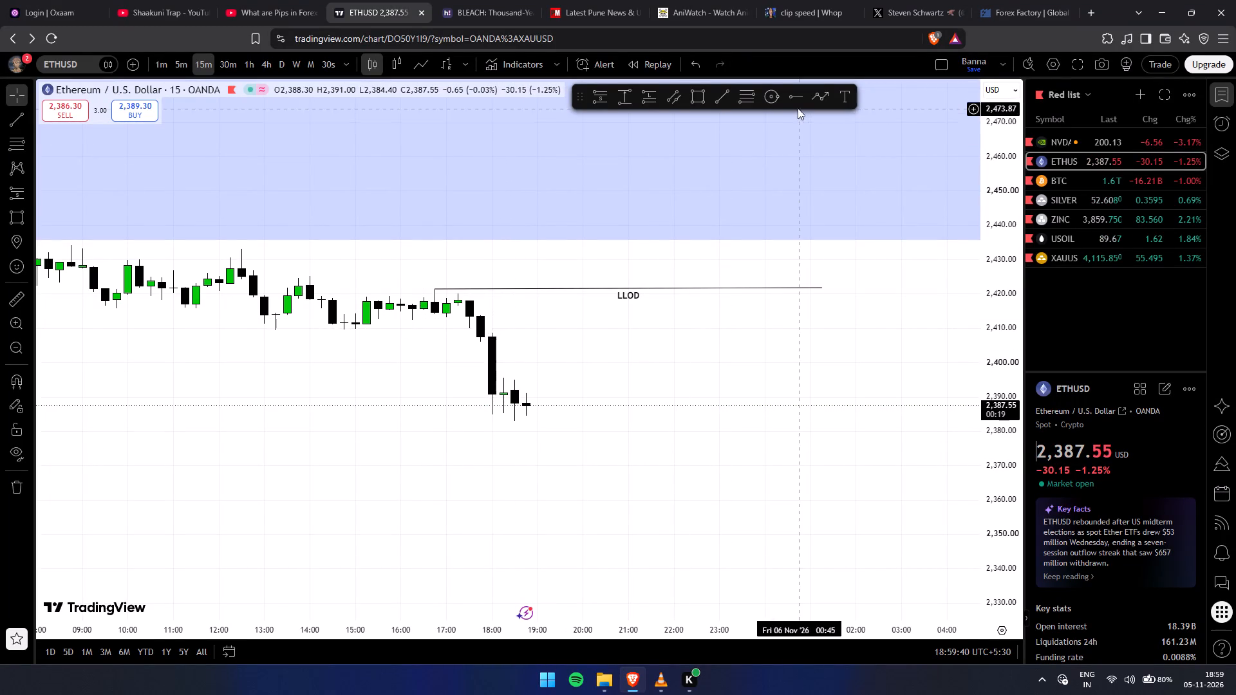
left_click(722, 110)
left_click(722, 106)
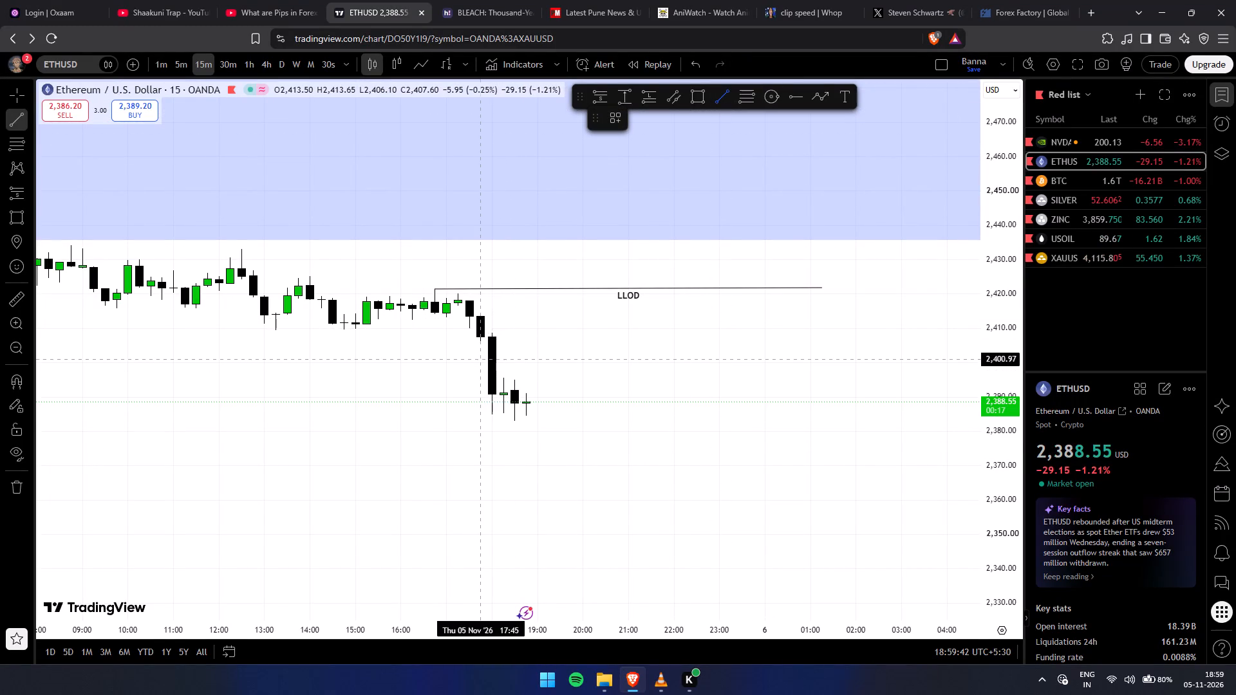
left_click(481, 345)
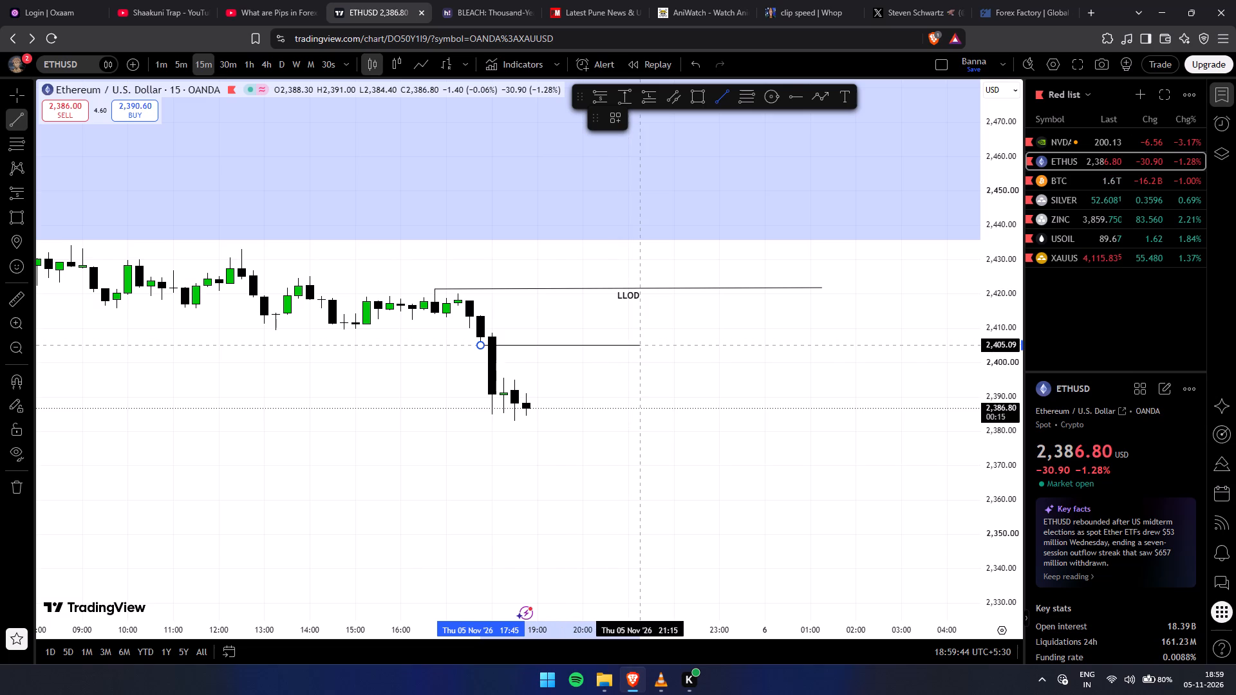
left_click(635, 345)
left_click(637, 369)
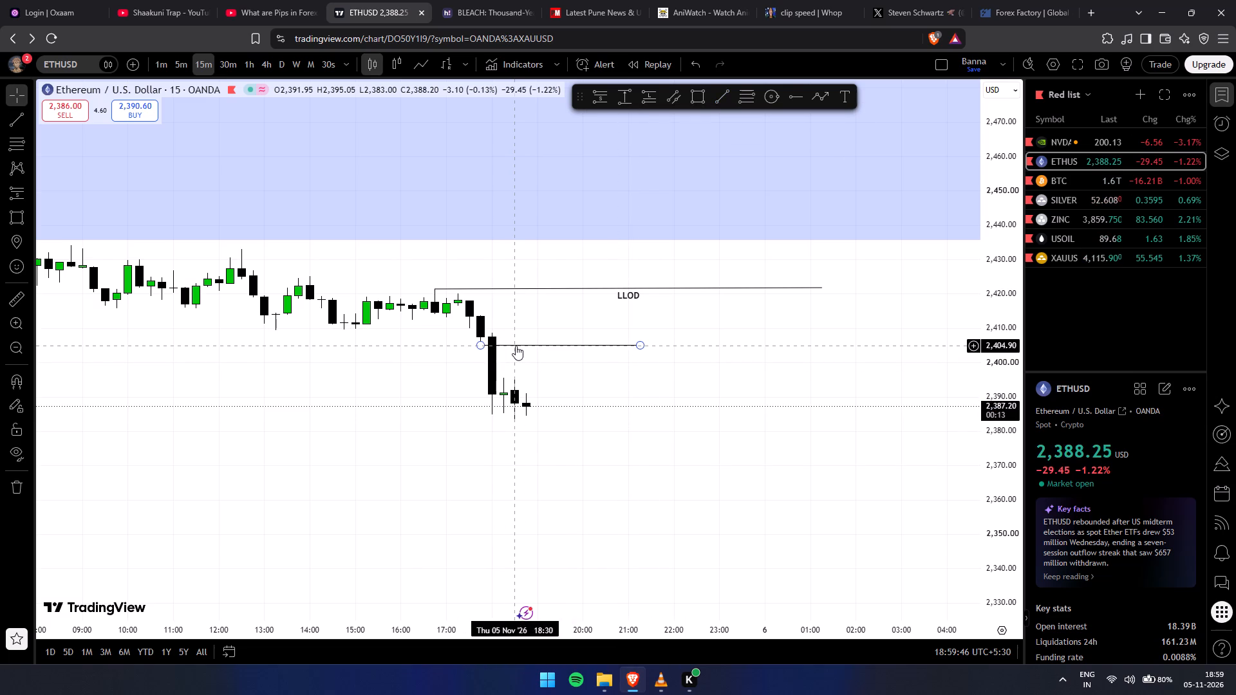
left_click_drag(516, 346, 507, 342)
left_click(545, 359)
scroll(671, 436, "down", 4)
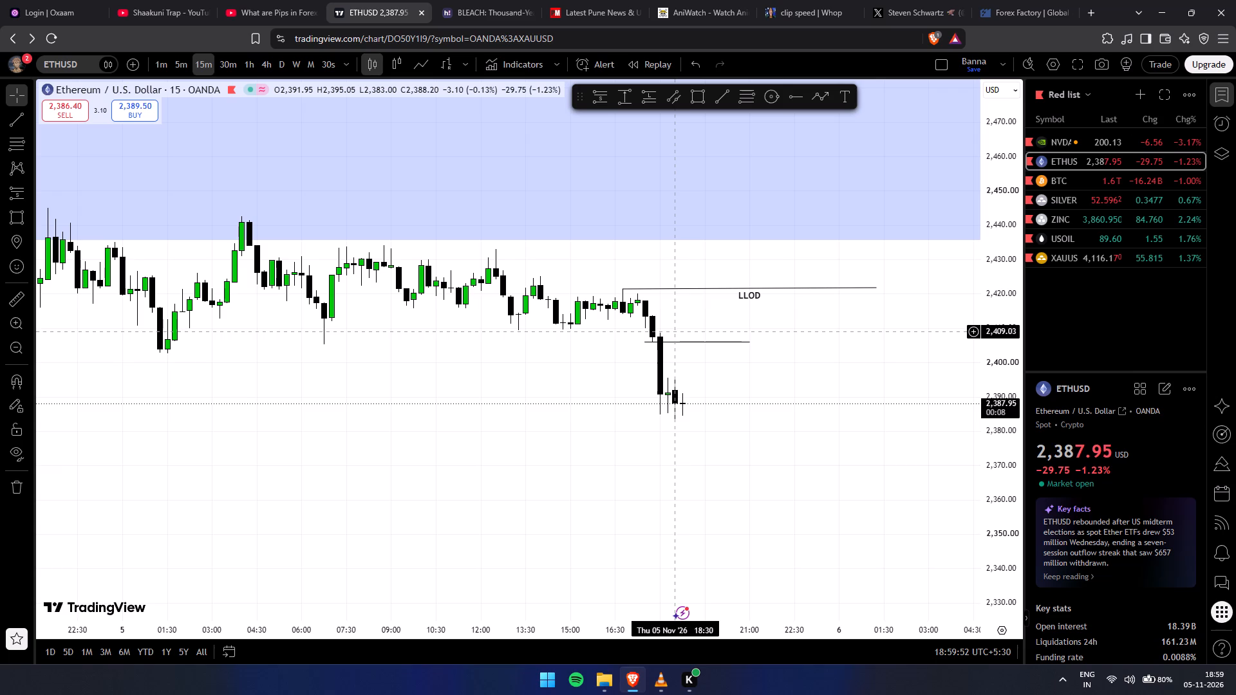
Move the short horizontal trend line on the ETHUSD chart down to about 2,396, starting at the 18:00 candle on 5 November.
left_click_drag(683, 343, 691, 366)
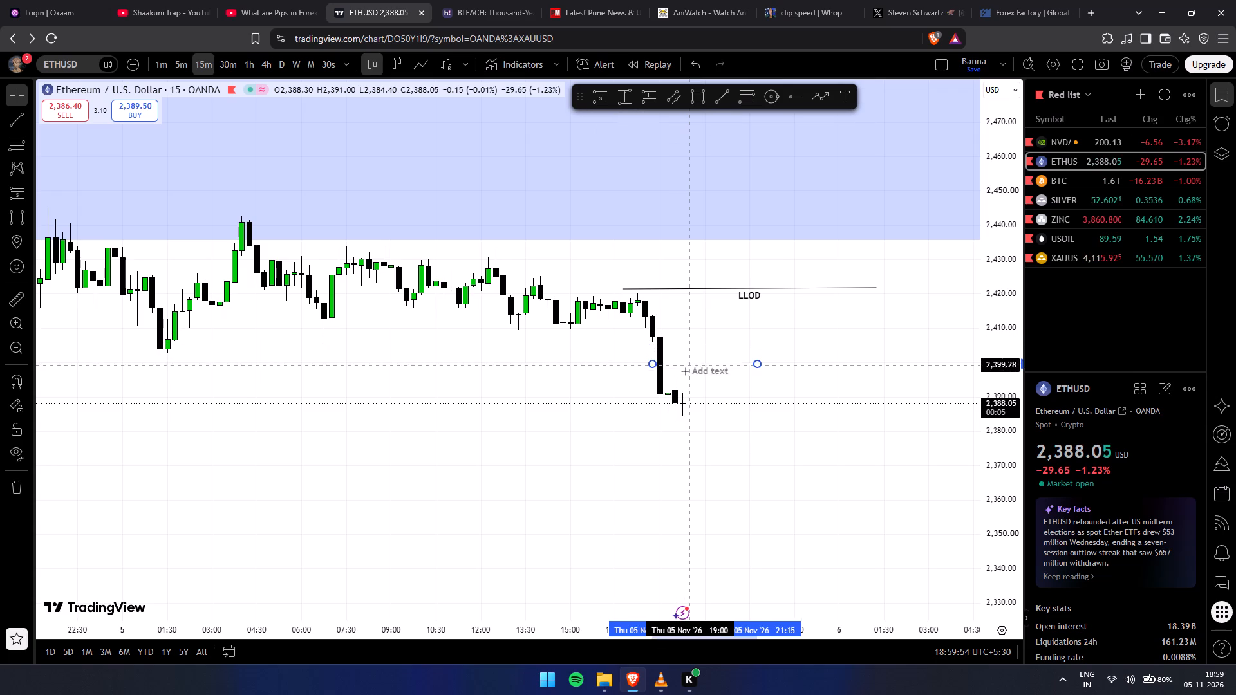
left_click_drag(691, 366, 693, 378)
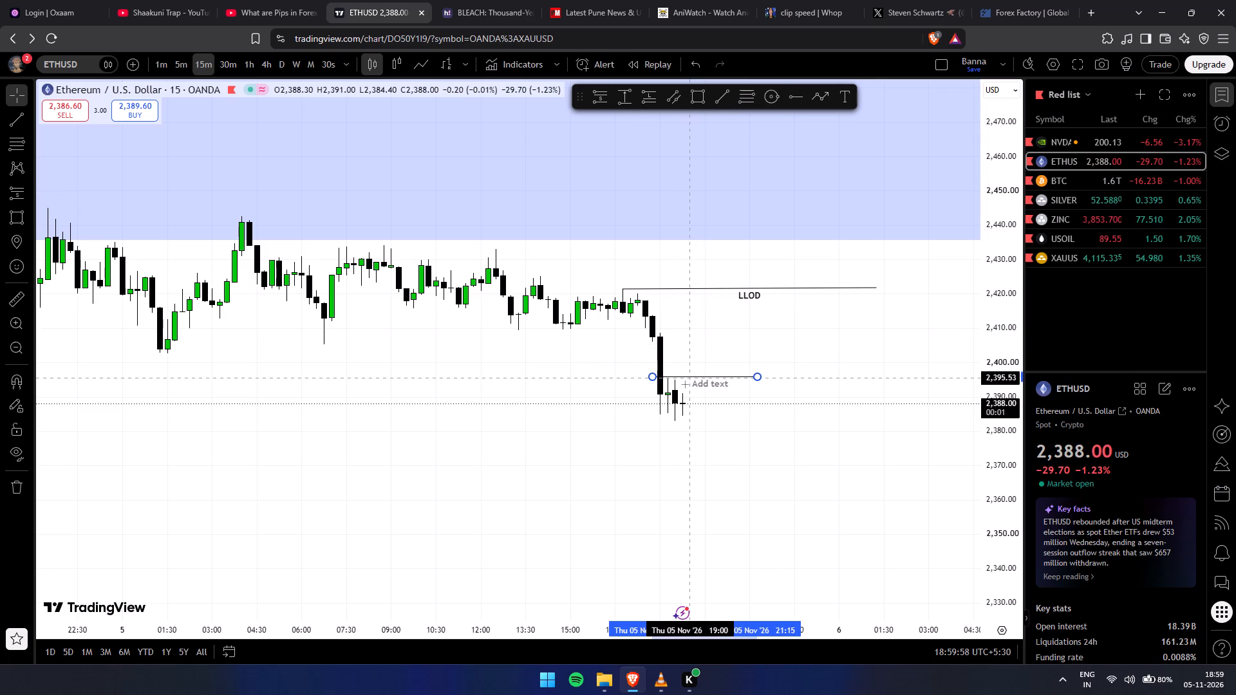
left_click_drag(693, 378, 695, 378)
left_click(743, 416)
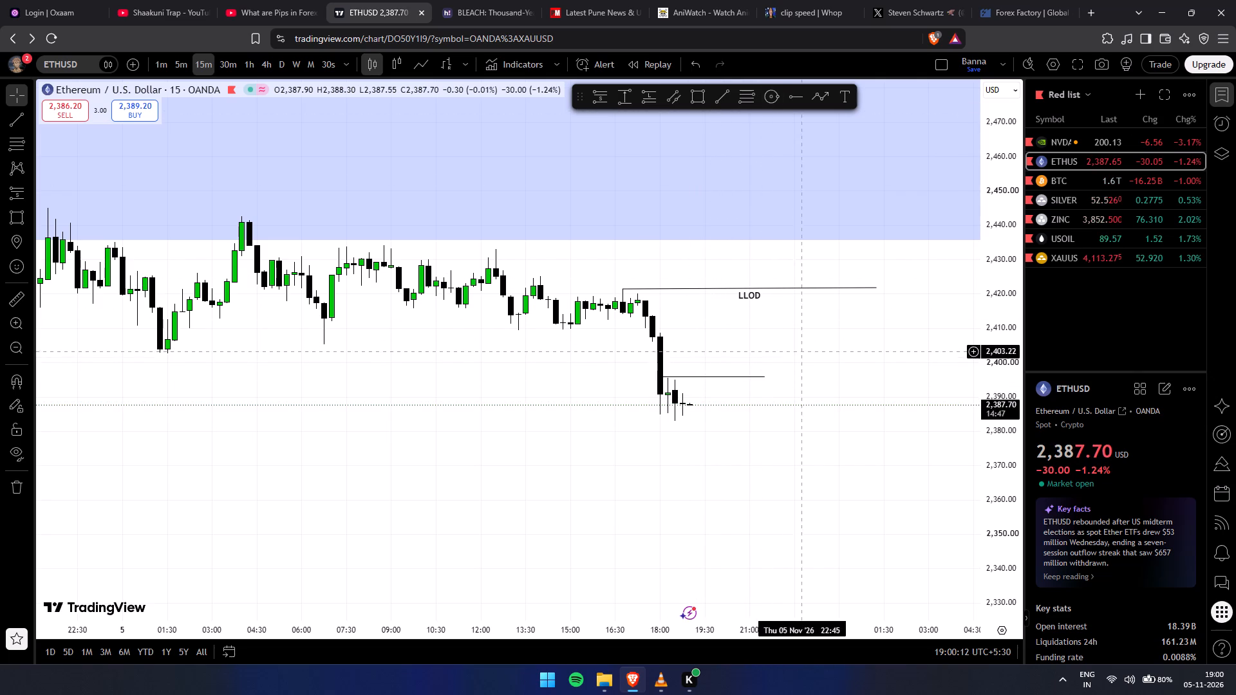
Place a short position on ETHUSD from 19:45 with entry about 2,406.59, stop about 2,420.46 and target about 2,366.86.
left_click_drag(774, 322, 765, 315)
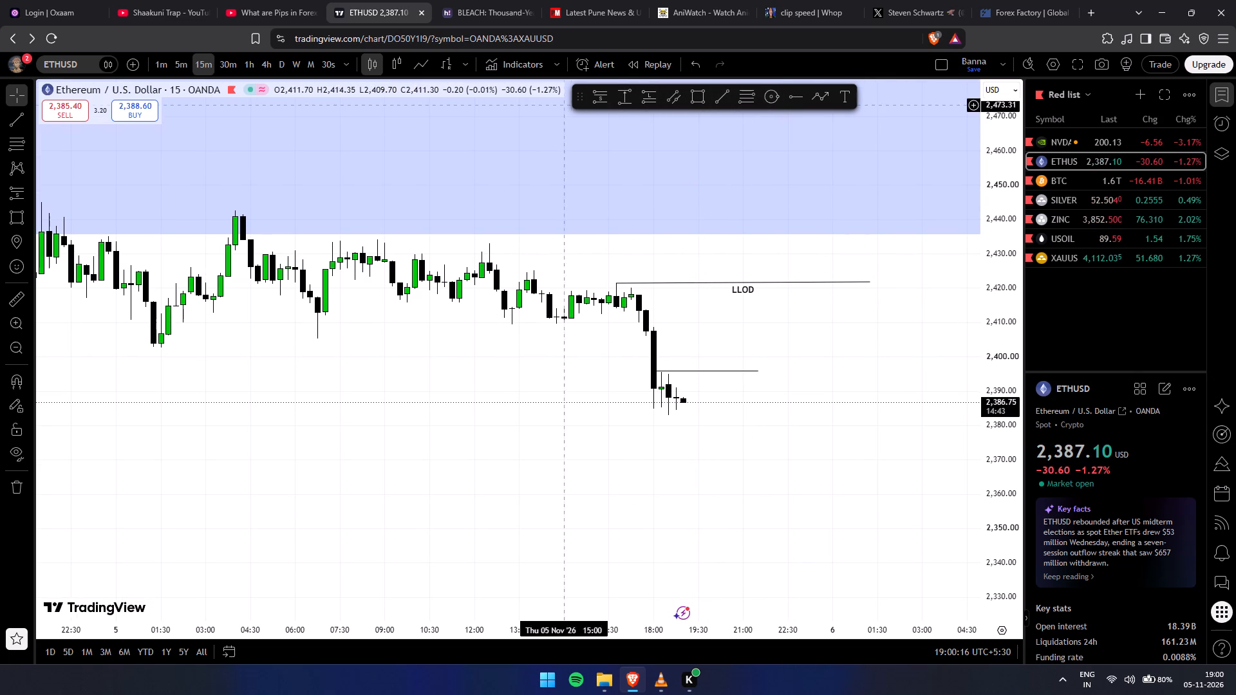
left_click(606, 104)
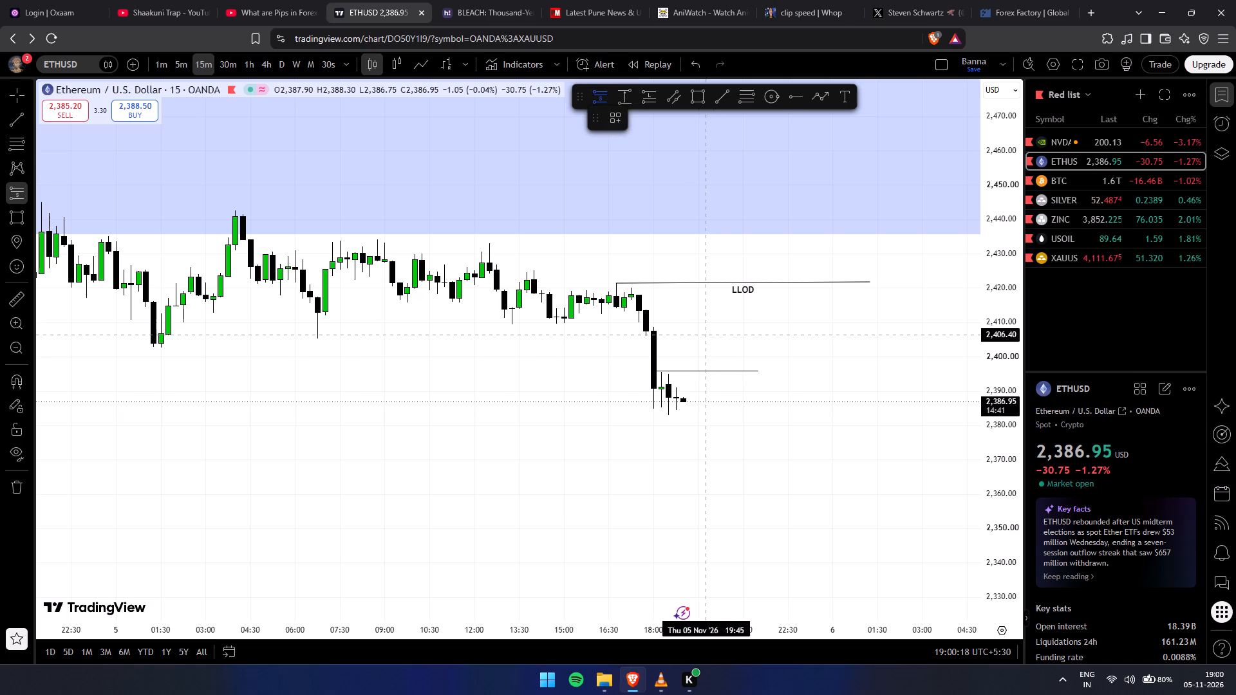
left_click(702, 334)
left_click_drag(707, 294, 705, 292)
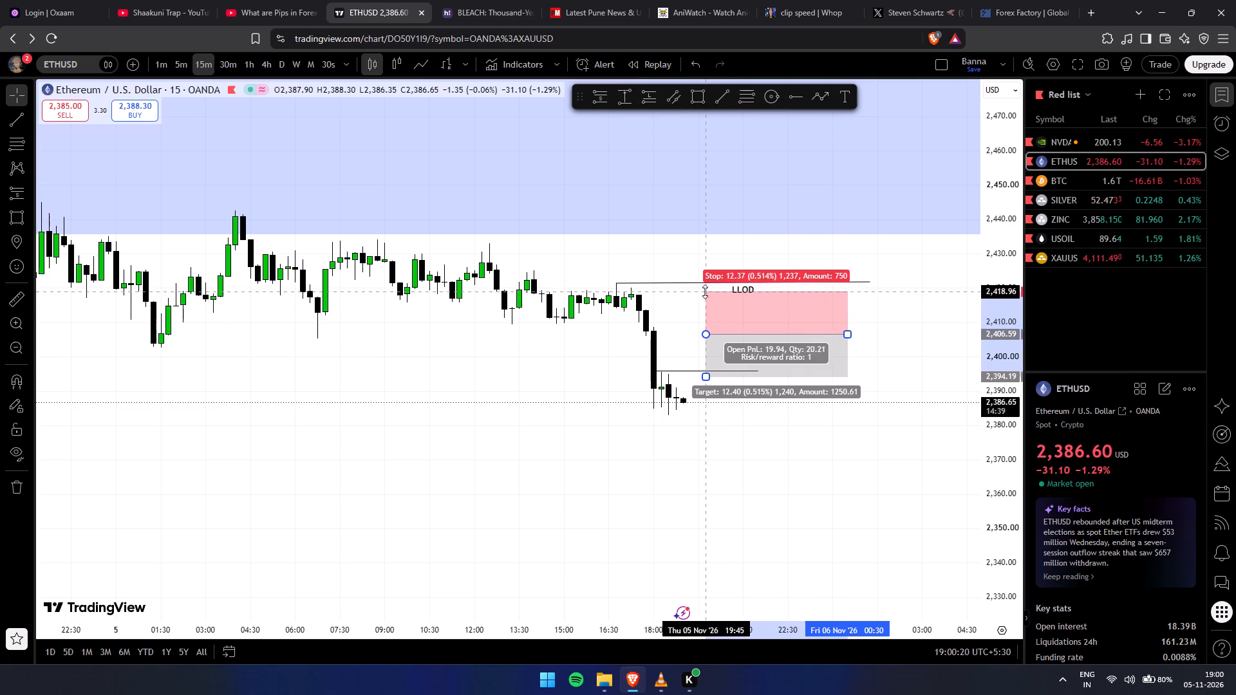
left_click_drag(705, 292, 706, 286)
left_click_drag(709, 374, 700, 470)
Extend the ETHUSD short position's target down to about 2,307.59, into the lower blue zone.
scroll(893, 433, "down", 4)
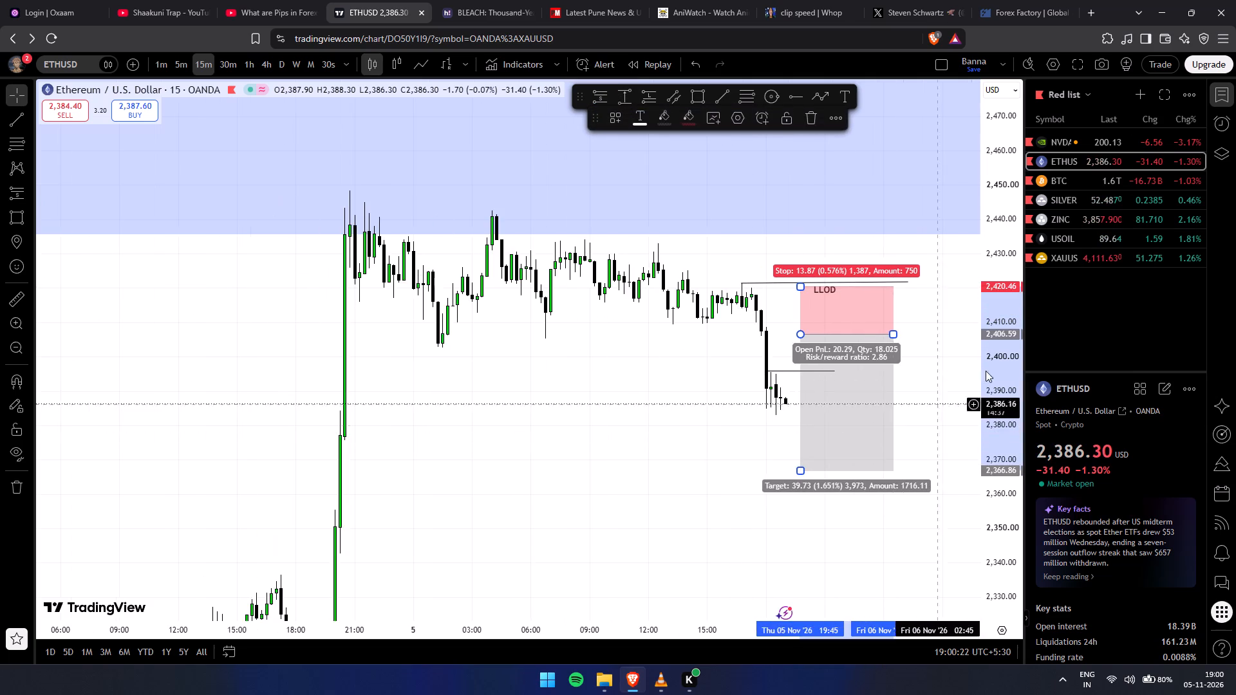
left_click_drag(978, 348, 986, 660)
left_click_drag(850, 203, 753, 0)
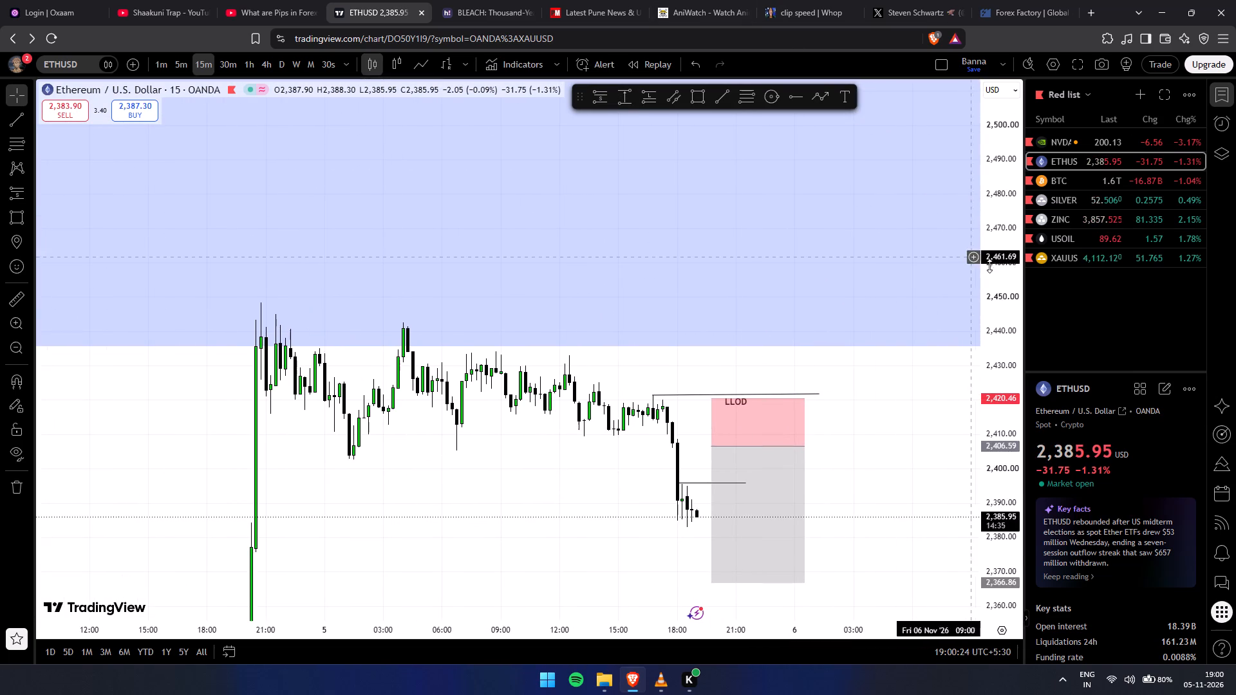
left_click_drag(1007, 271, 992, 635)
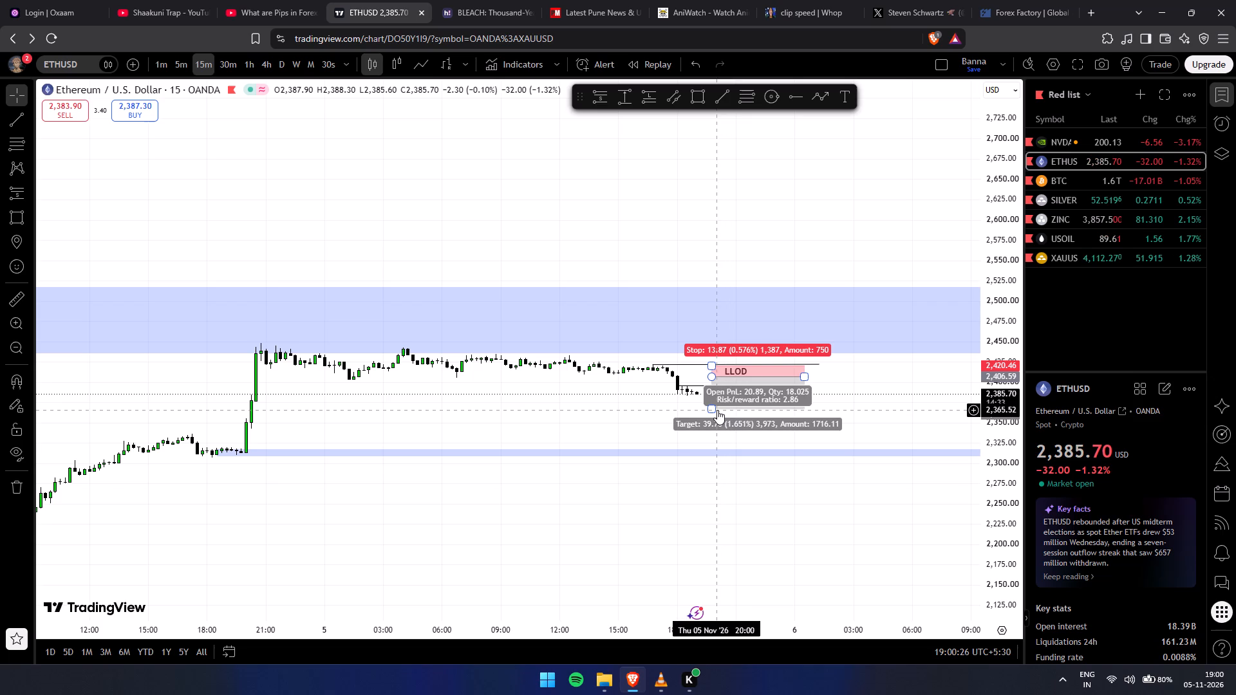
left_click_drag(712, 408, 712, 457)
left_click(742, 560)
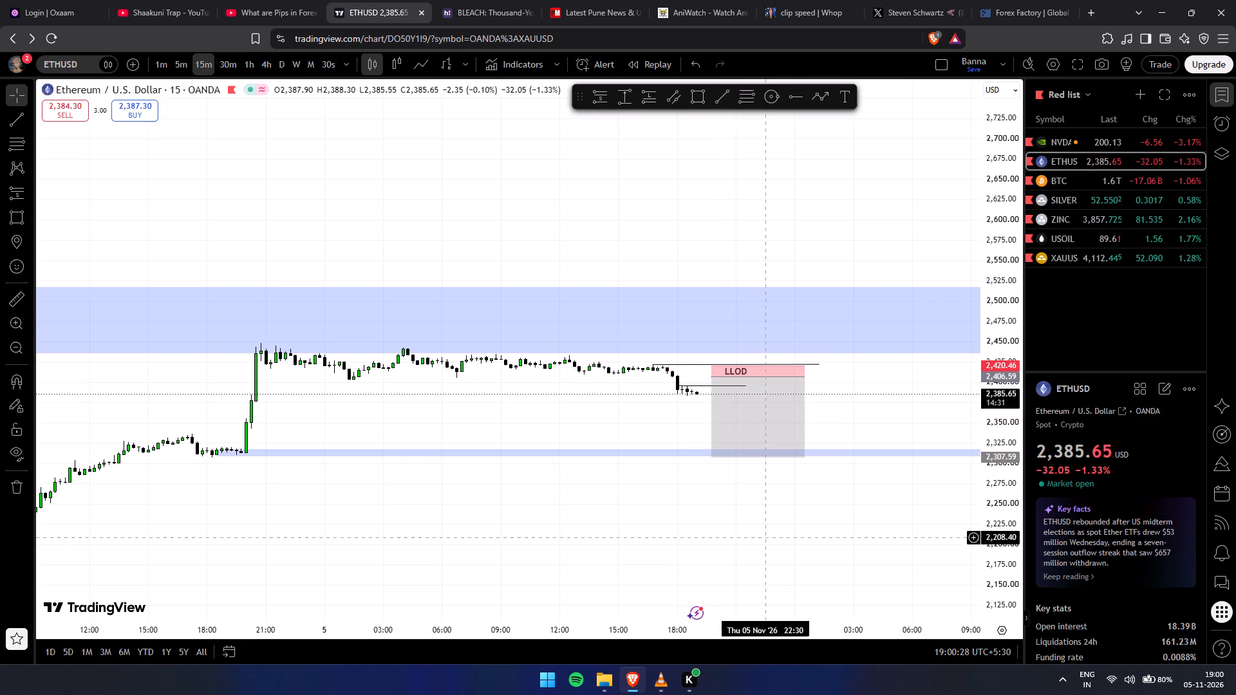
Review the marked 15-minute charts of XAUUSD, USOIL, ZINC and SILVER from the watchlist in turn.
left_click(1078, 272)
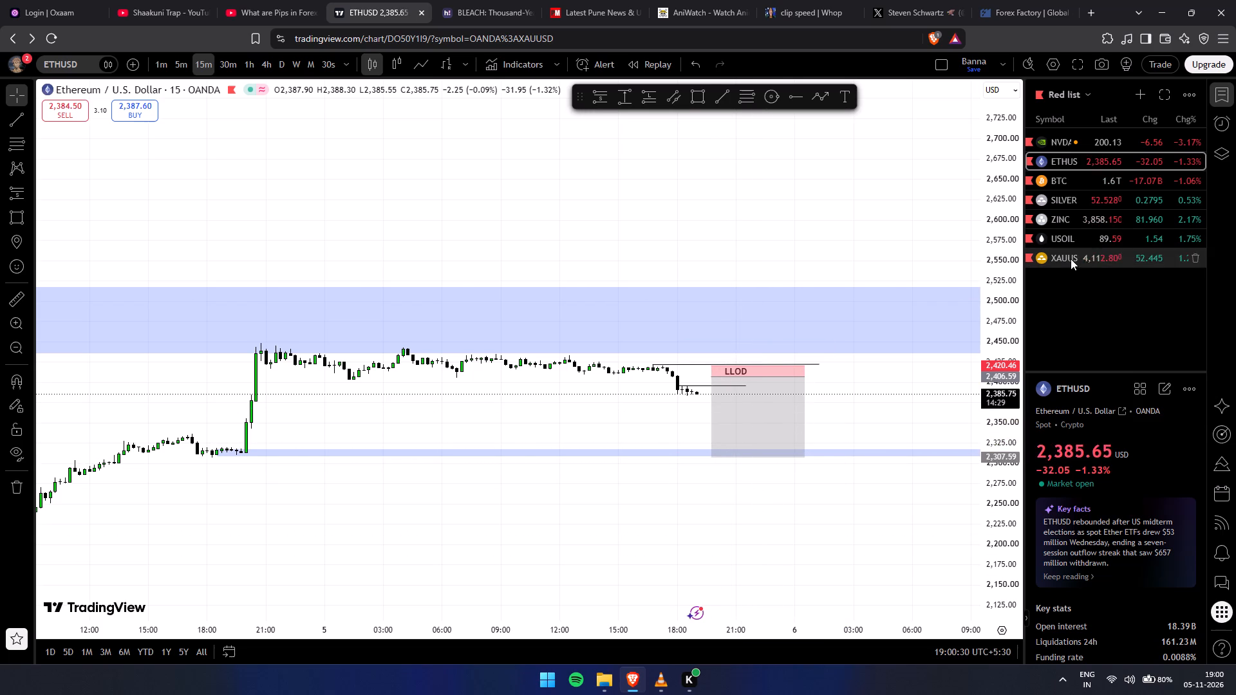
left_click(1070, 257)
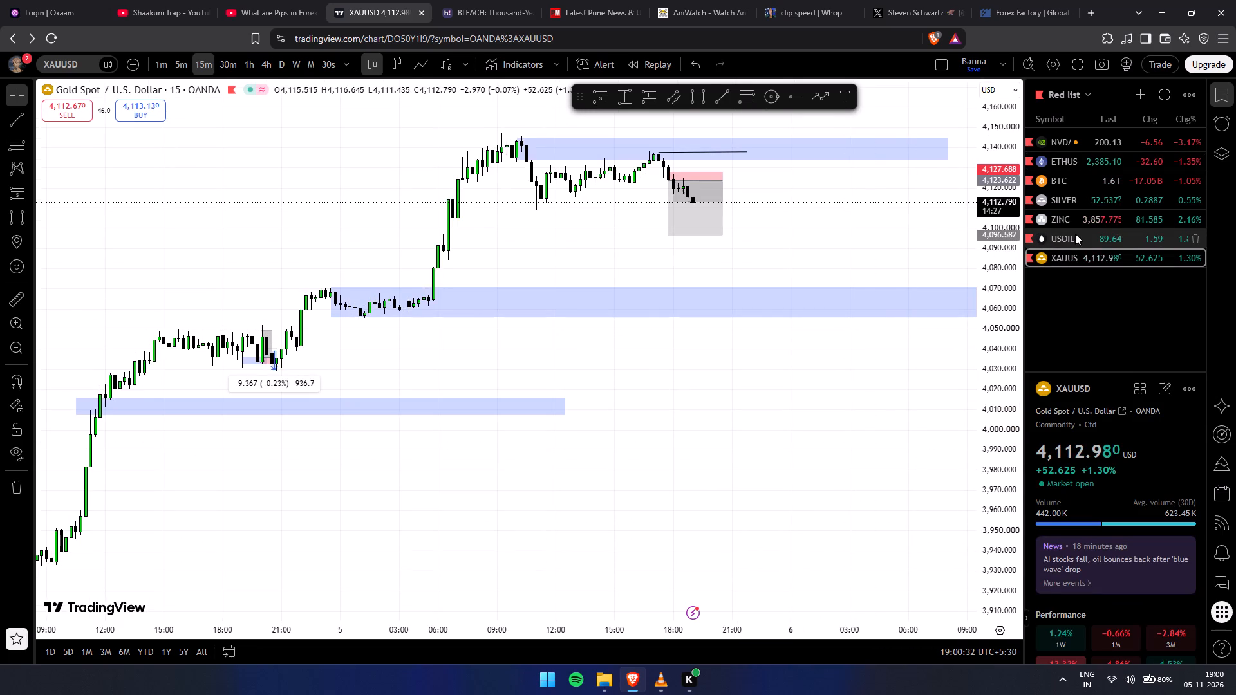
left_click(1080, 241)
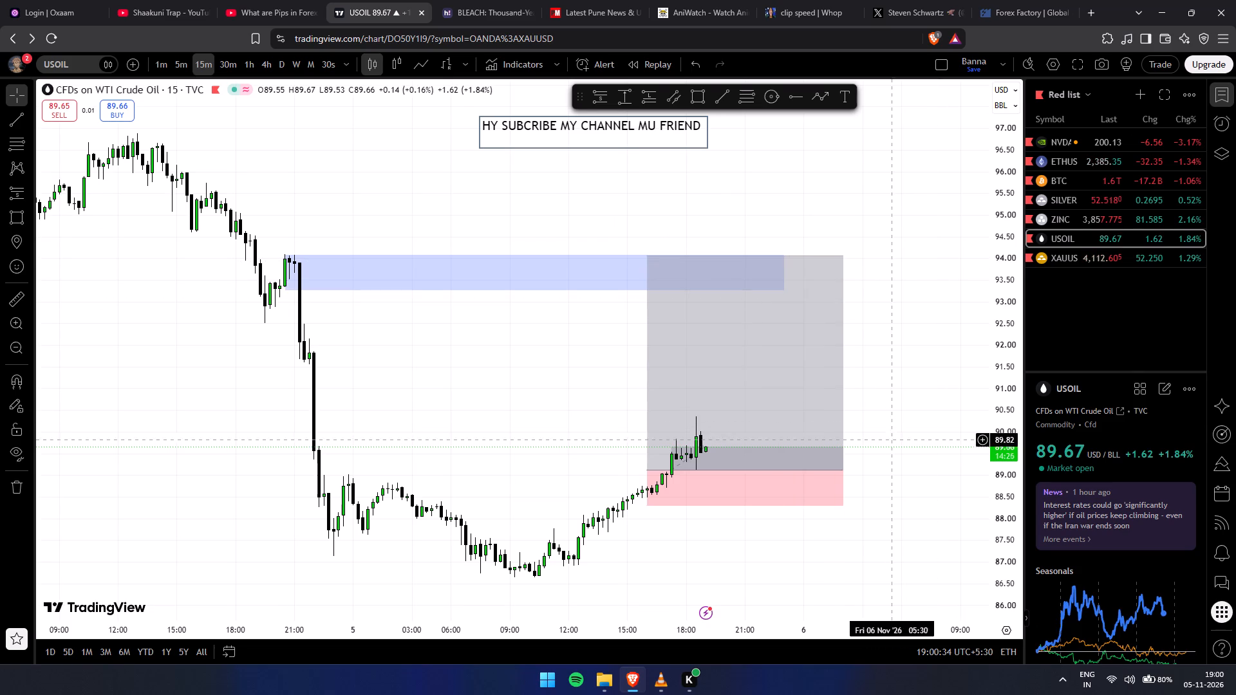
left_click(1070, 218)
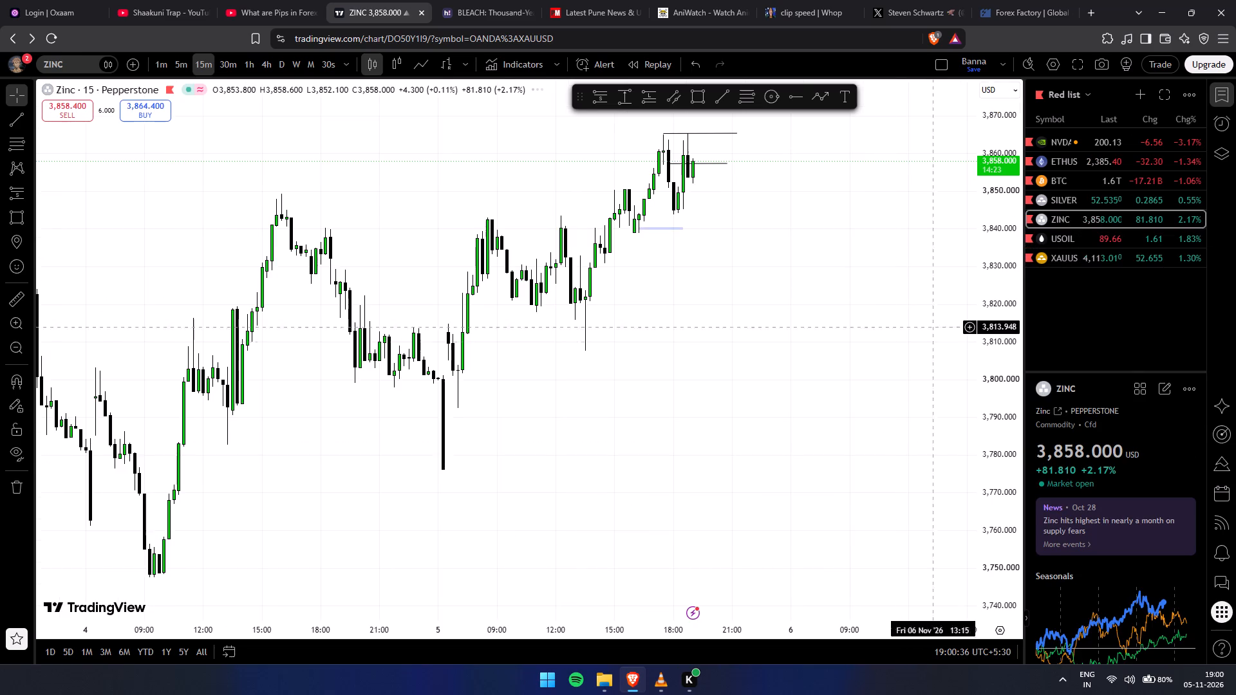
left_click_drag(880, 336, 847, 415)
left_click_drag(993, 420, 978, 268)
left_click_drag(955, 304, 963, 309)
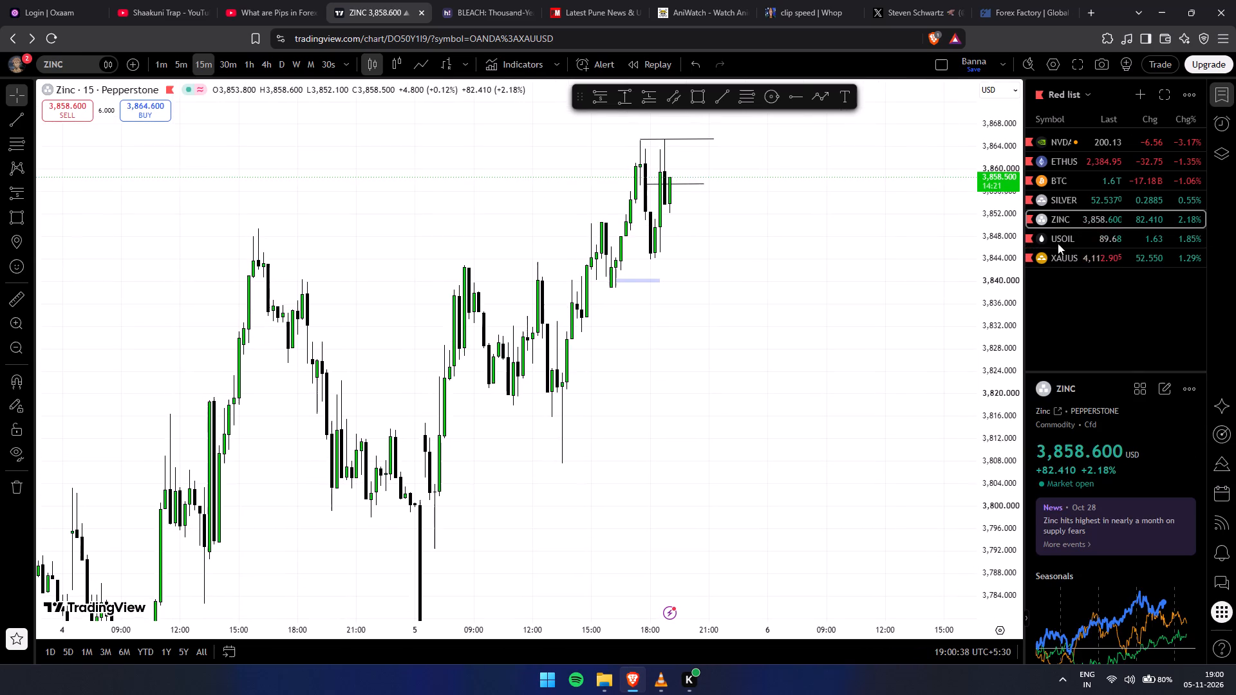
left_click(1073, 201)
left_click_drag(887, 320, 839, 382)
left_click_drag(859, 376, 350, 466)
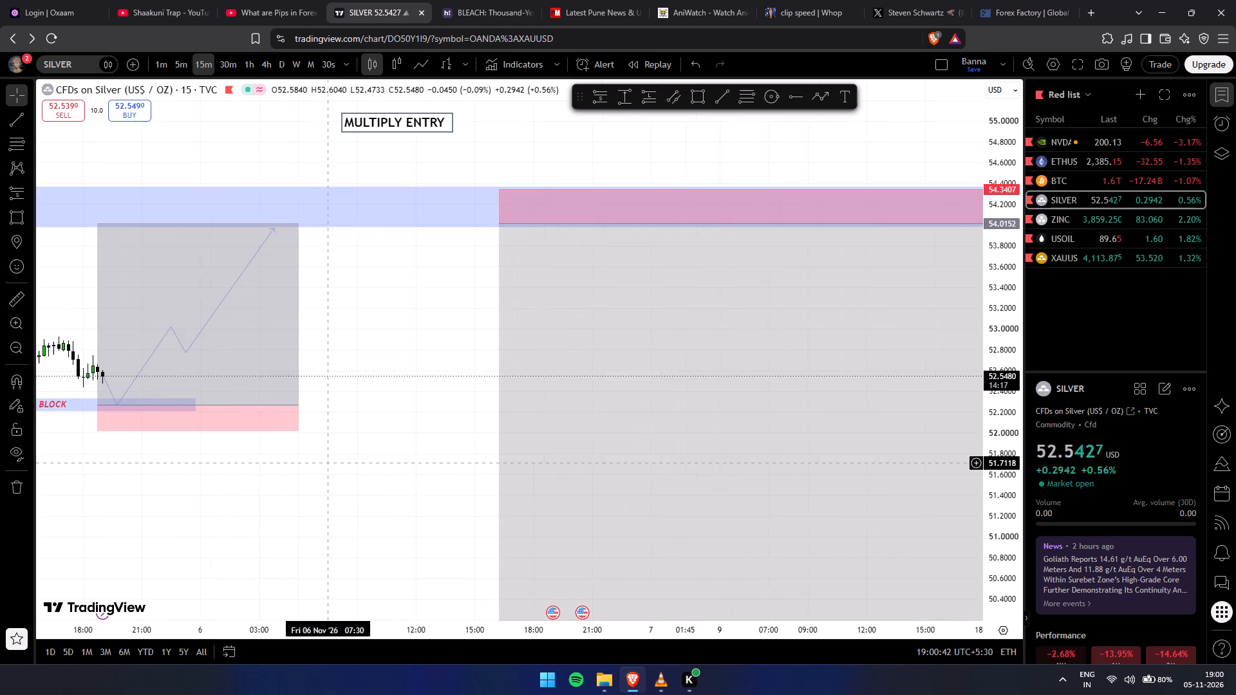
left_click_drag(350, 466, 518, 466)
Examine the BTC 15-minute drop with its positions and projected paths, and undo the stray shift of the zigzag path.
left_click(1092, 187)
scroll(575, 483, "down", 3)
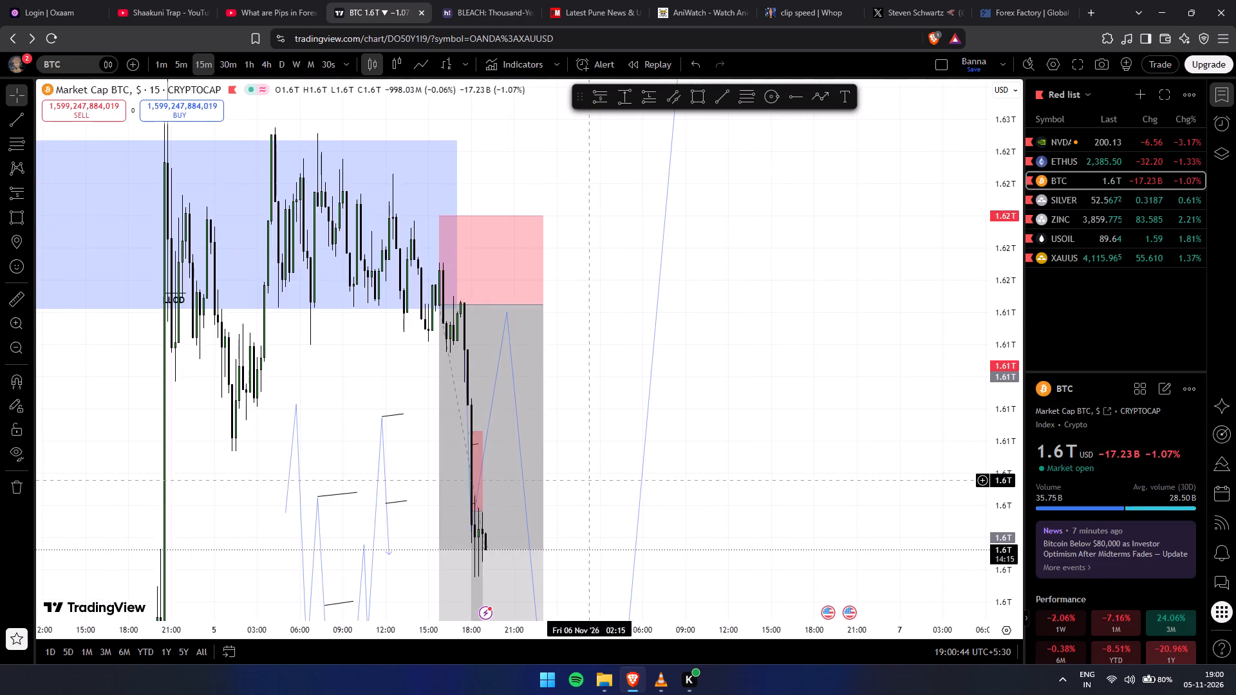
scroll(621, 480, "up", 2)
left_click_drag(604, 481, 876, 351)
scroll(857, 431, "up", 5)
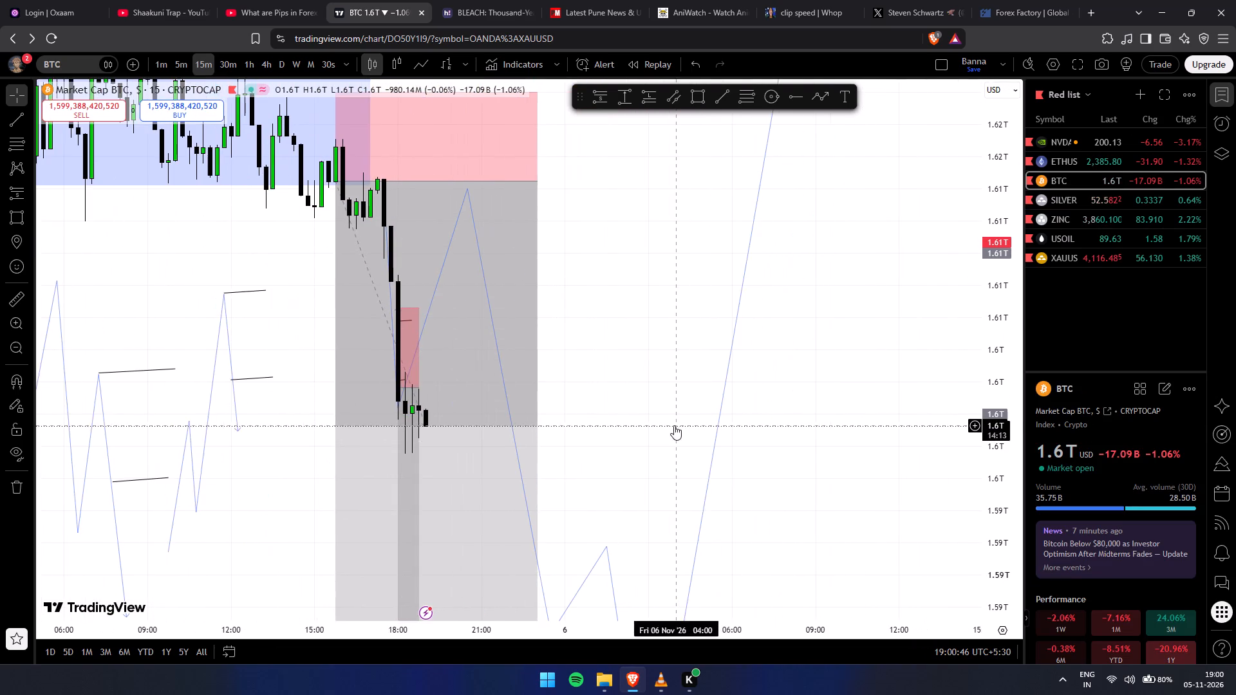
left_click_drag(674, 425, 785, 402)
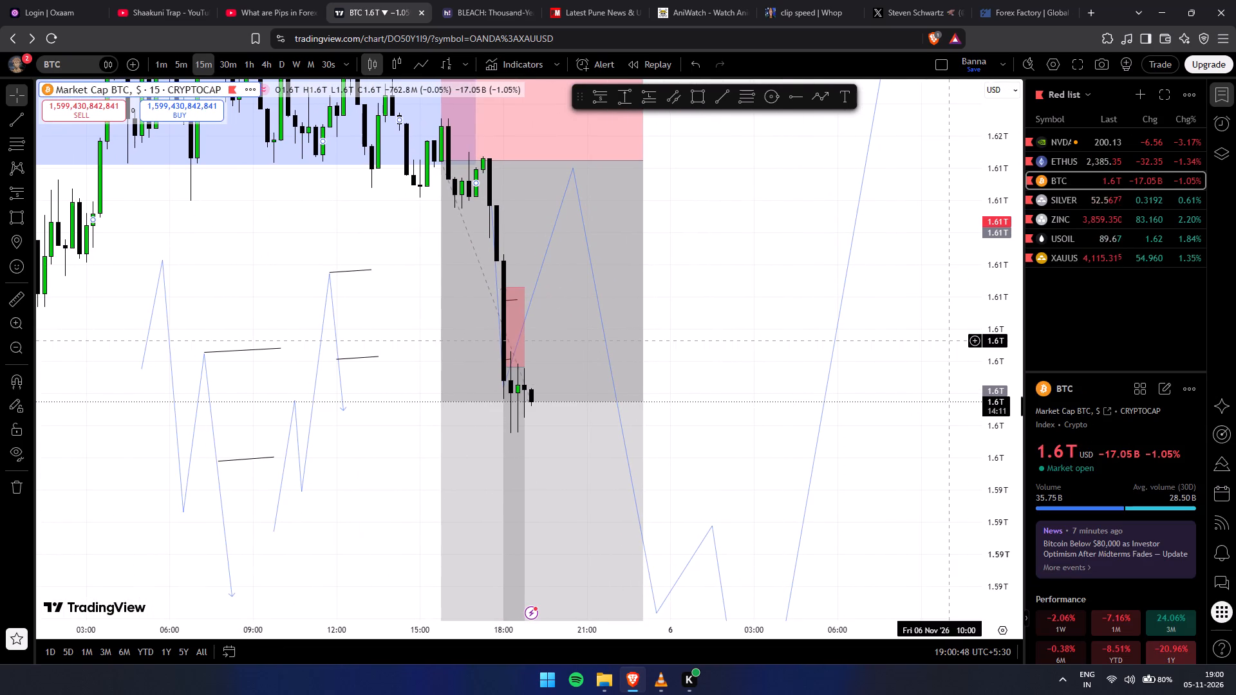
left_click_drag(839, 318, 926, 303)
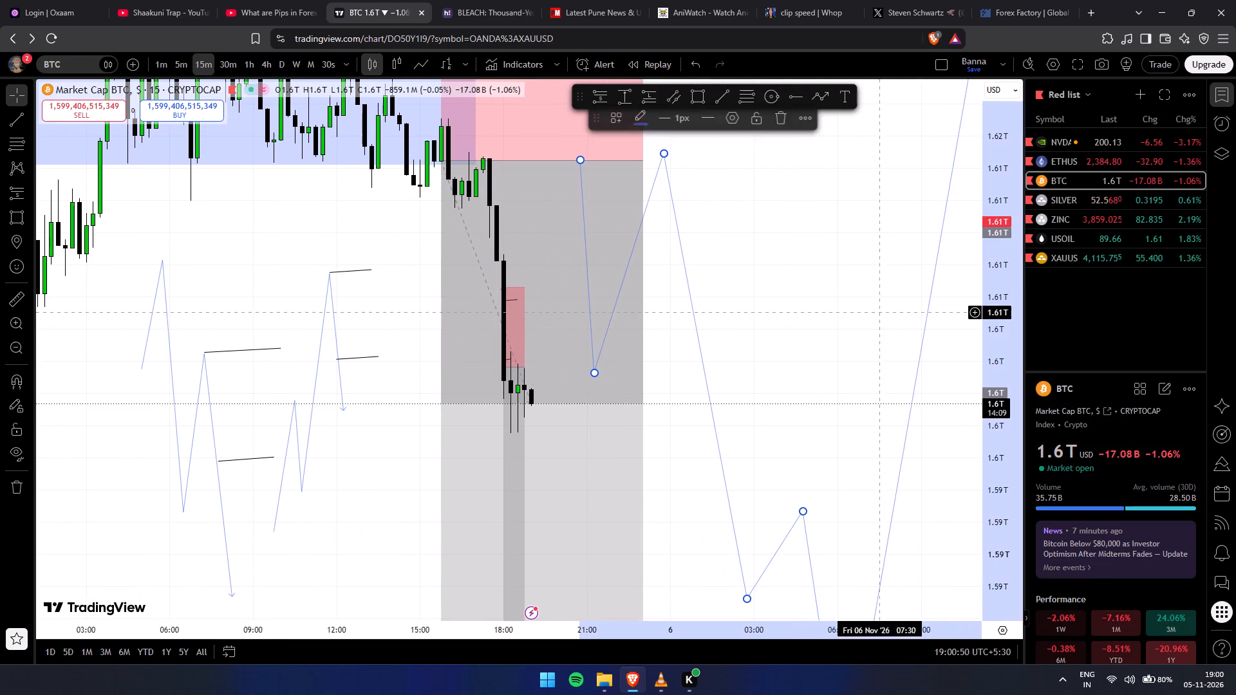
left_click(692, 62)
Recheck the ETHUSD short position between the two blue zones, and view the NVDA 15-minute chart.
left_click(1062, 160)
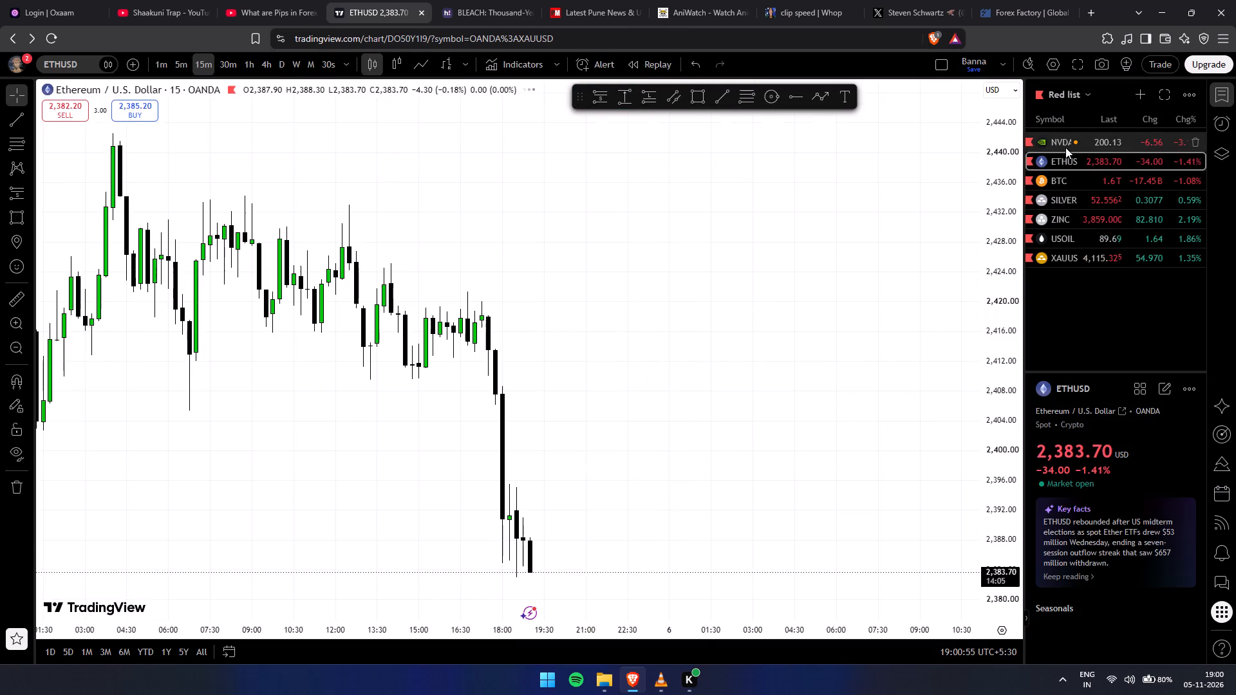
left_click_drag(904, 365, 963, 230)
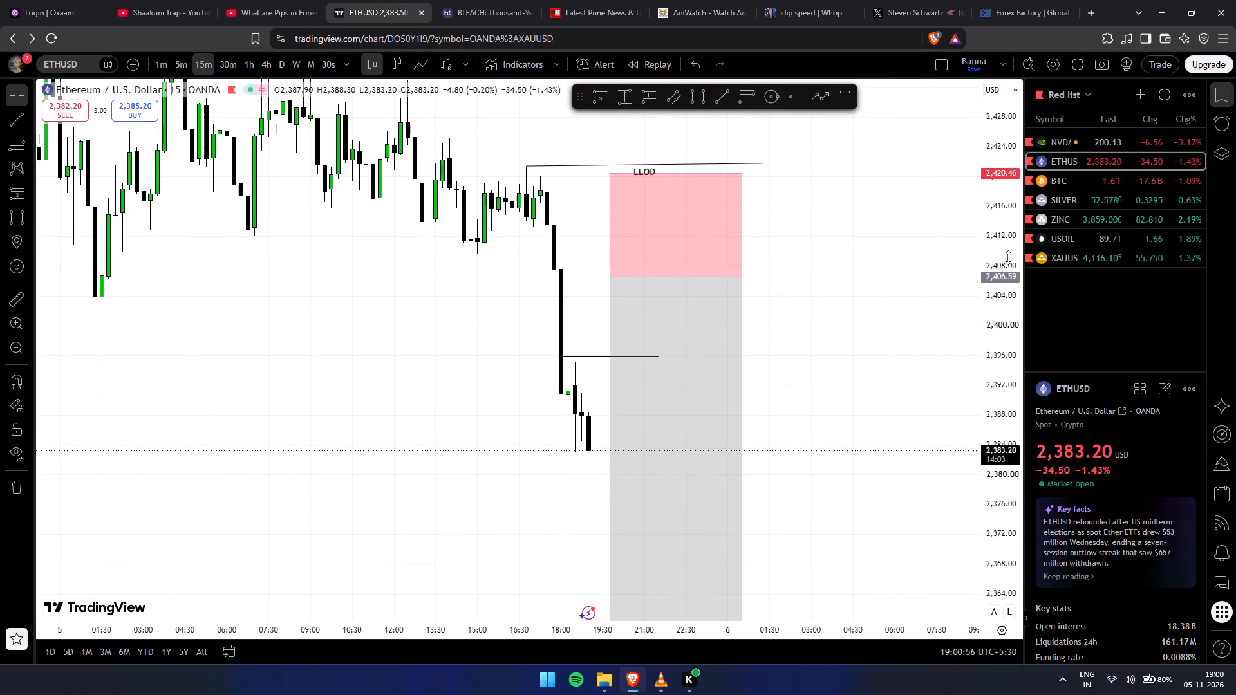
left_click_drag(1008, 257, 960, 577)
left_click_drag(841, 427, 834, 429)
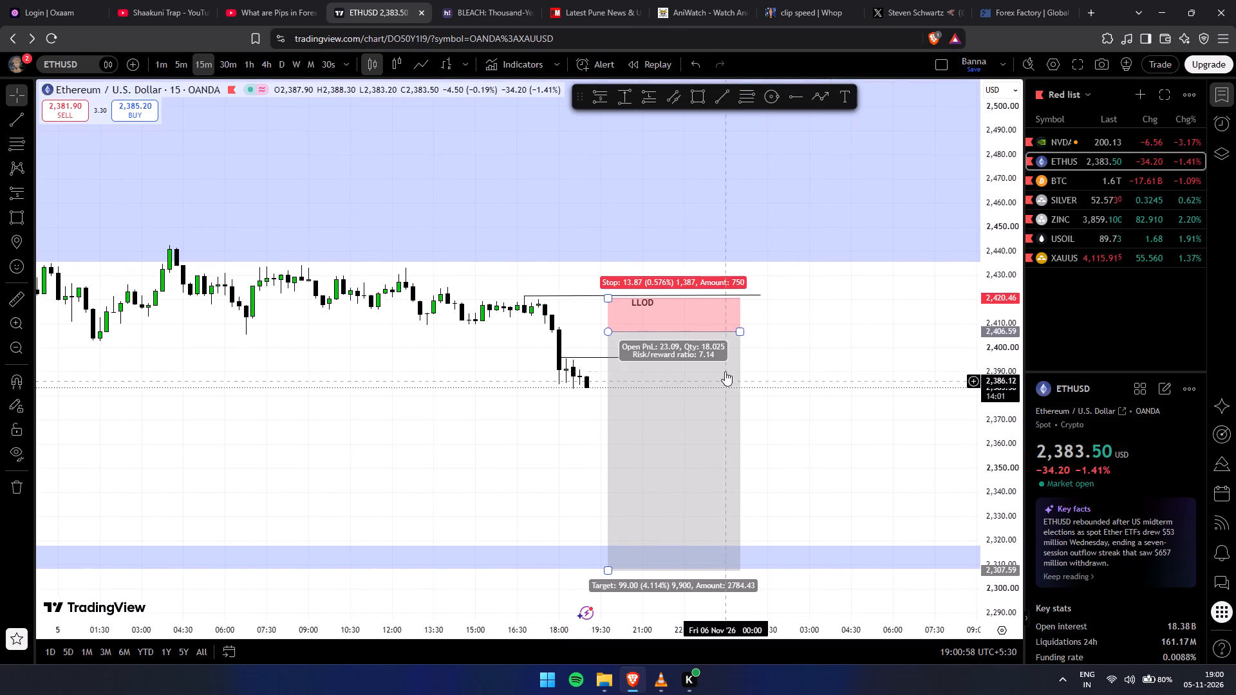
left_click(1058, 138)
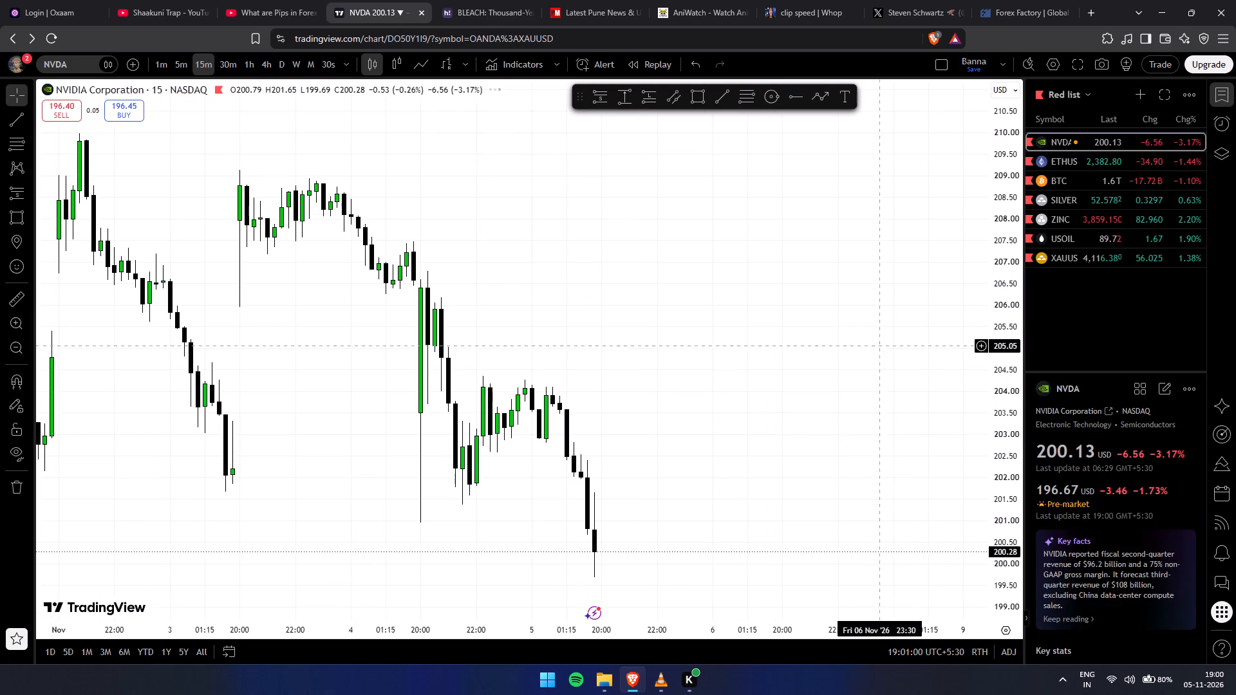
left_click_drag(839, 376, 831, 367)
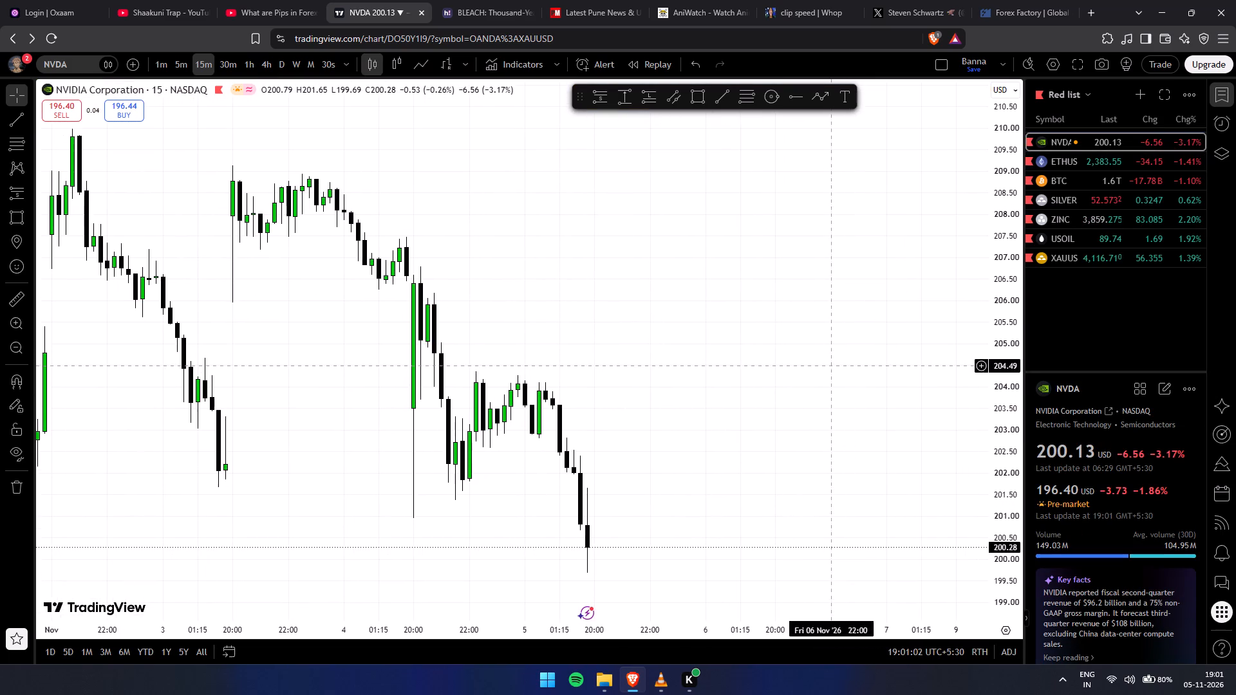
left_click(801, 565)
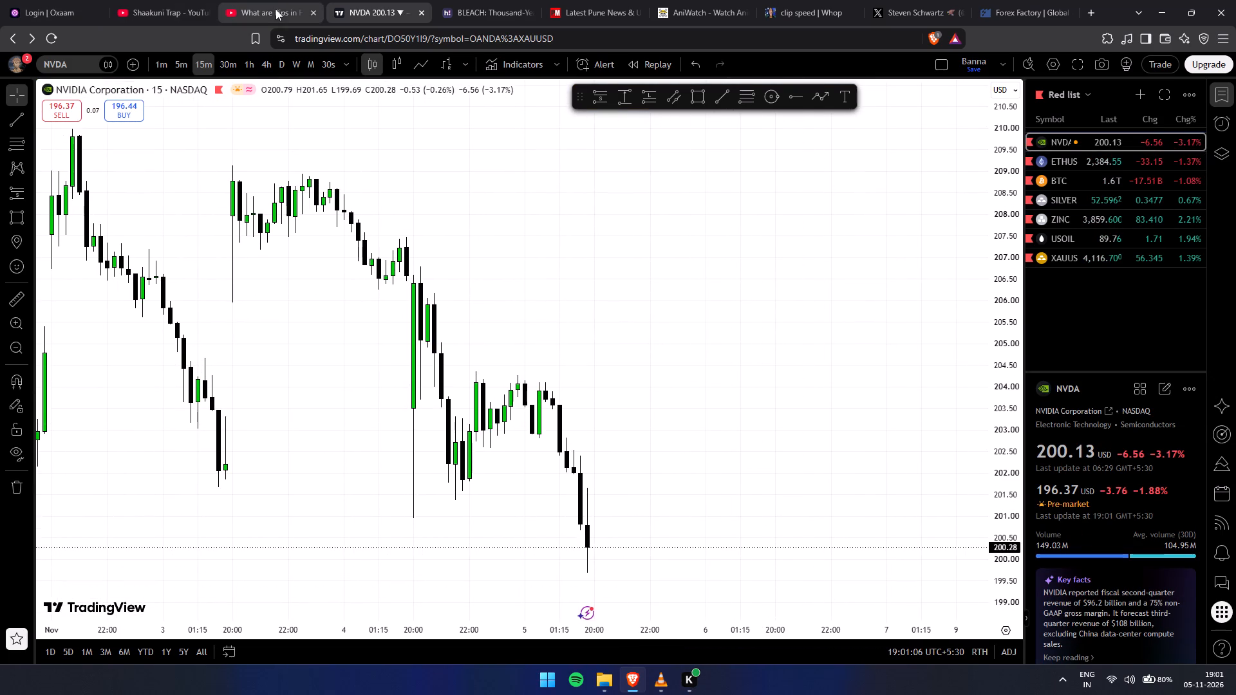
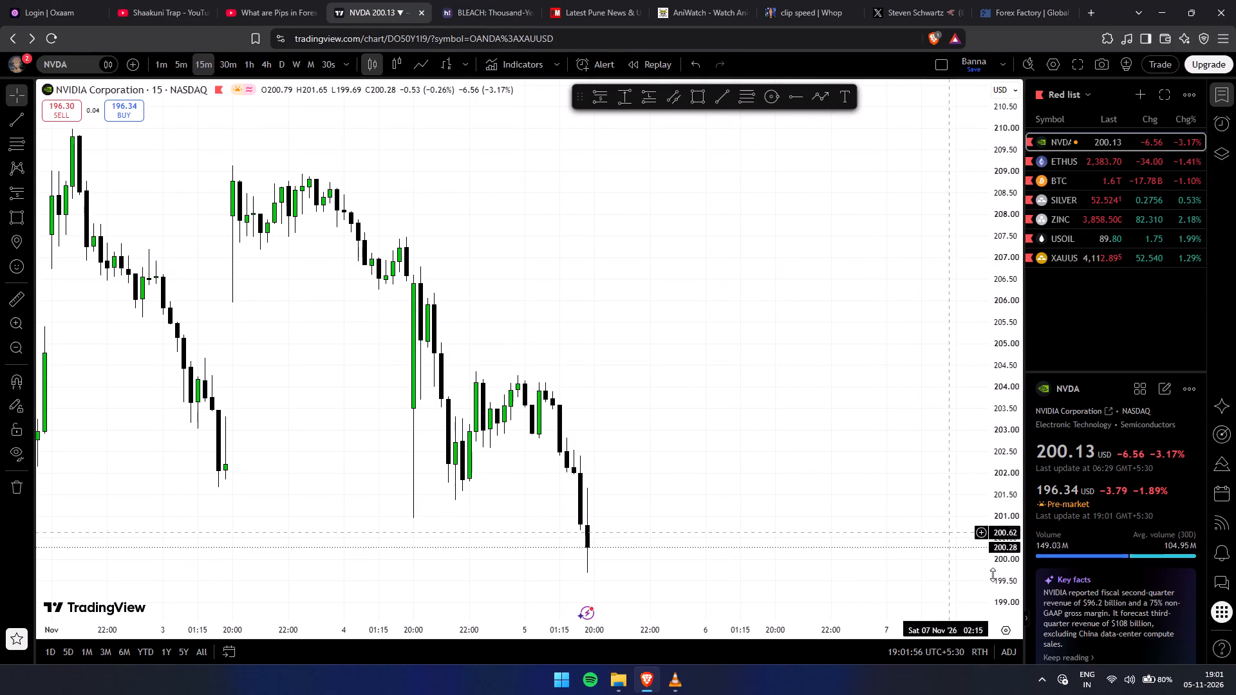
Show the hidden background app icons in the system tray.
left_click(1051, 682)
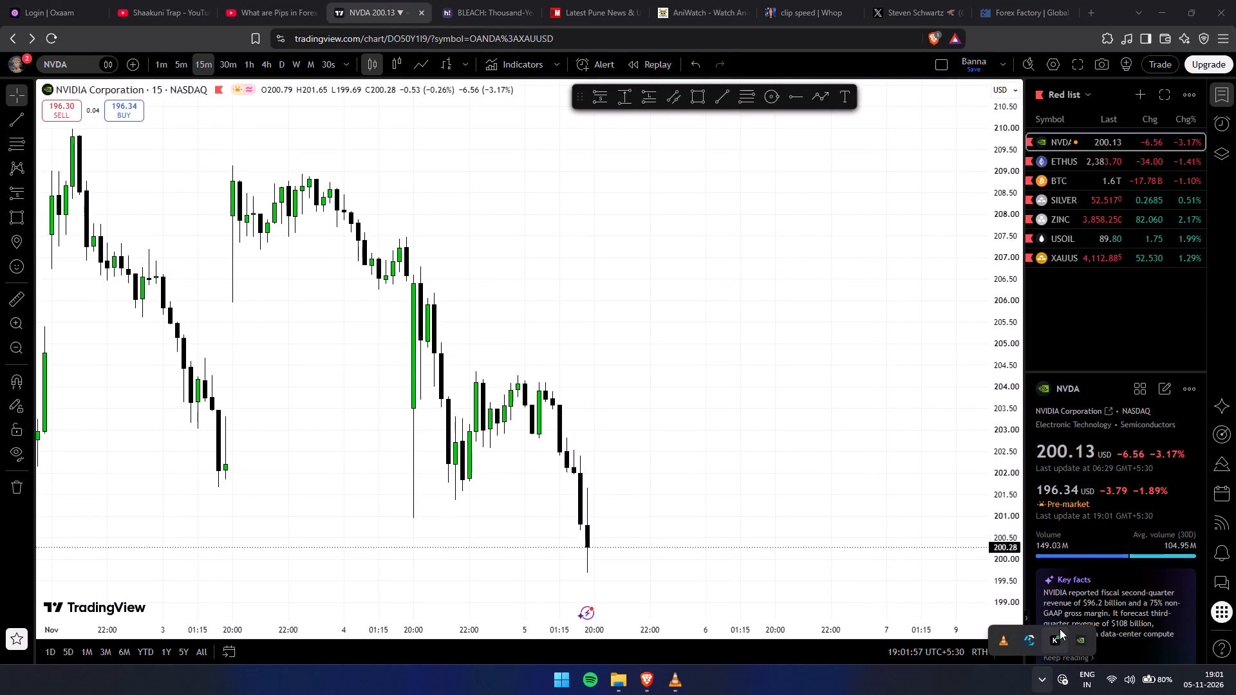
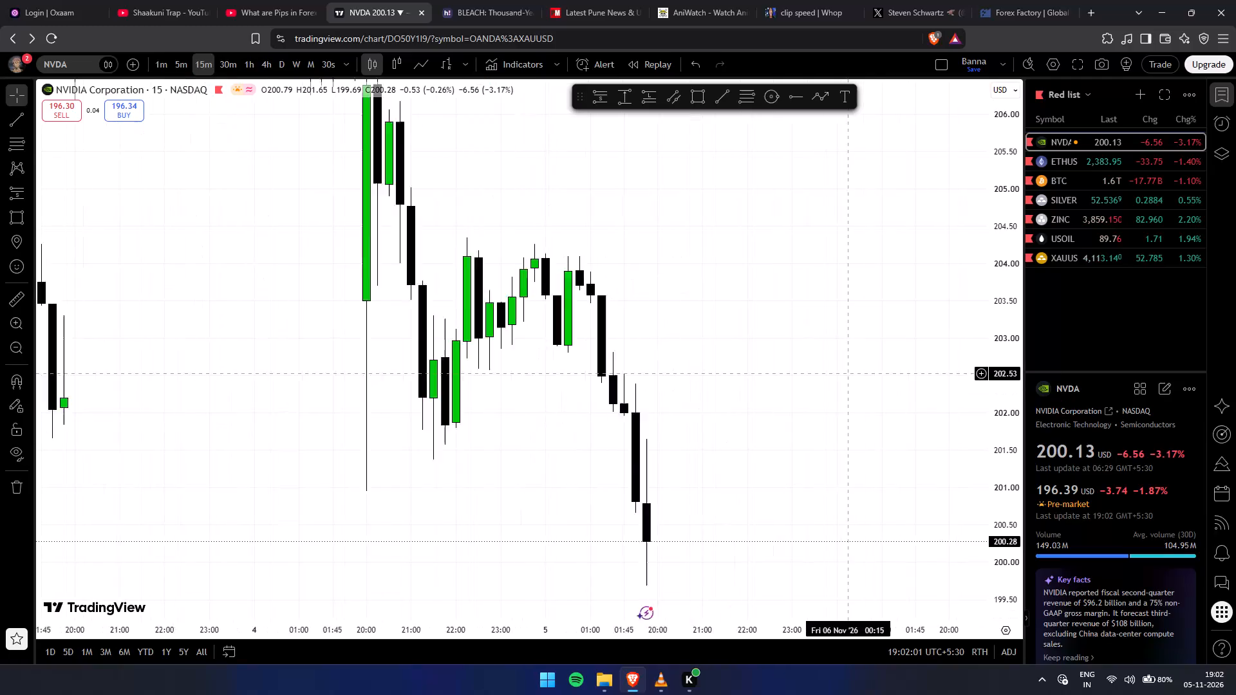
Examine the recent candles and wider multi-day price action on the NVIDIA 15-minute chart.
scroll(827, 375, "down", 4)
scroll(854, 397, "up", 9)
middle_click(854, 397)
left_click_drag(774, 386, 1168, 416)
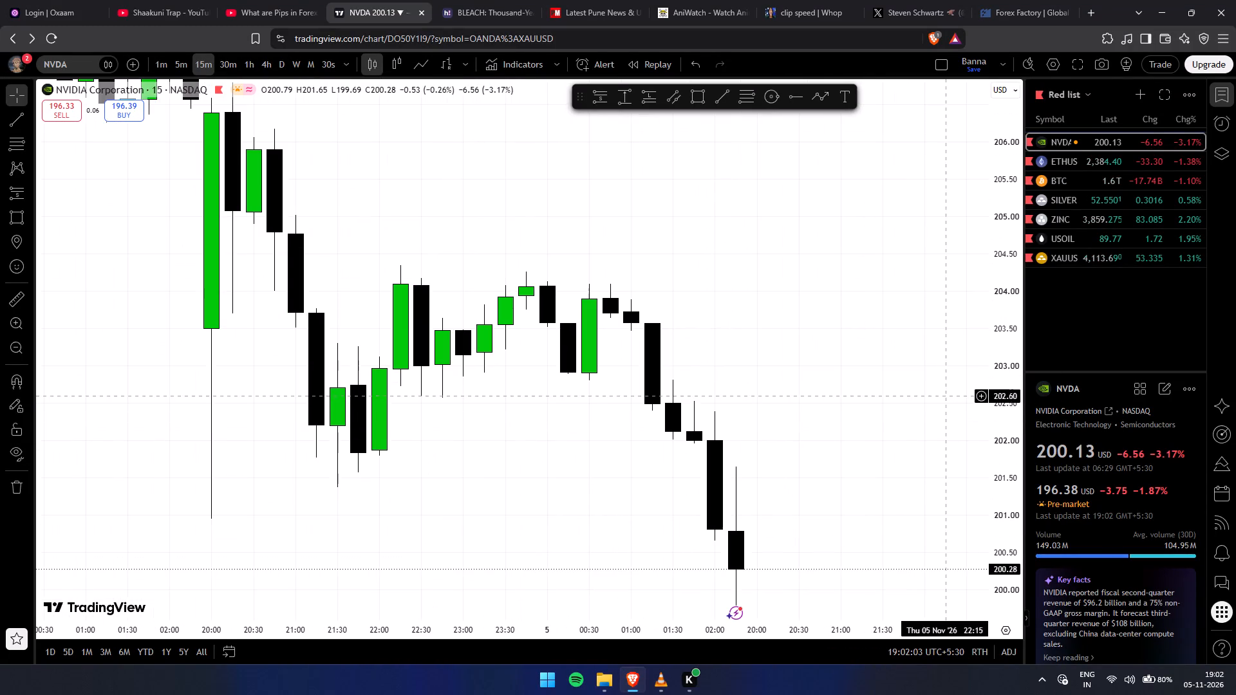
left_click(939, 396)
left_click_drag(922, 391, 950, 389)
left_click_drag(873, 369, 924, 371)
left_click_drag(1013, 275, 1013, 281)
scroll(1004, 317, "down", 7)
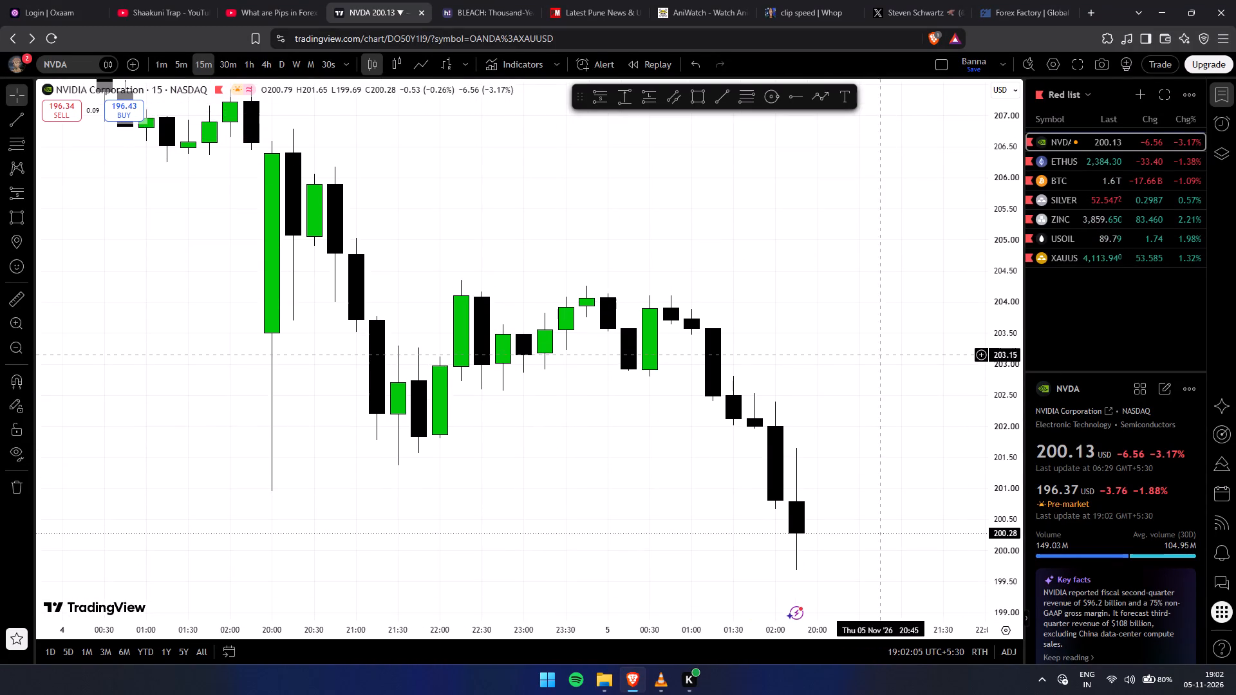
scroll(880, 355, "down", 11)
left_click_drag(930, 255, 924, 337)
left_click_drag(1015, 245, 973, 604)
scroll(807, 530, "down", 3)
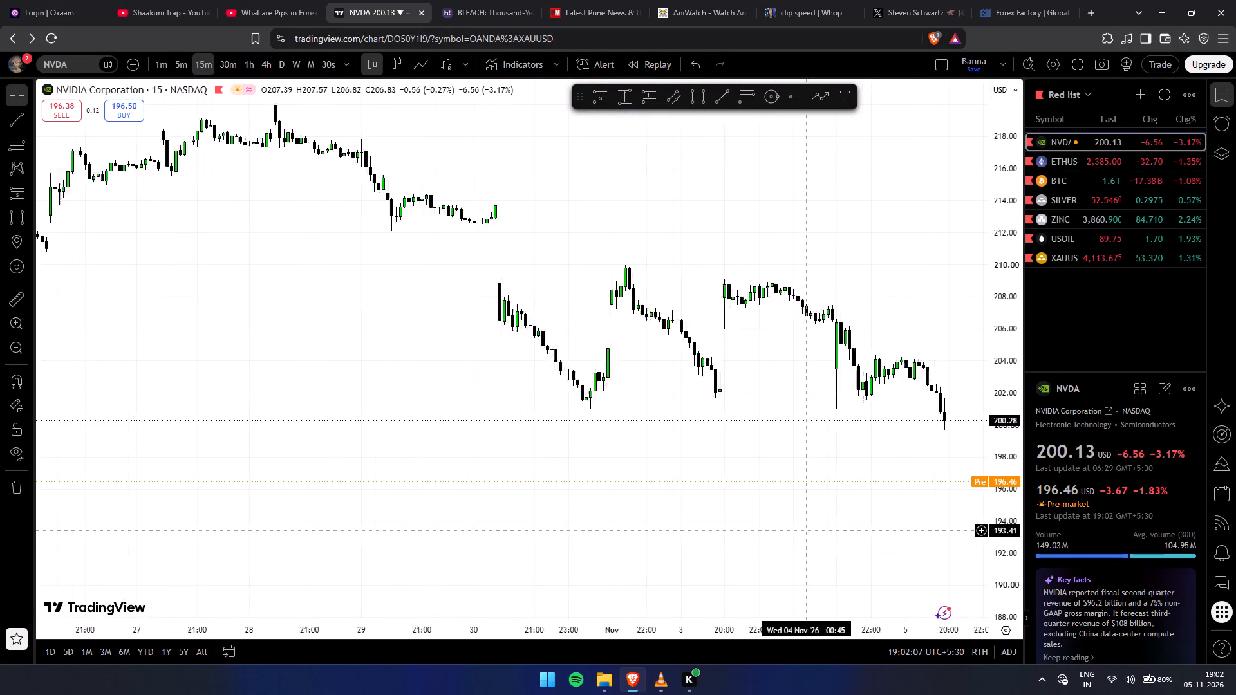
scroll(807, 530, "down", 3)
left_click_drag(829, 468, 641, 458)
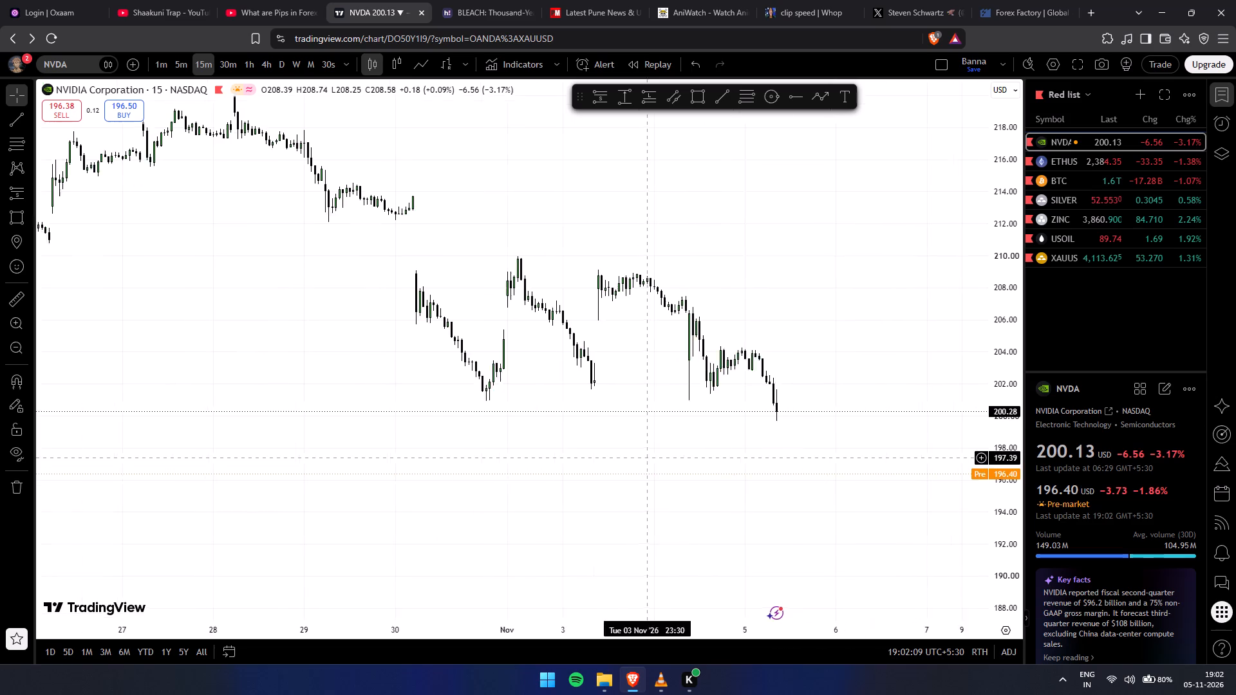
left_click_drag(641, 458, 630, 456)
left_click_drag(994, 427, 1007, 243)
scroll(910, 394, "up", 5)
left_click_drag(821, 328, 942, 396)
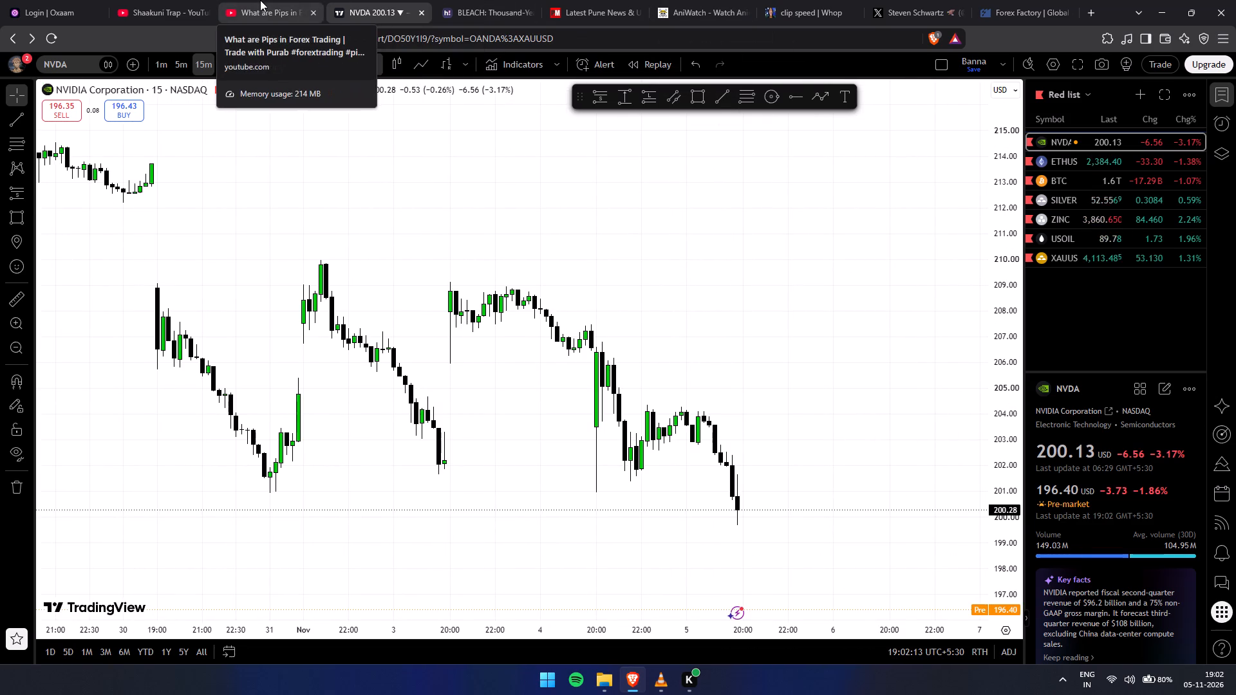
left_click(382, 6)
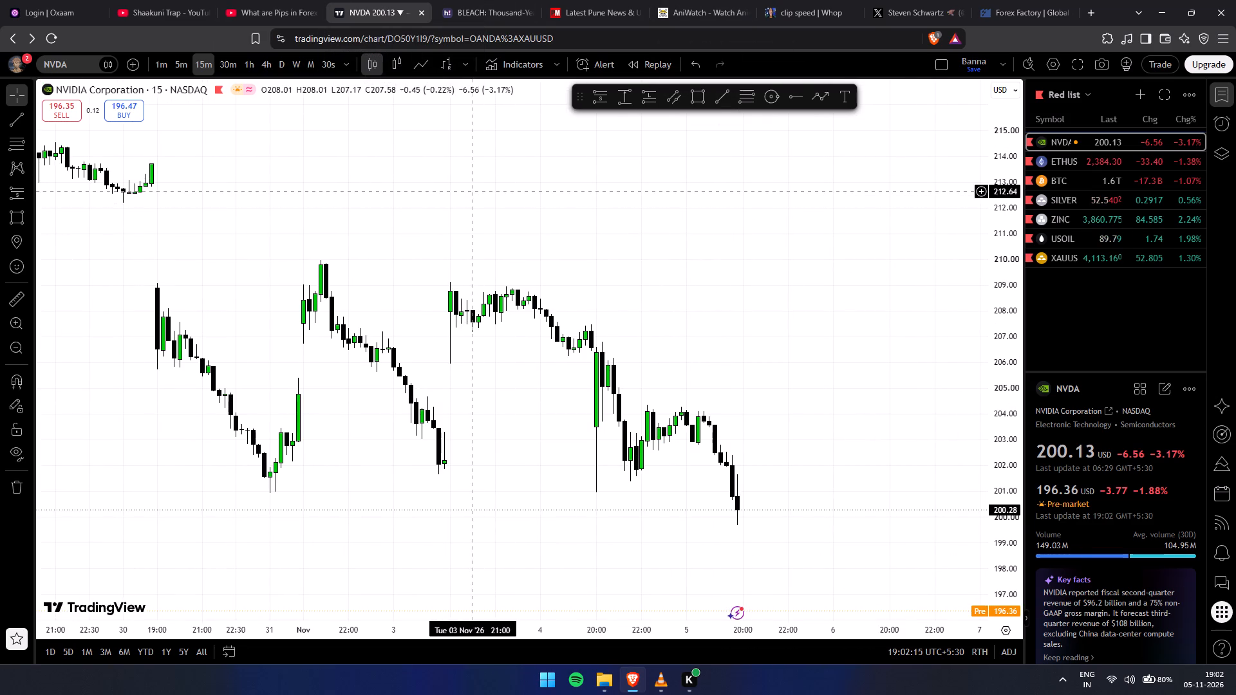
scroll(481, 178, "up", 2)
Review today's economic calendar events on Forex Factory, down to the evening releases and speeches.
left_click(991, 9)
left_click_drag(588, 349, 593, 281)
left_click(189, 335)
scroll(502, 288, "up", 5)
scroll(521, 290, "down", 3)
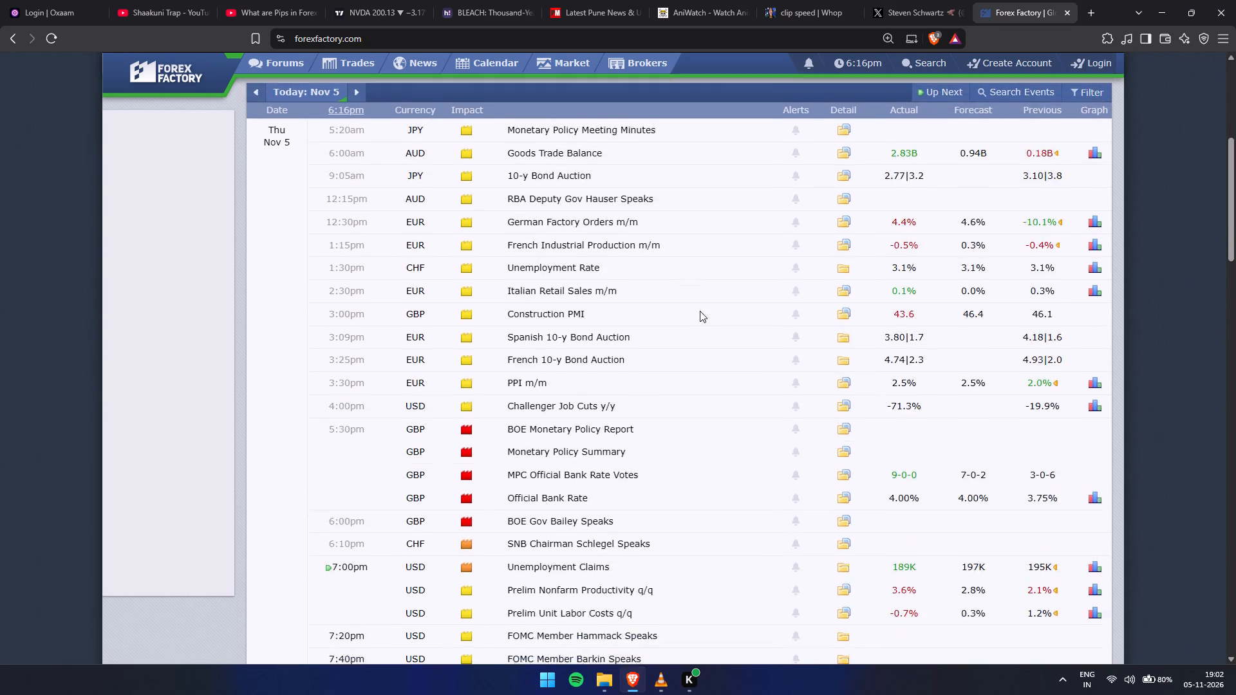
scroll(700, 311, "down", 1)
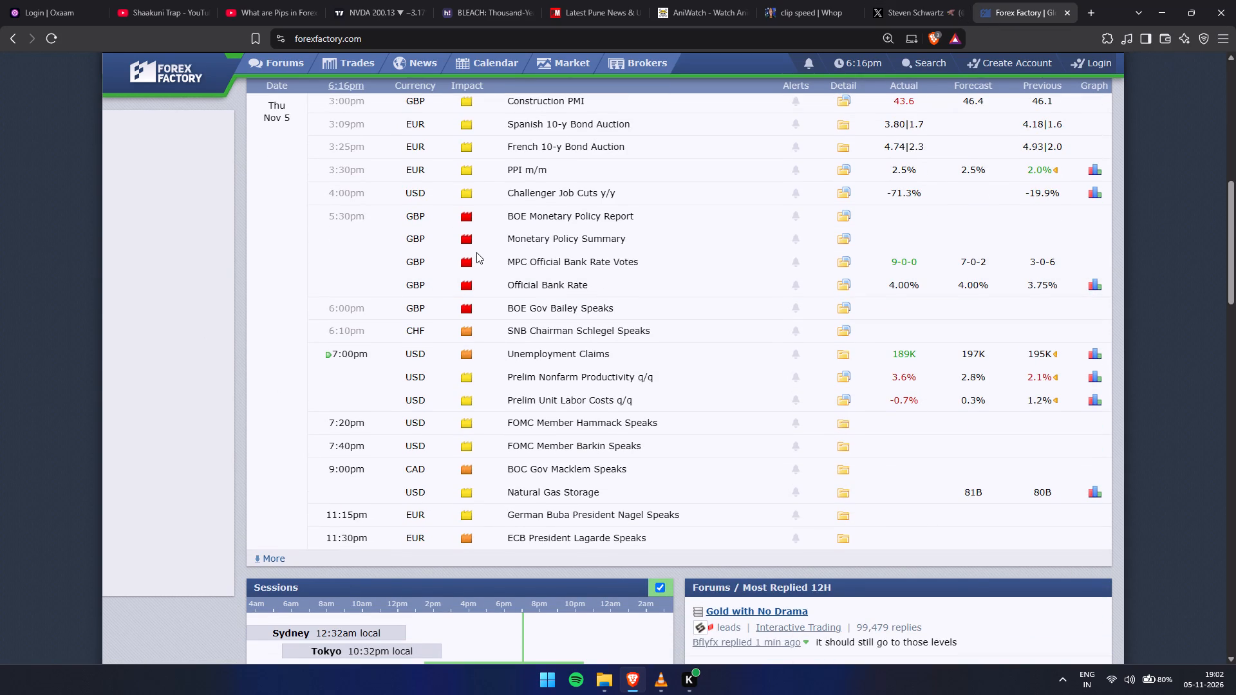
left_click(495, 306)
left_click(473, 313)
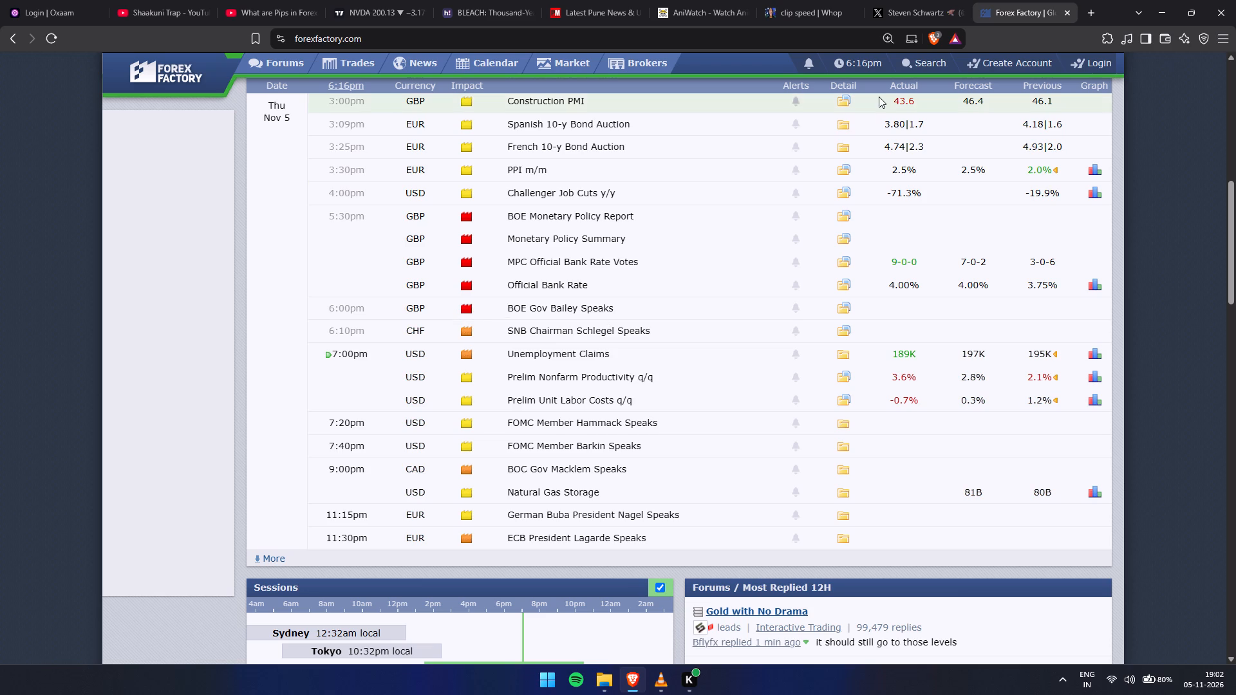
Return to the NVIDIA chart and examine the price action of the past several sessions.
left_click(372, 4)
left_click_drag(930, 416, 910, 333)
left_click_drag(1004, 286, 991, 328)
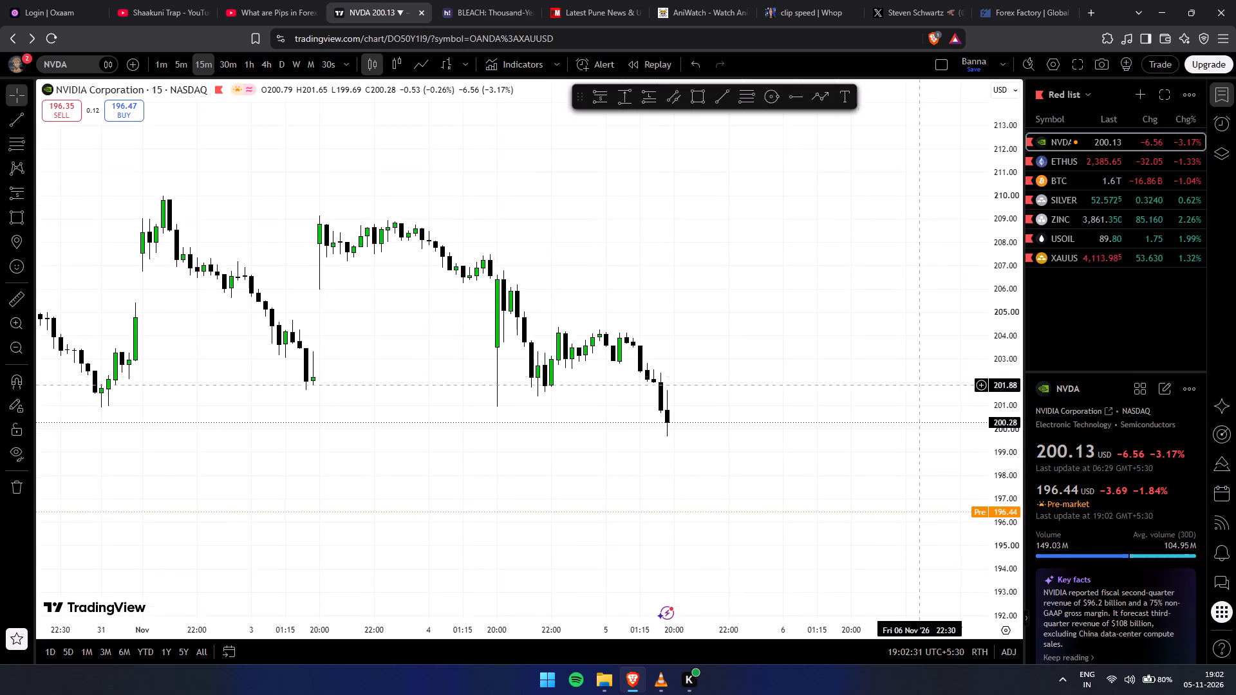
scroll(856, 376, "down", 6)
left_click_drag(863, 330, 810, 418)
left_click_drag(992, 285, 1016, 358)
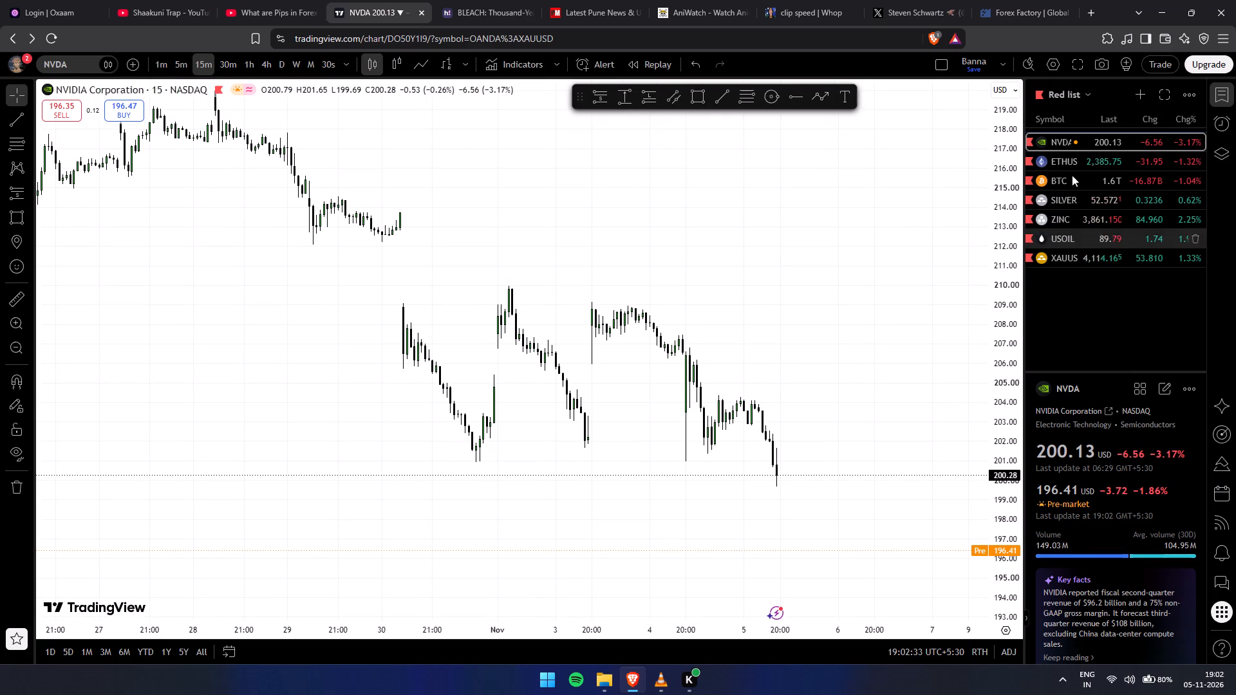
Search for the symbol GBPUSD to add to the Red list watchlist.
left_click(1137, 88)
left_click(559, 154)
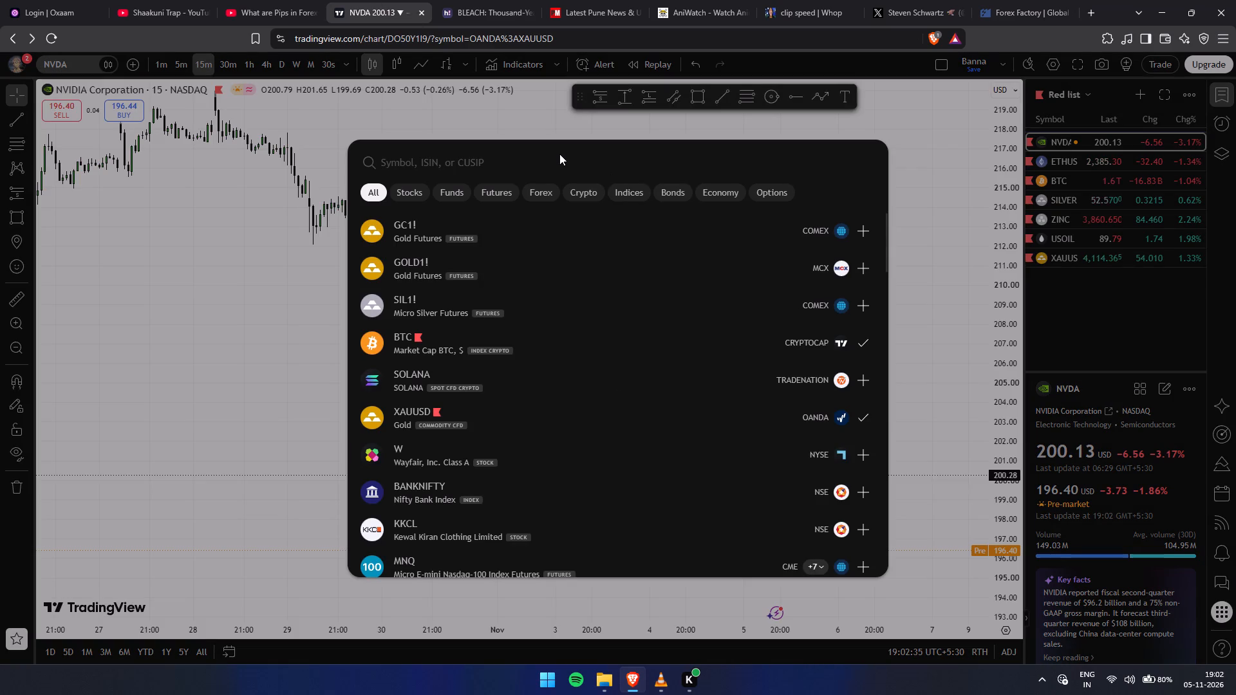
type("CU")
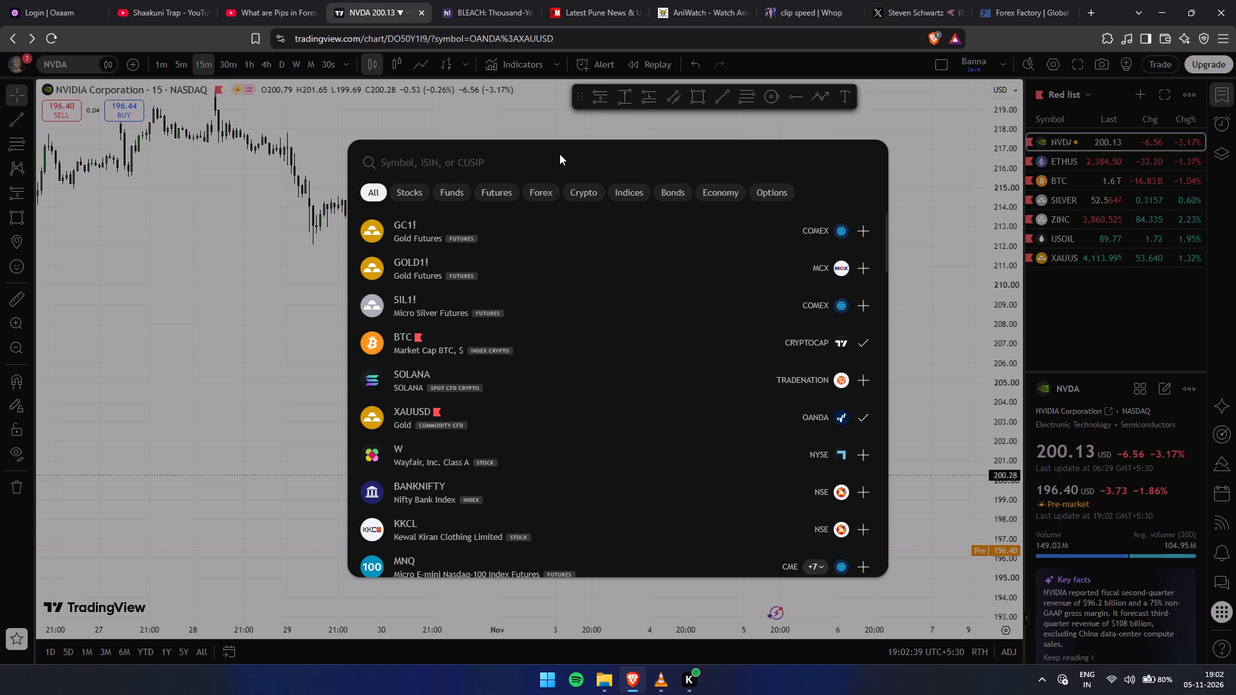
left_click(536, 176)
left_click(503, 160)
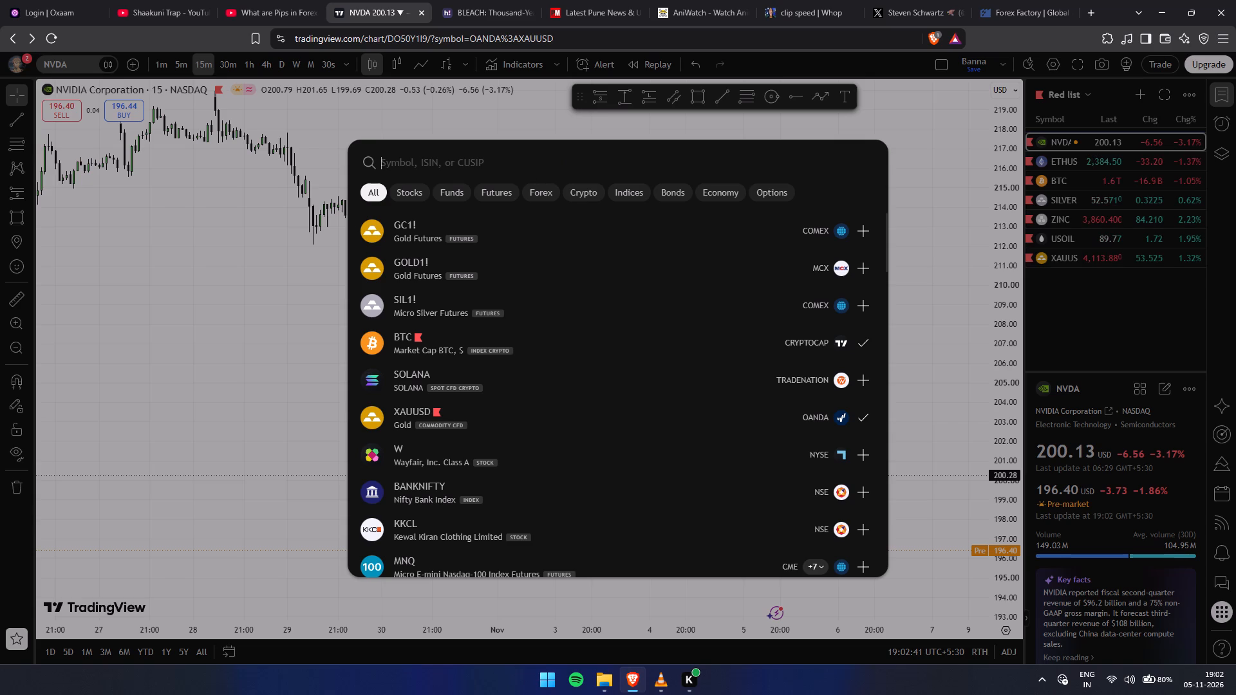
type("GB")
type("PUSD")
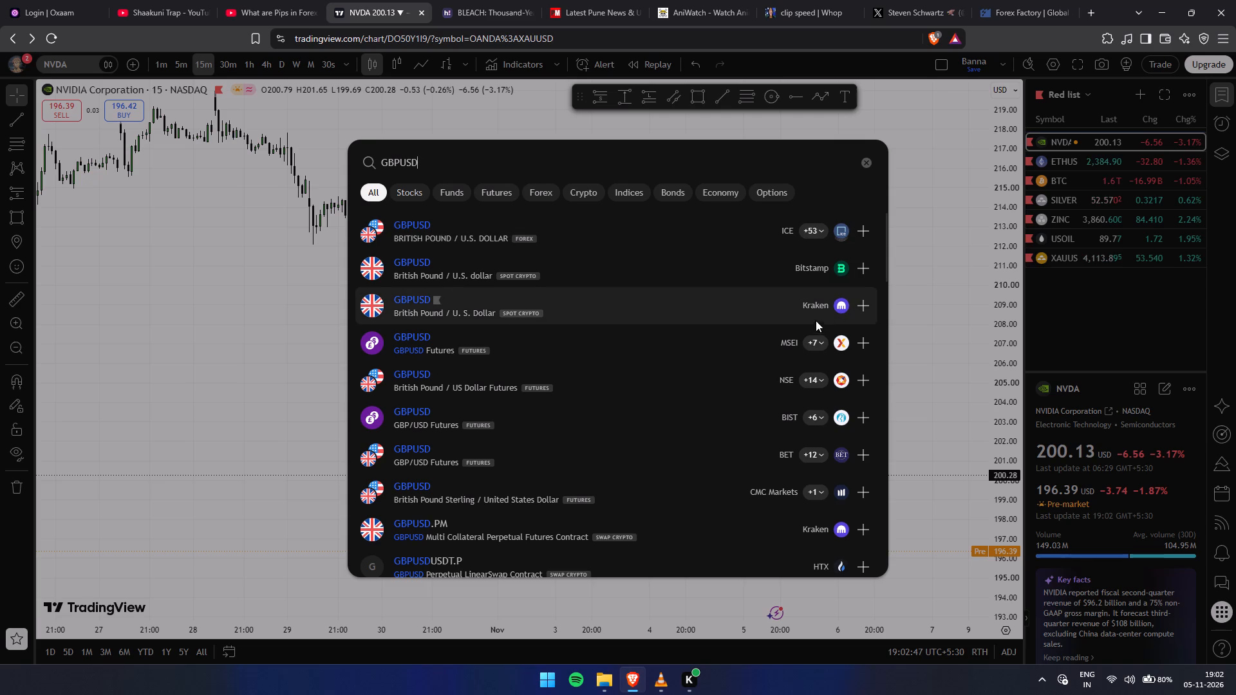
Add the CMC Markets GBPUSD futures symbol, British Pound Sterling / United States Dollar, to the Red list and close the symbol search.
scroll(803, 294, "down", 3)
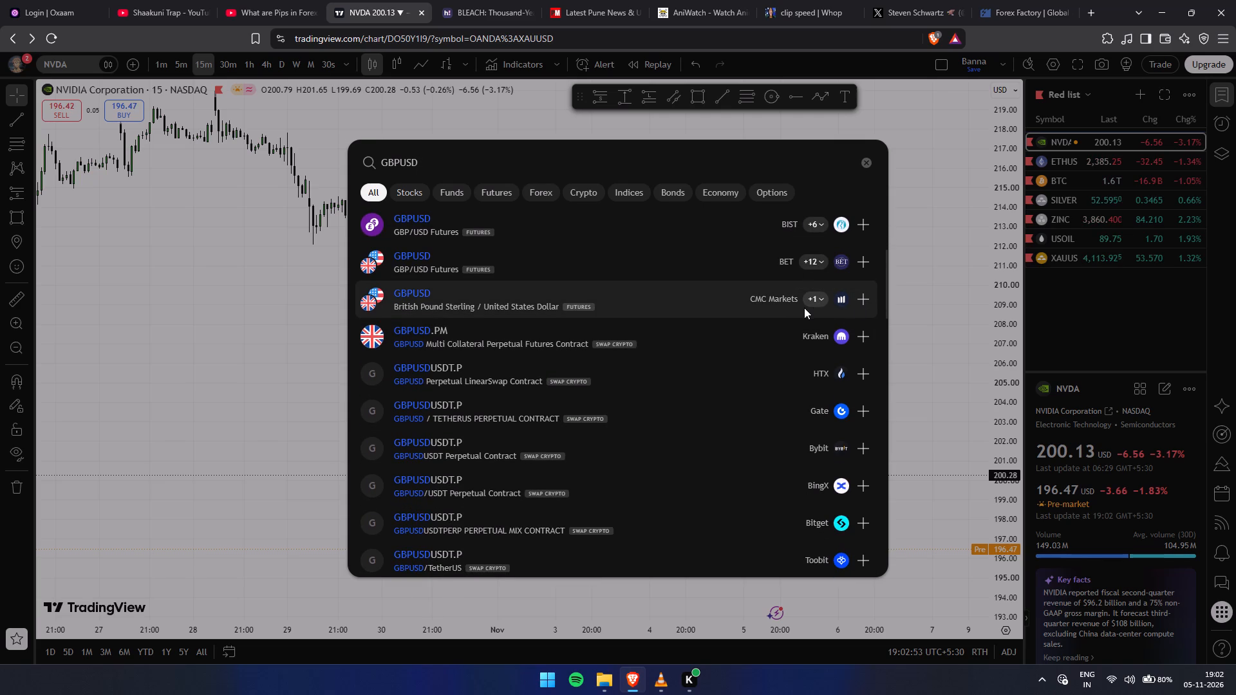
scroll(830, 272, "down", 2)
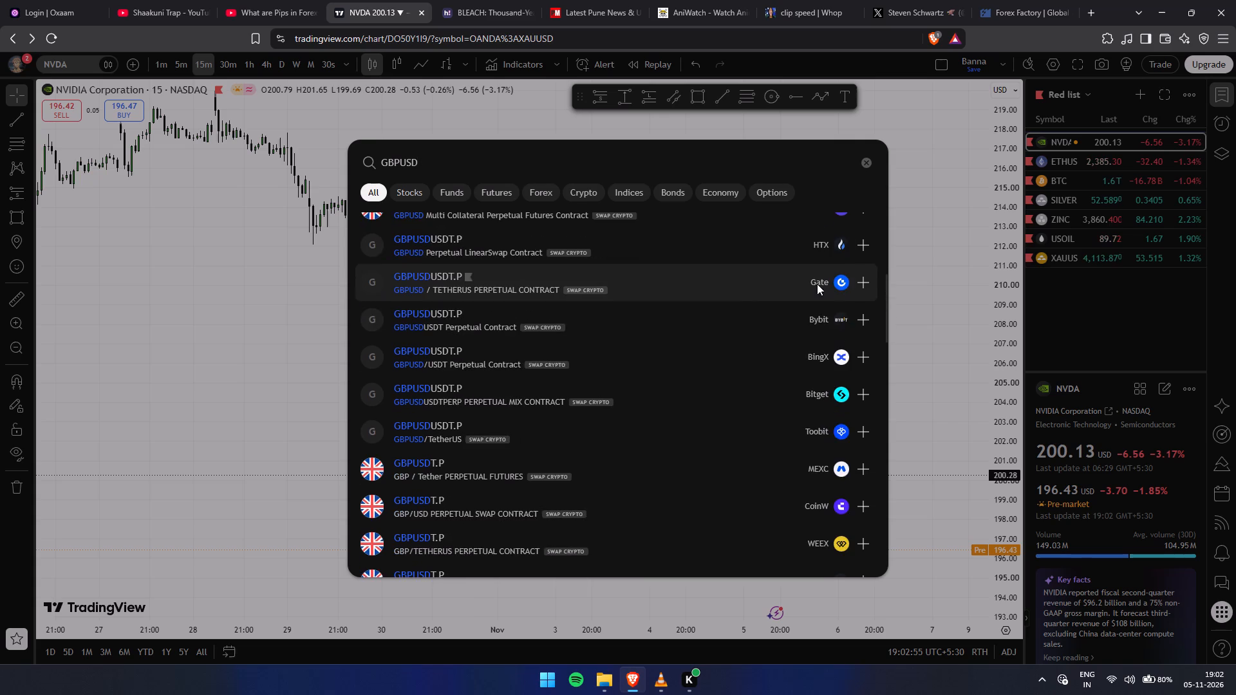
scroll(777, 332, "down", 1)
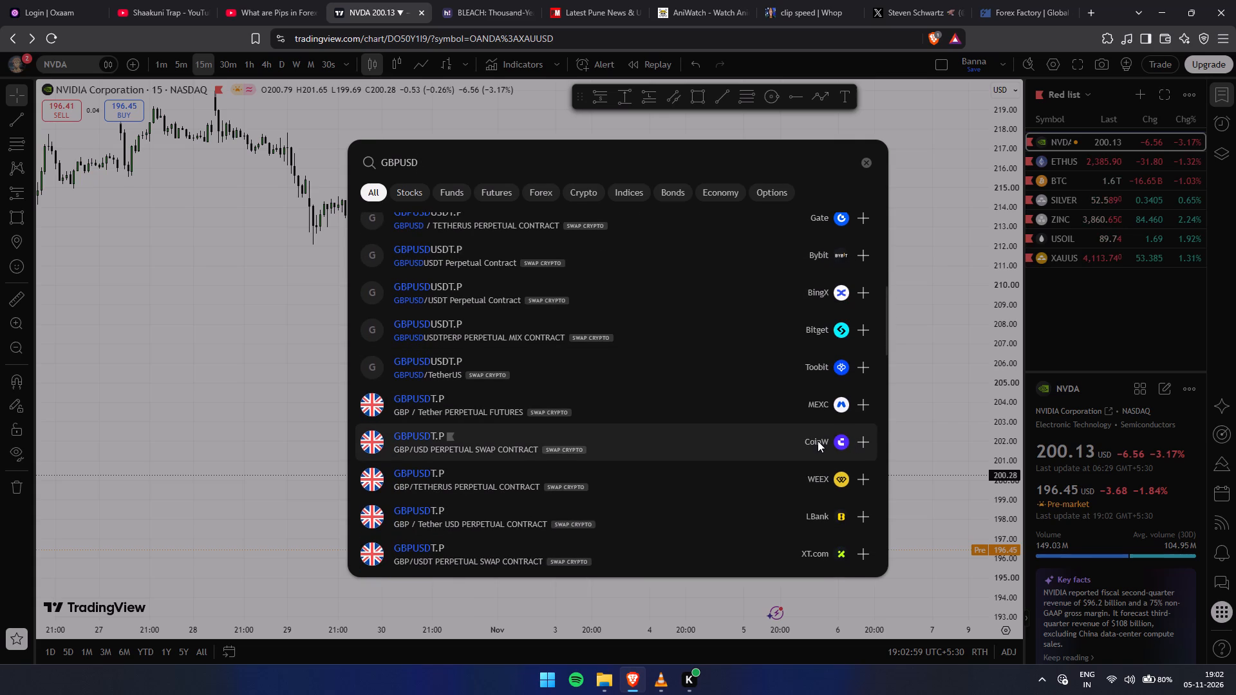
scroll(704, 437, "down", 3)
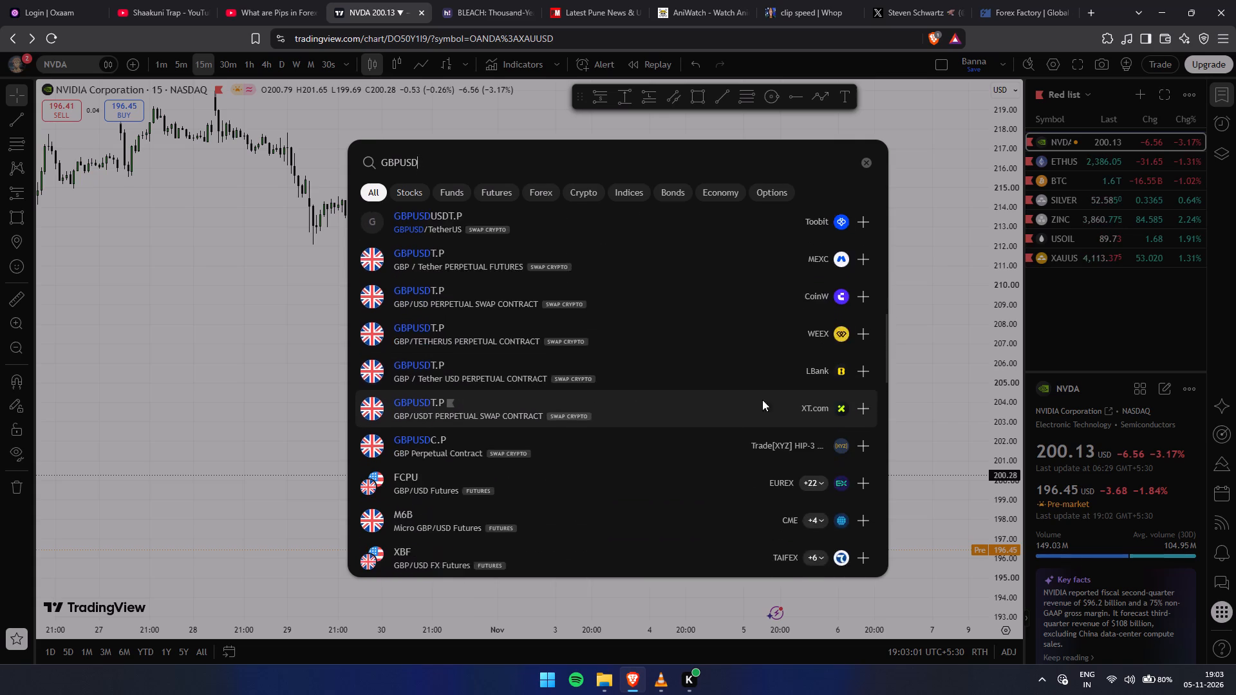
scroll(829, 485, "down", 1)
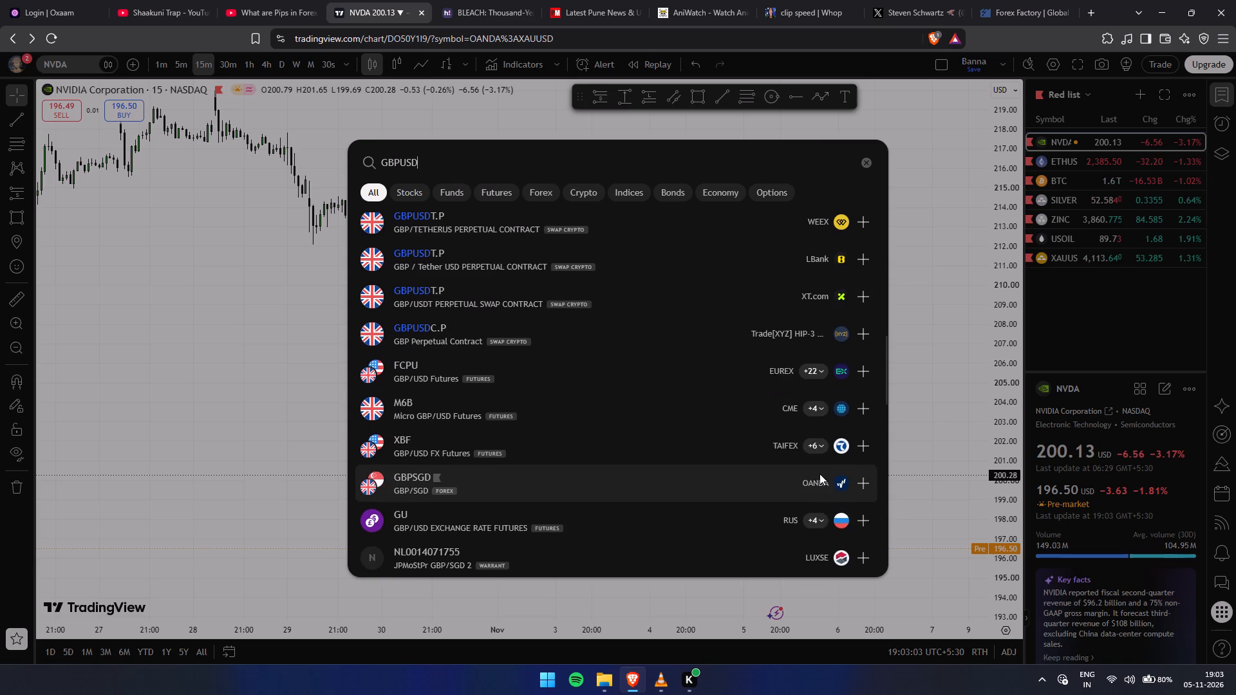
scroll(818, 471, "down", 6)
scroll(816, 456, "up", 3)
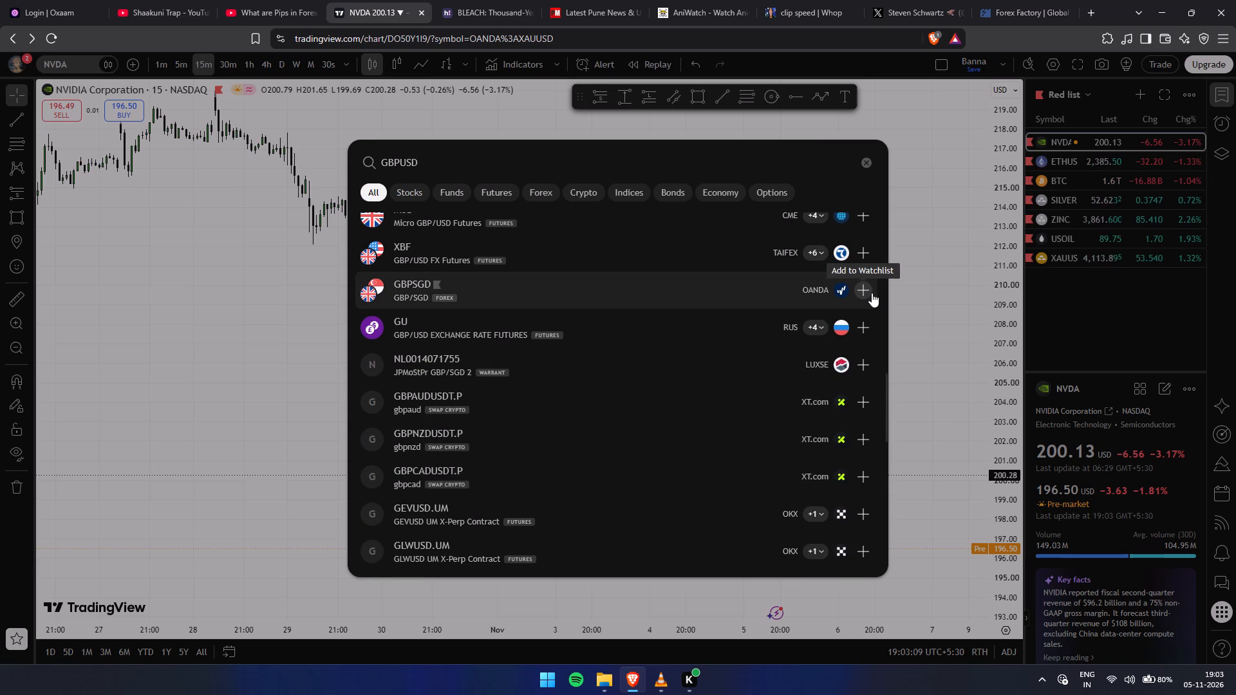
scroll(753, 364, "down", 4)
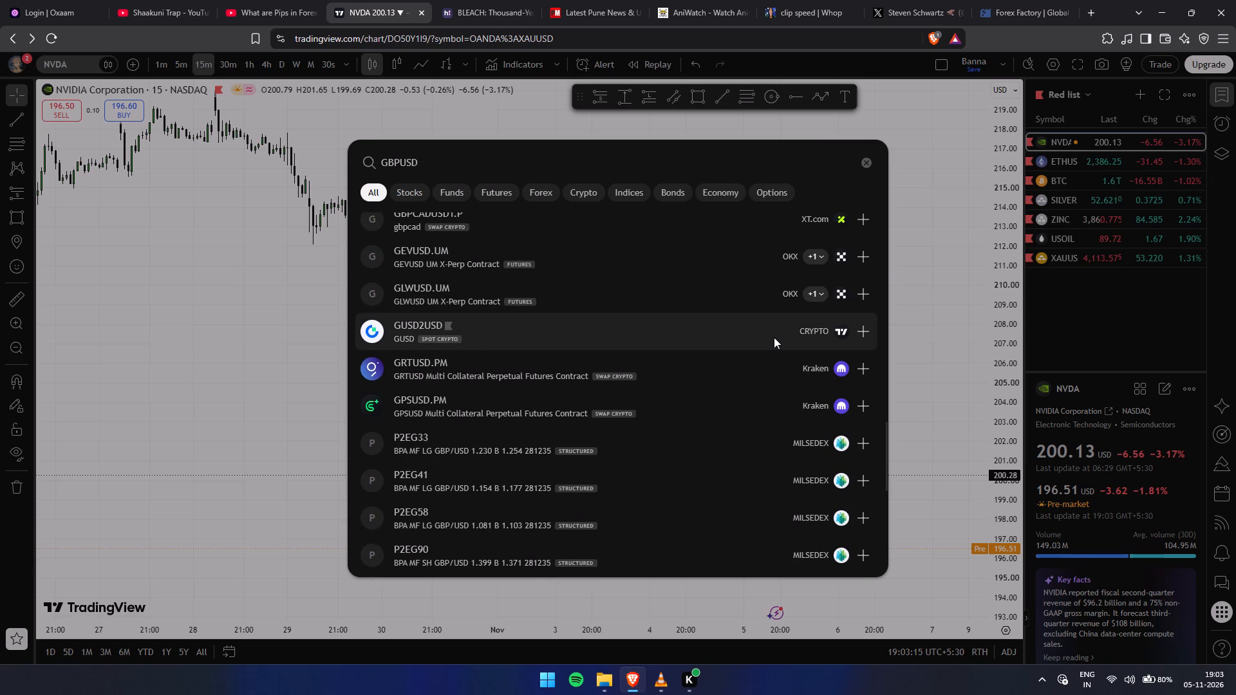
scroll(778, 347, "down", 2)
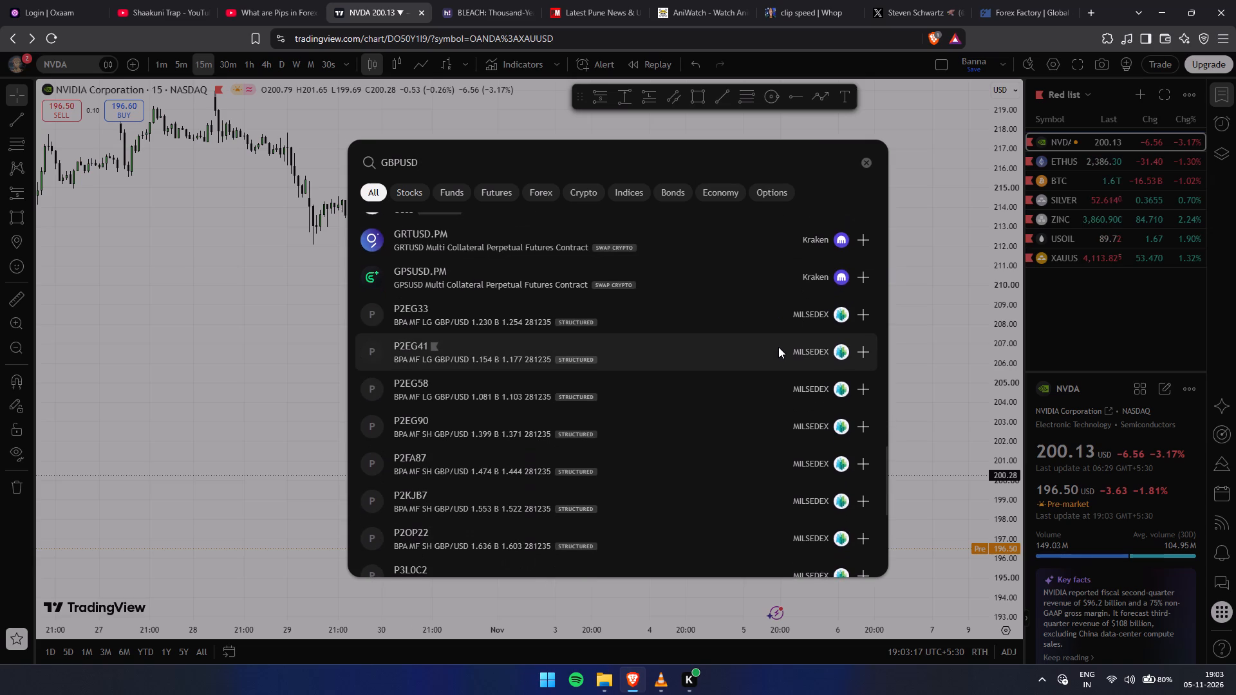
scroll(778, 347, "up", 11)
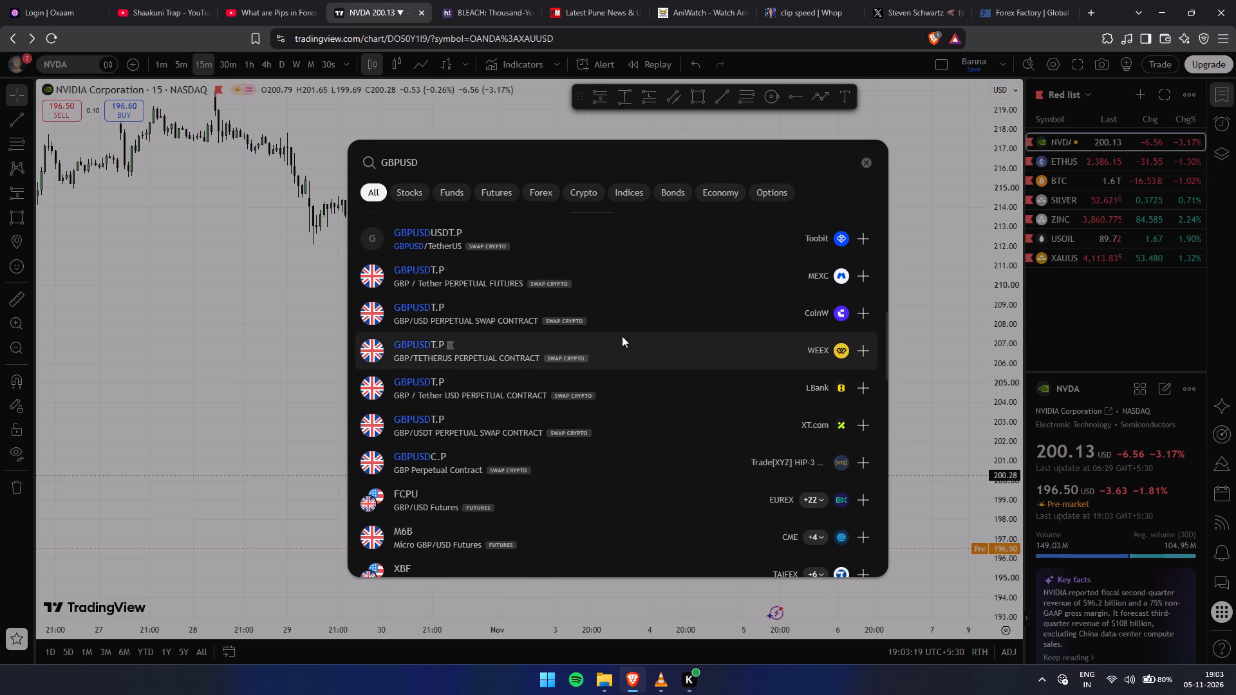
scroll(713, 332, "up", 6)
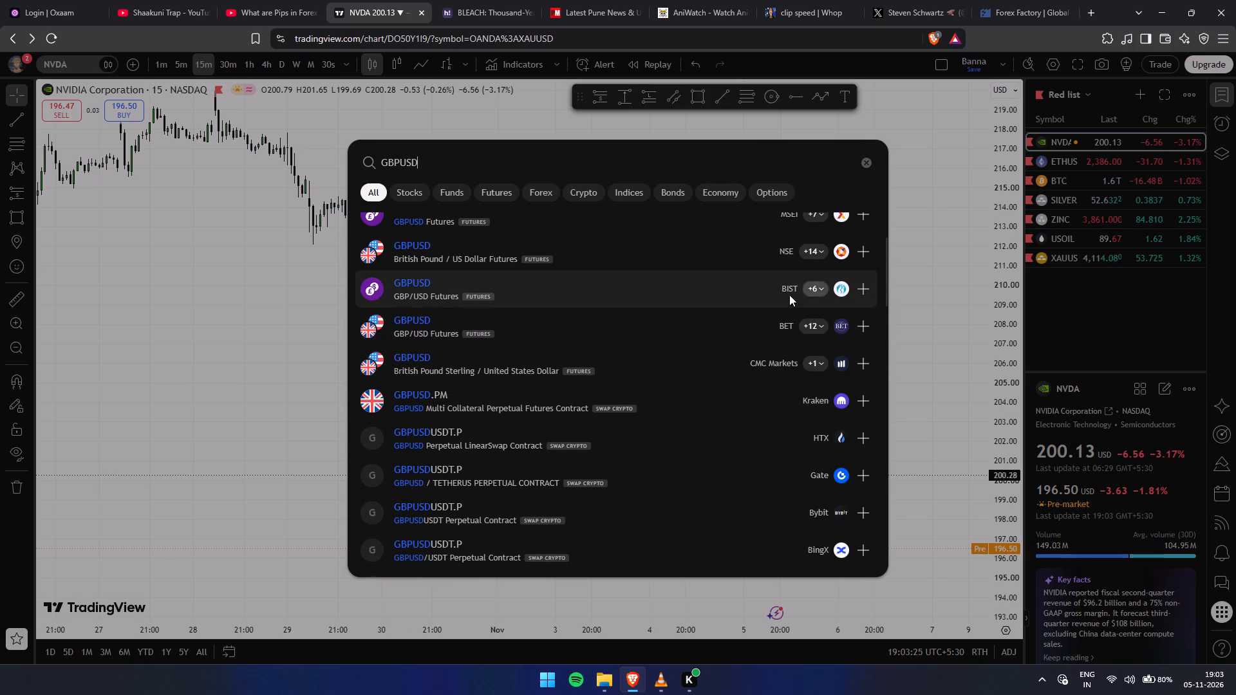
left_click(868, 357)
left_click(894, 394)
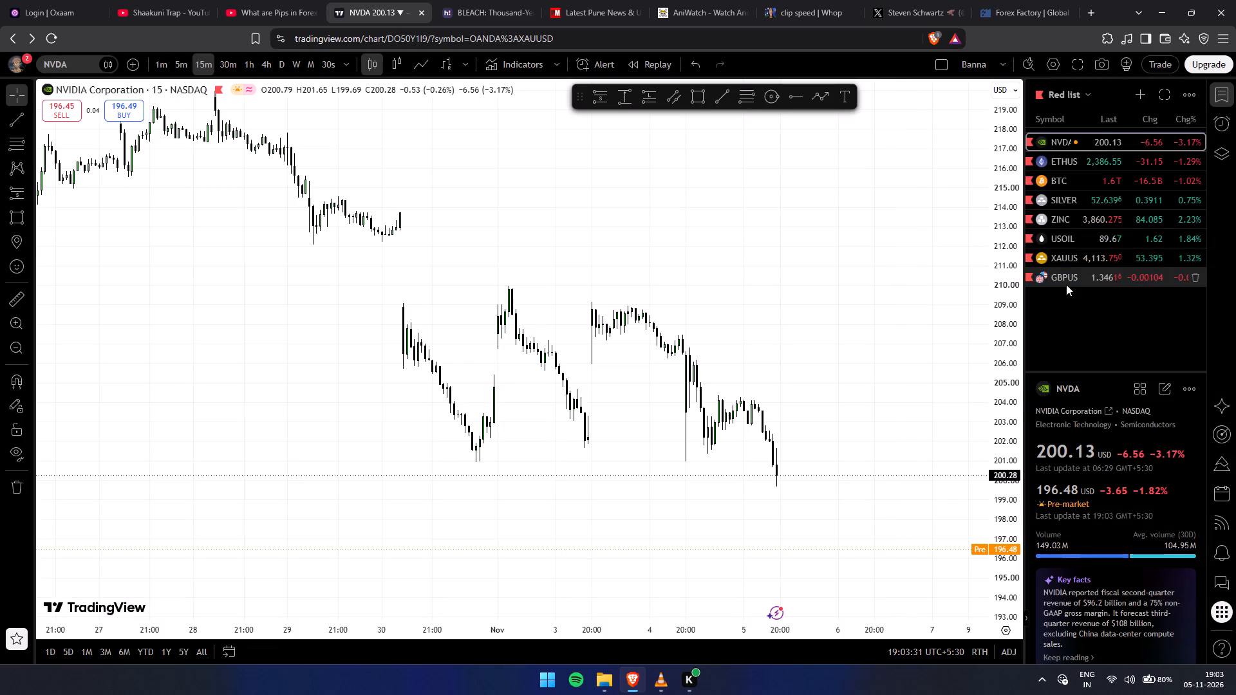
Reorder the Red list so GBPUSD follows BTC, with USOIL, ZINC, SILVER and XAUUSD below it in that order.
left_click_drag(1065, 257, 1065, 317)
left_click_drag(1054, 241, 1059, 316)
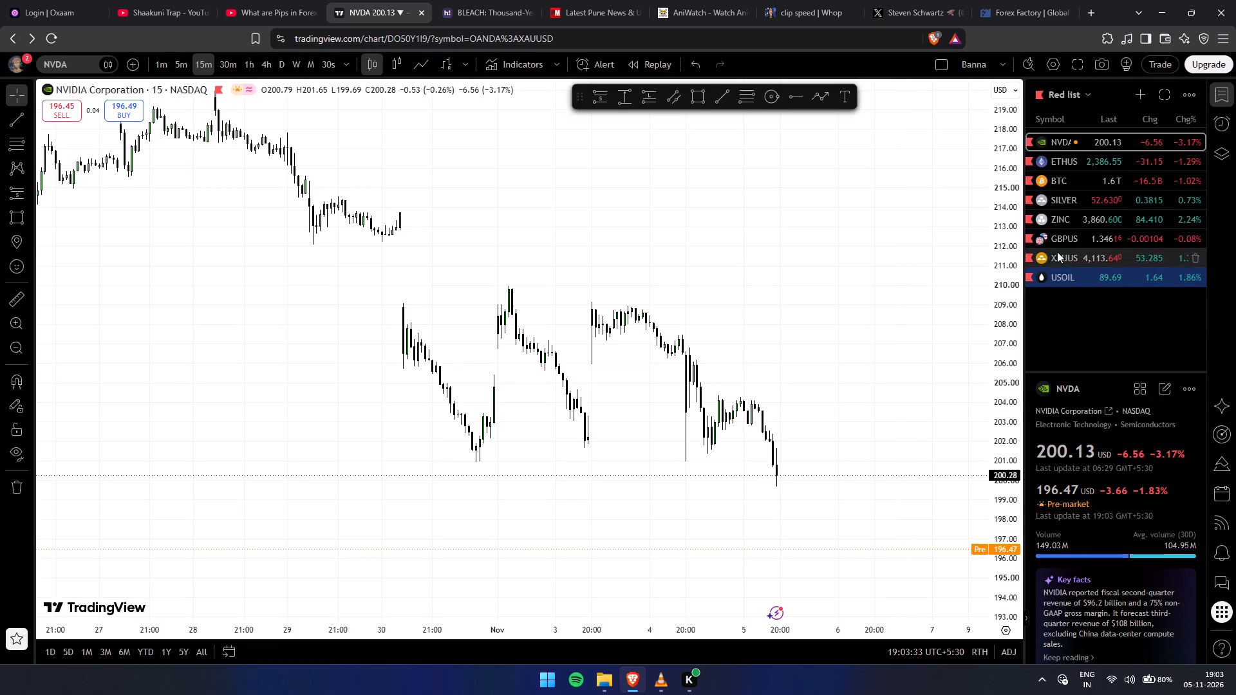
left_click_drag(1049, 220, 1054, 288)
left_click_drag(1067, 193, 1071, 302)
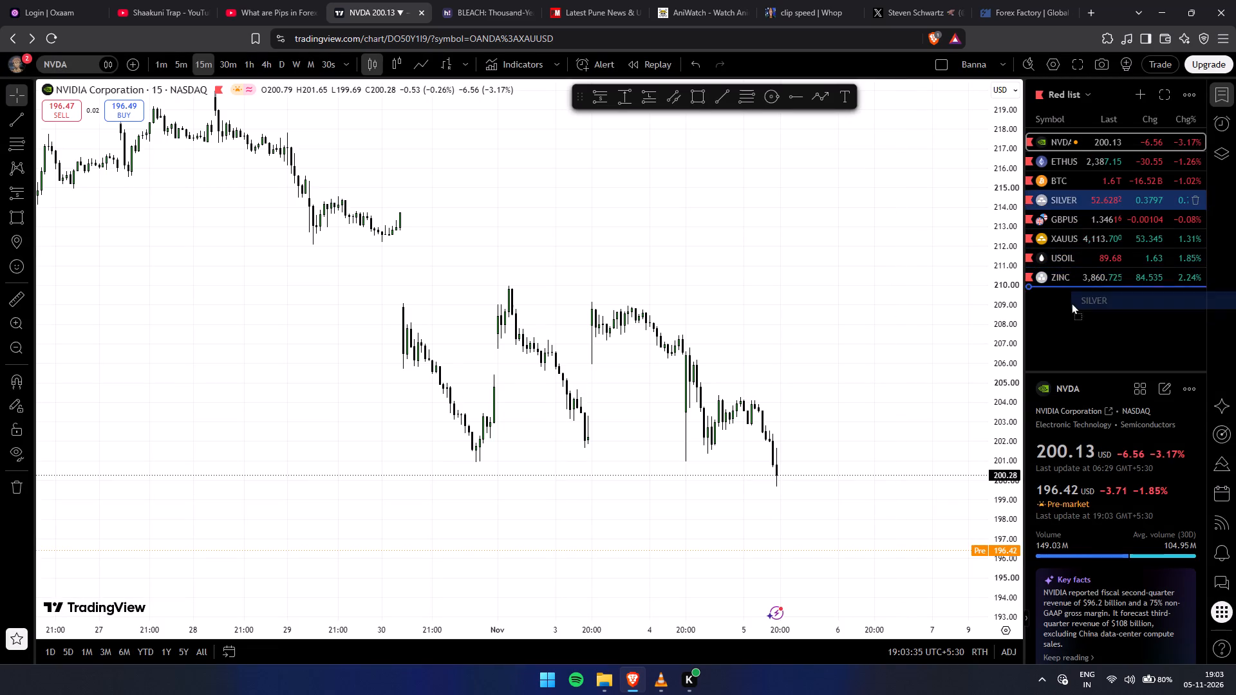
left_click_drag(1071, 302, 1071, 304)
left_click_drag(1066, 223, 1078, 330)
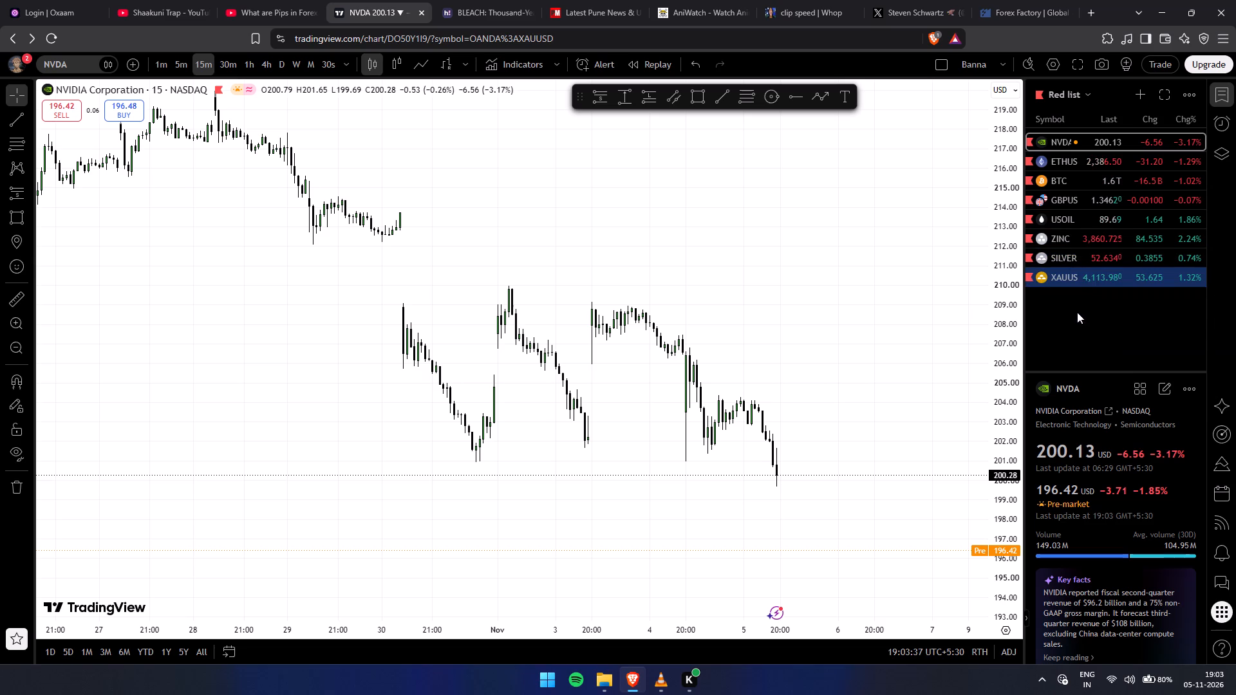
Open the XAUUSD chart from the Red list.
left_click(1077, 272)
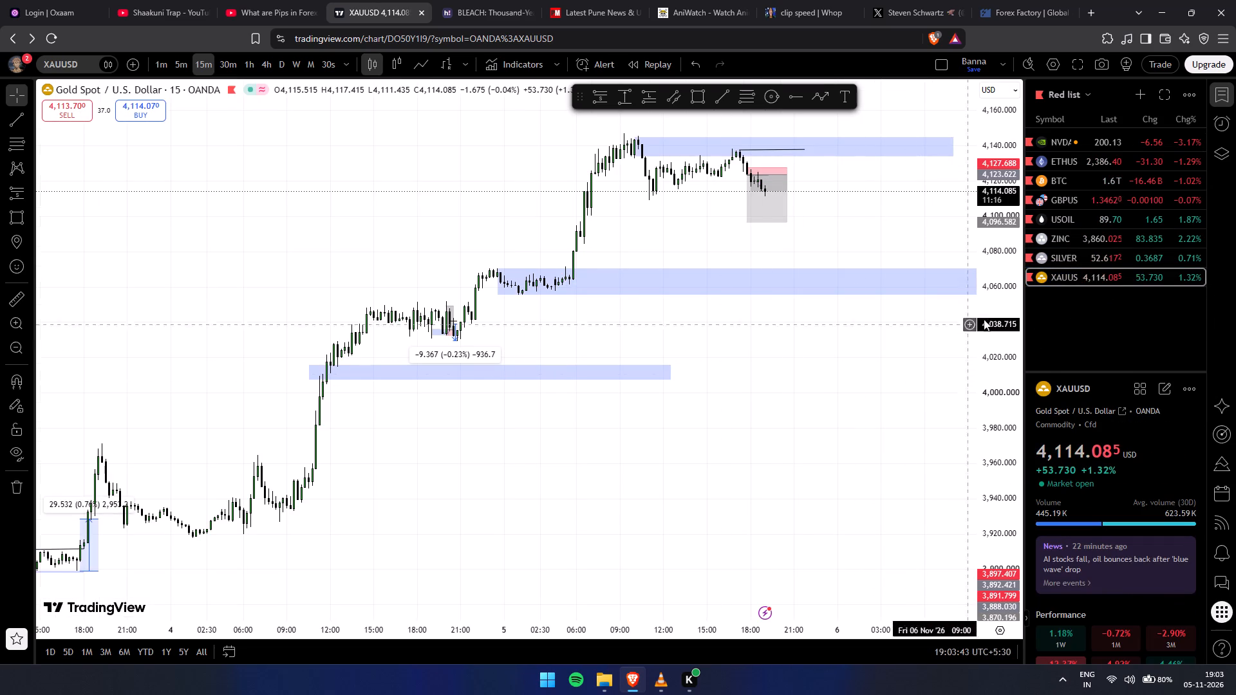
Open the GBPUSD chart from the Red list and examine its recent 15-minute price action.
left_click(1062, 204)
left_click_drag(796, 430, 722, 429)
left_click_drag(996, 316, 982, 454)
scroll(926, 483, "down", 5)
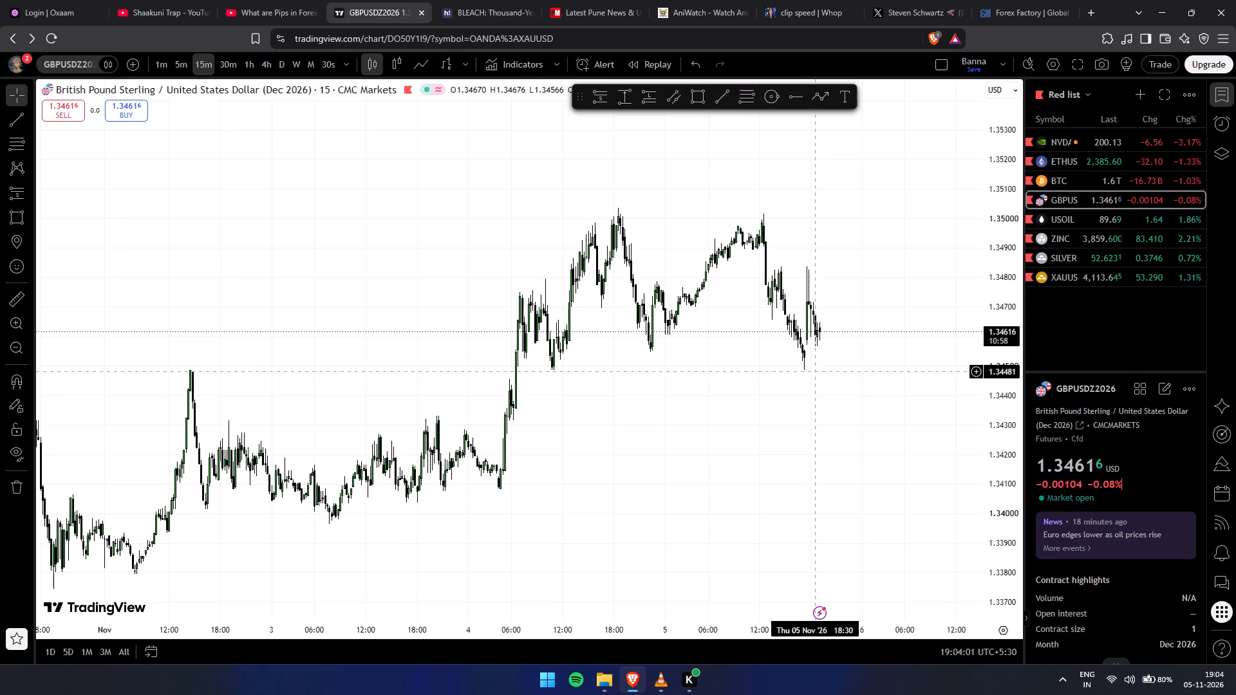
scroll(820, 376, "up", 3)
left_click_drag(812, 386, 908, 364)
left_click_drag(1001, 466, 1000, 359)
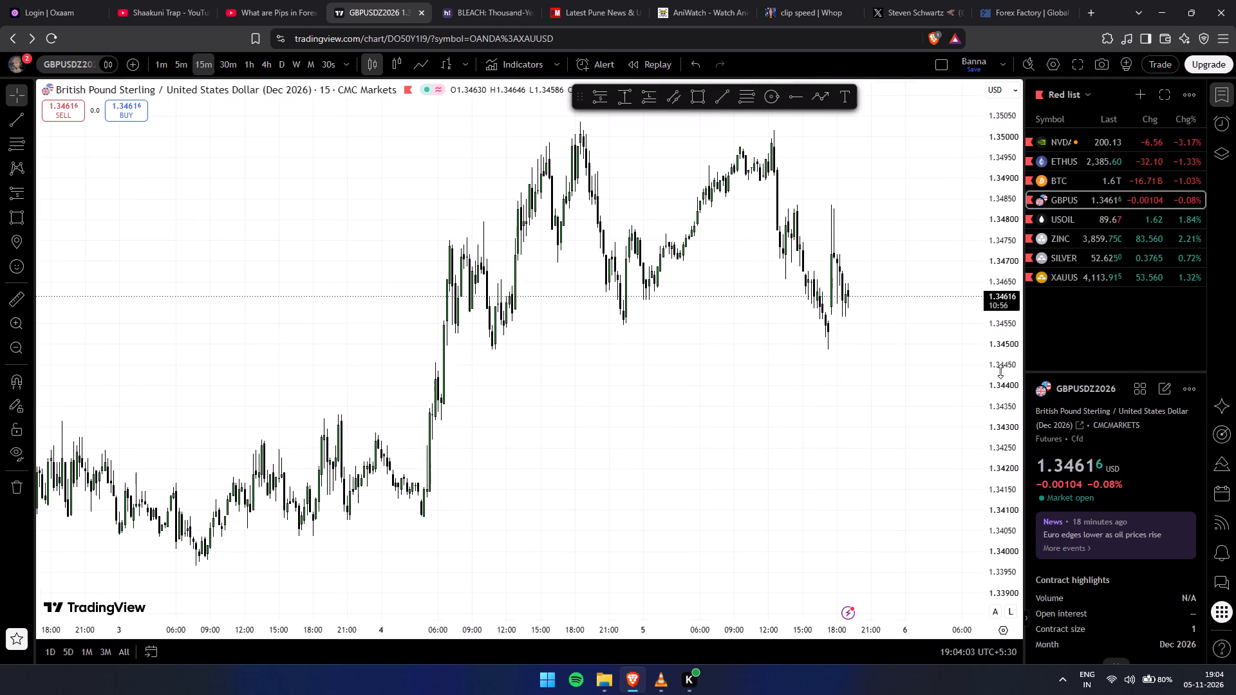
scroll(962, 465, "up", 3)
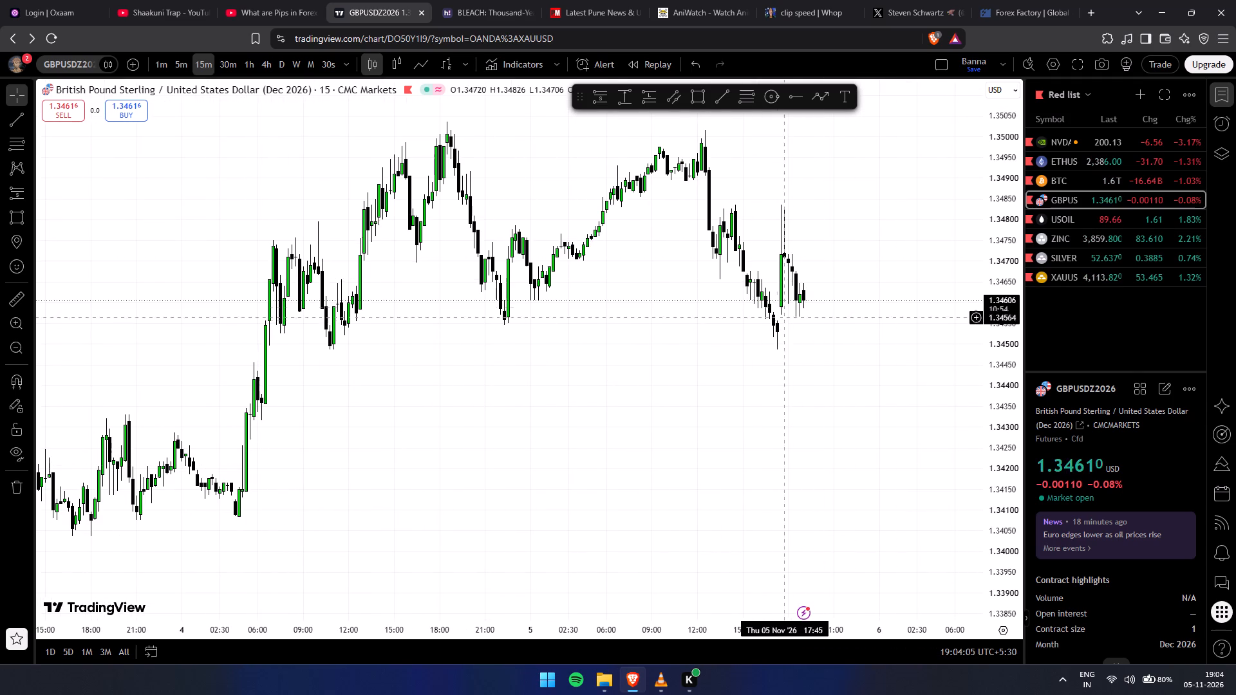
scroll(843, 410, "up", 4)
left_click_drag(866, 408, 886, 443)
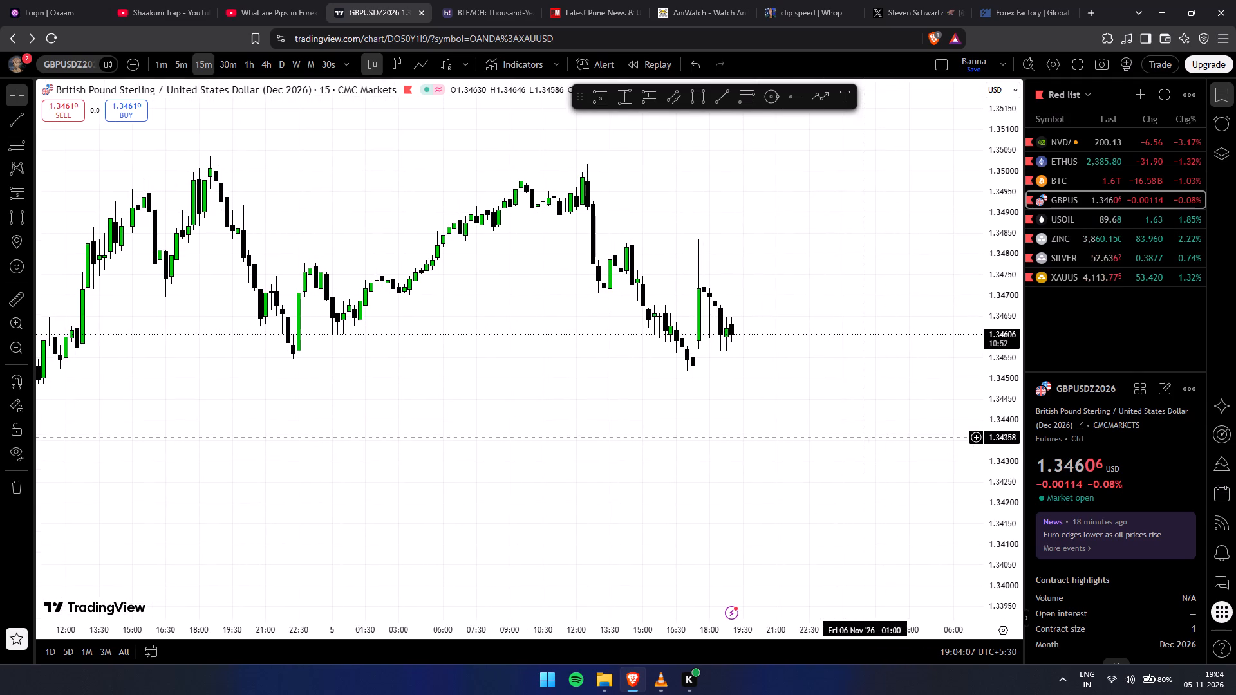
left_click_drag(1015, 464, 996, 326)
scroll(986, 431, "up", 5)
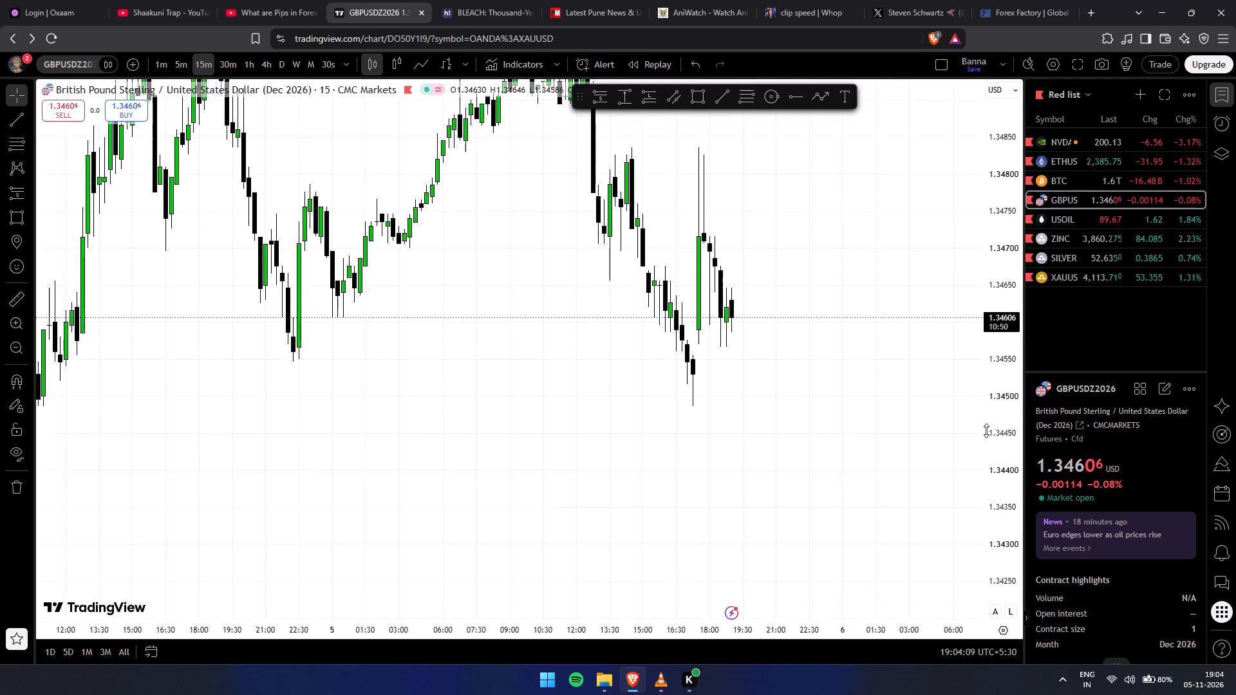
Examine the GBPUSD 15-minute chart, comparing the latest 5 November candles with the preceding swings at different time and price scales.
scroll(697, 411, "up", 5)
left_click_drag(546, 427, 675, 463)
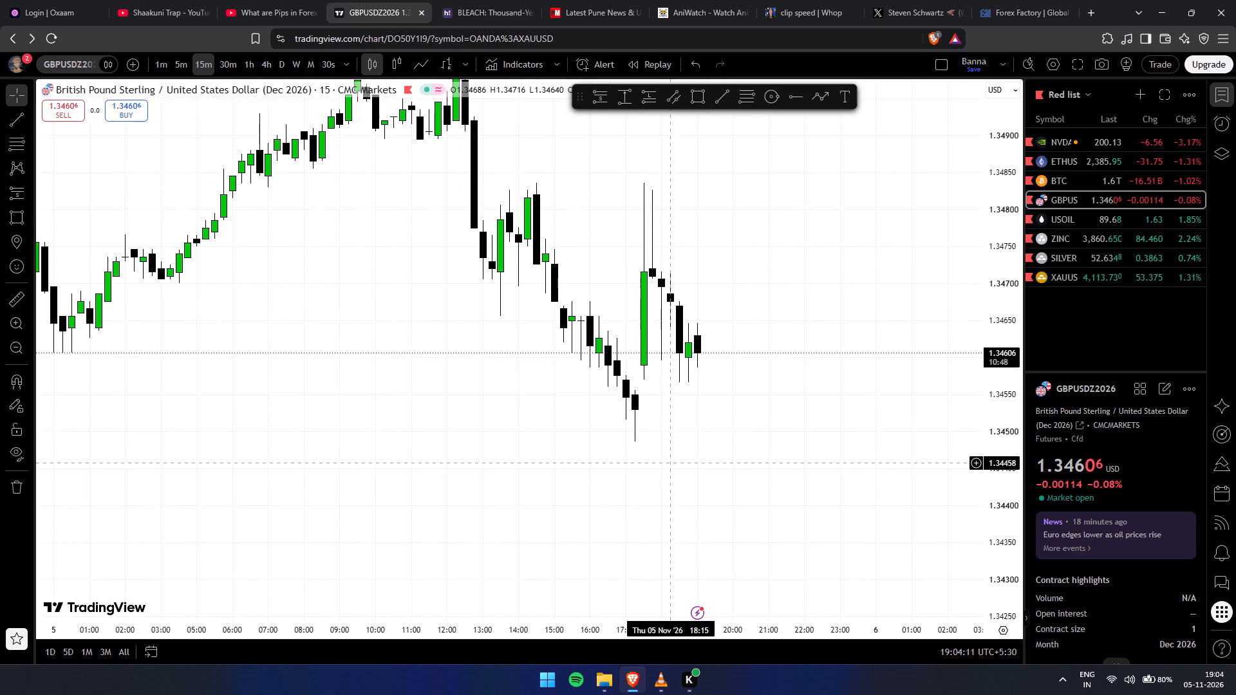
left_click_drag(991, 459, 1004, 376)
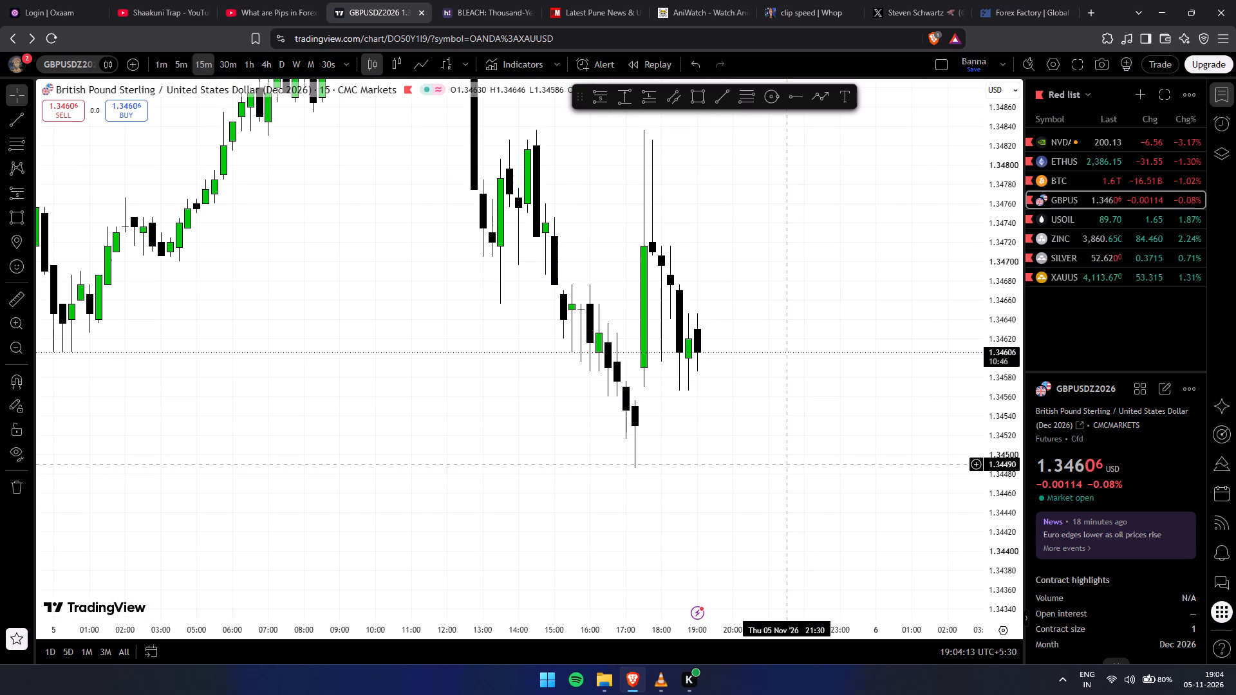
left_click_drag(722, 445, 792, 438)
left_click_drag(990, 311, 968, 428)
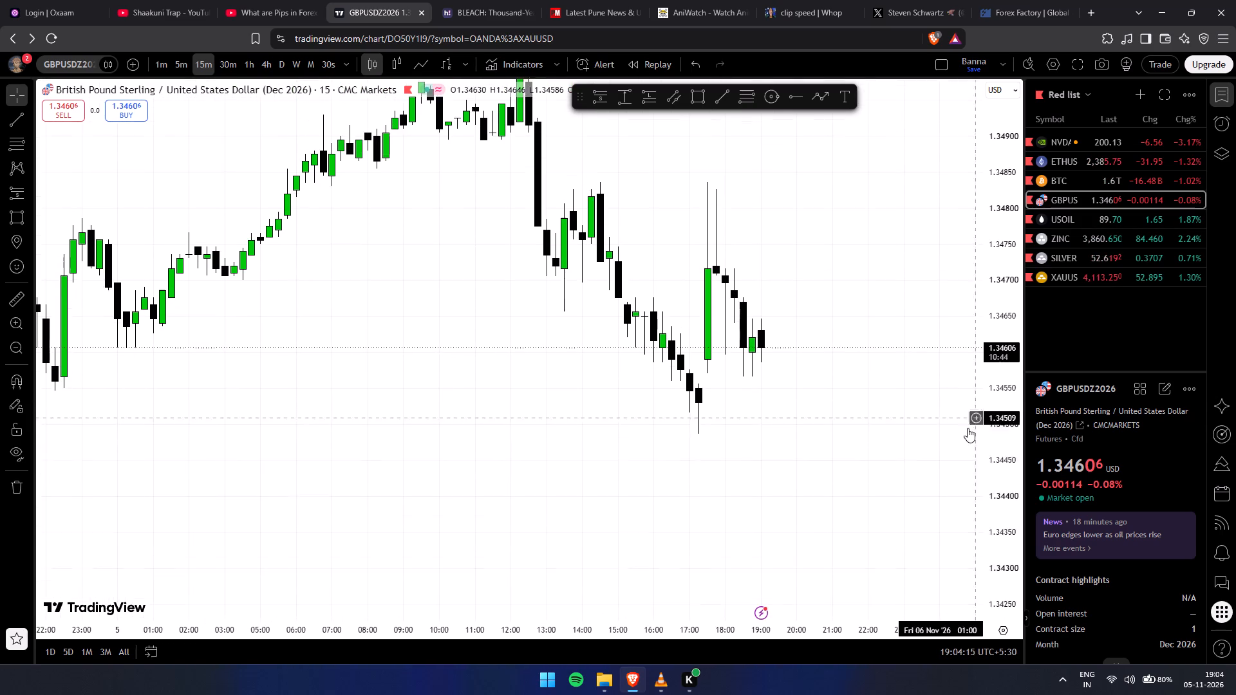
left_click_drag(968, 428, 922, 505)
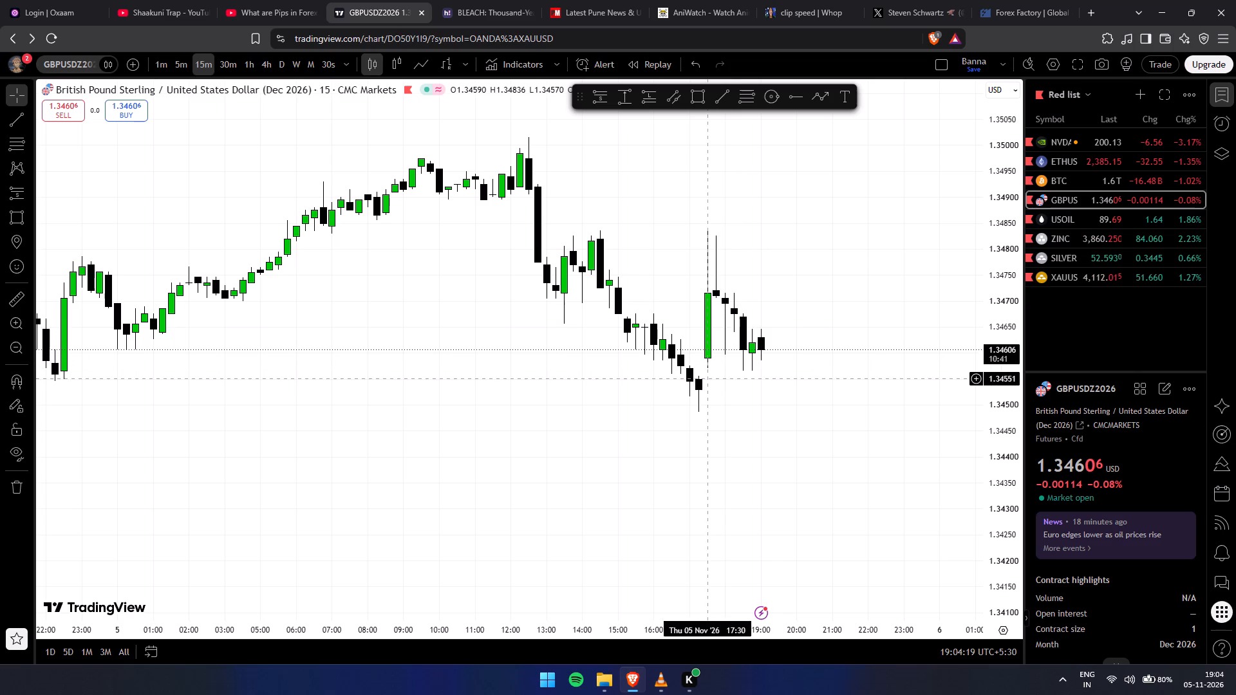
left_click_drag(732, 413, 749, 420)
left_click_drag(975, 380, 989, 439)
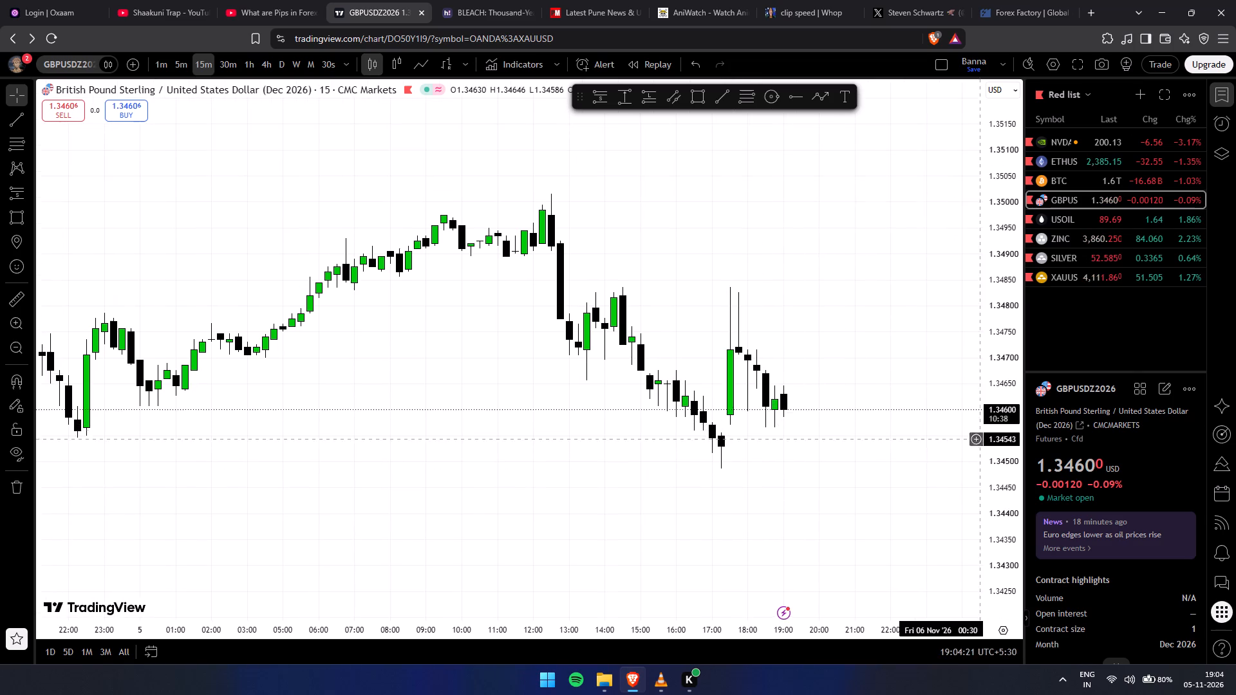
scroll(884, 418, "down", 5)
left_click_drag(872, 411, 778, 369)
scroll(778, 369, "down", 2)
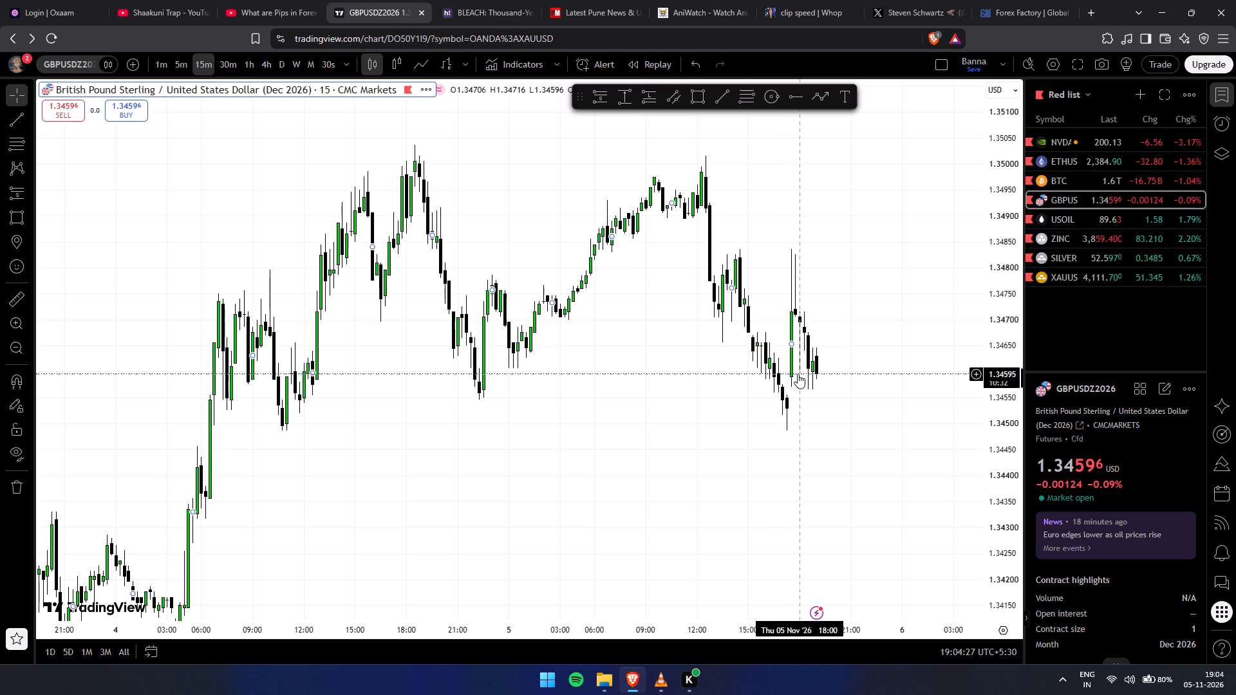
left_click(800, 313)
scroll(852, 400, "up", 4)
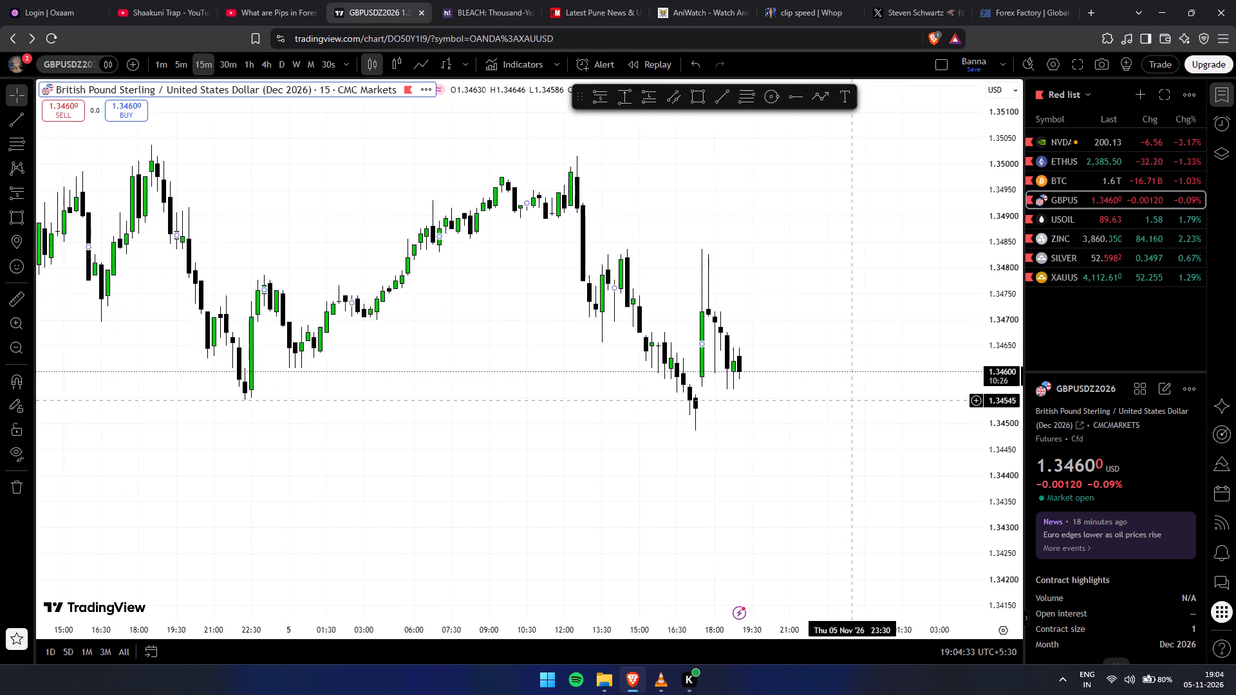
scroll(852, 400, "up", 4)
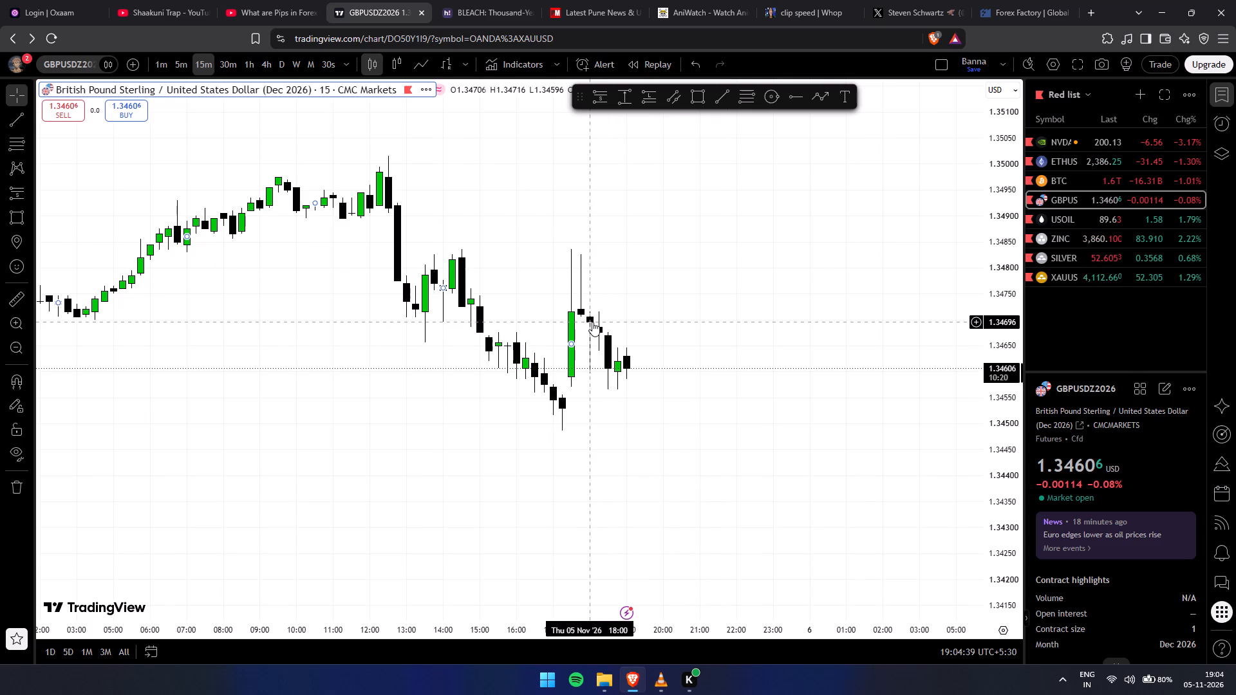
left_click(752, 332)
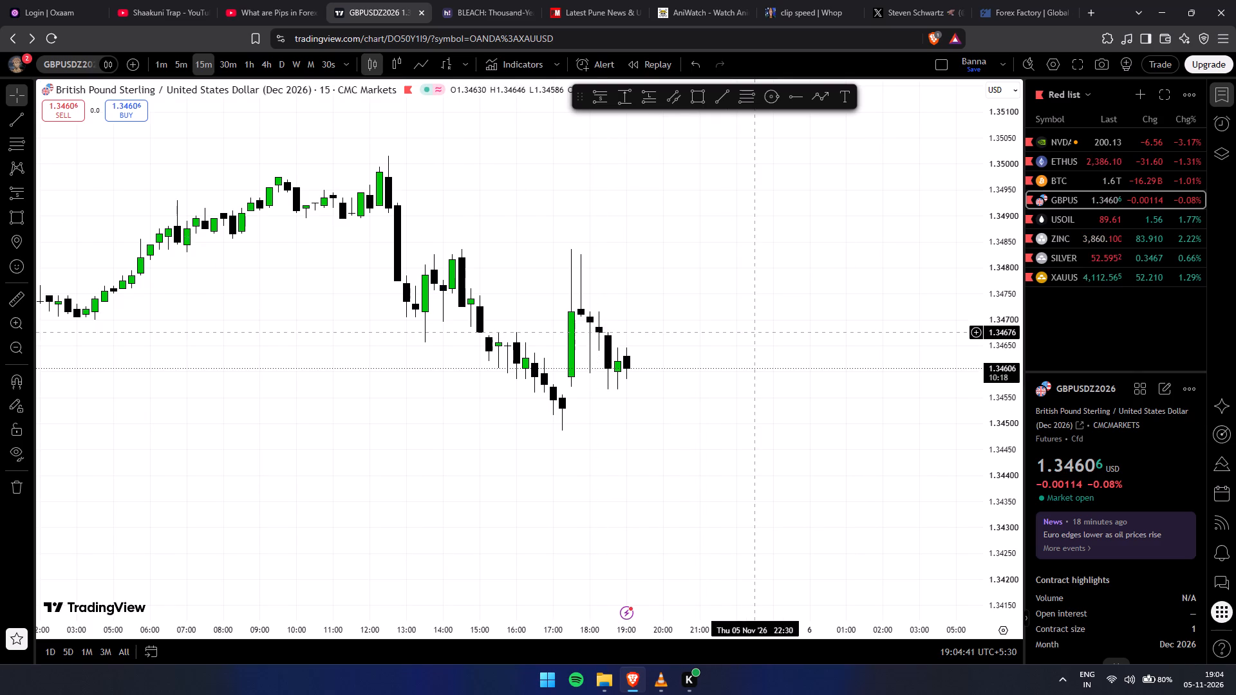
scroll(682, 355, "down", 7)
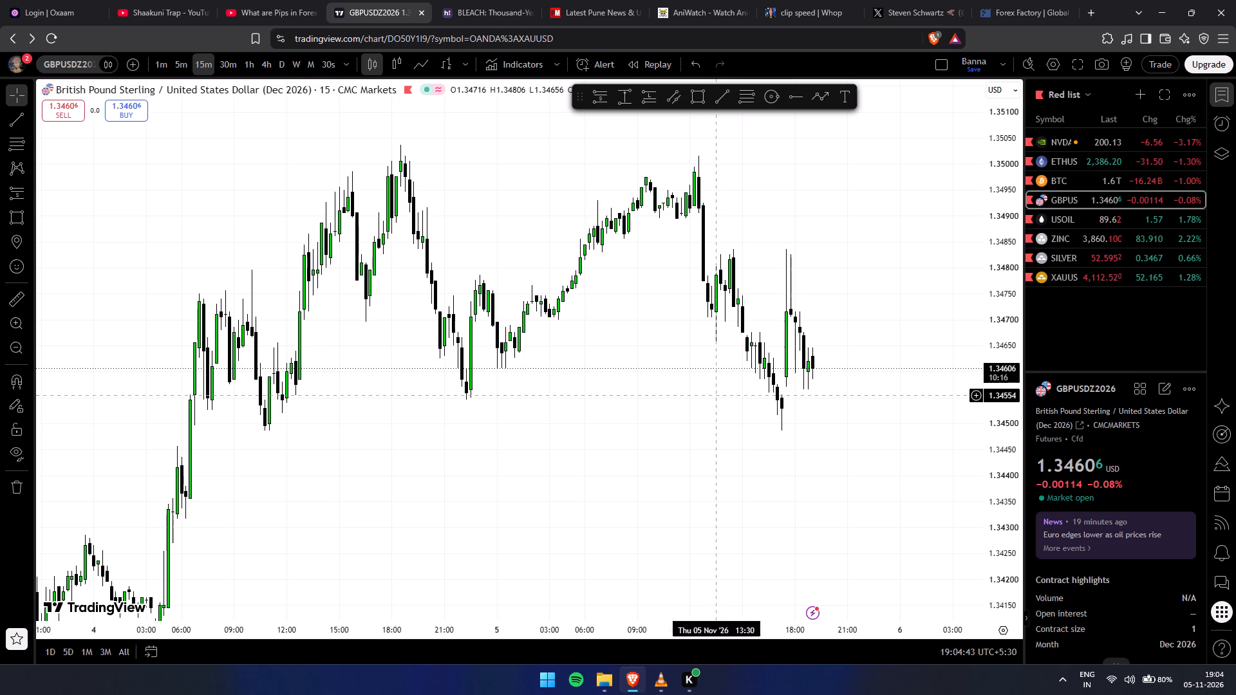
Switch to the Shaakuni Trap YouTube channel, reload the page and look through its home page videos and Shorts.
left_click(261, 0)
left_click(187, 1)
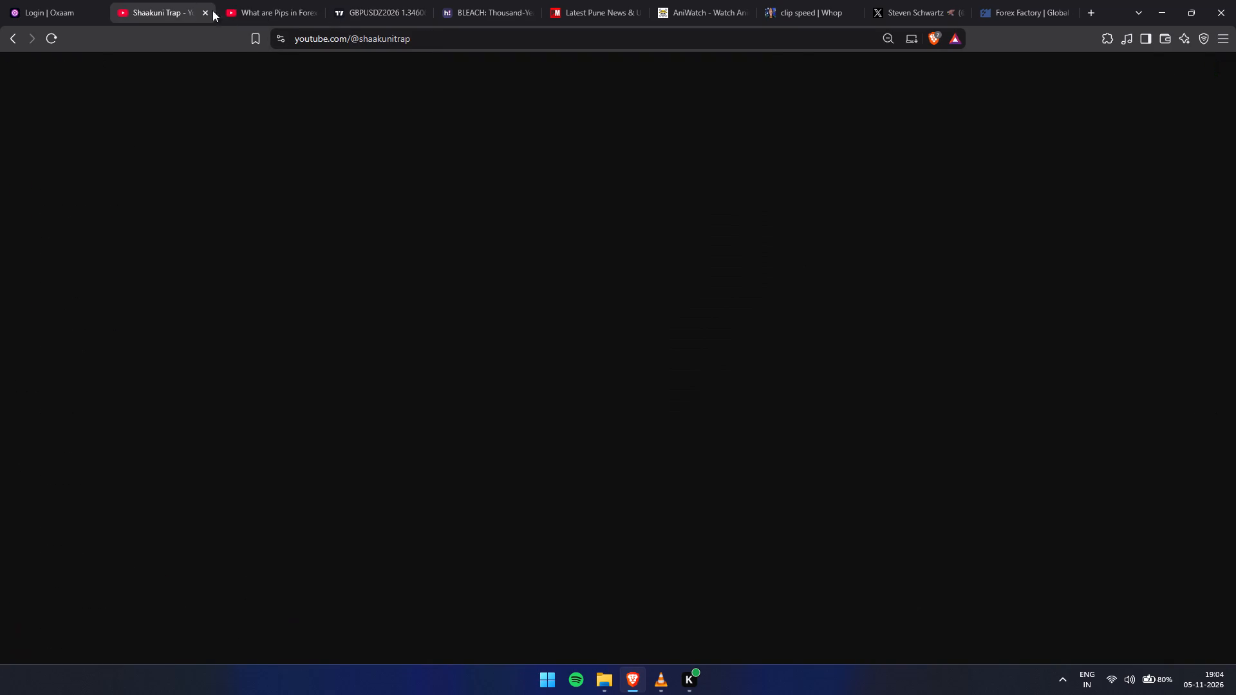
left_click(55, 35)
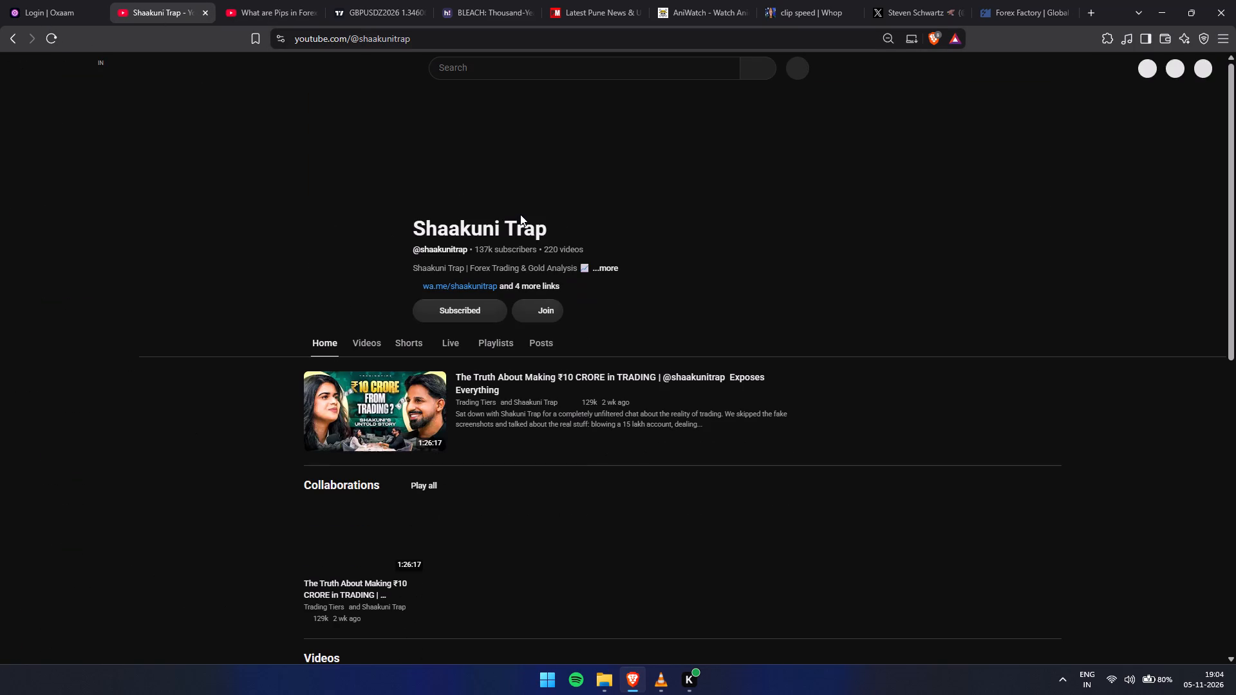
scroll(401, 298, "down", 6)
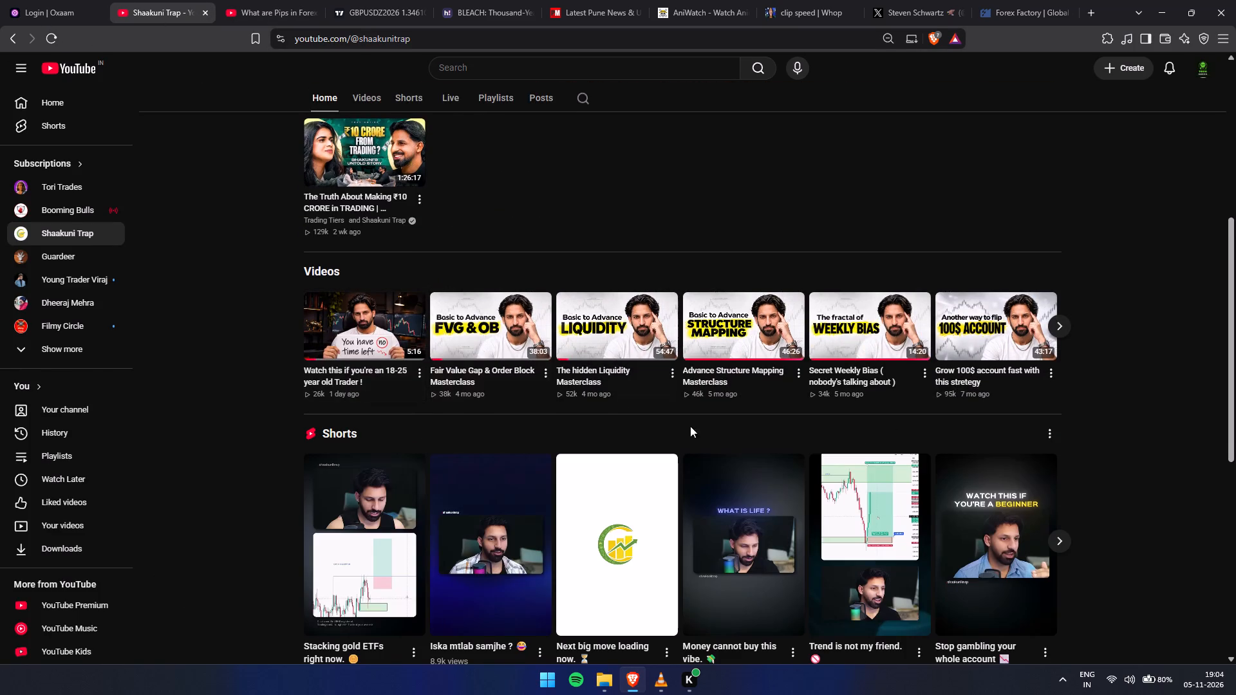
scroll(664, 411, "up", 19)
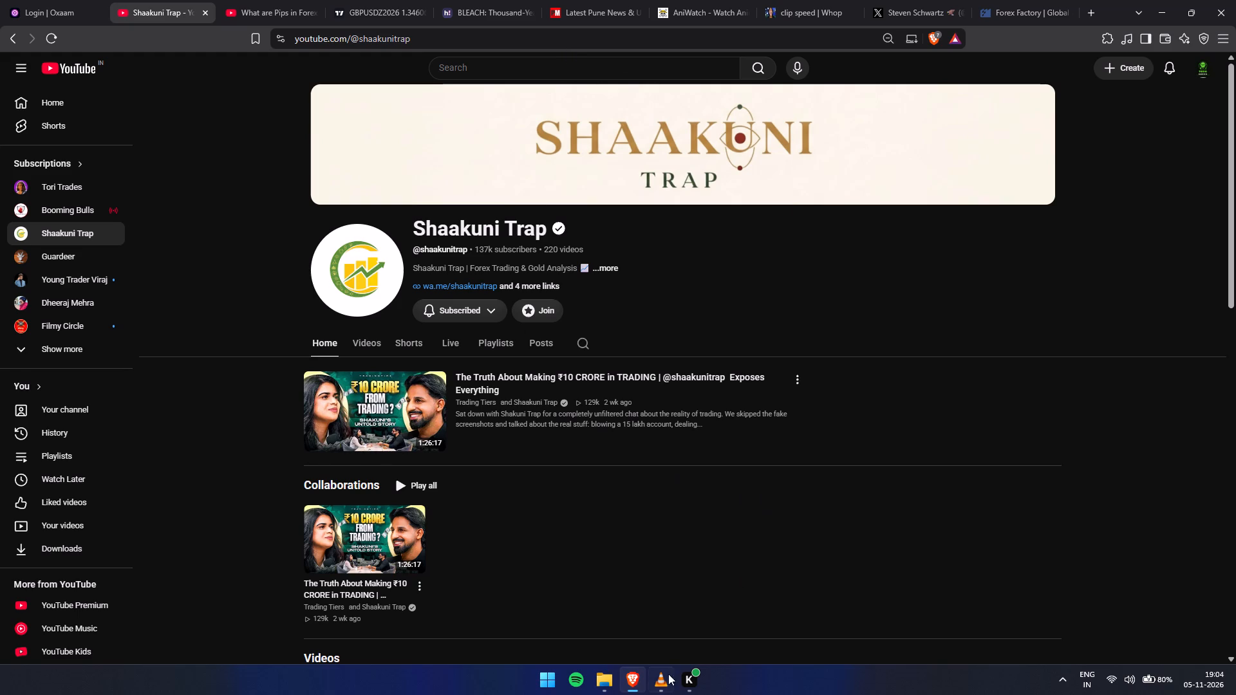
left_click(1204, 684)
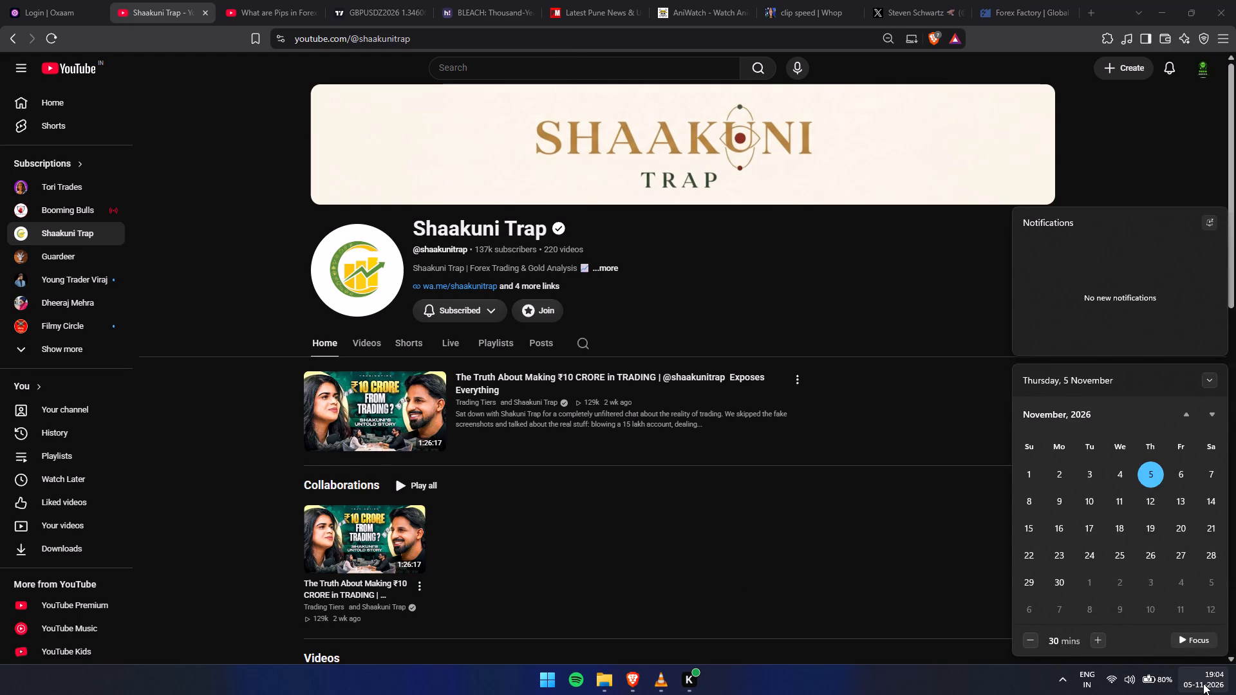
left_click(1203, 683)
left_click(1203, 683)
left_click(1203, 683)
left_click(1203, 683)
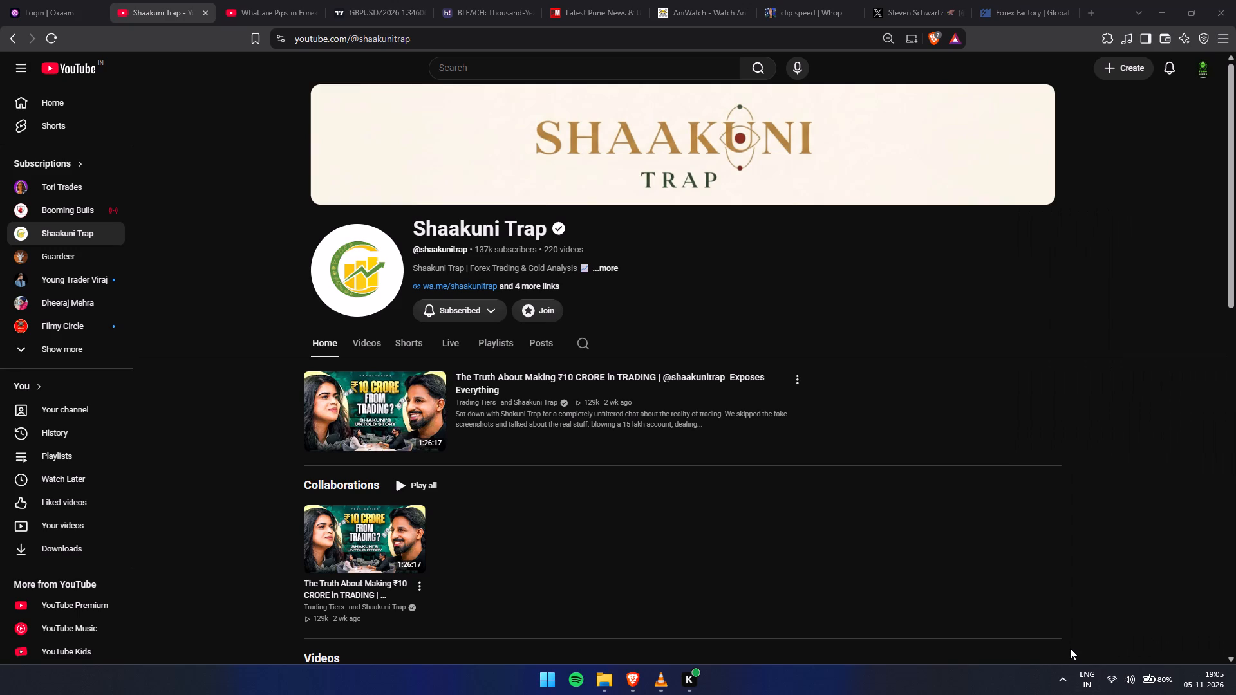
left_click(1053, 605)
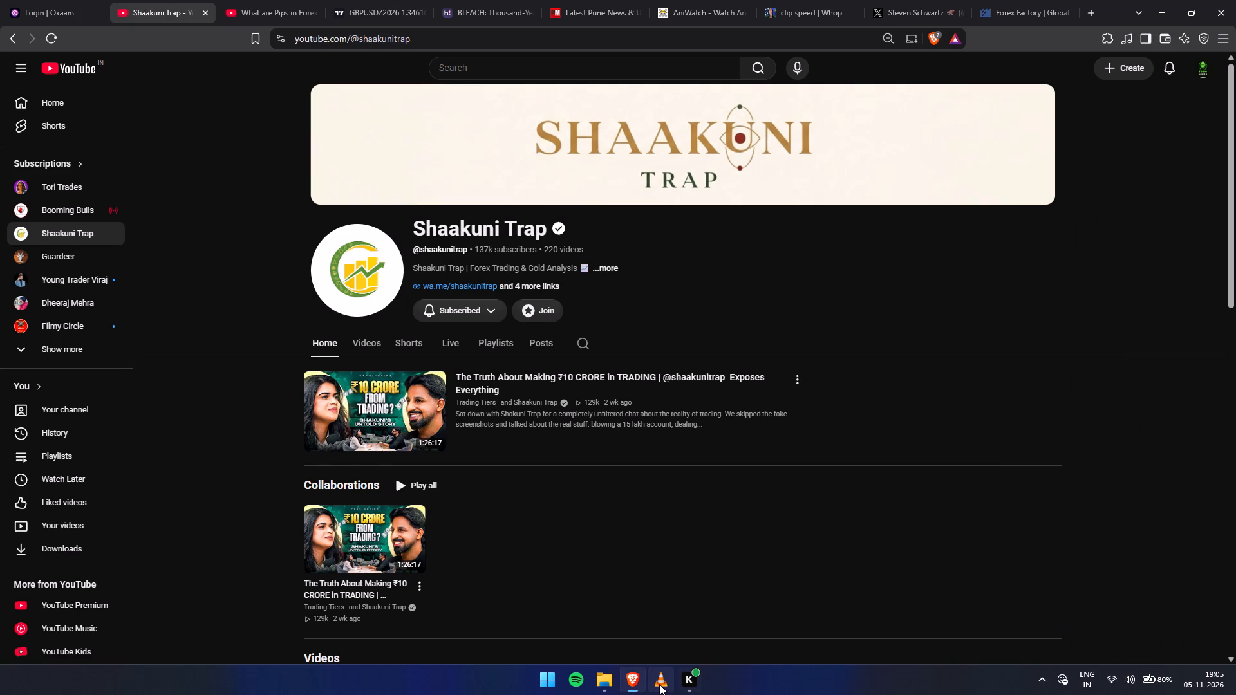
Switch to the open X profile of Whop's co-founder and look over the profile page.
left_click(915, 0)
scroll(639, 462, "down", 5)
scroll(702, 230, "up", 5)
scroll(666, 257, "down", 1)
scroll(664, 257, "up", 6)
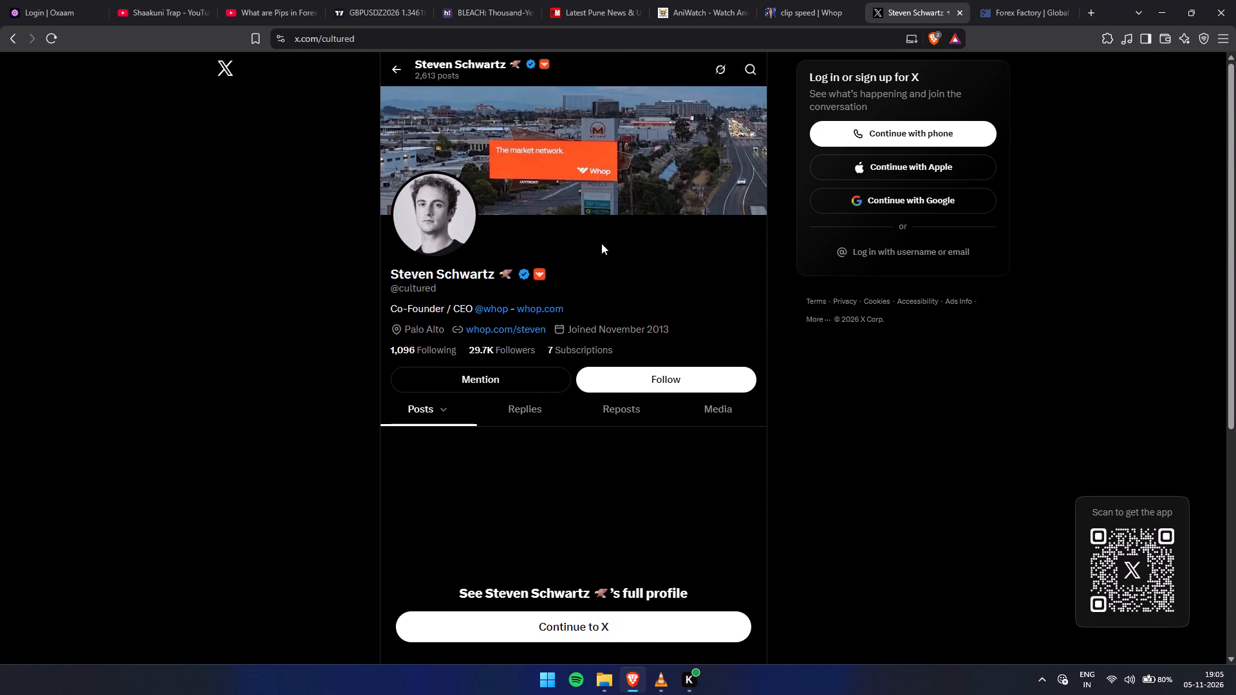
scroll(640, 247, "up", 3)
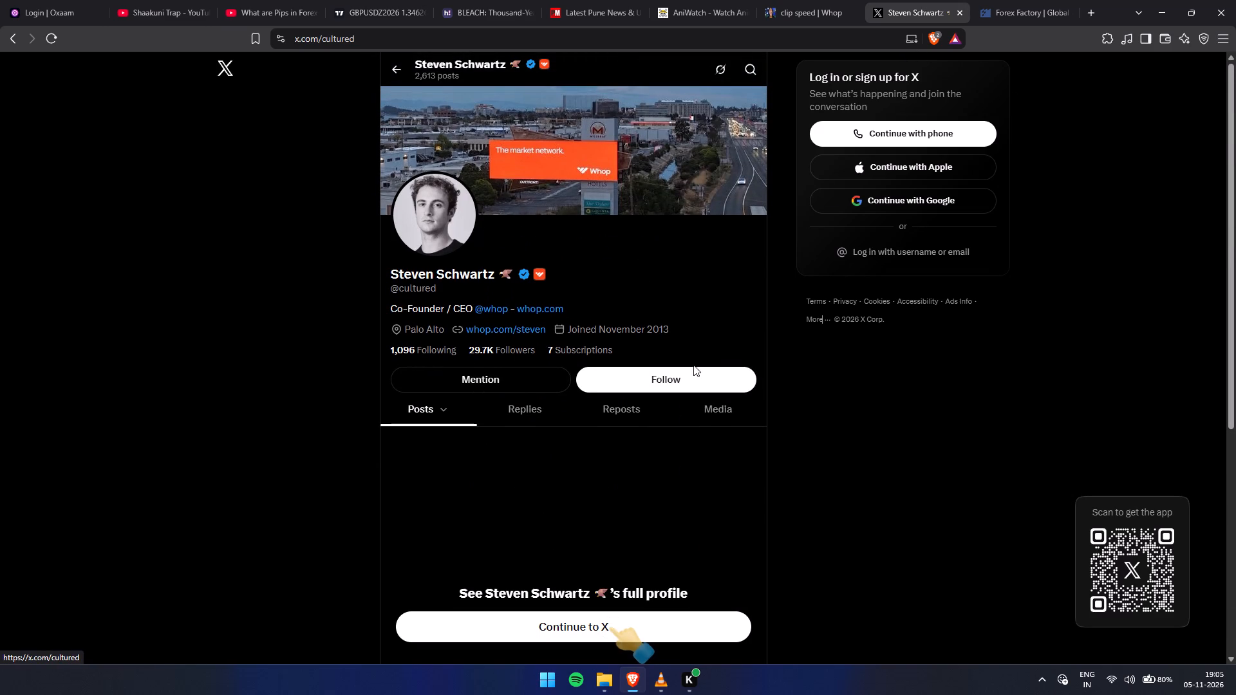
left_click(697, 365)
left_click(702, 383)
left_click(660, 407)
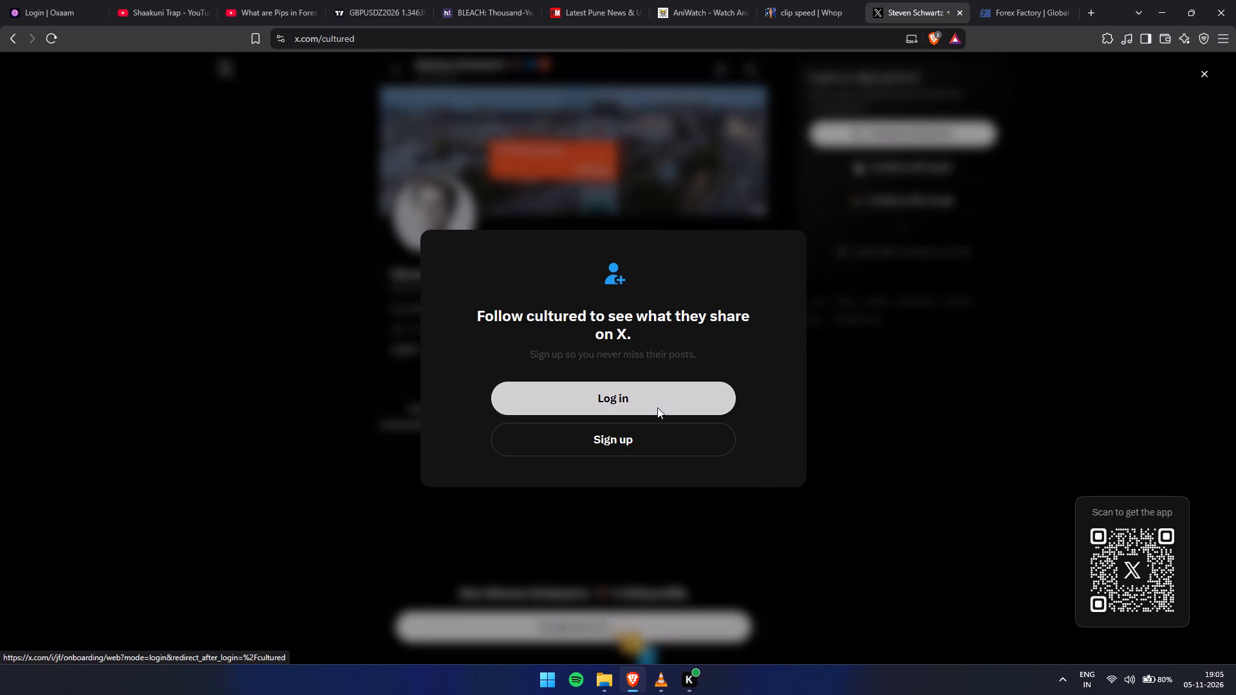
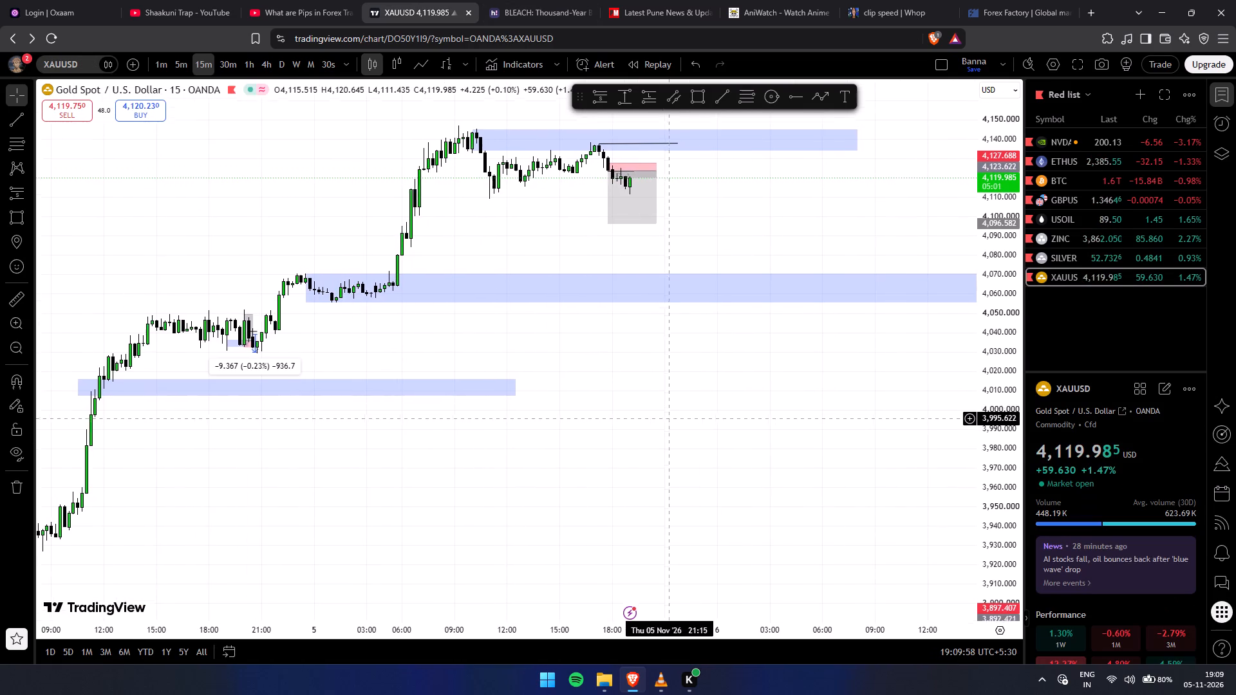
Examine the XAUUSD 15-minute chart around the short position and the latest 5 November candles at different price and time scales.
left_click_drag(668, 419, 670, 422)
left_click_drag(1002, 443, 985, 187)
scroll(910, 366, "up", 7)
left_click_drag(677, 447, 923, 597)
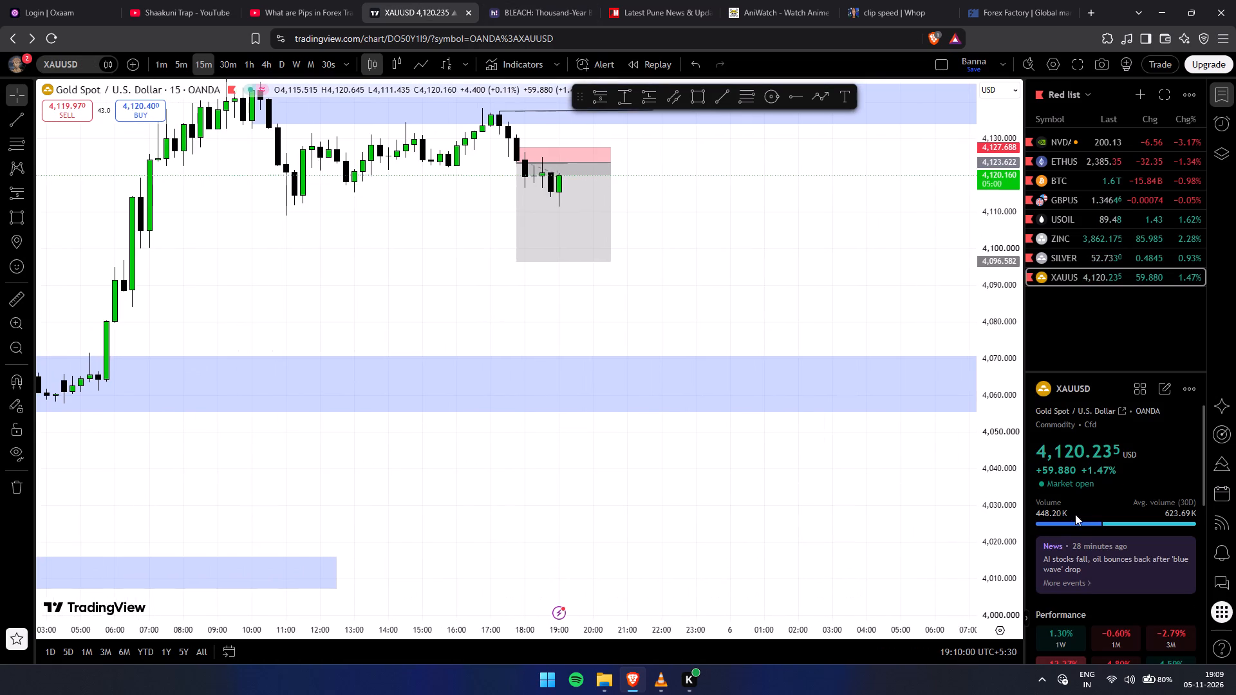
left_click_drag(1000, 535, 967, 350)
left_click_drag(854, 336, 826, 615)
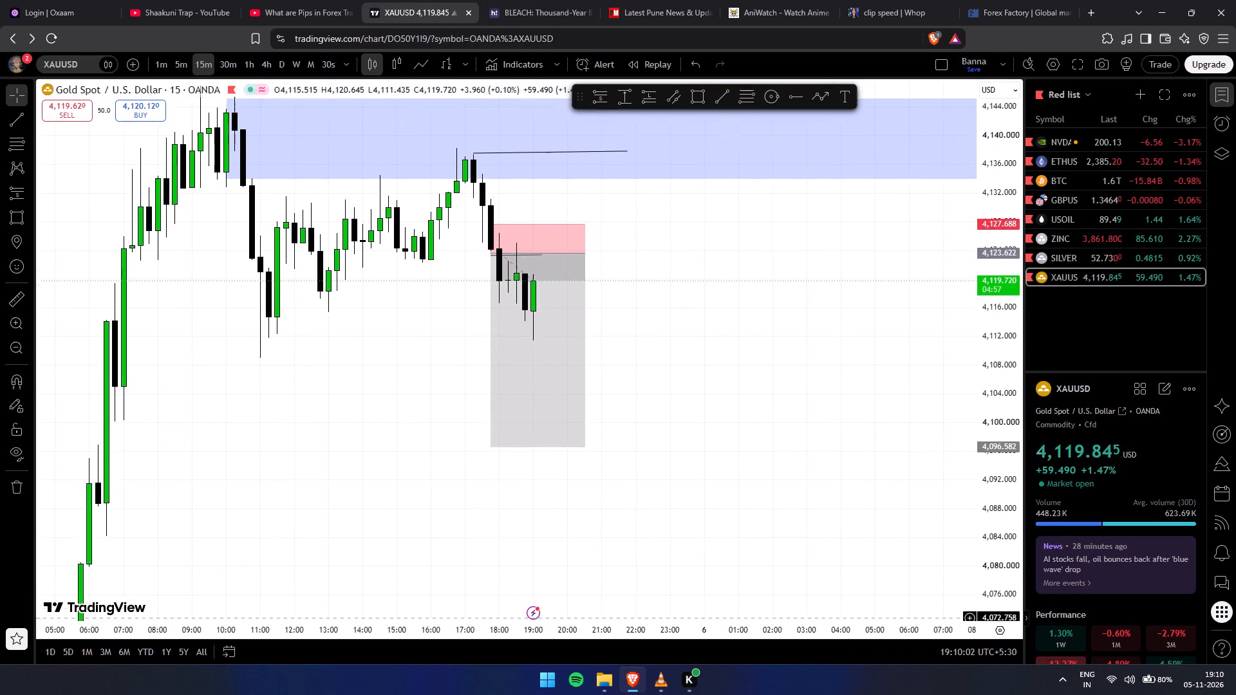
left_click_drag(826, 615, 838, 607)
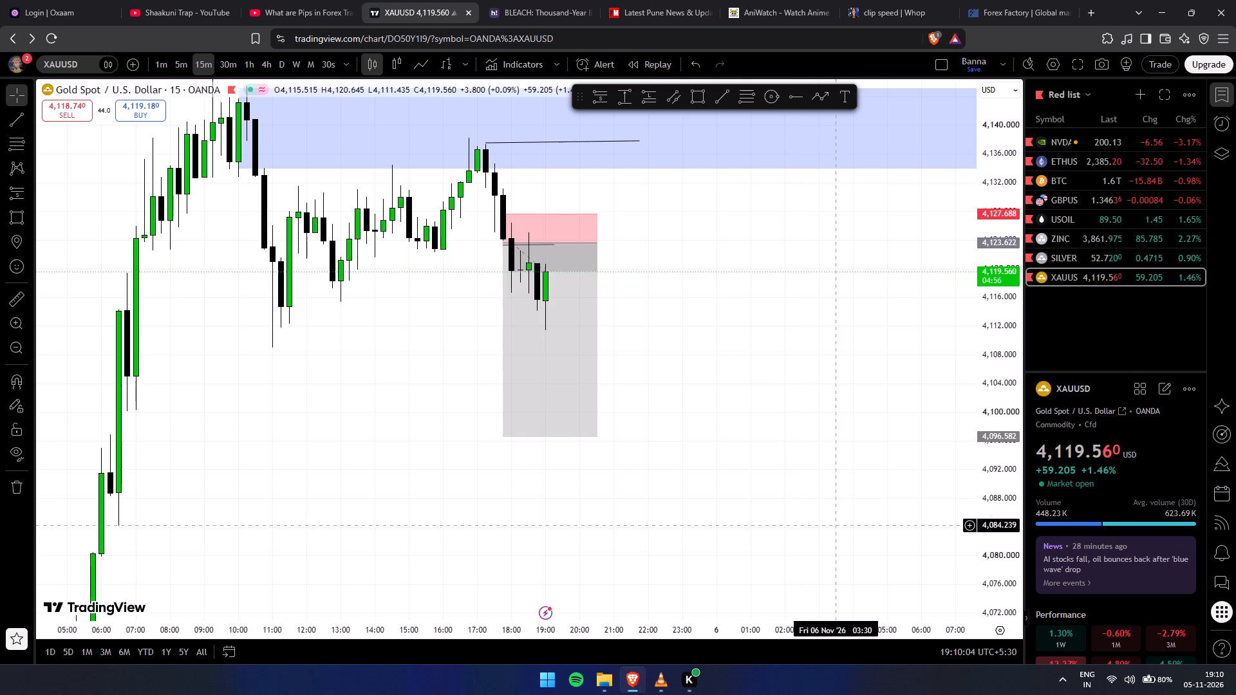
left_click_drag(1002, 446, 977, 303)
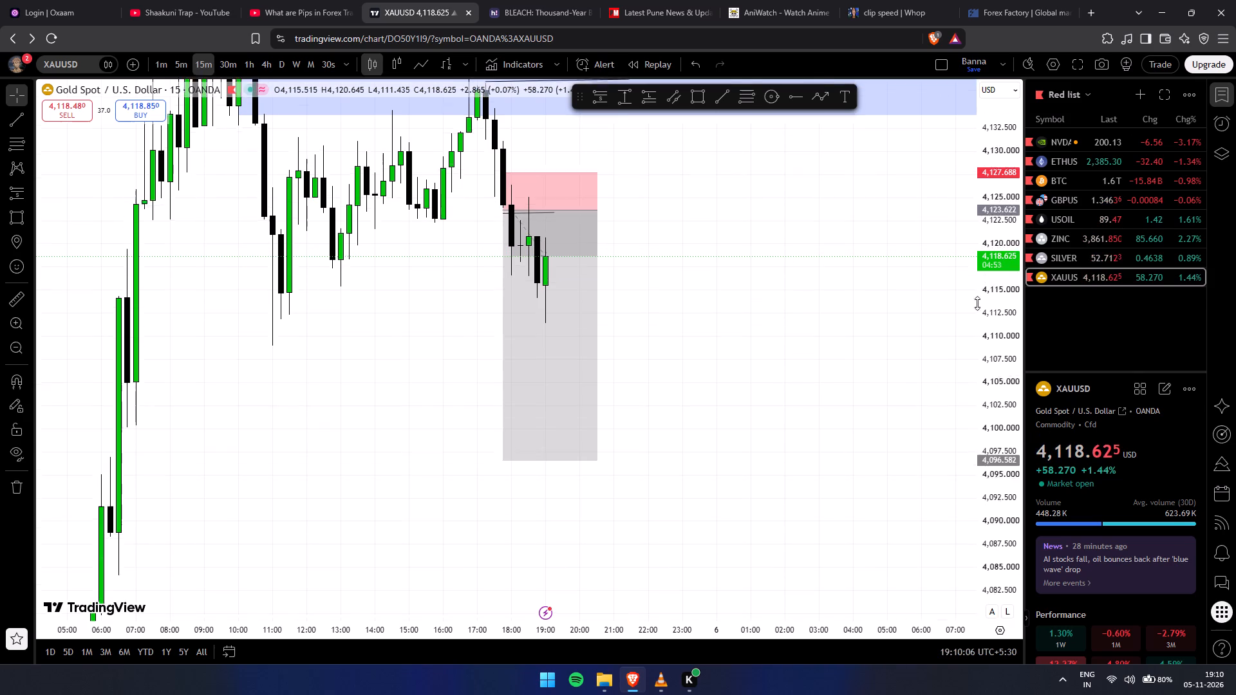
left_click_drag(977, 303, 975, 279)
scroll(878, 416, "up", 4)
left_click_drag(713, 383, 857, 384)
left_click_drag(988, 345, 993, 464)
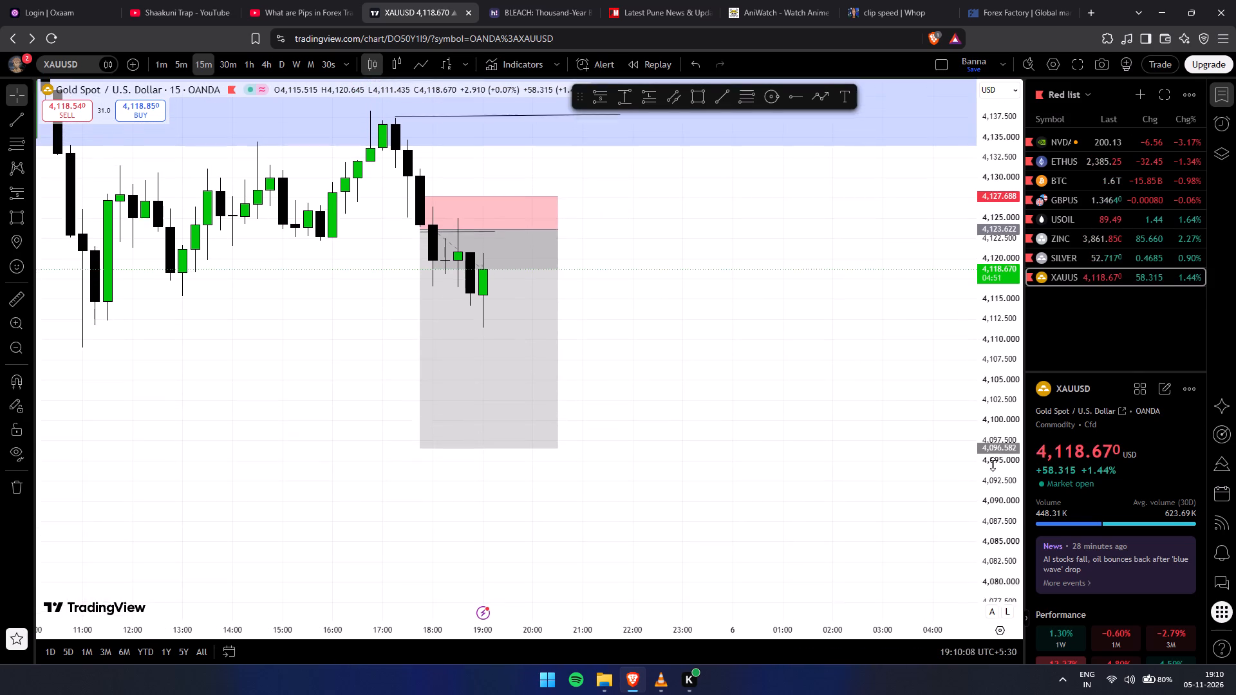
left_click_drag(993, 464, 993, 483)
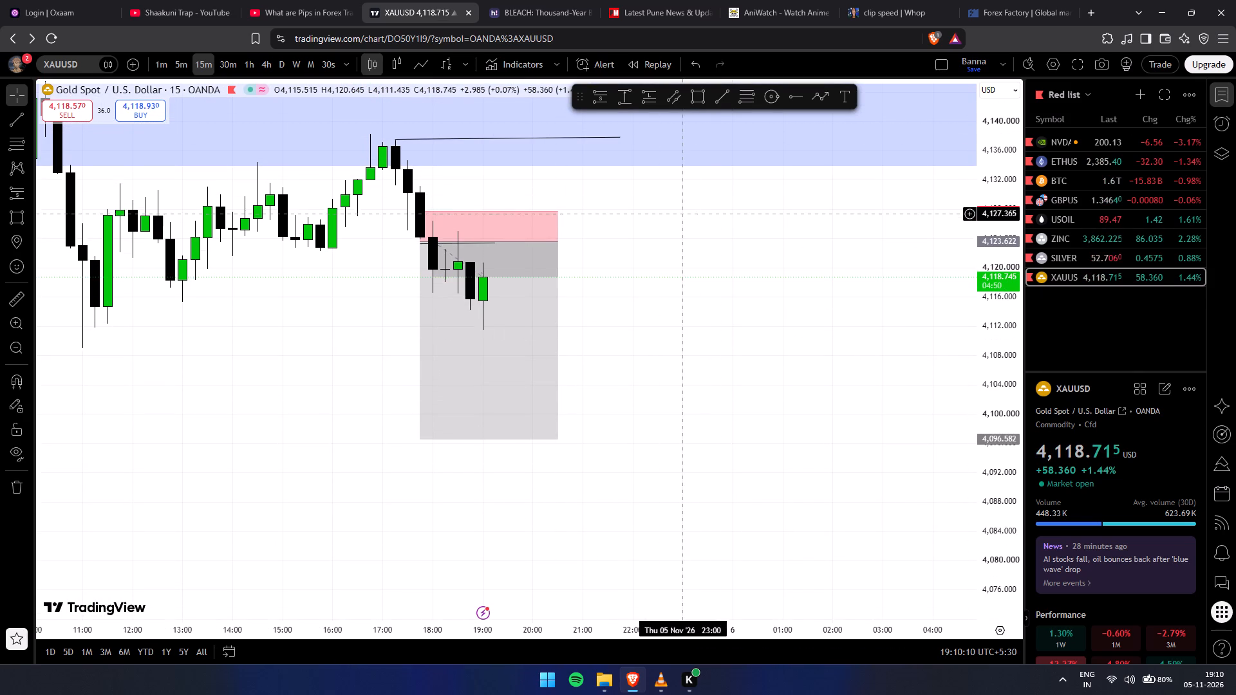
Measure the price drop beside the XAUUSD short position, from about its entry level down to the latest candle's low.
left_click(585, 237, "shift")
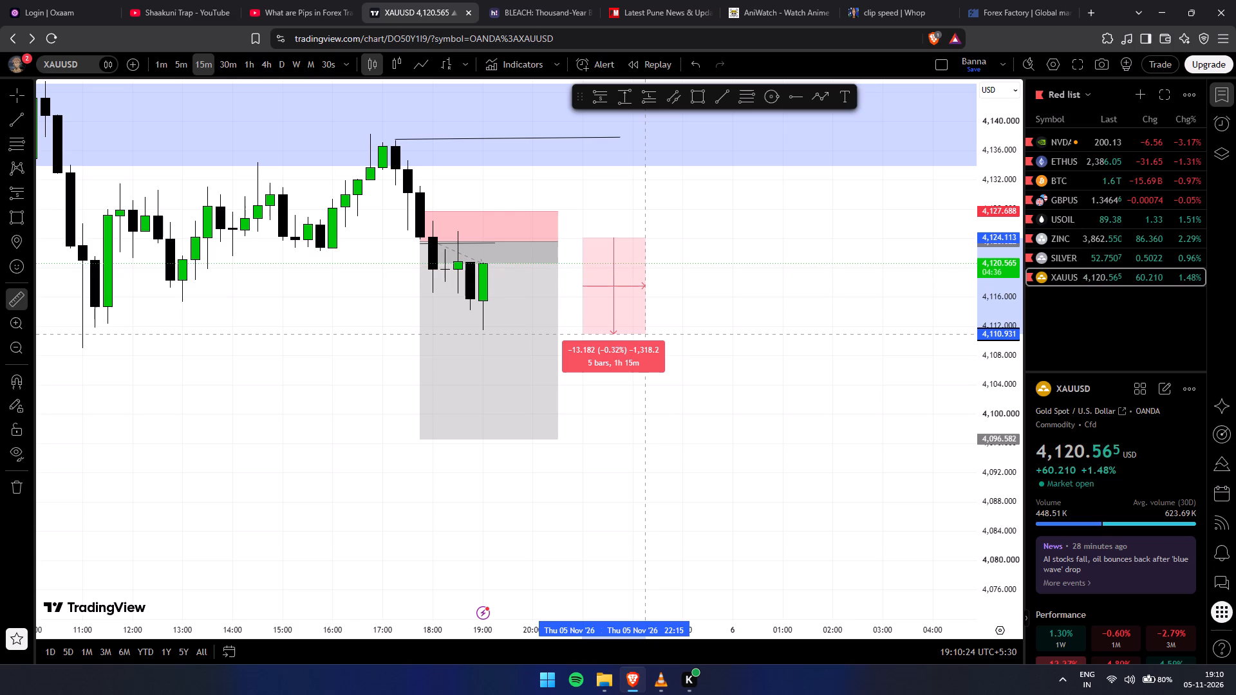
left_click(628, 340)
left_click(731, 296)
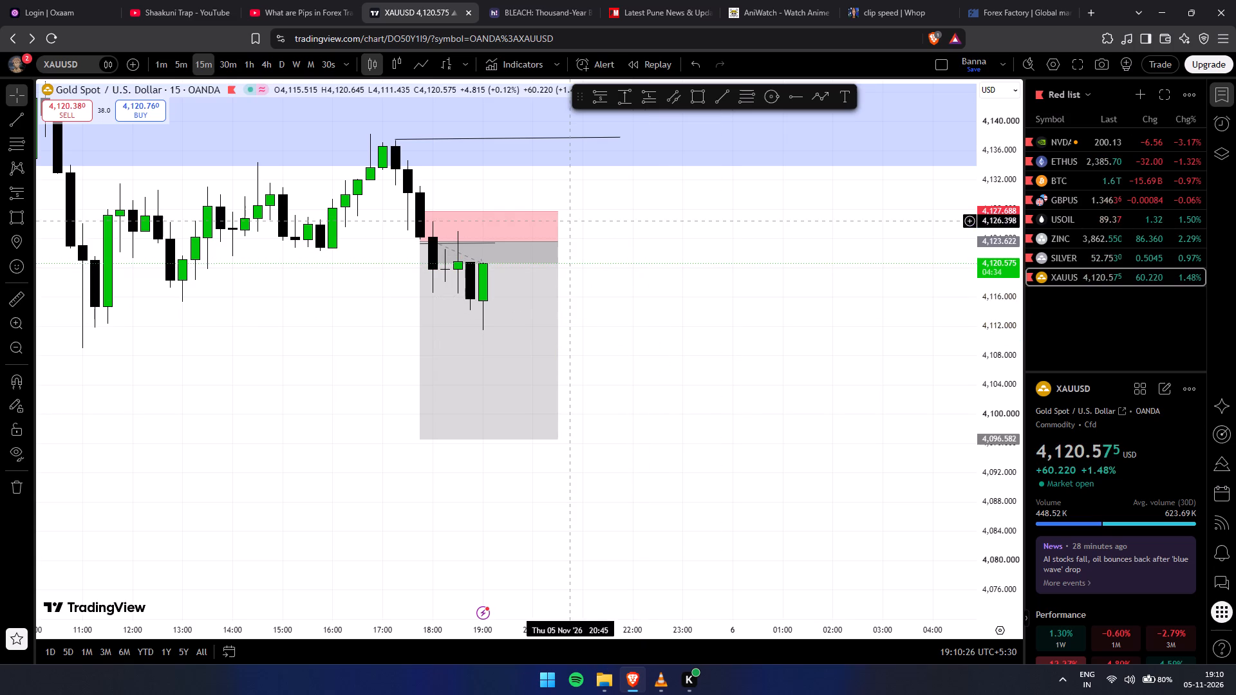
Measure the price range of the XAUUSD short position's stop zone, from the stop level down to the entry.
left_click_drag(568, 210, 572, 223, "shift")
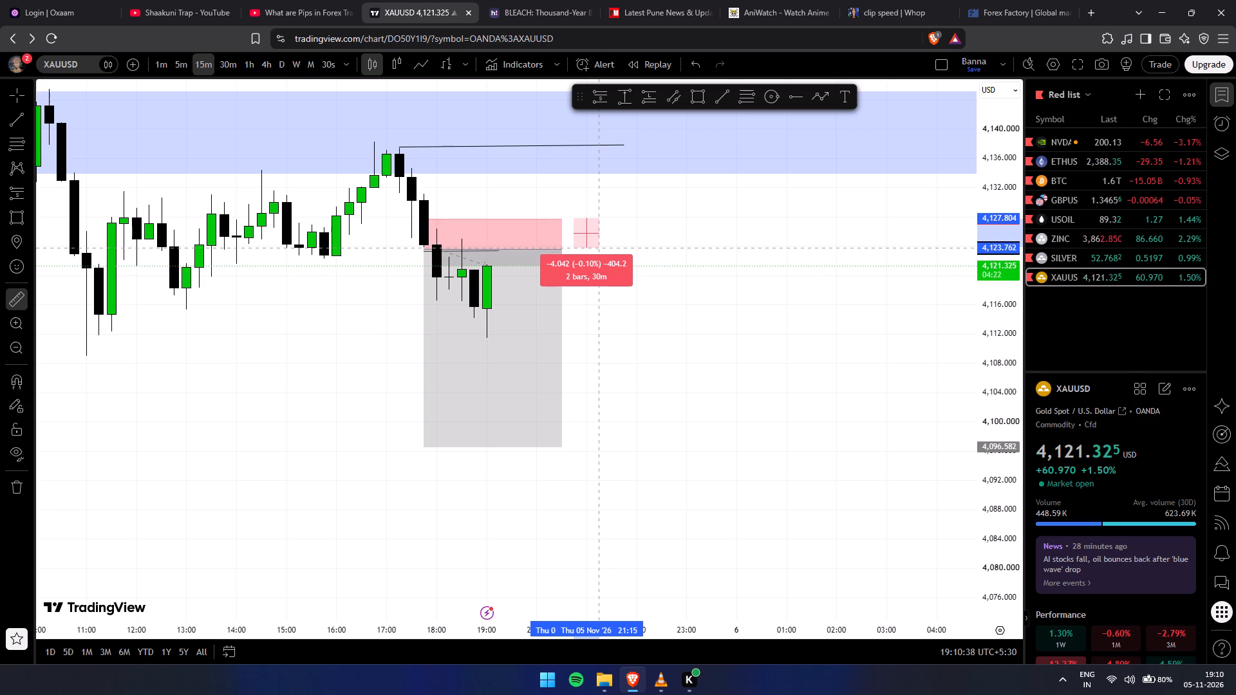
left_click(598, 248)
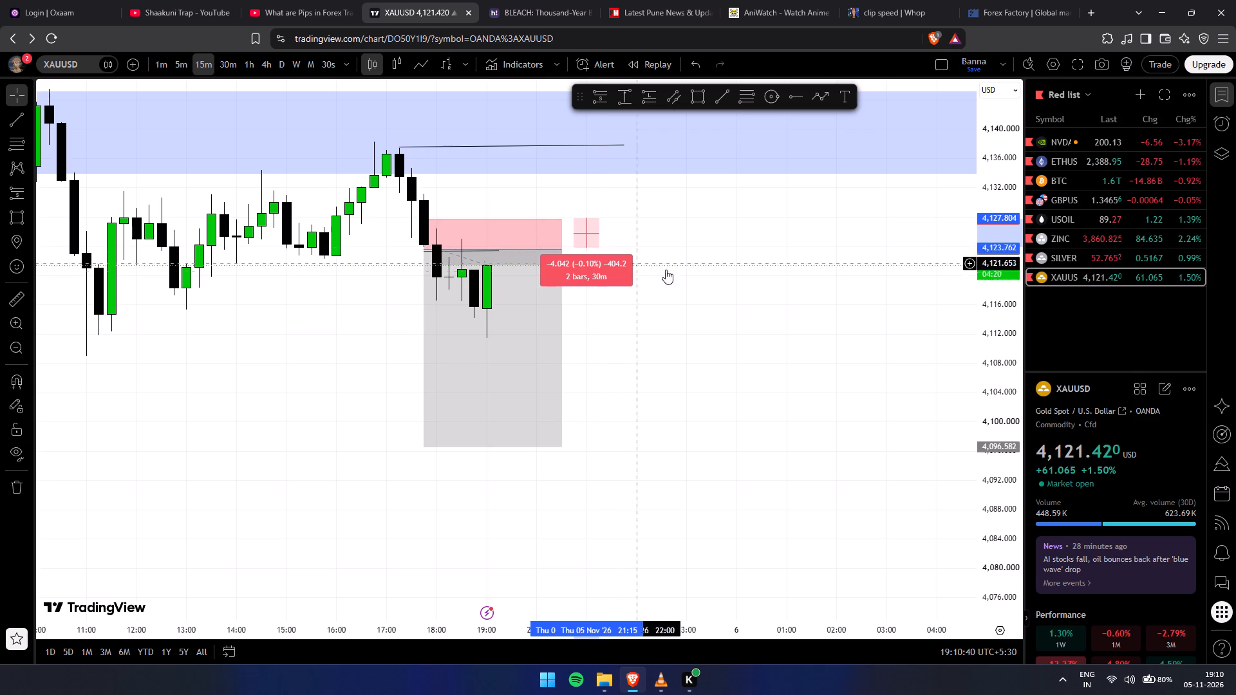
left_click(682, 282)
Measure the XAUUSD short position's target zone repeatedly, from entry down to target and from target back up to entry.
left_click(568, 252, "shift")
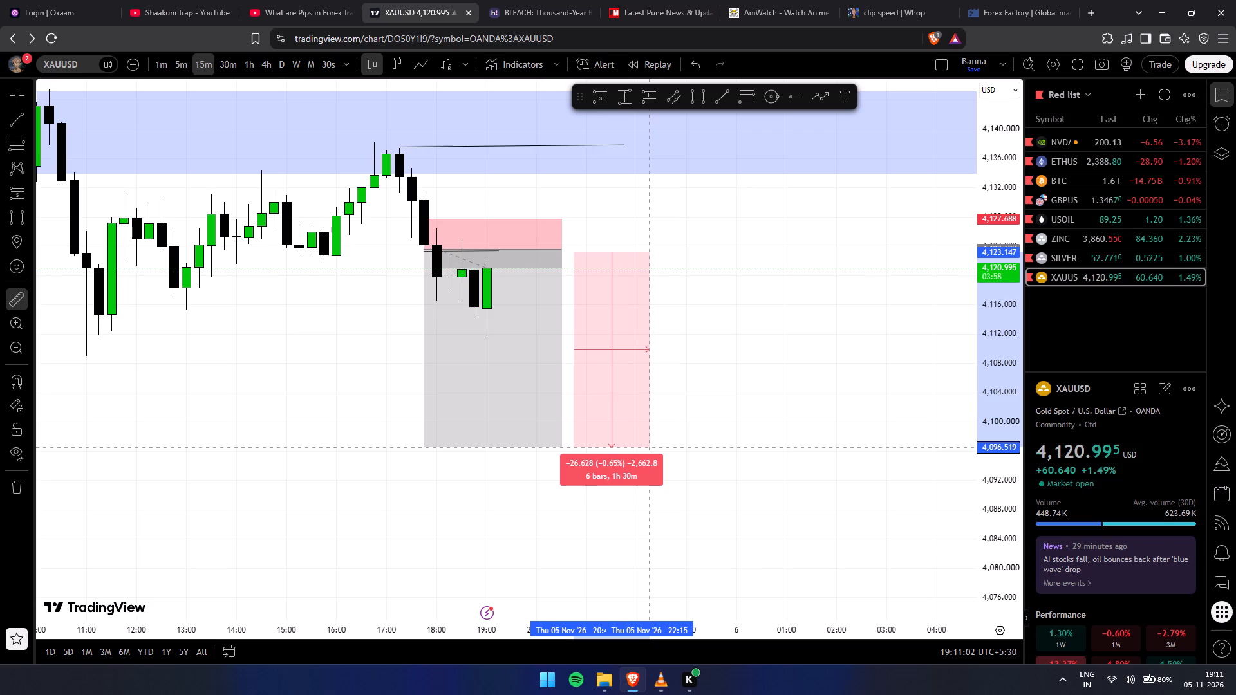
left_click(652, 447)
left_click(761, 440)
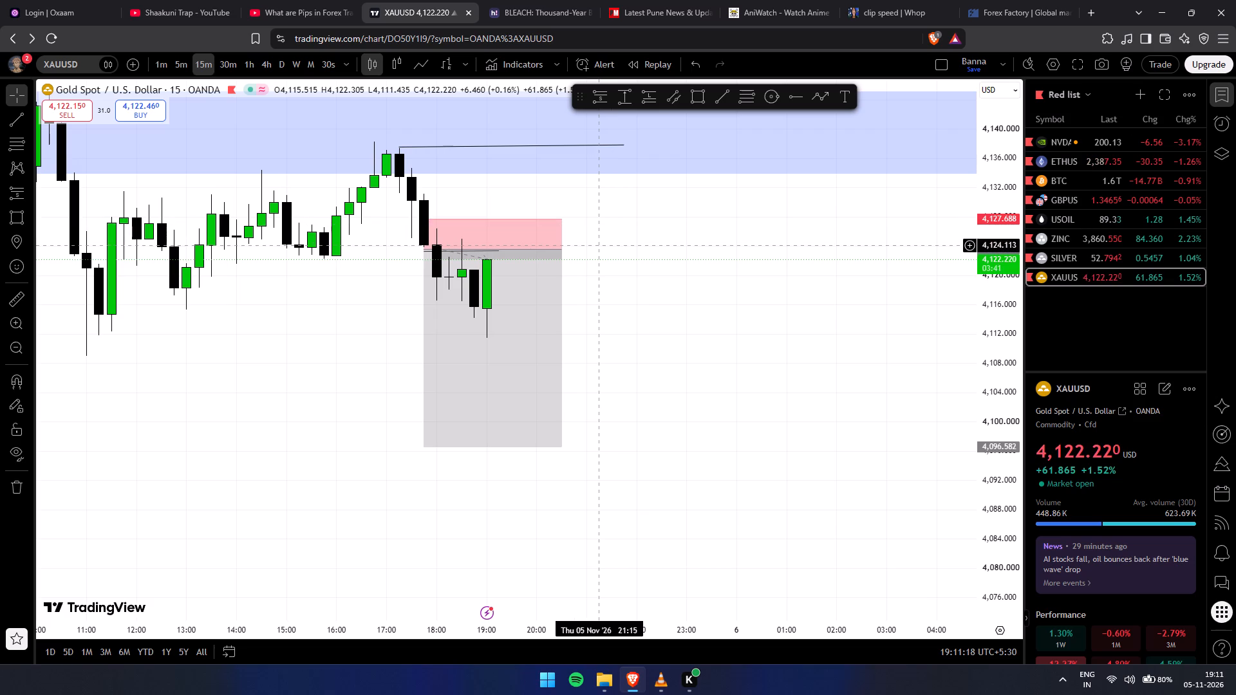
left_click_drag(594, 246, 598, 281, "shift")
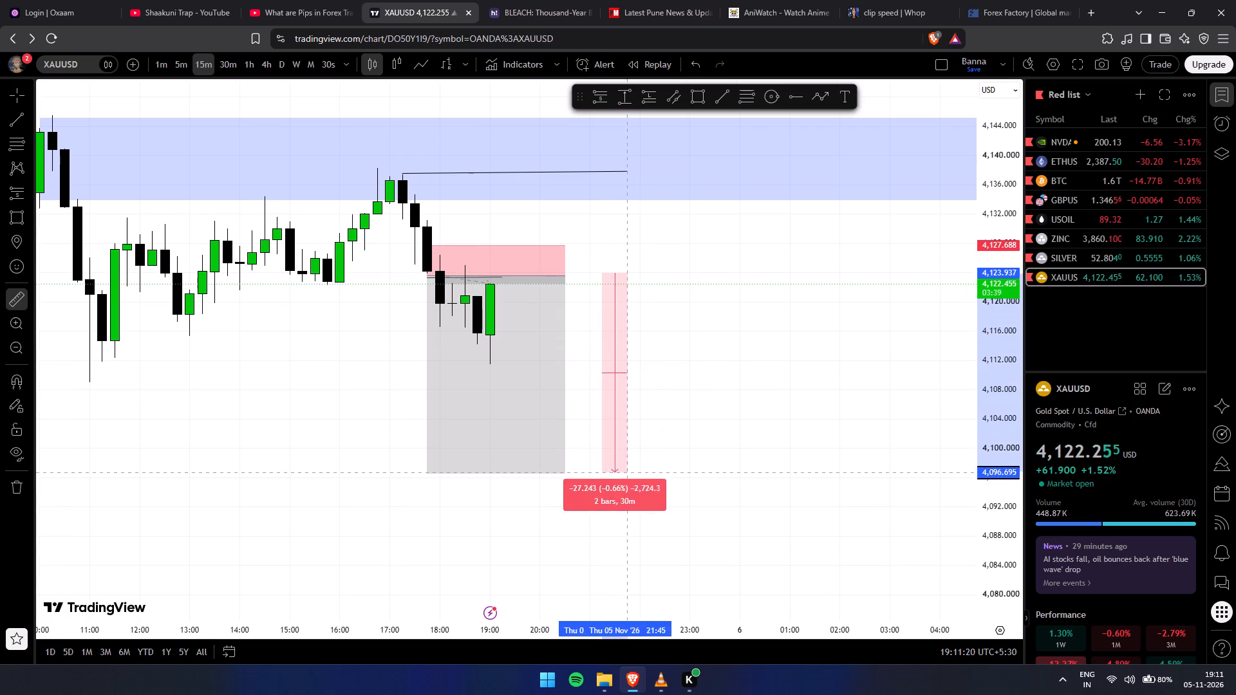
left_click(657, 476)
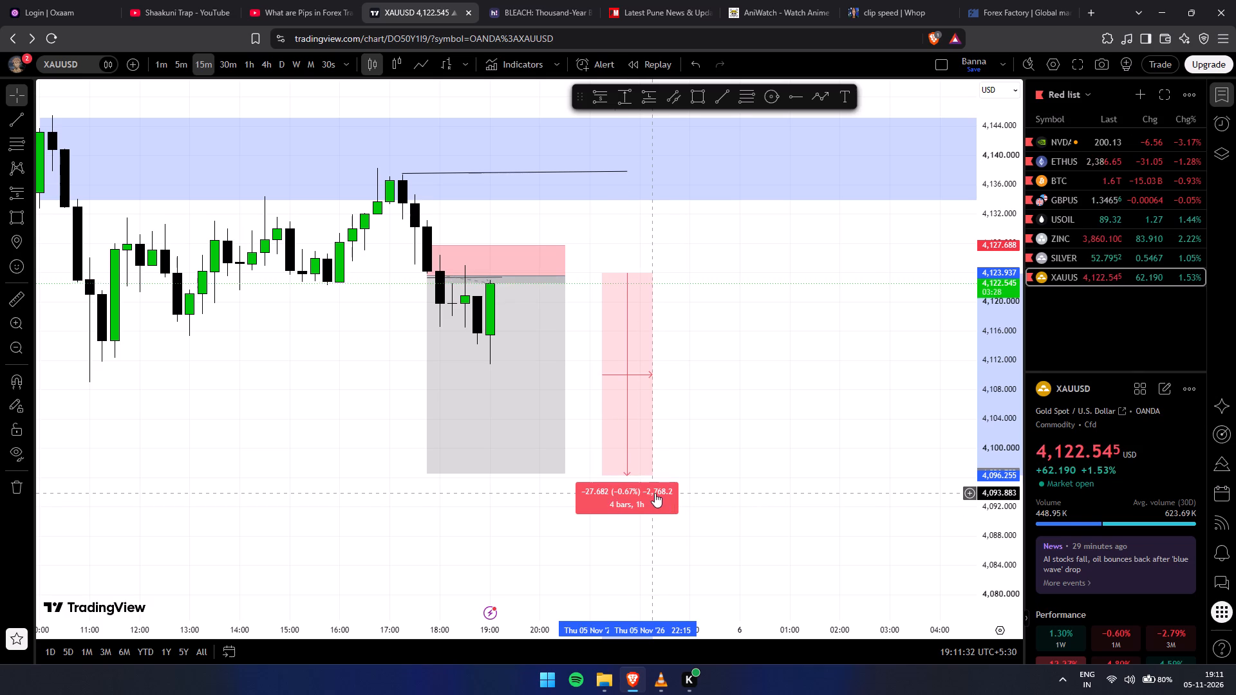
left_click(688, 490)
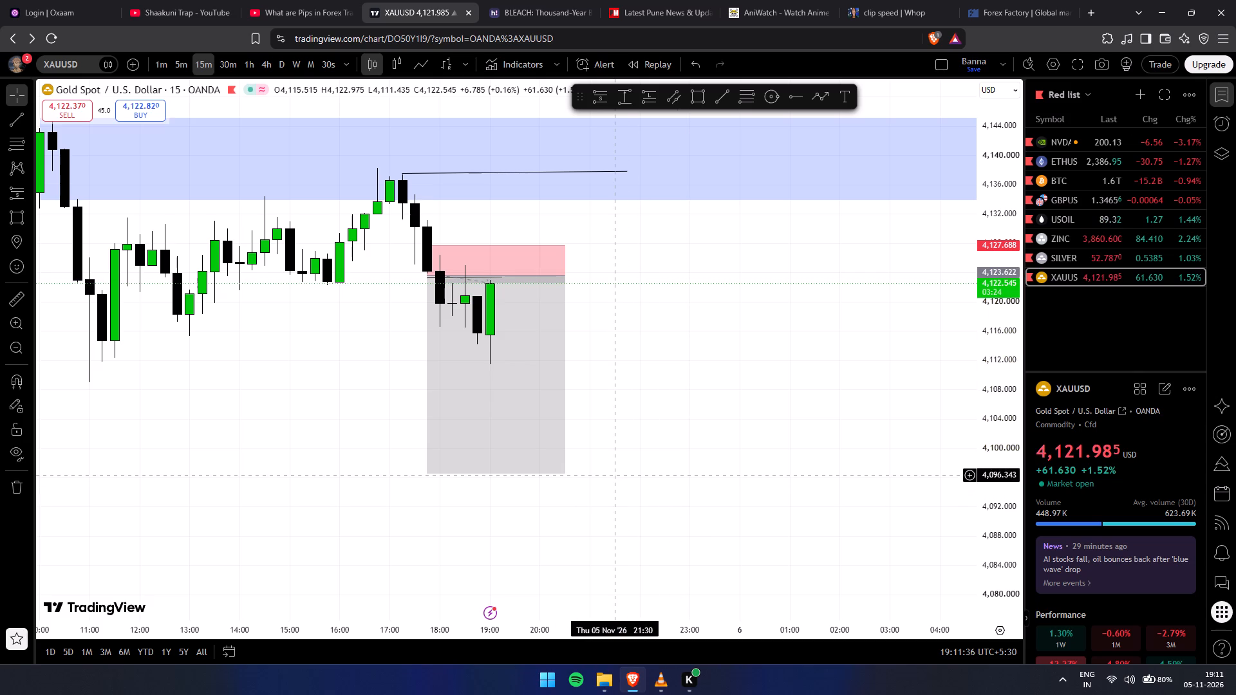
left_click_drag(610, 474, 608, 452, "shift")
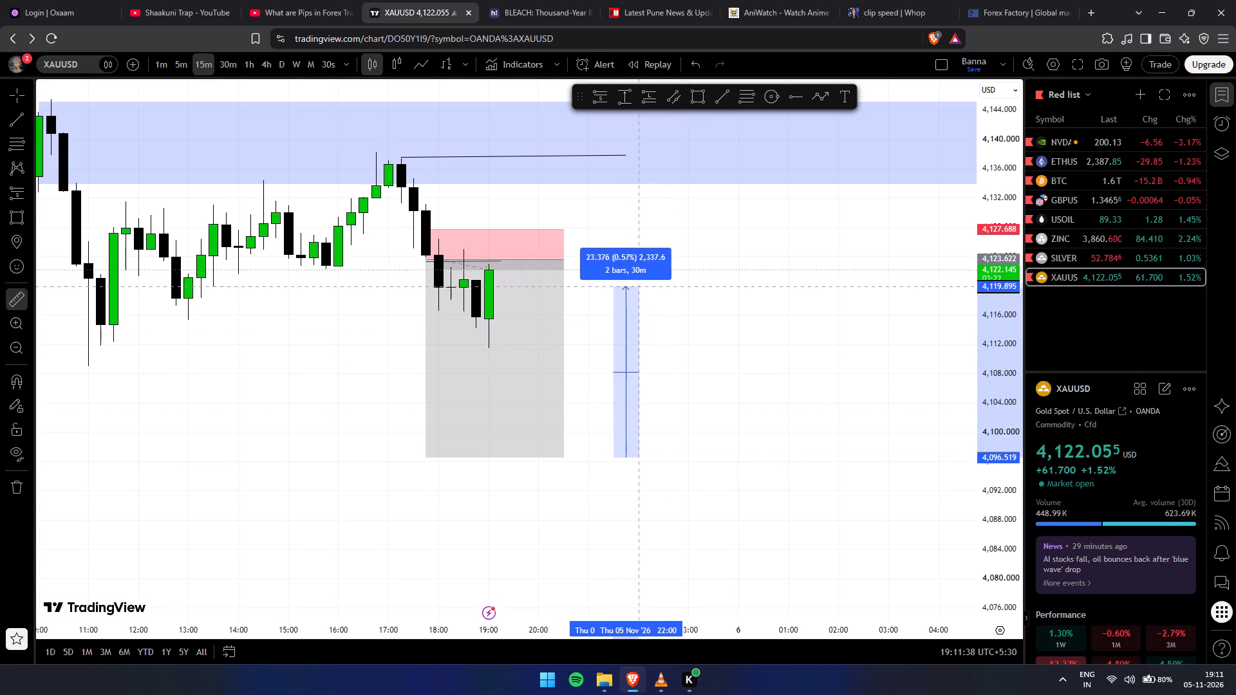
left_click(659, 259, "shift")
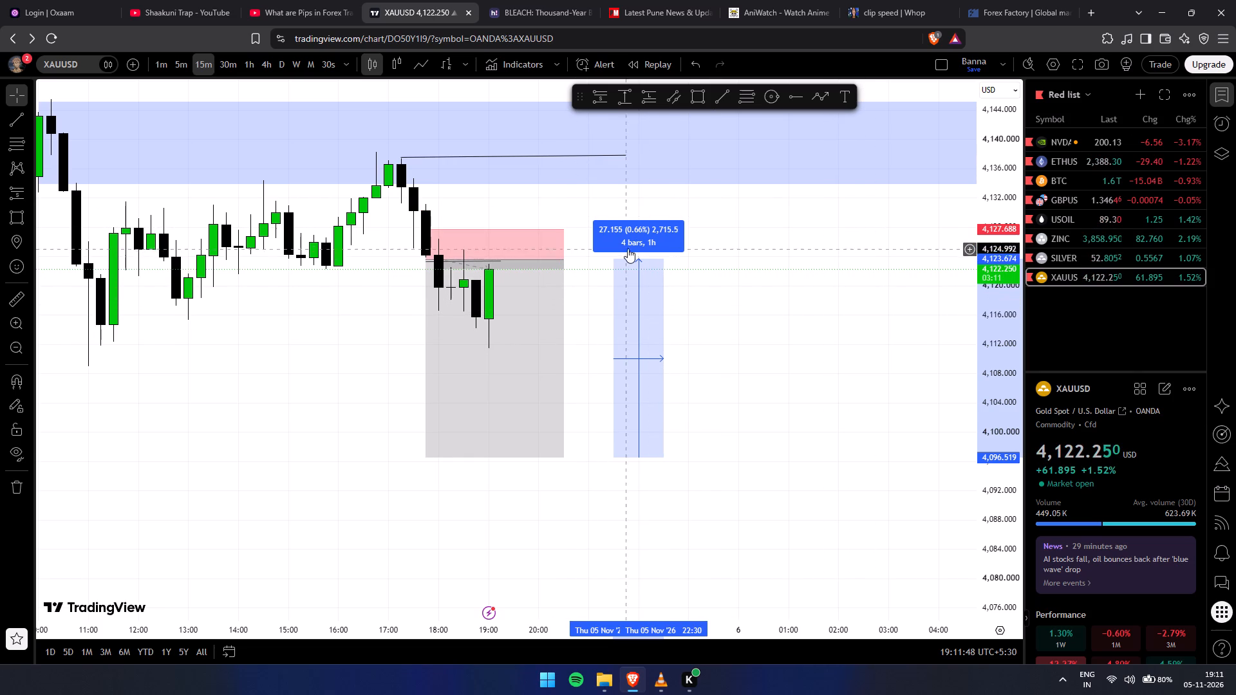
left_click(762, 346)
Examine the XAUUSD 15-minute chart, comparing the short position with the preceding swings and the supply zone above at different scales.
left_click_drag(596, 352, 705, 364)
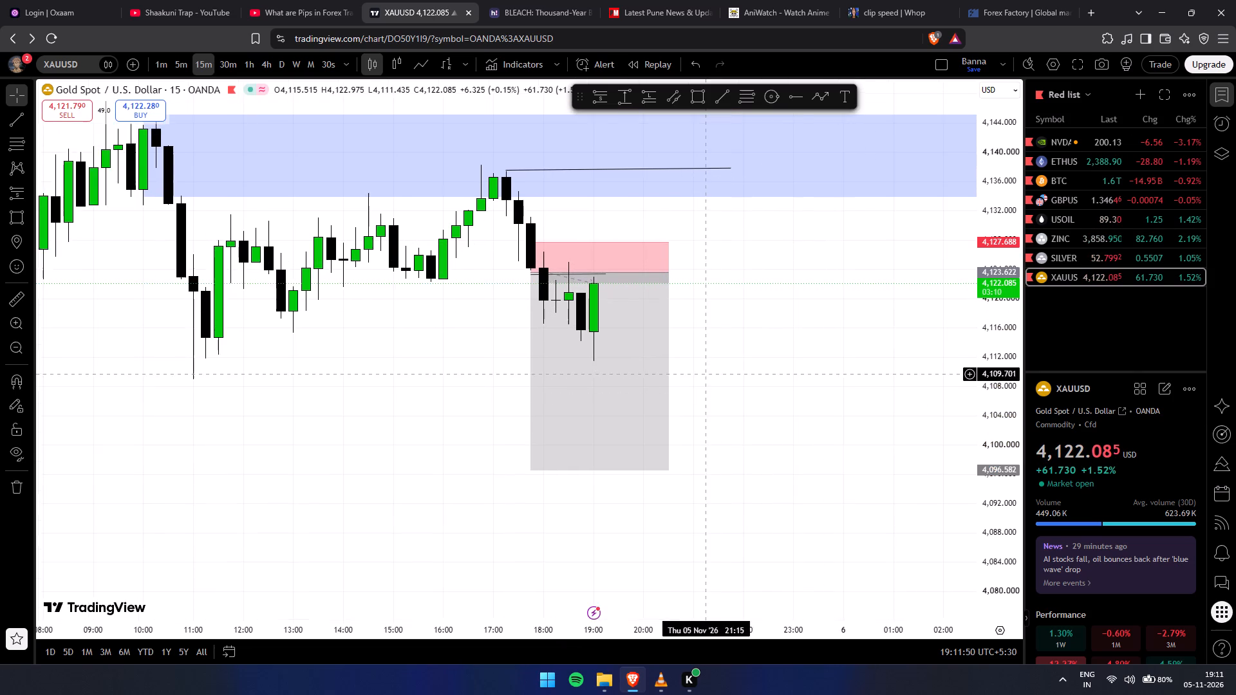
scroll(711, 376, "up", 5)
left_click_drag(714, 385, 847, 405)
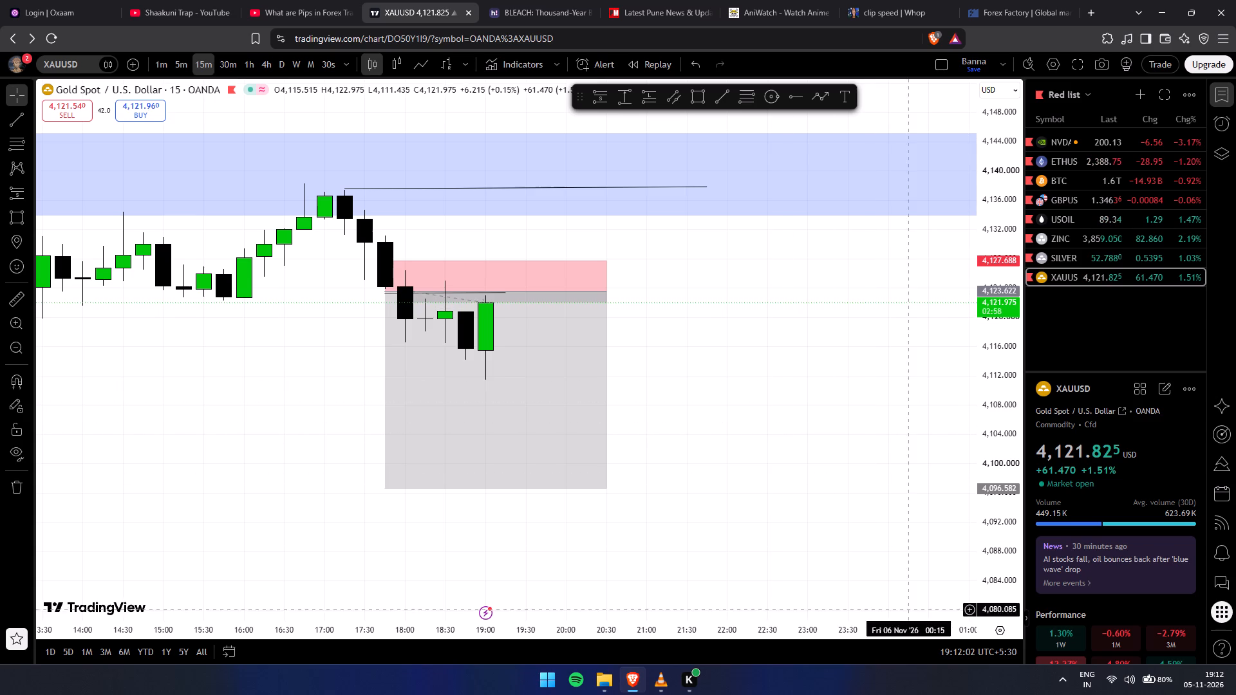
left_click_drag(811, 472, 954, 492)
scroll(817, 479, "down", 5)
left_click_drag(983, 350, 991, 417)
scroll(934, 429, "down", 5)
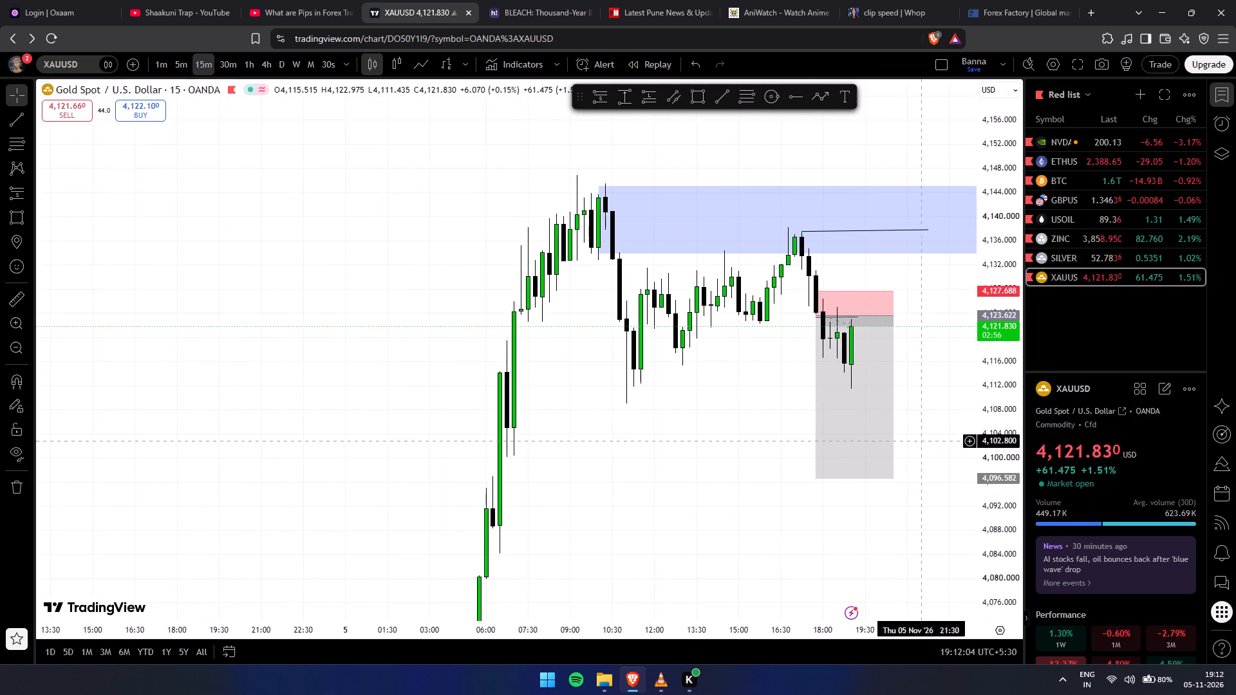
left_click_drag(791, 488, 663, 483)
left_click_drag(857, 490, 830, 486)
left_click_drag(984, 500, 955, 275)
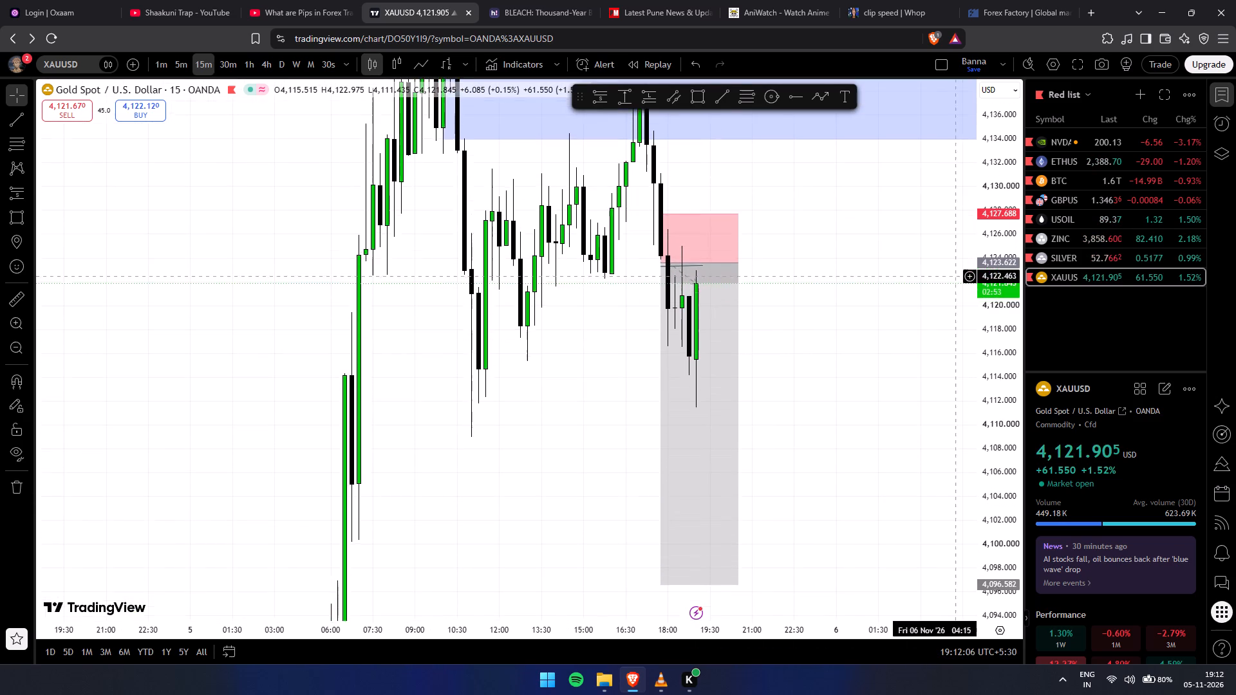
scroll(928, 386, "up", 6)
left_click_drag(830, 432, 873, 427)
left_click_drag(991, 272, 1002, 463)
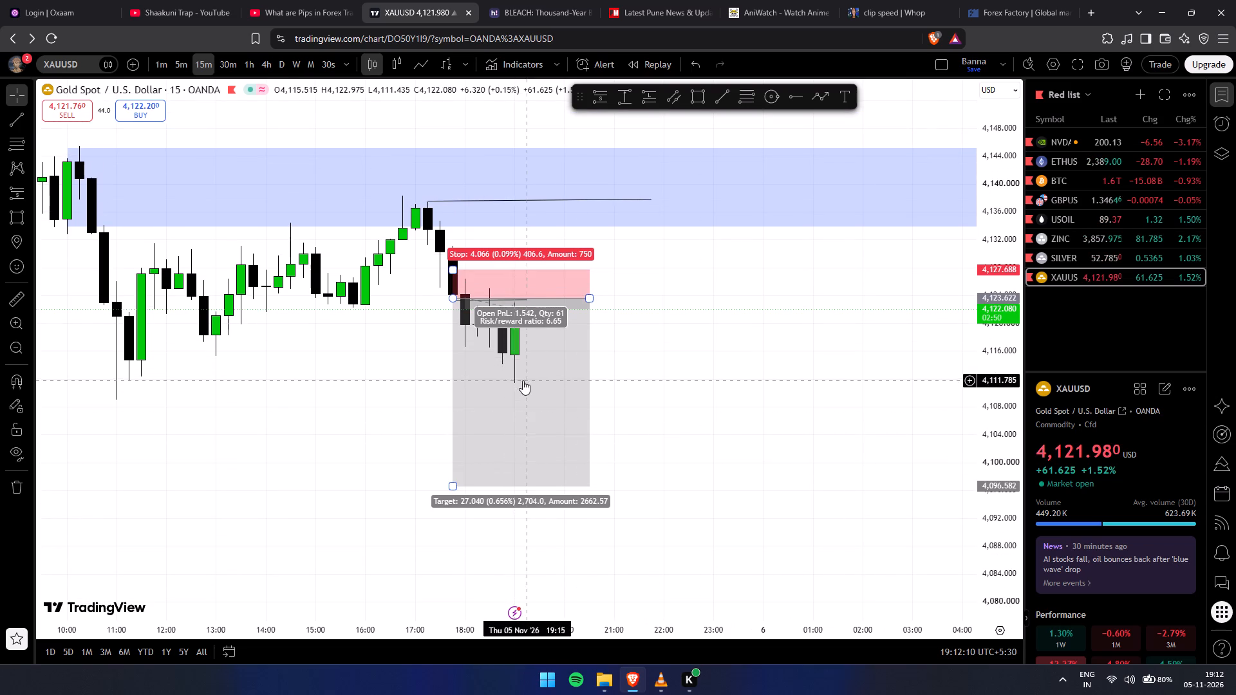
scroll(896, 423, "down", 5)
Review the 15-minute charts of SILVER, ZINC, USOIL and GBPUSD from the Red list watchlist in turn.
left_click(1088, 270)
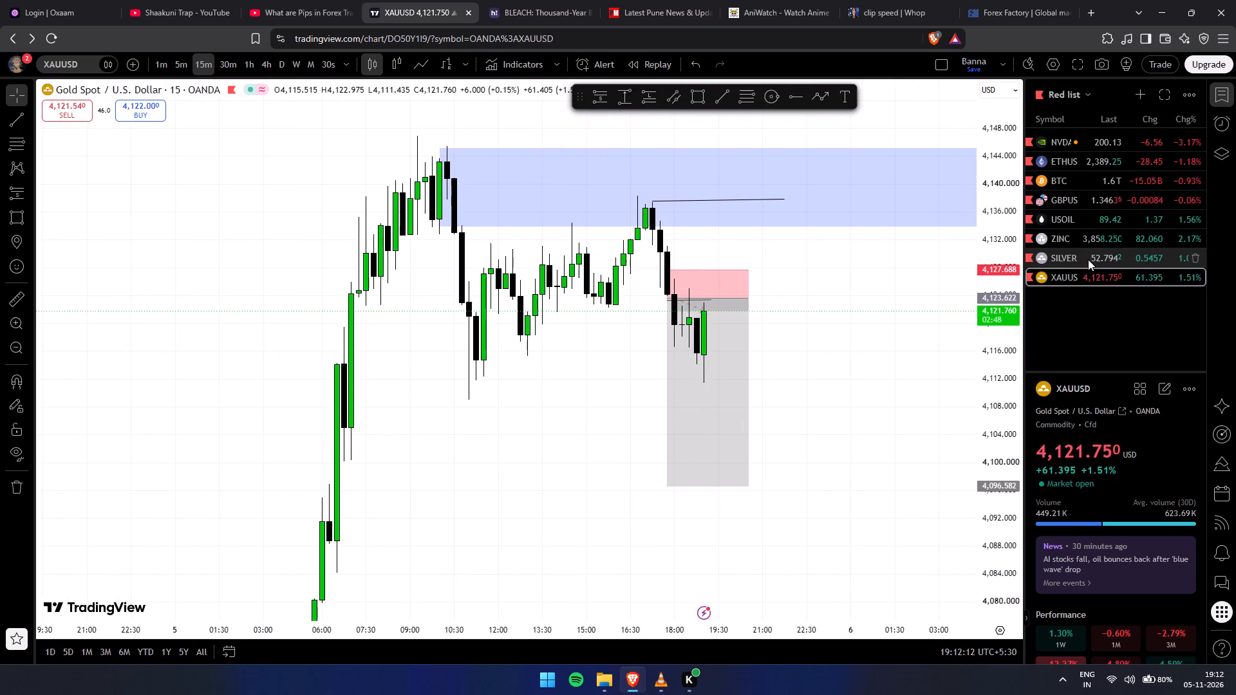
left_click(1088, 259)
left_click_drag(539, 519, 499, 519)
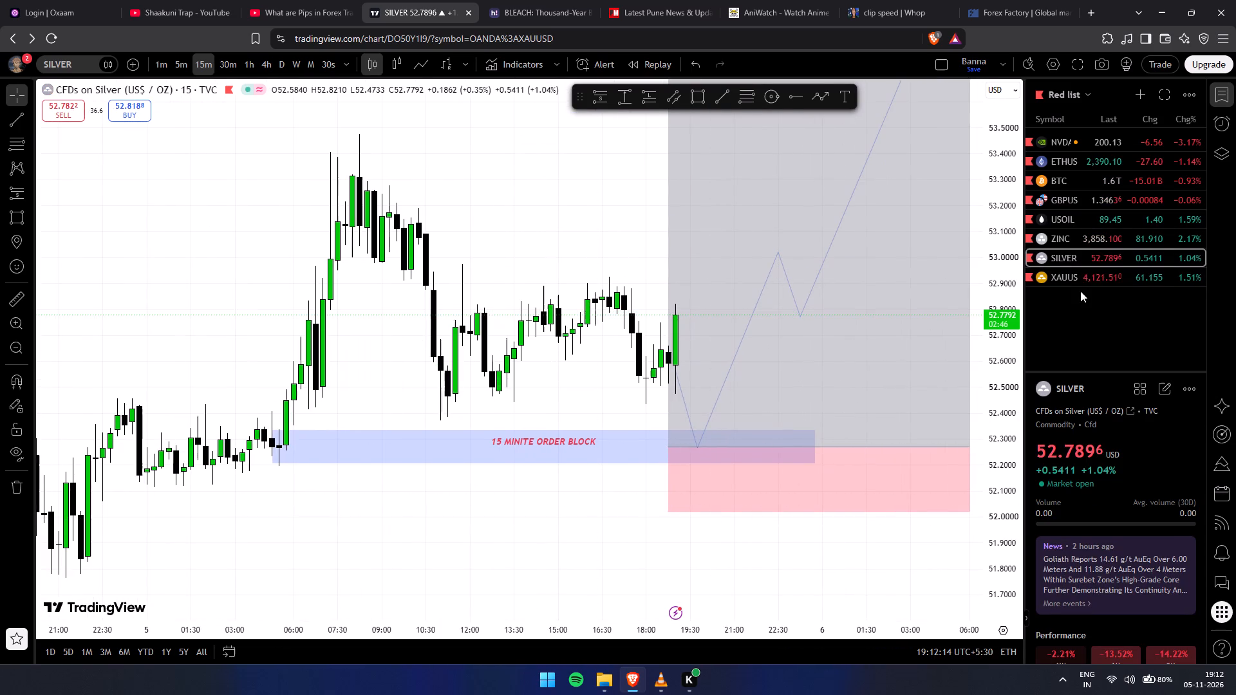
left_click(1079, 234)
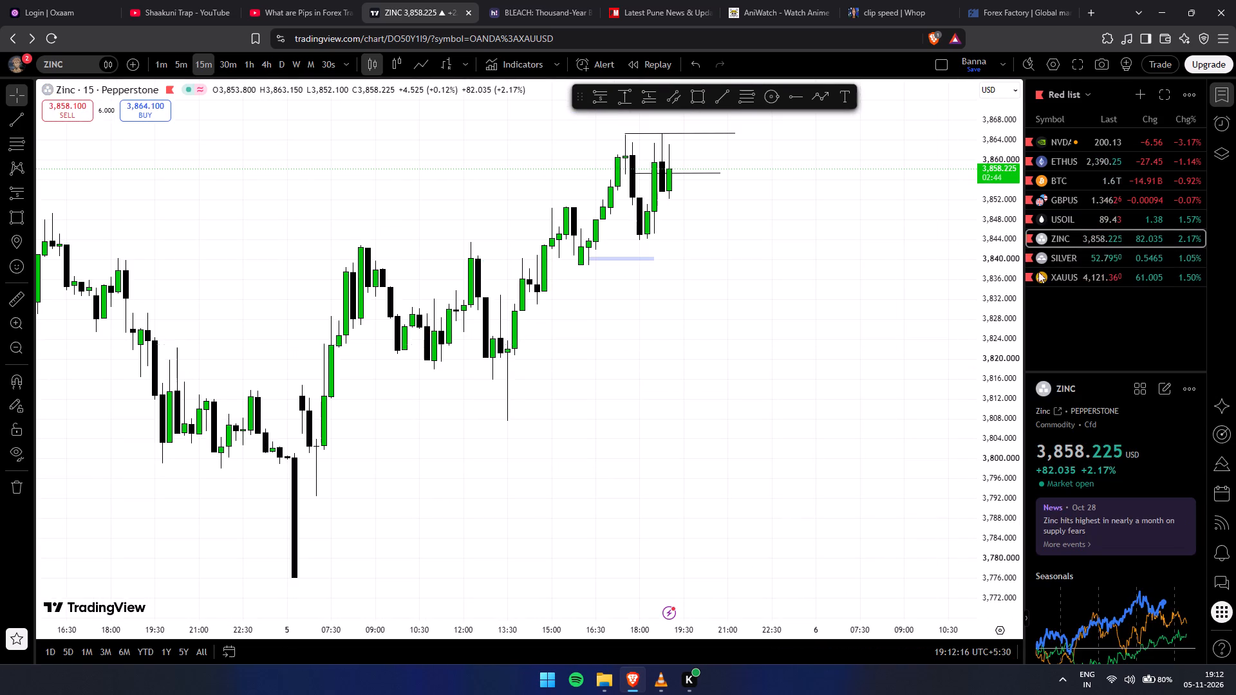
left_click(1111, 216)
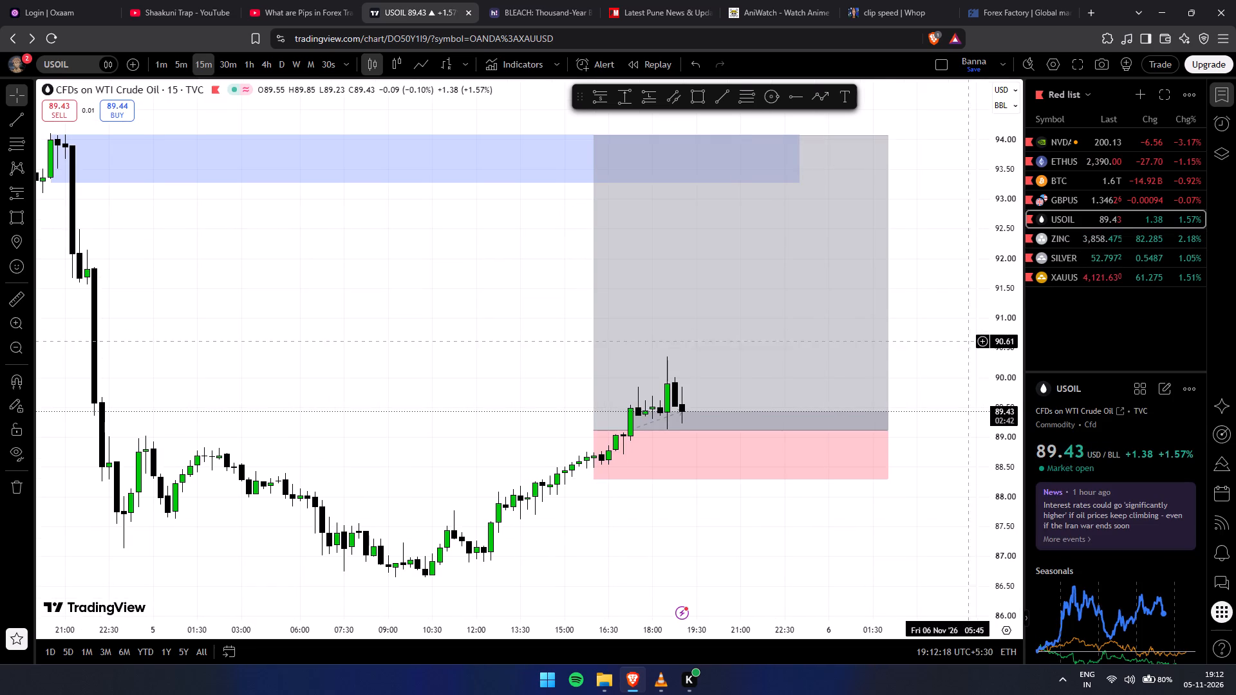
left_click(1089, 196)
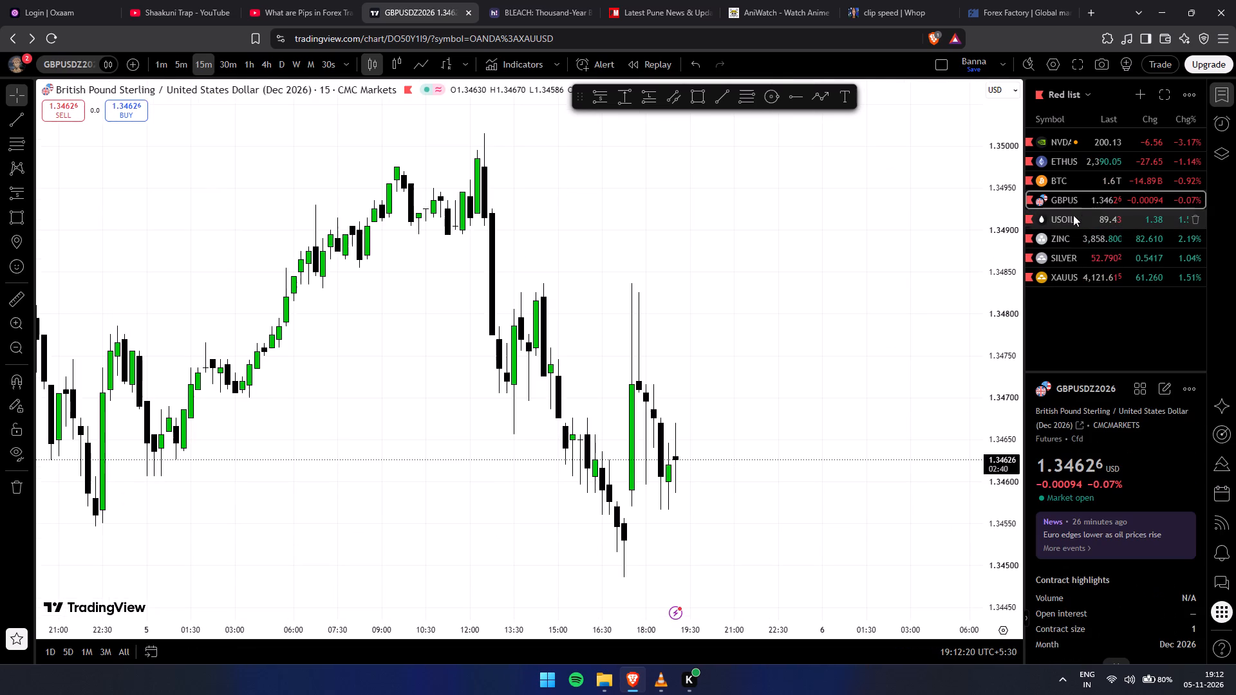
Examine the BTC and ETHUSD 15-minute charts, looking at the latest candles and the positions drawn around them.
left_click(1075, 188)
left_click_drag(964, 384, 954, 214)
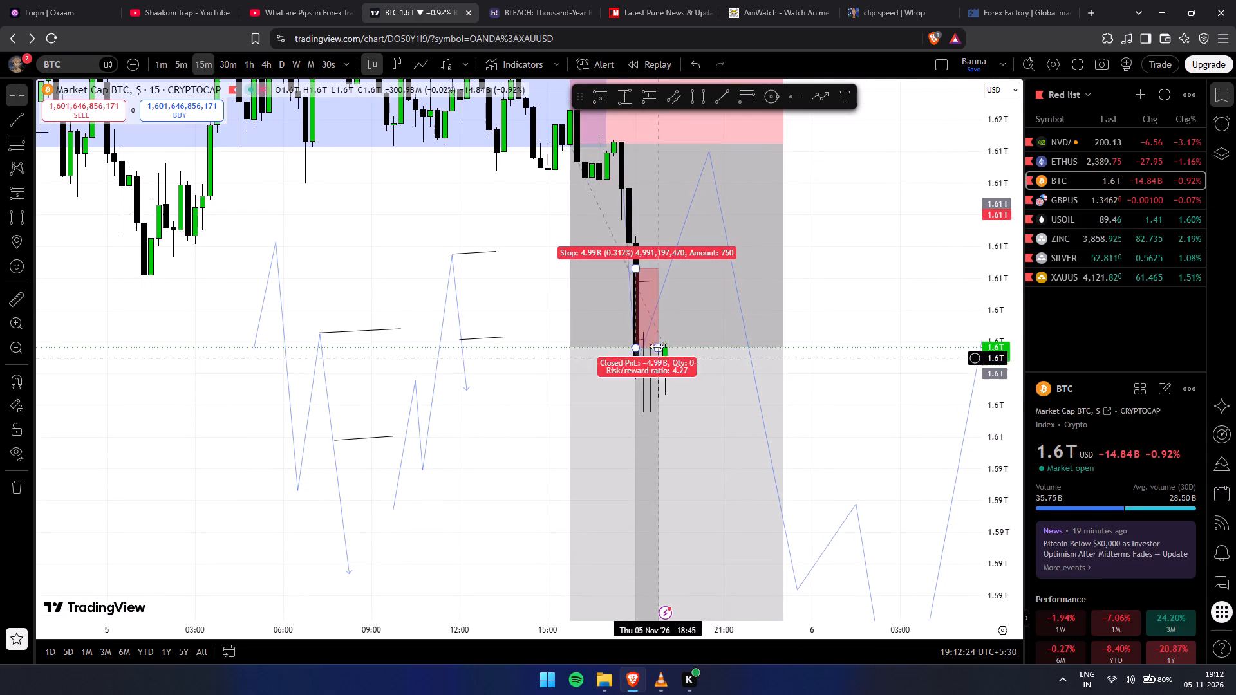
scroll(871, 364, "up", 7)
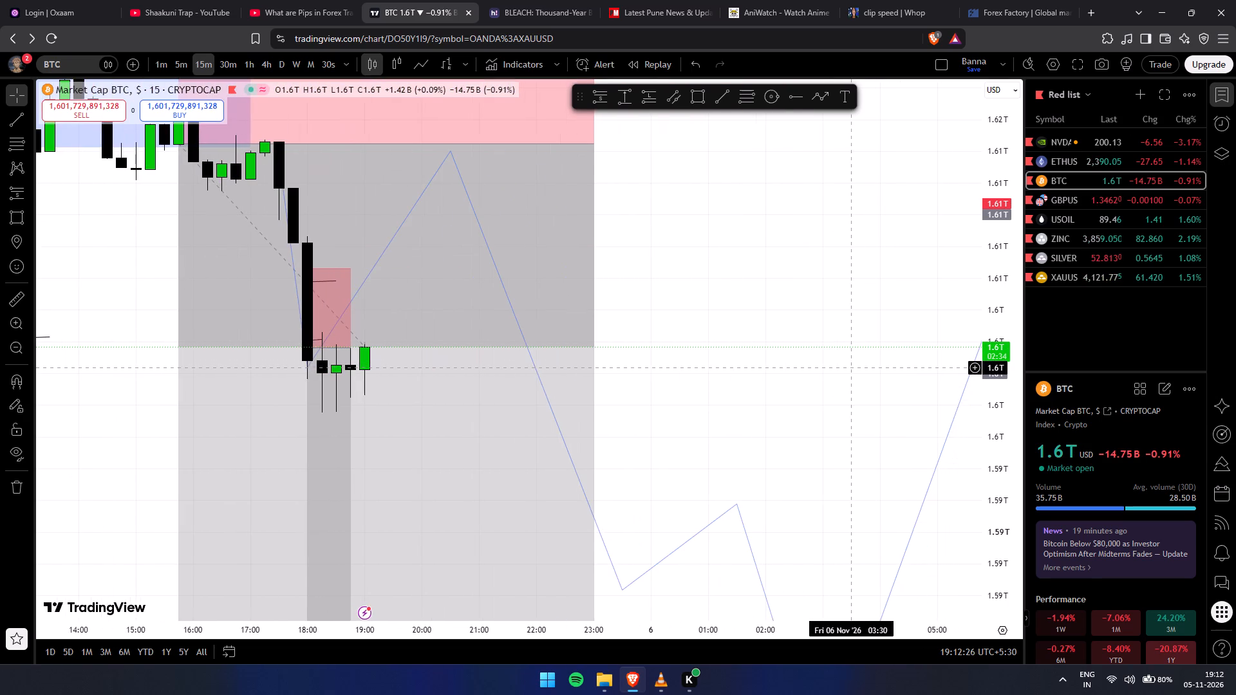
left_click_drag(850, 367, 912, 366)
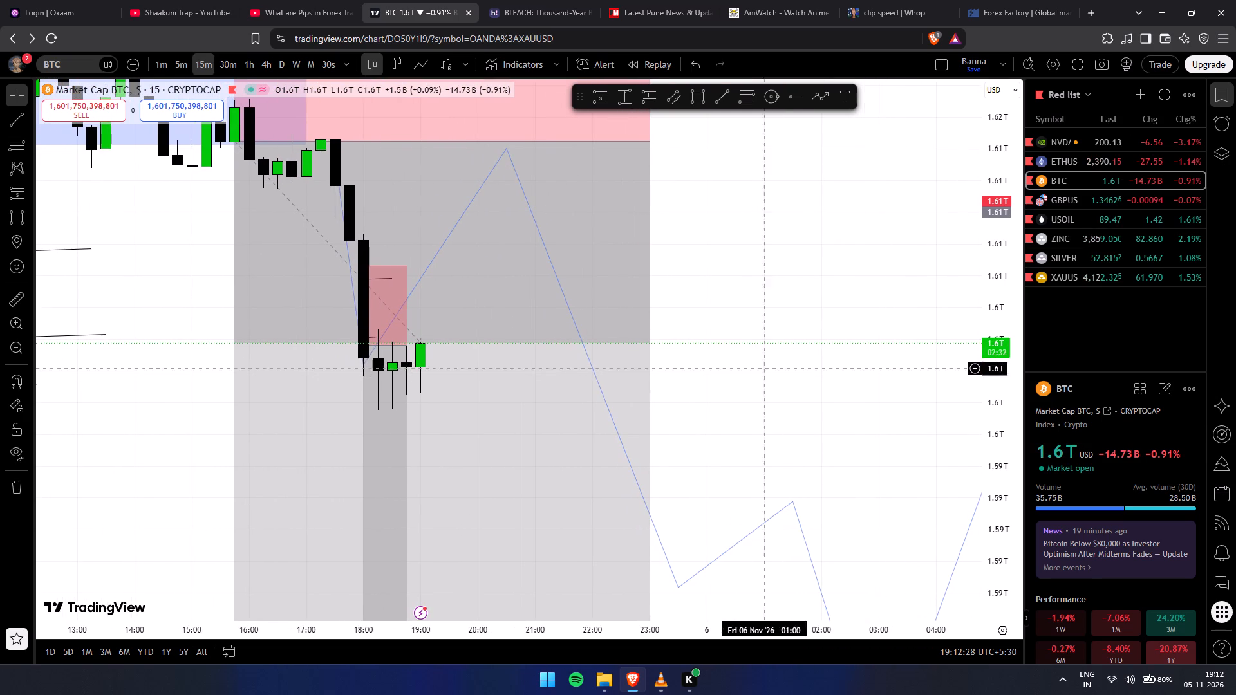
left_click(1094, 161)
left_click_drag(868, 371, 876, 355)
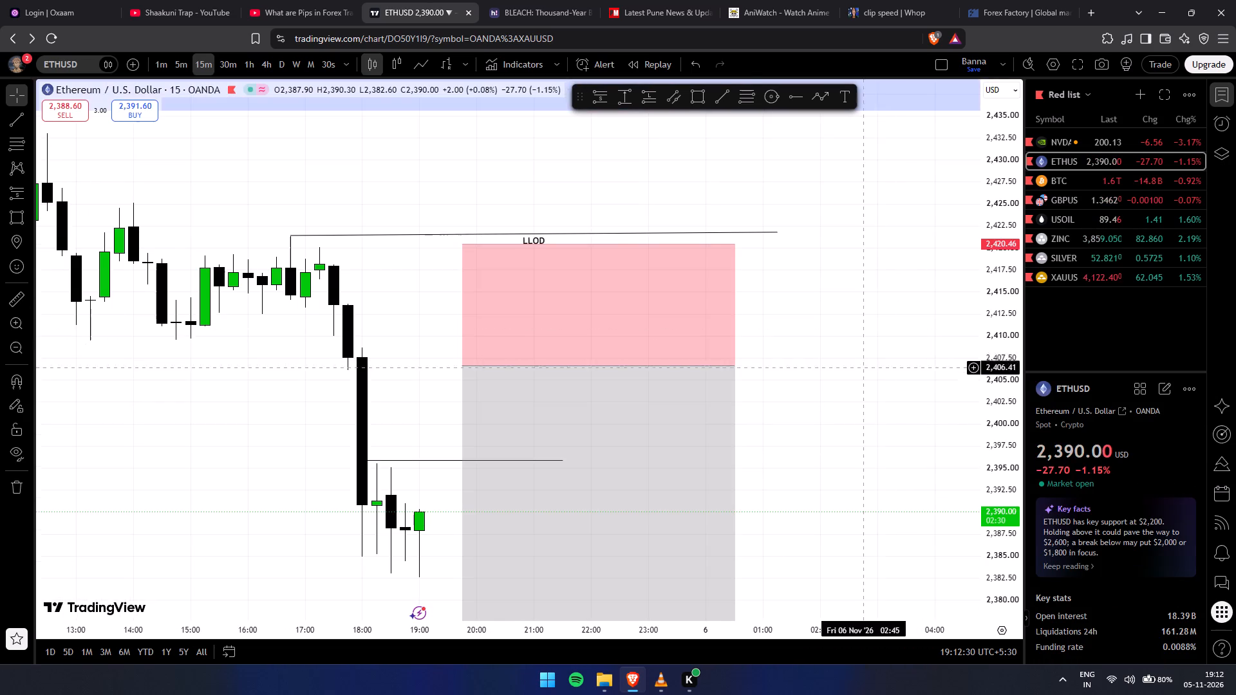
left_click_drag(876, 355, 926, 389)
Open the NVDA 15-minute chart and examine the decline through early November at wider and closer scales.
left_click(1101, 144)
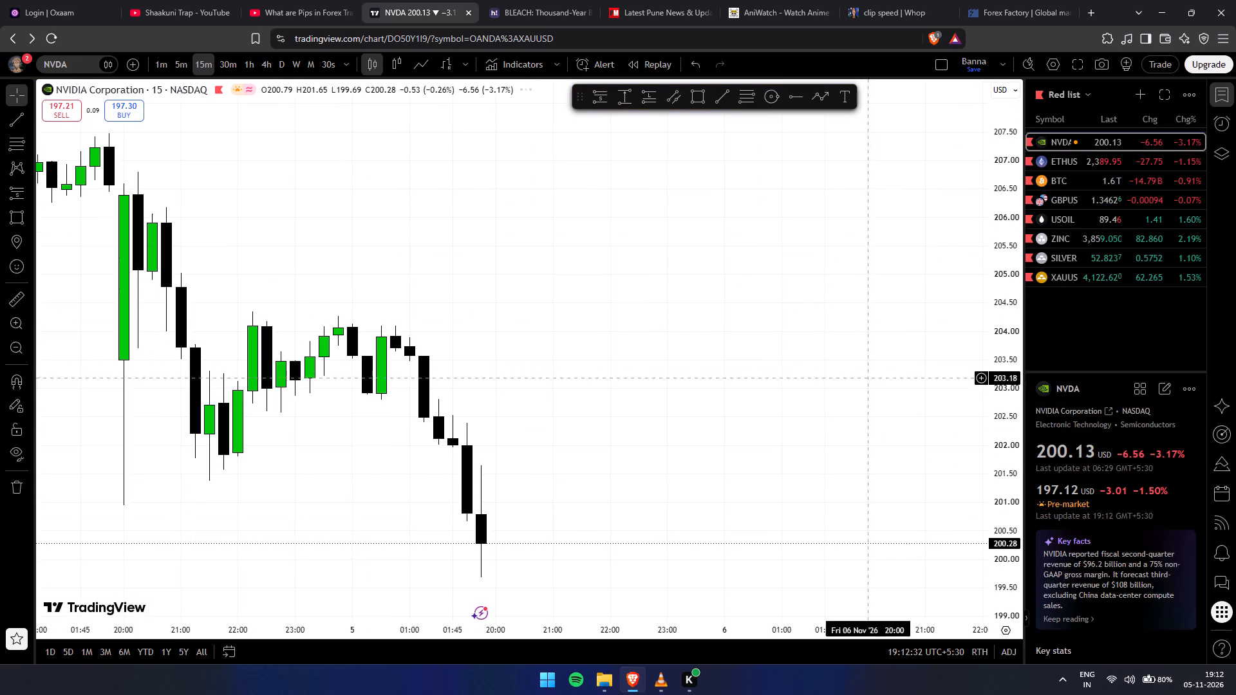
scroll(846, 384, "down", 6)
left_click_drag(993, 305, 921, 594)
scroll(859, 480, "down", 11)
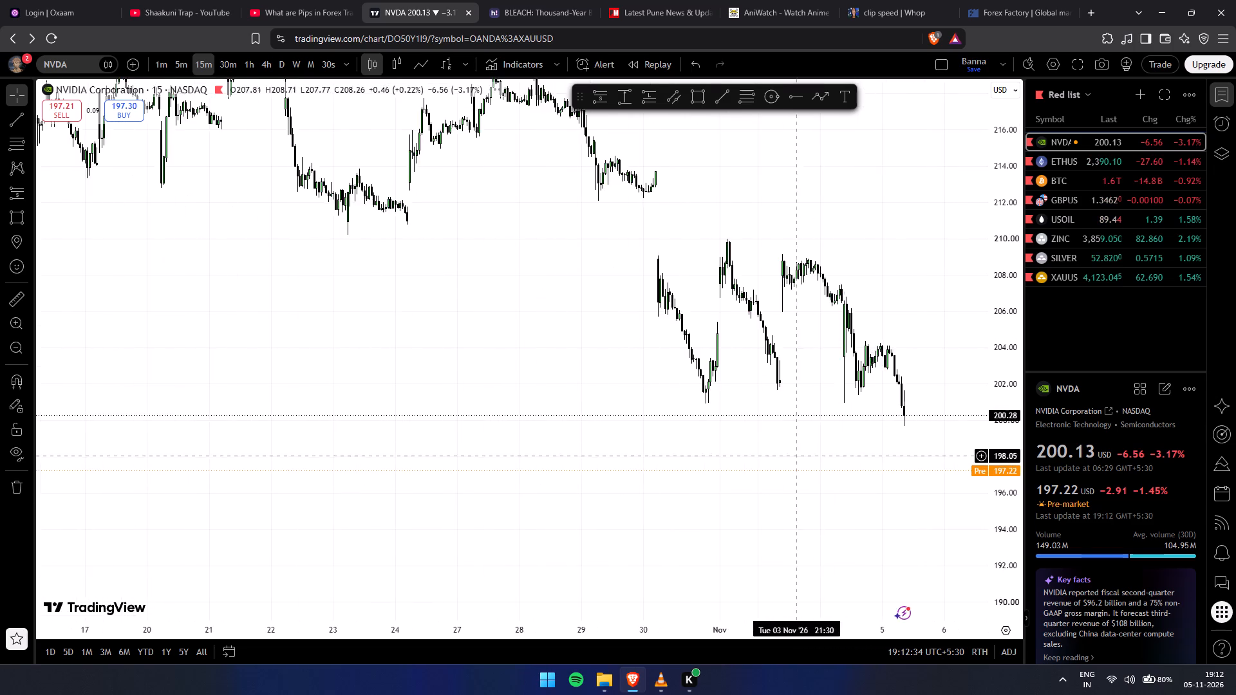
left_click_drag(824, 458, 762, 470)
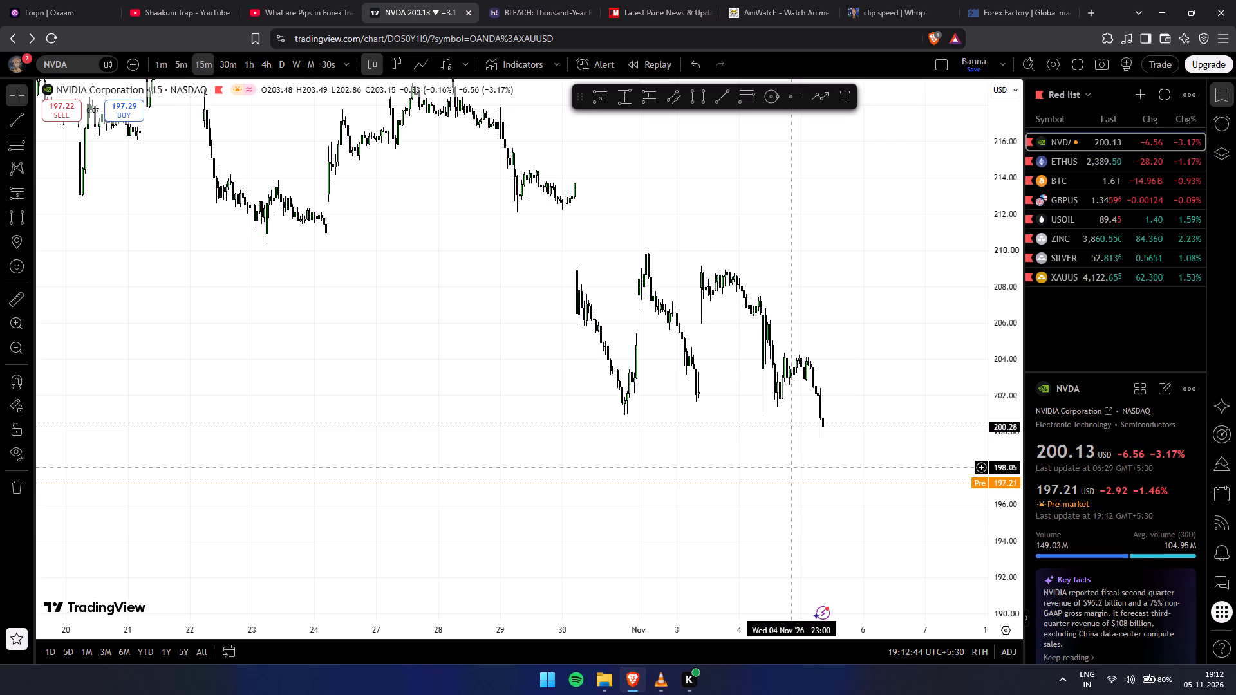
left_click_drag(792, 509, 447, 362)
scroll(489, 385, "up", 7)
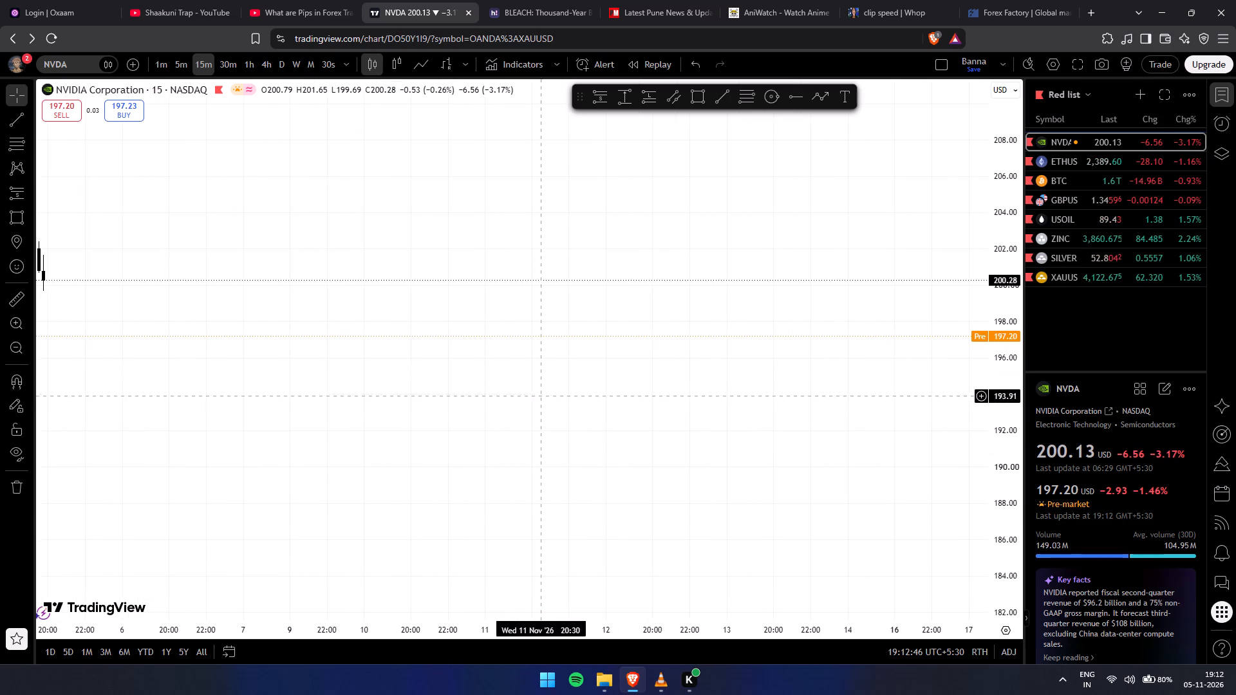
left_click_drag(667, 537, 886, 528)
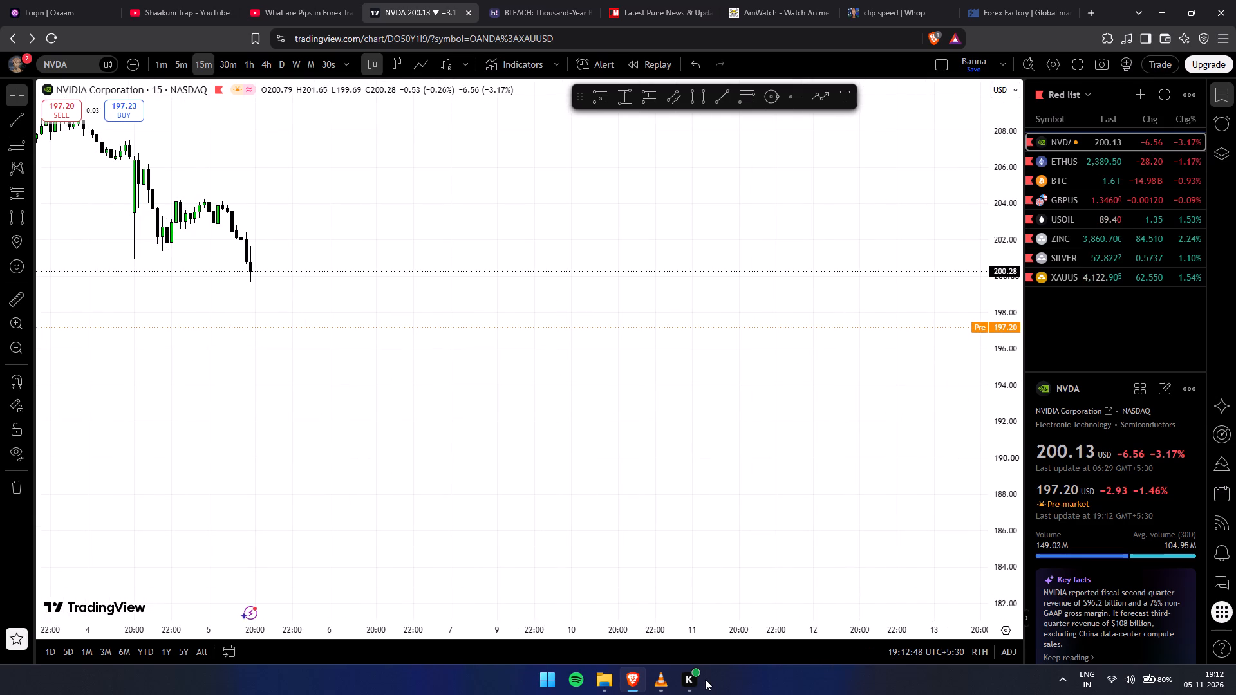